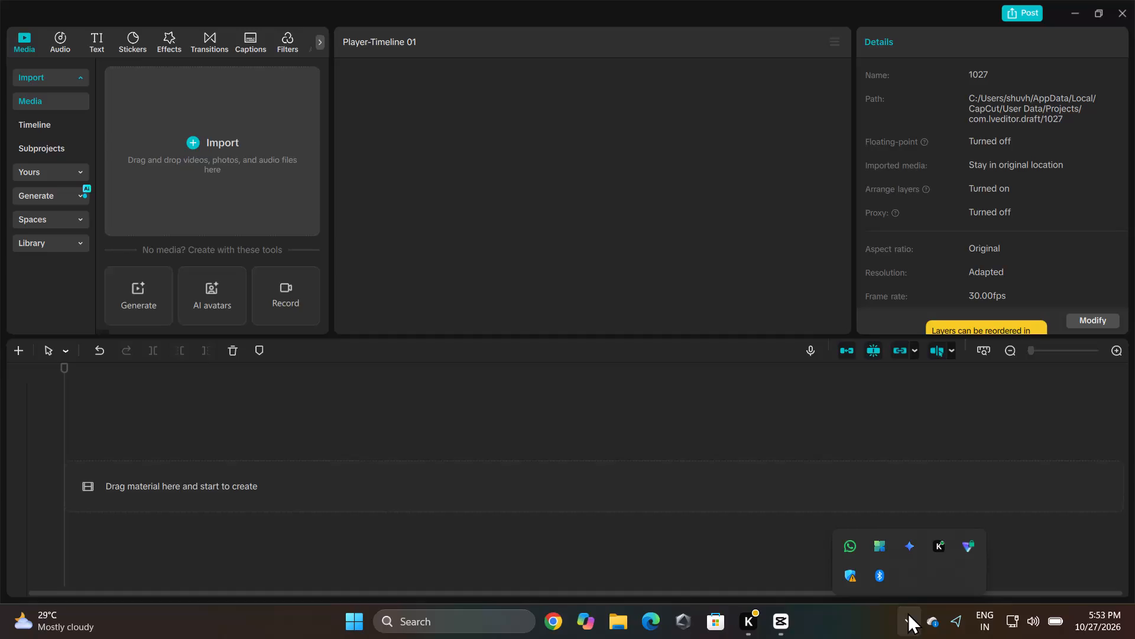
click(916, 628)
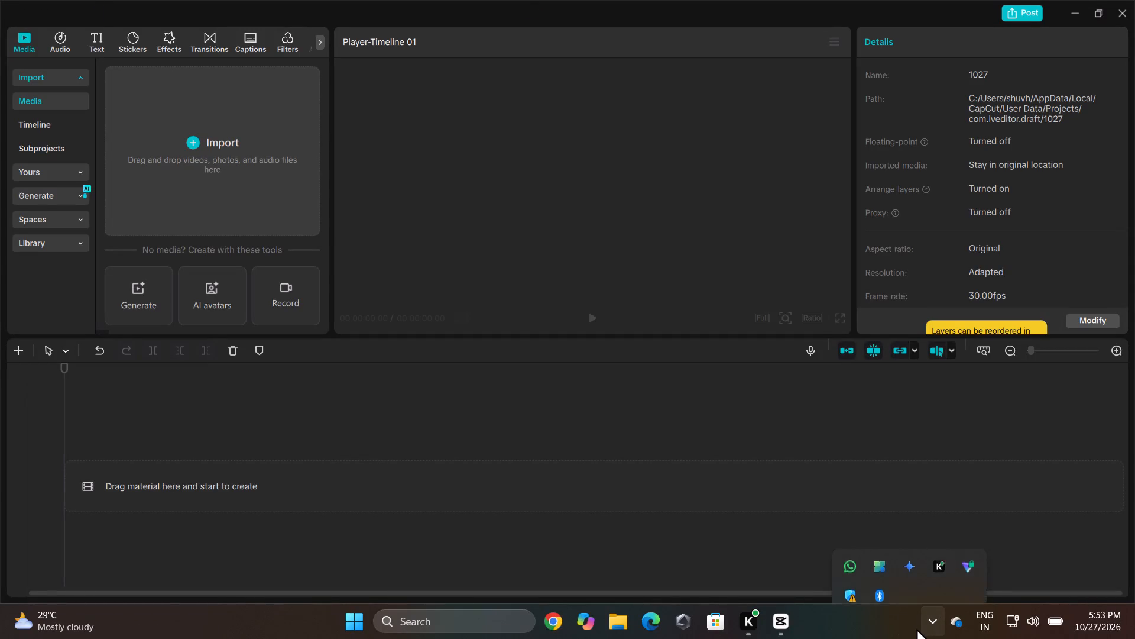
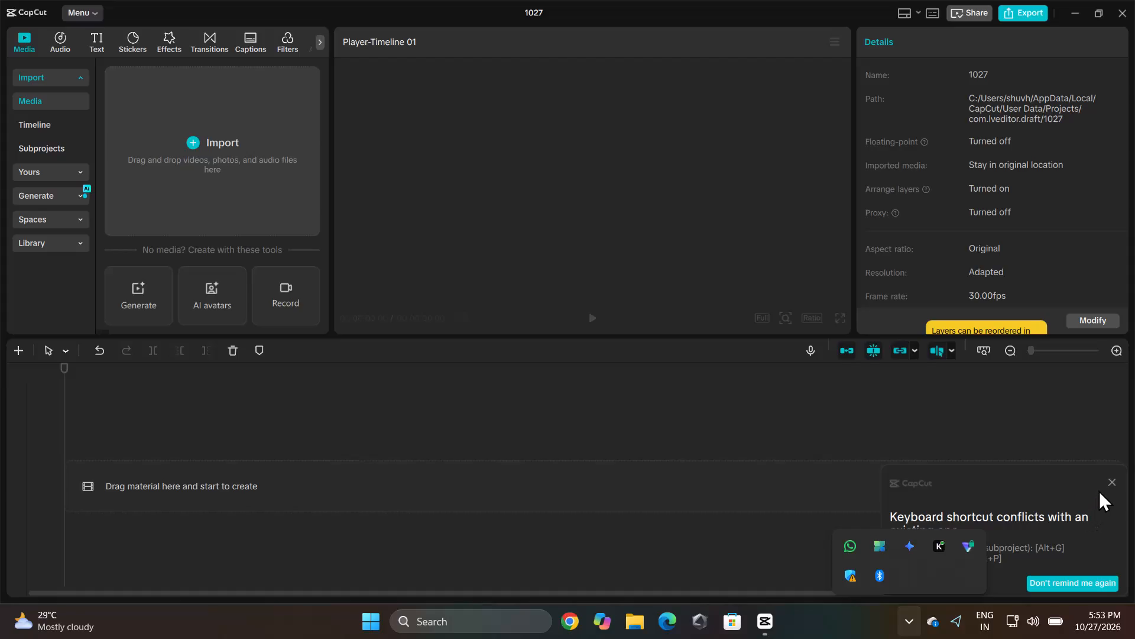
Dismiss the keyboard shortcut conflict notification.
click(1107, 480)
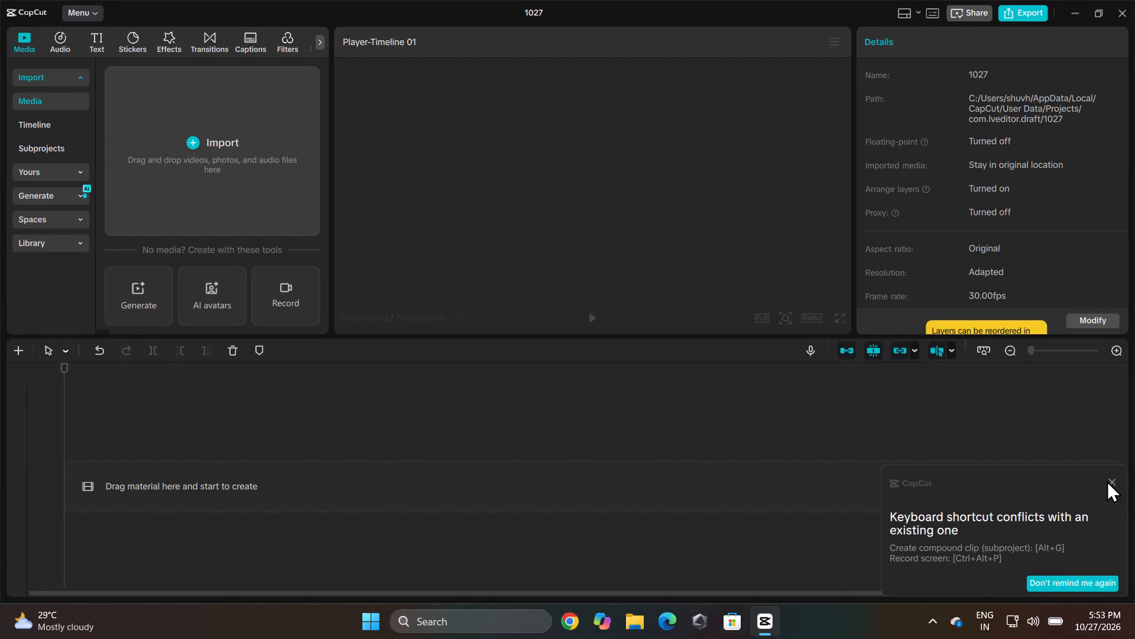
click(1117, 479)
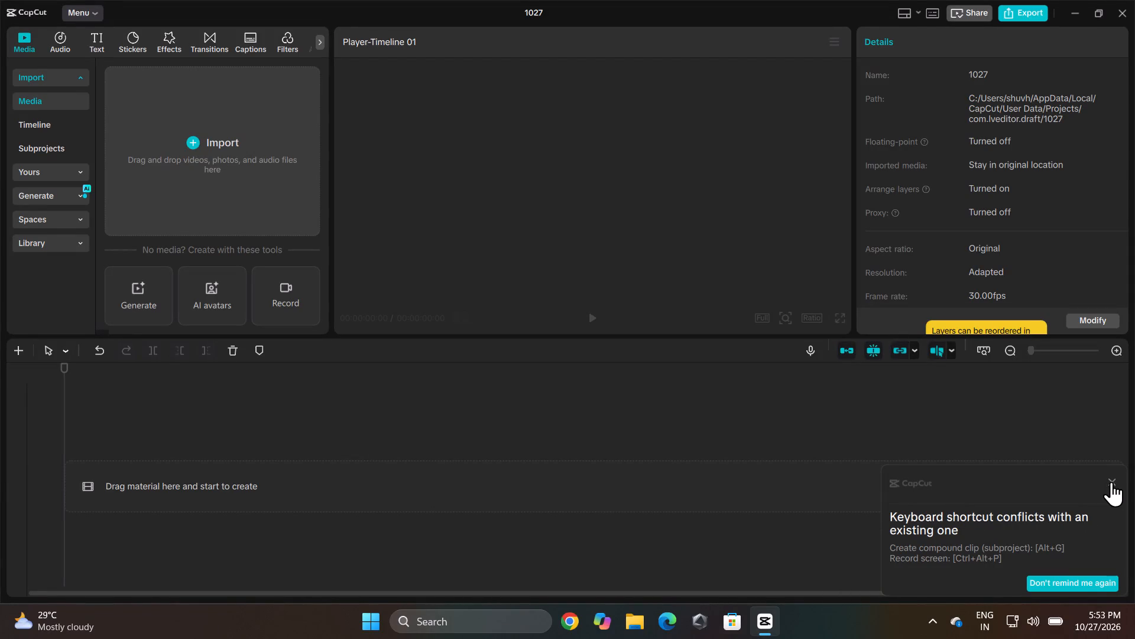
click(1111, 482)
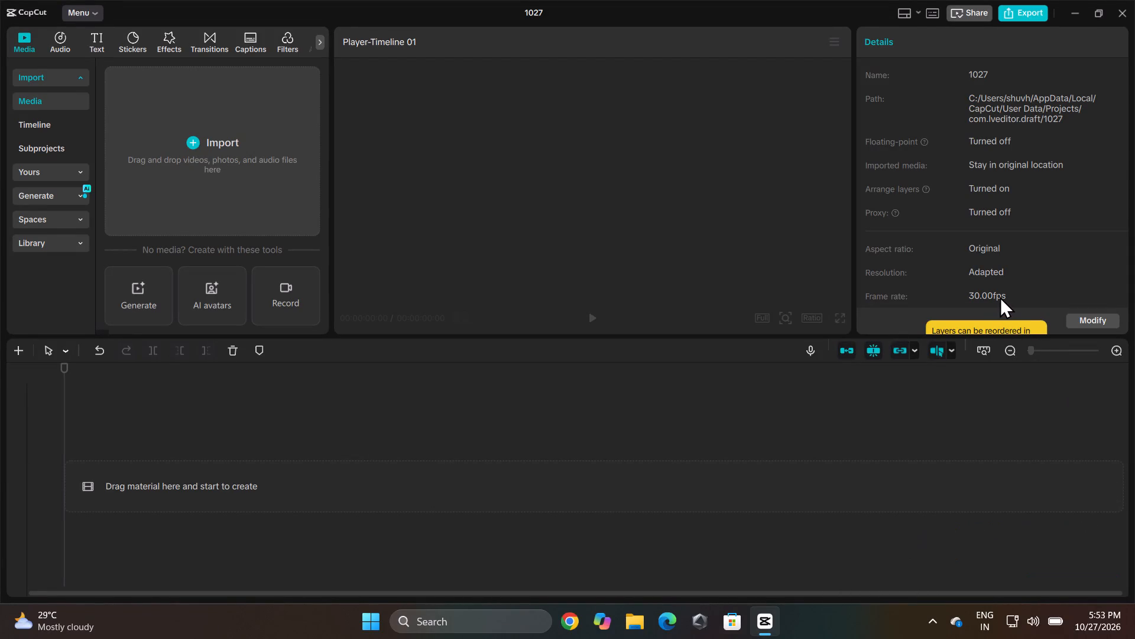
Set the project's frame rate to 60.00 fps and save the project settings.
click(1094, 324)
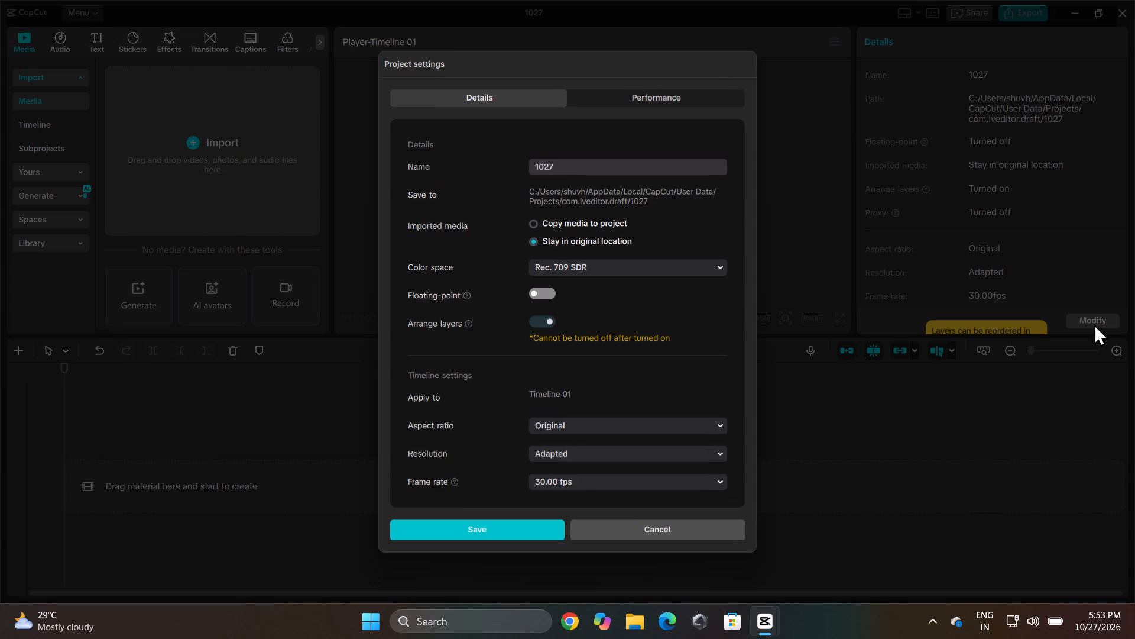
click(687, 475)
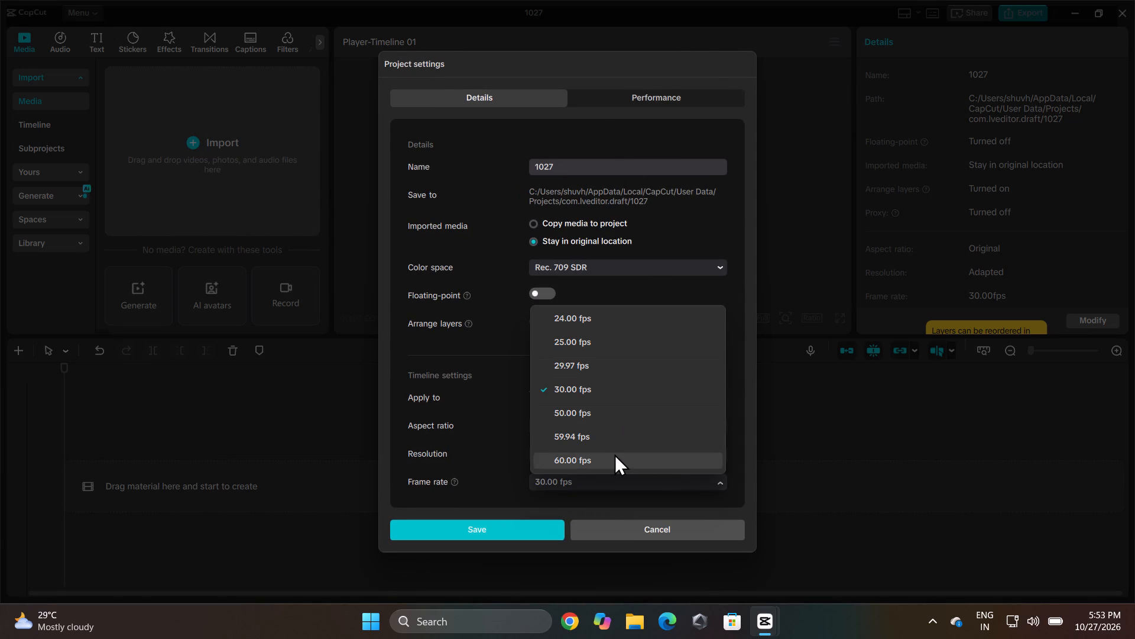
click(614, 454)
click(521, 532)
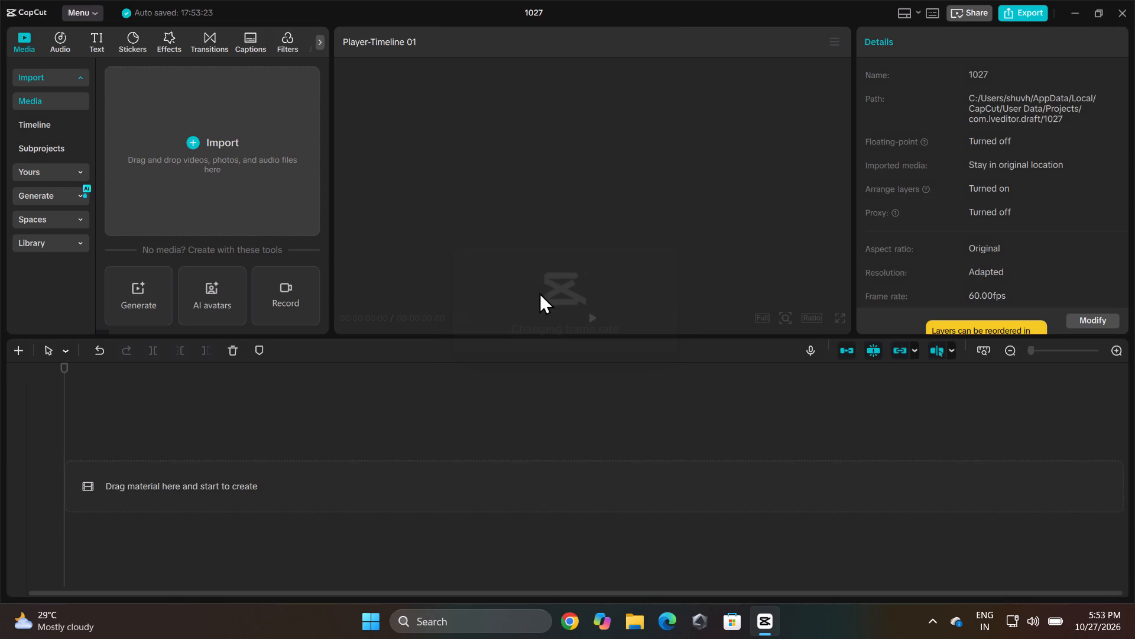
Start importing media from the device and open the Pujo Pandel Clips folder on Local Disk (D:).
click(199, 143)
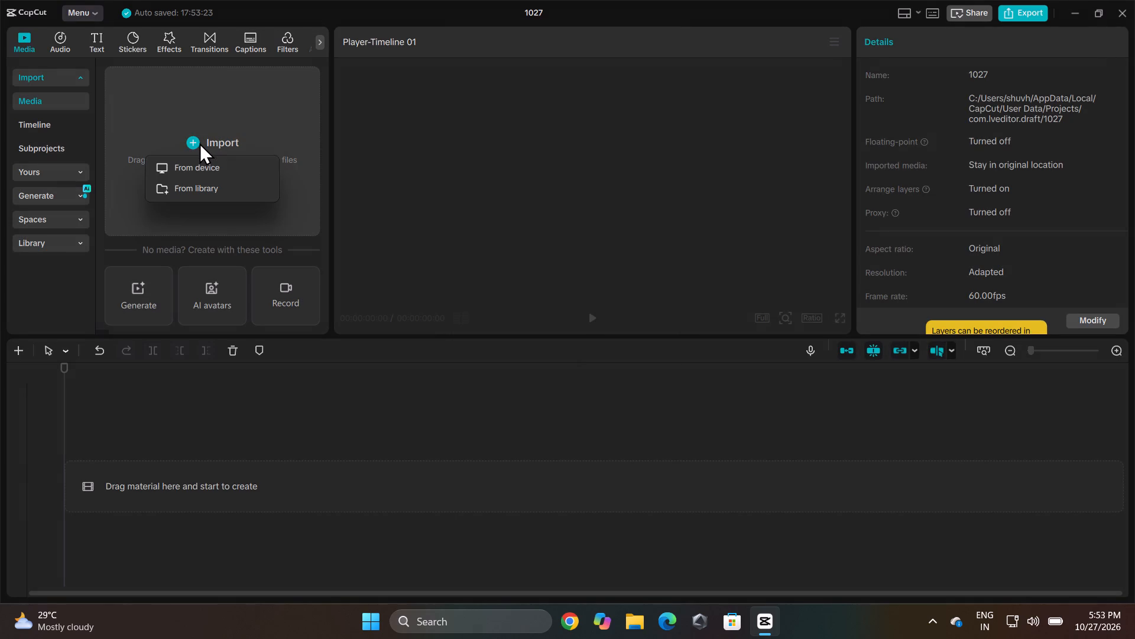
click(206, 167)
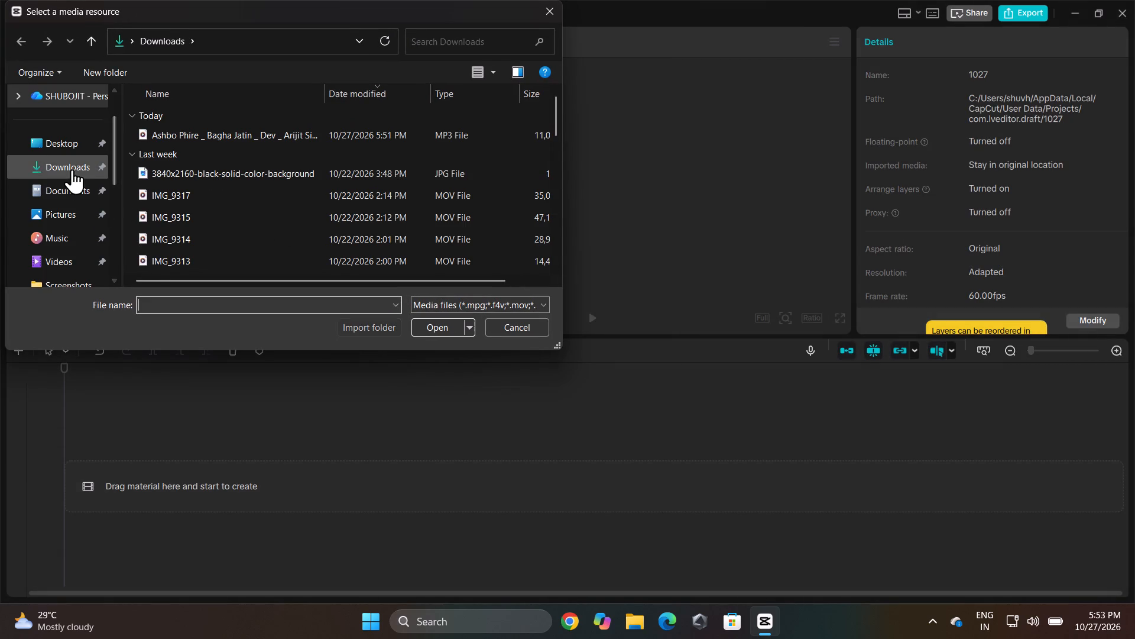
drag(115, 161, 118, 235)
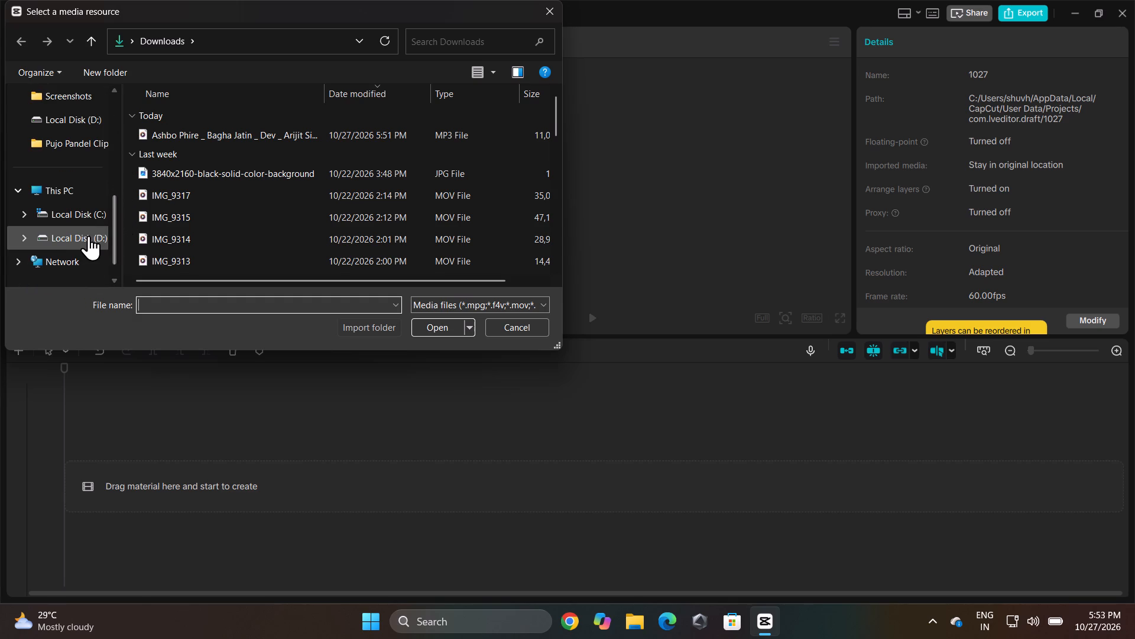
click(89, 235)
double_click(268, 138)
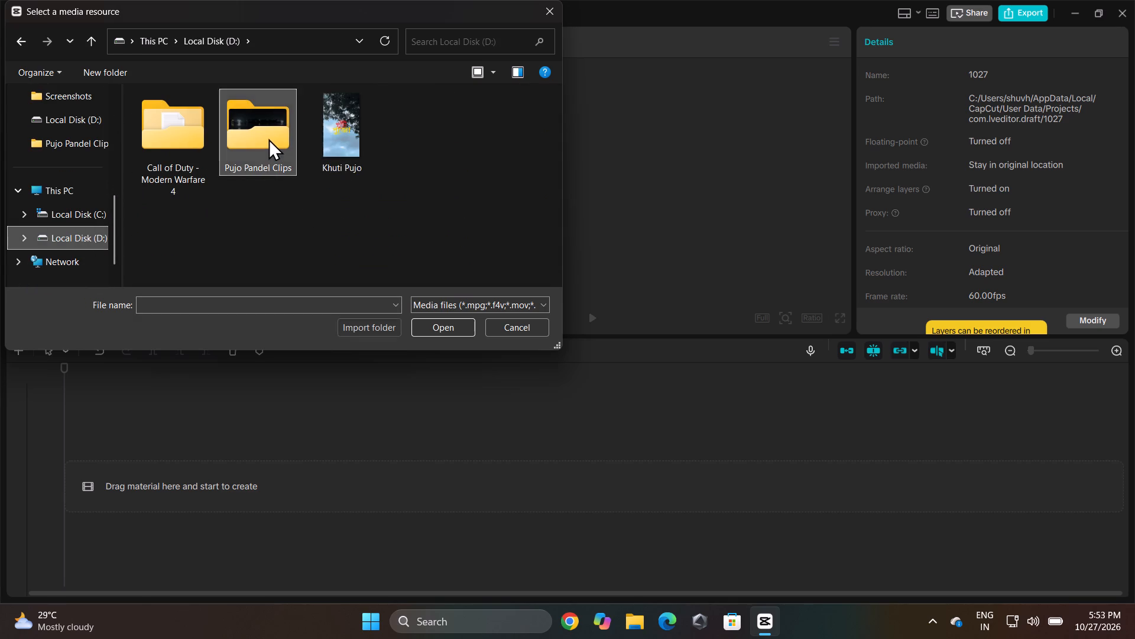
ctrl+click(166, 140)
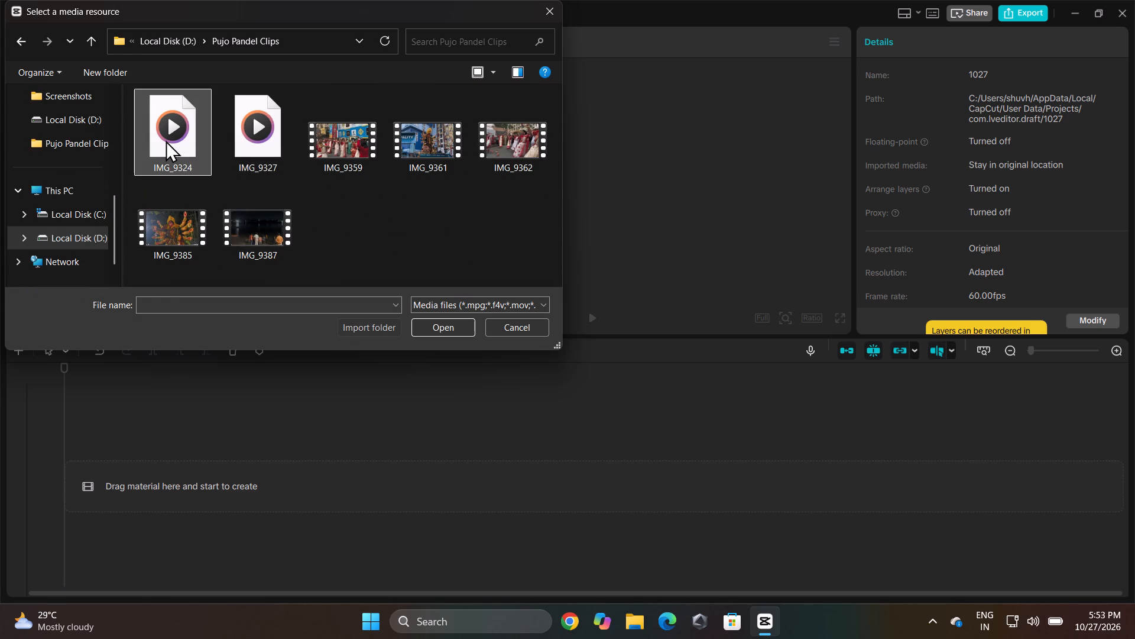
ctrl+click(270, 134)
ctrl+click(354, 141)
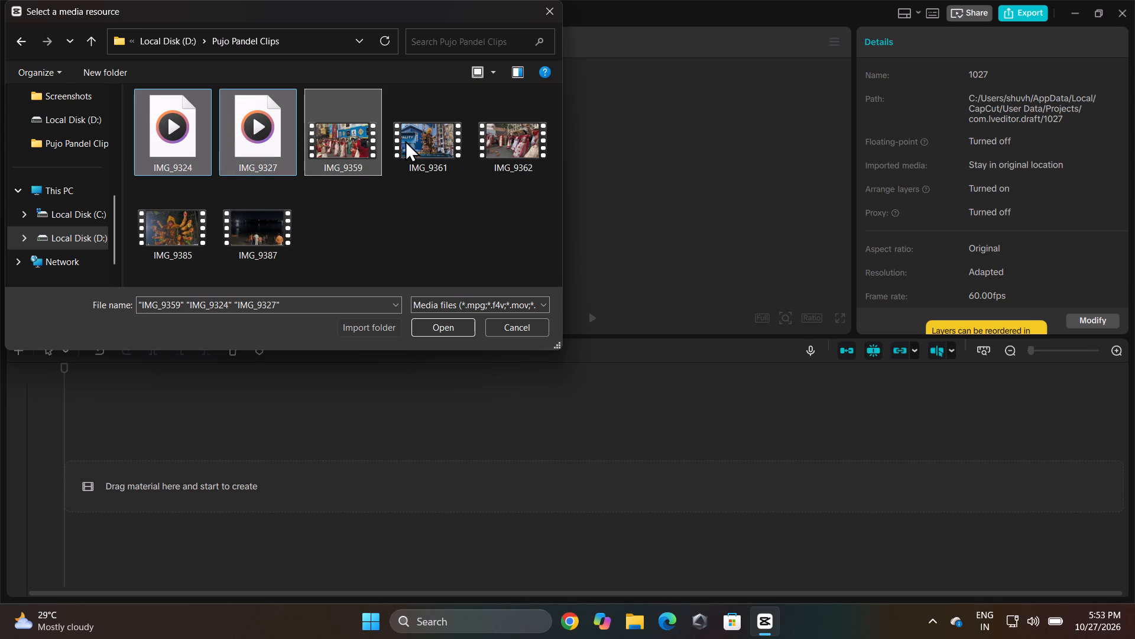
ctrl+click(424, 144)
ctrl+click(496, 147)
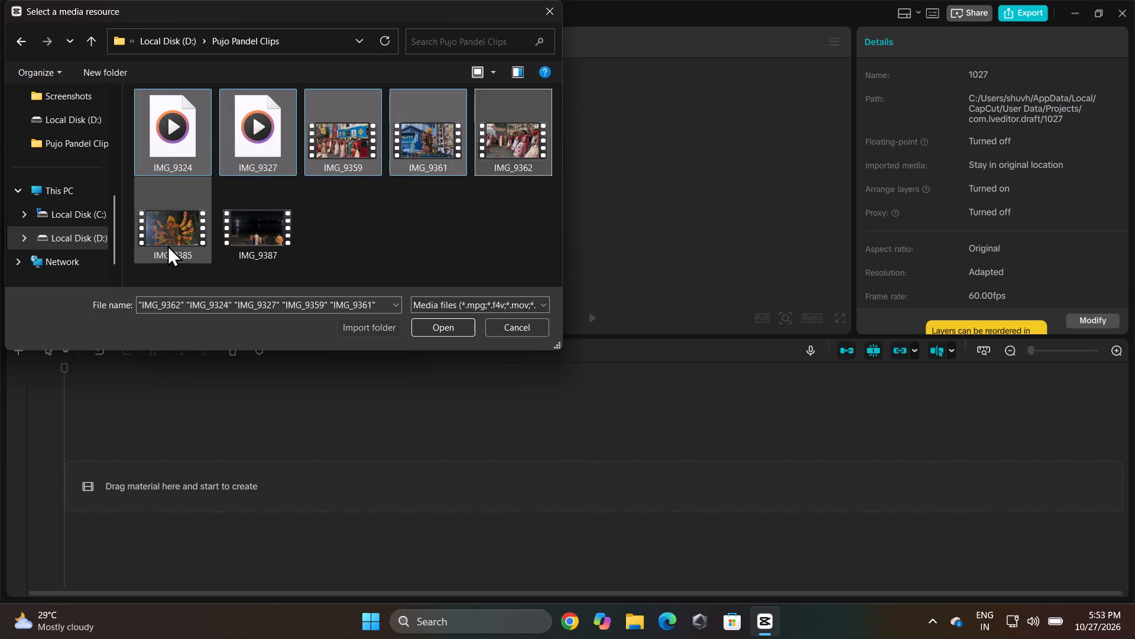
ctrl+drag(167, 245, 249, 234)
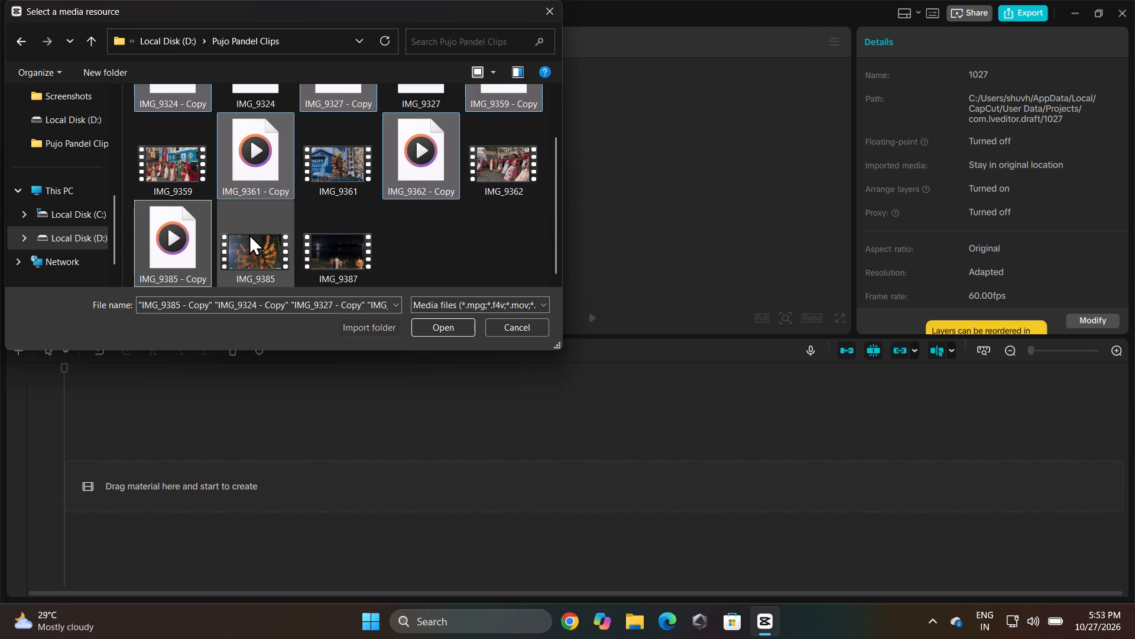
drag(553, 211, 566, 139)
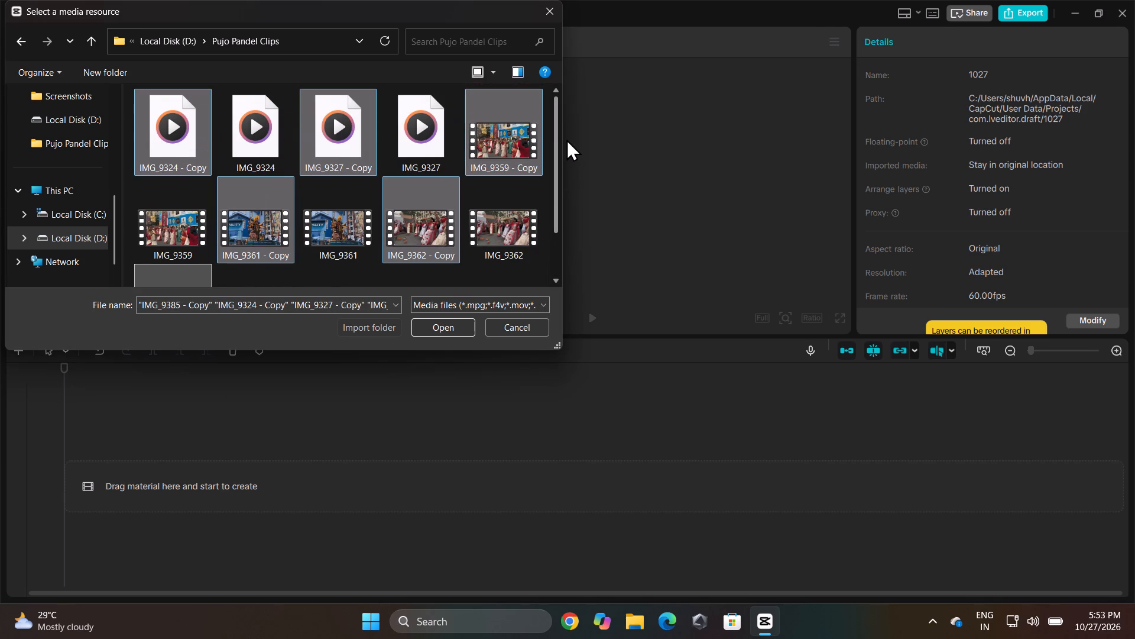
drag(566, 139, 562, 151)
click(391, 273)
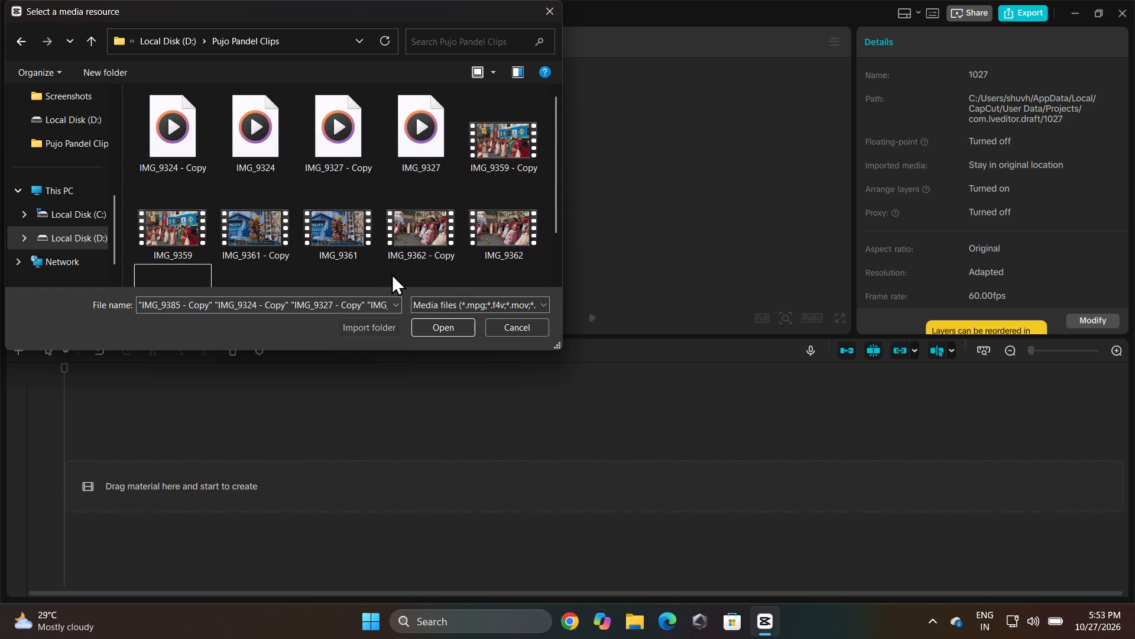
Import IMG_9324, IMG_9327, the copies of IMG_9359, IMG_9361 and IMG_9362, plus IMG_9385 and IMG_9387 into the project.
ctrl+click(260, 145)
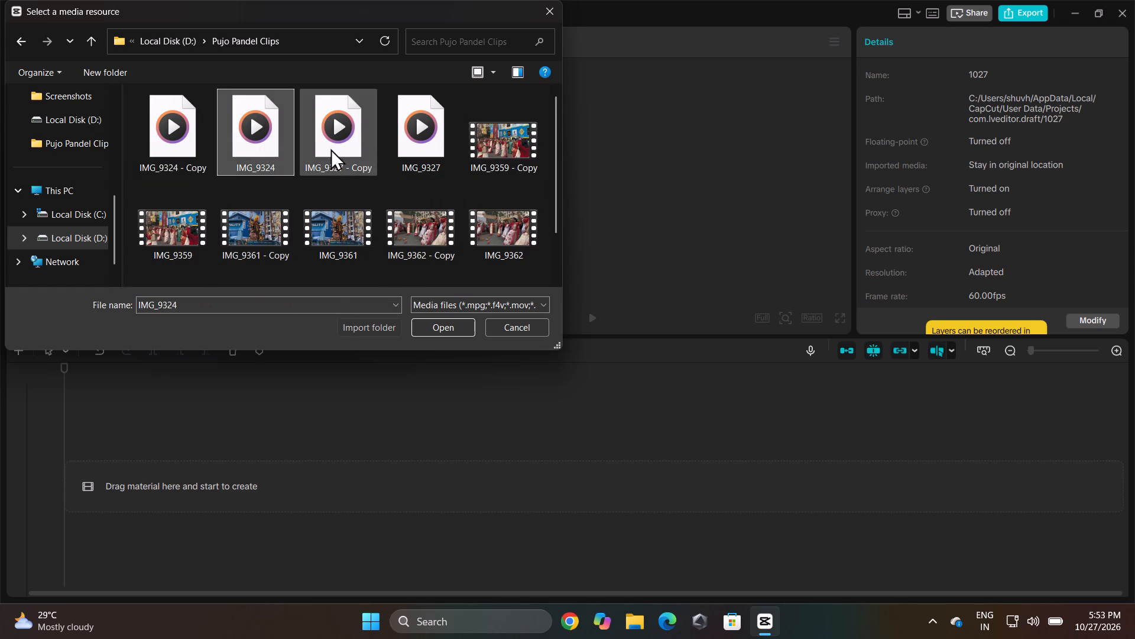
ctrl+click(436, 155)
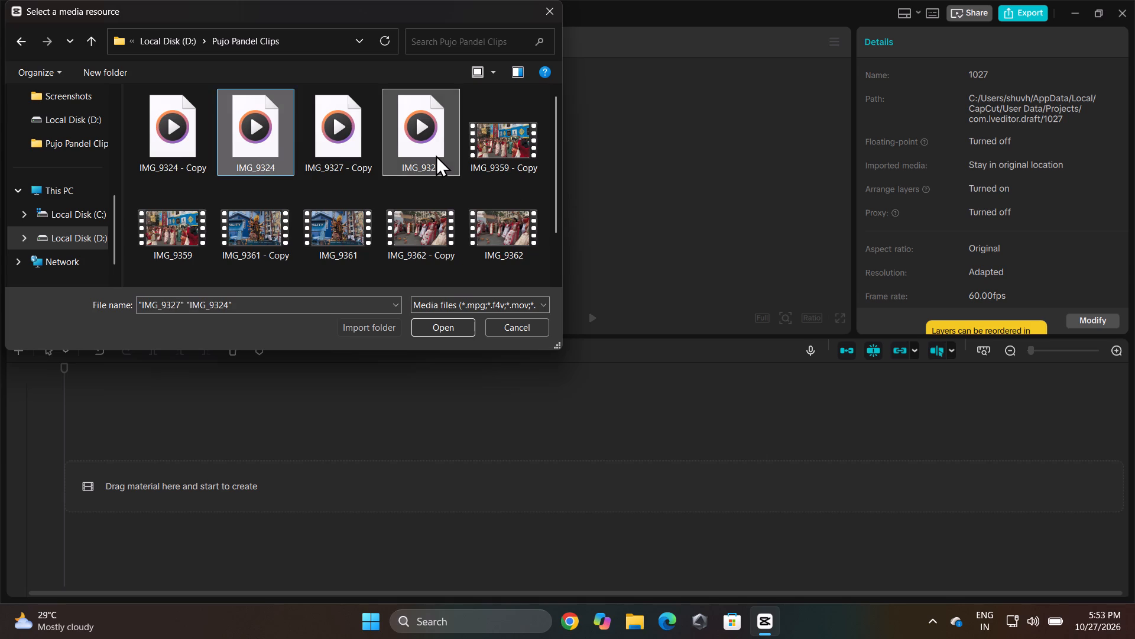
ctrl+click(521, 154)
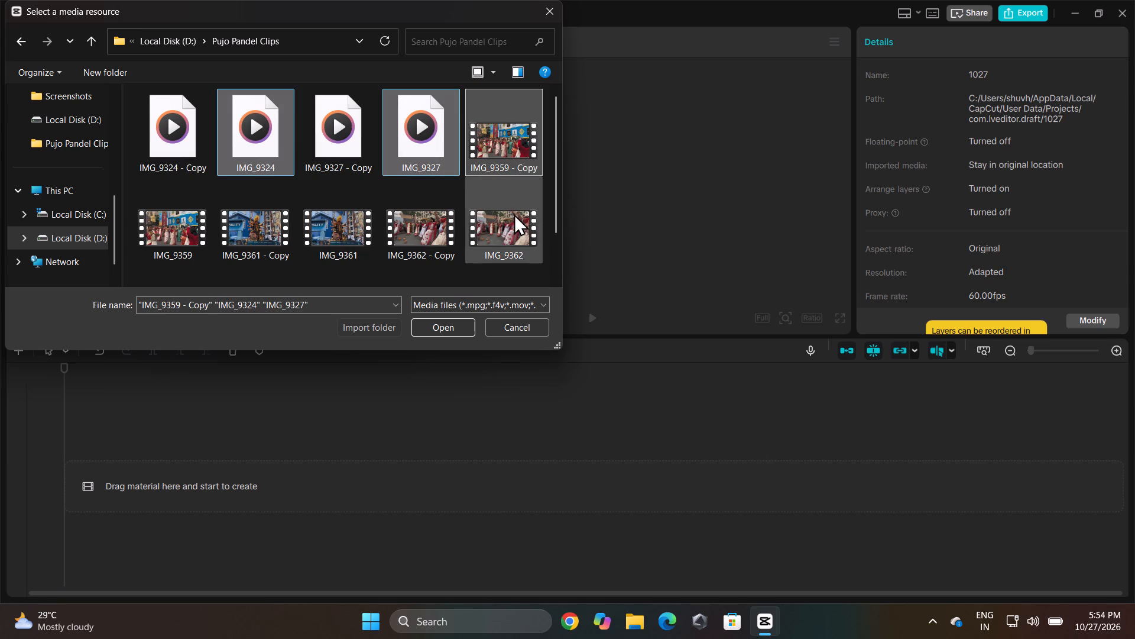
ctrl+click(259, 250)
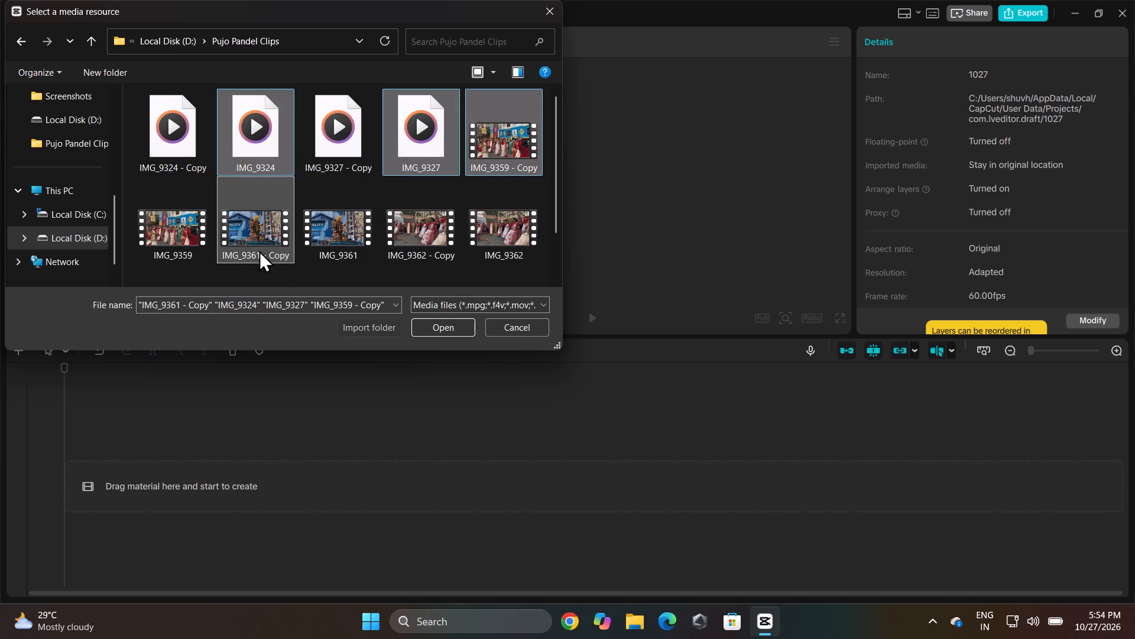
ctrl+click(439, 250)
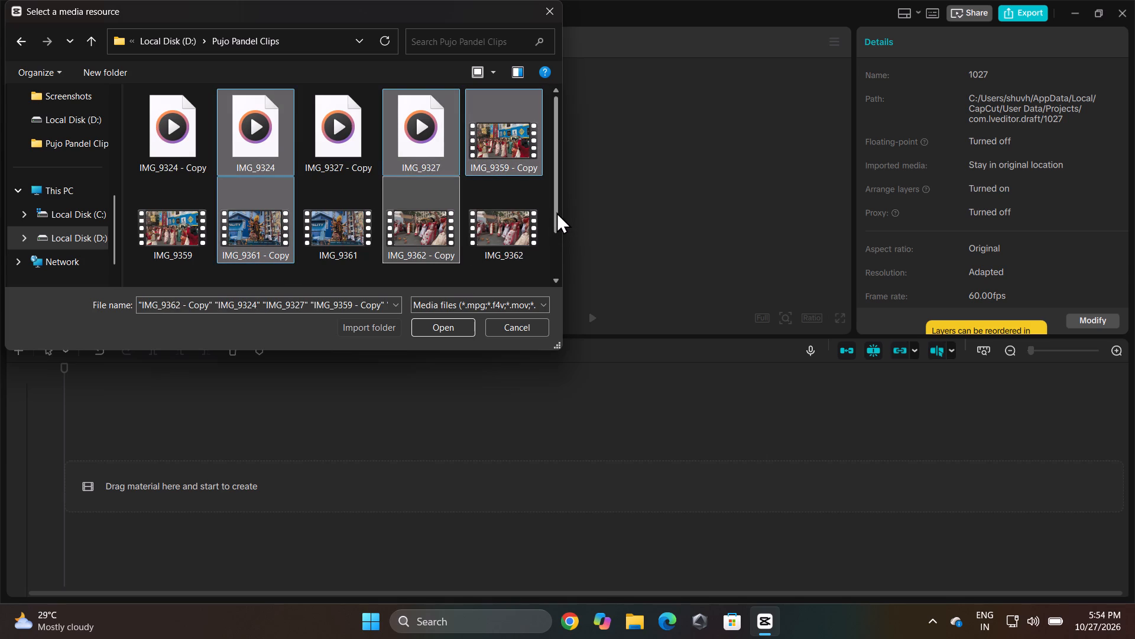
drag(556, 212, 557, 267)
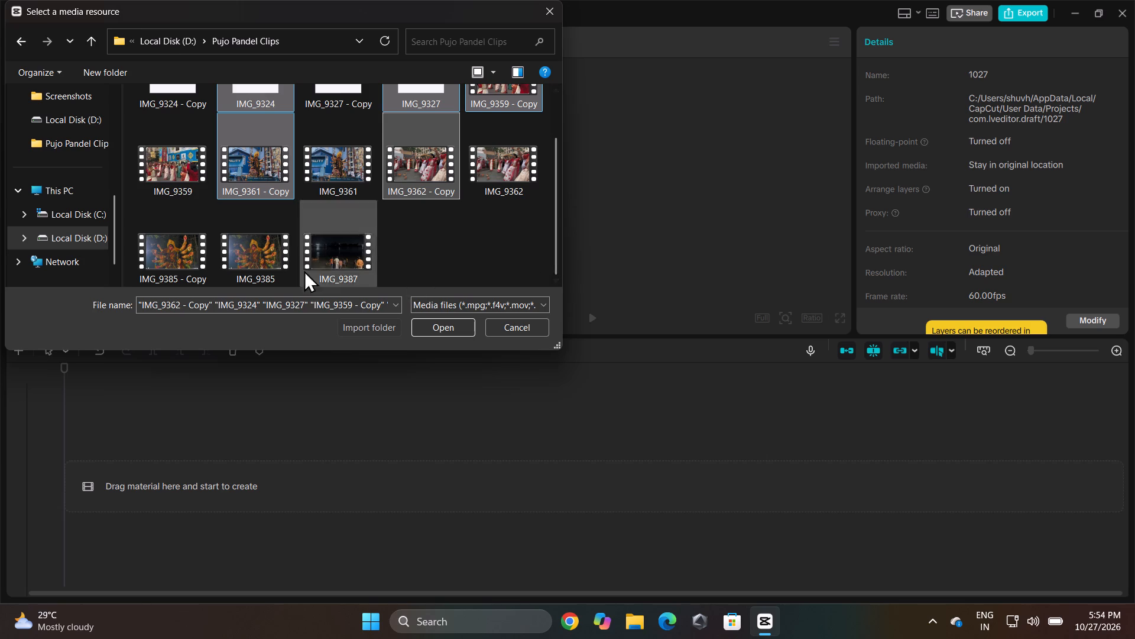
ctrl+click(280, 263)
ctrl+click(331, 267)
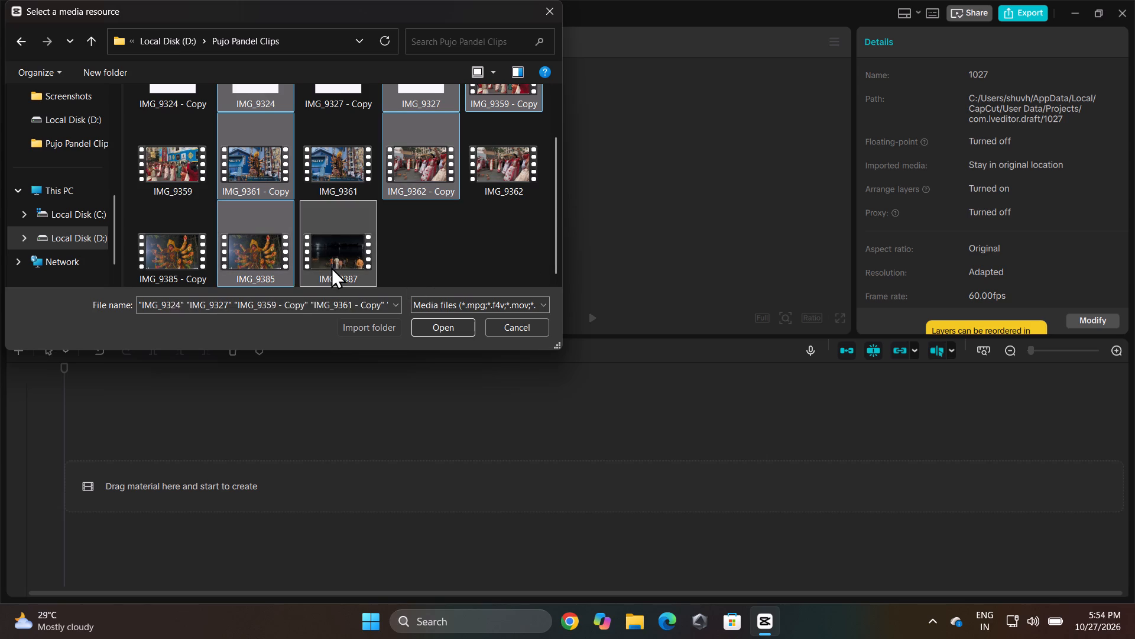
click(417, 321)
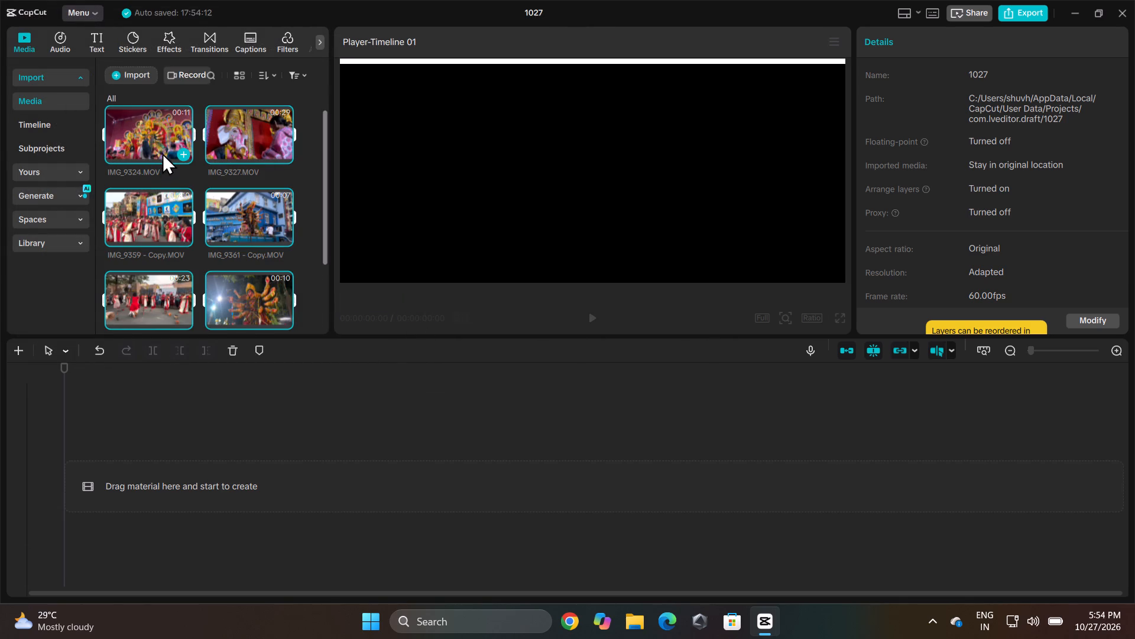
Add all the selected imported clips to the timeline in sequence, starting with IMG_9324.
click(180, 153)
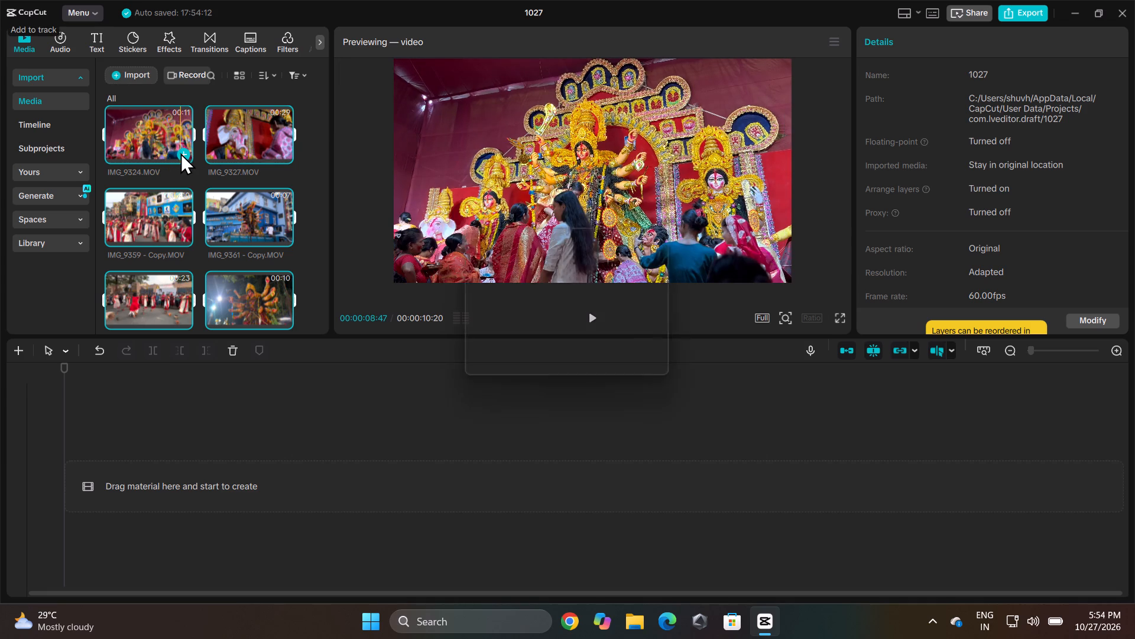
click(594, 353)
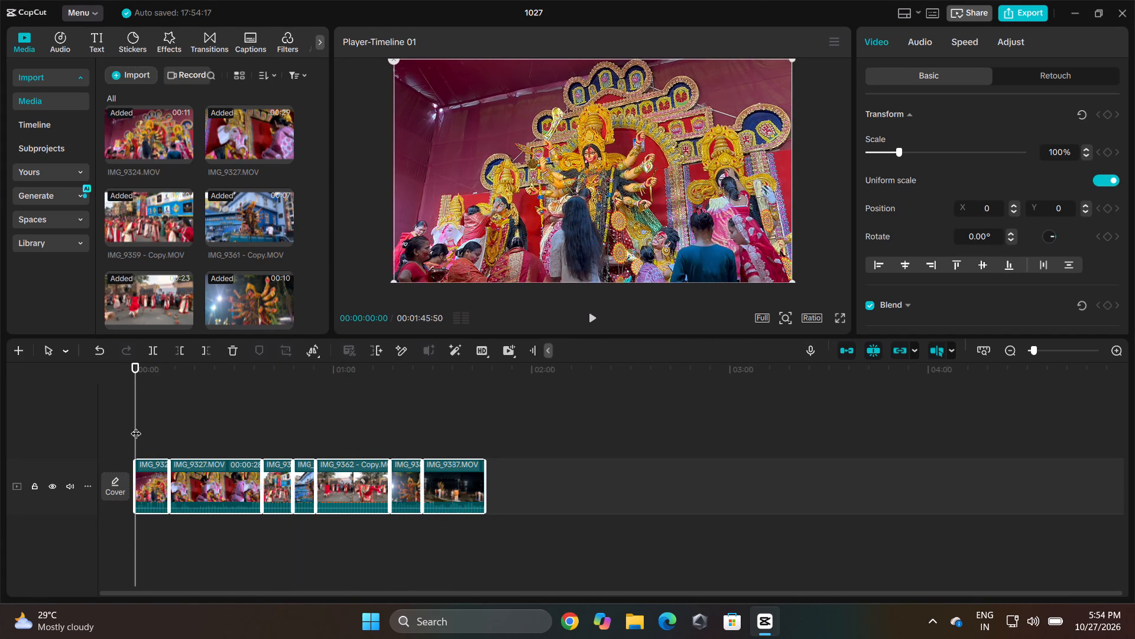
Mute the original audio of the video track holding the imported clips.
click(66, 485)
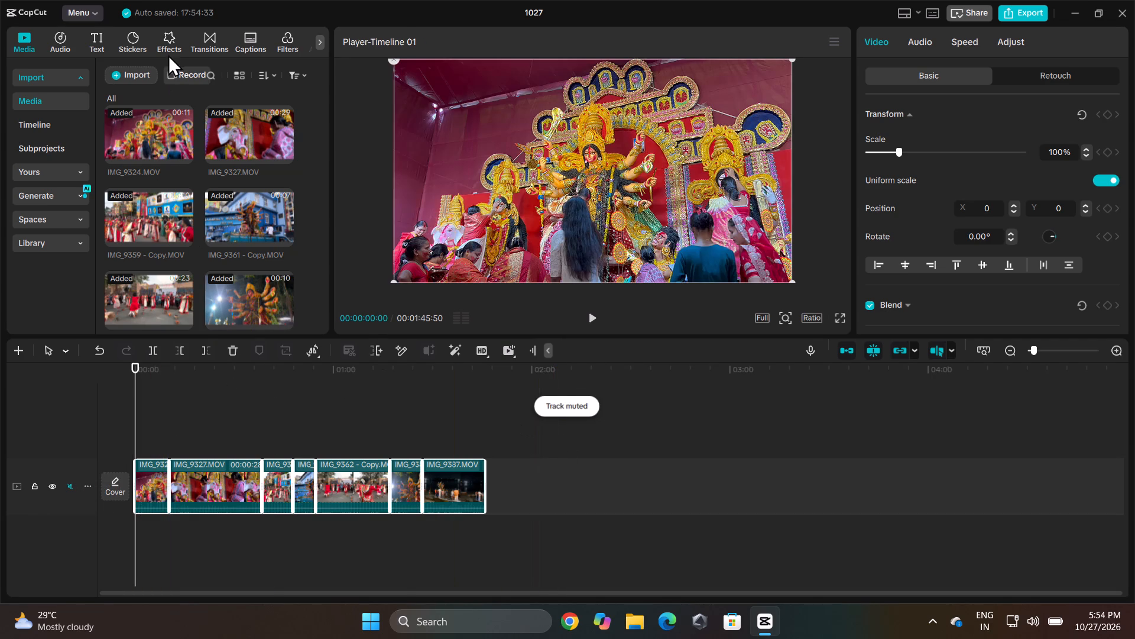
Add the Blur effect from the Classic video effects to the very start of the timeline.
click(291, 40)
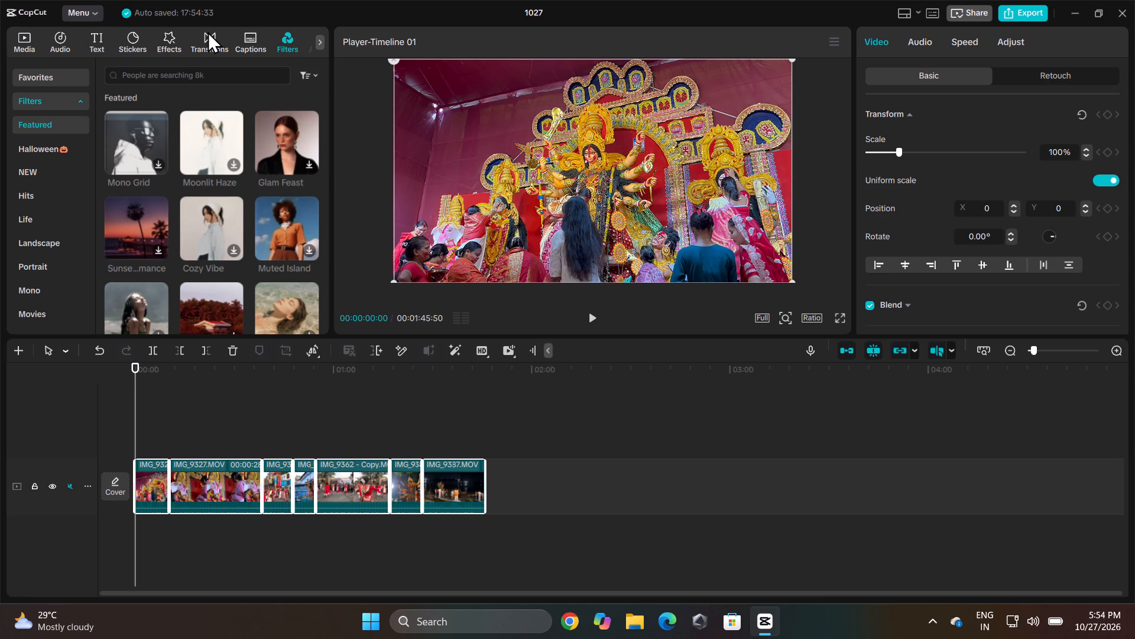
click(168, 40)
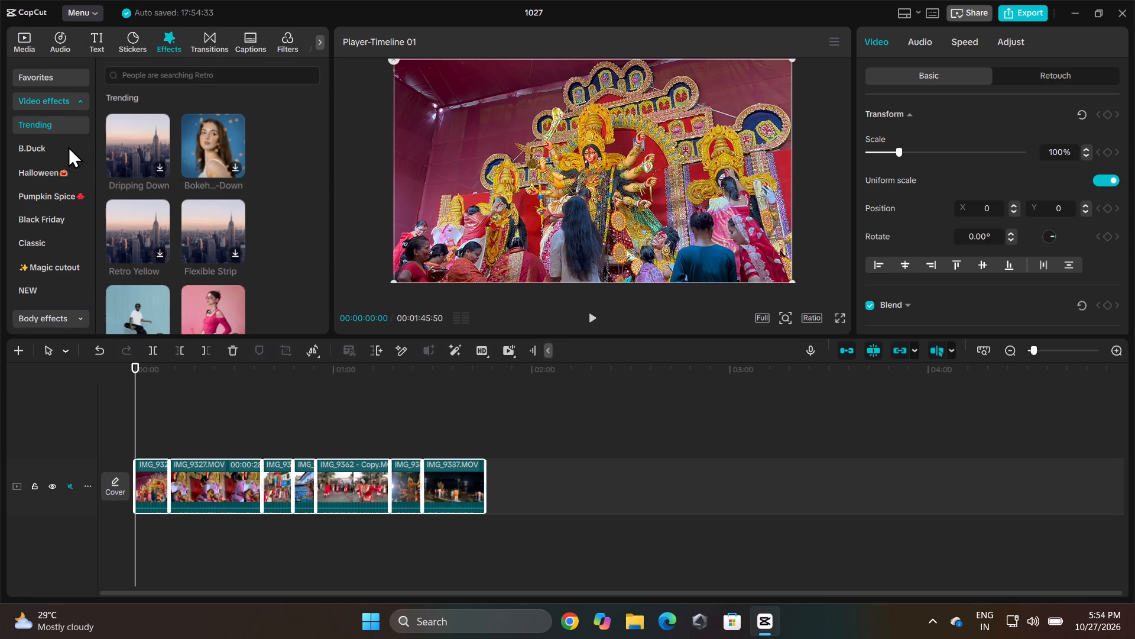
click(63, 240)
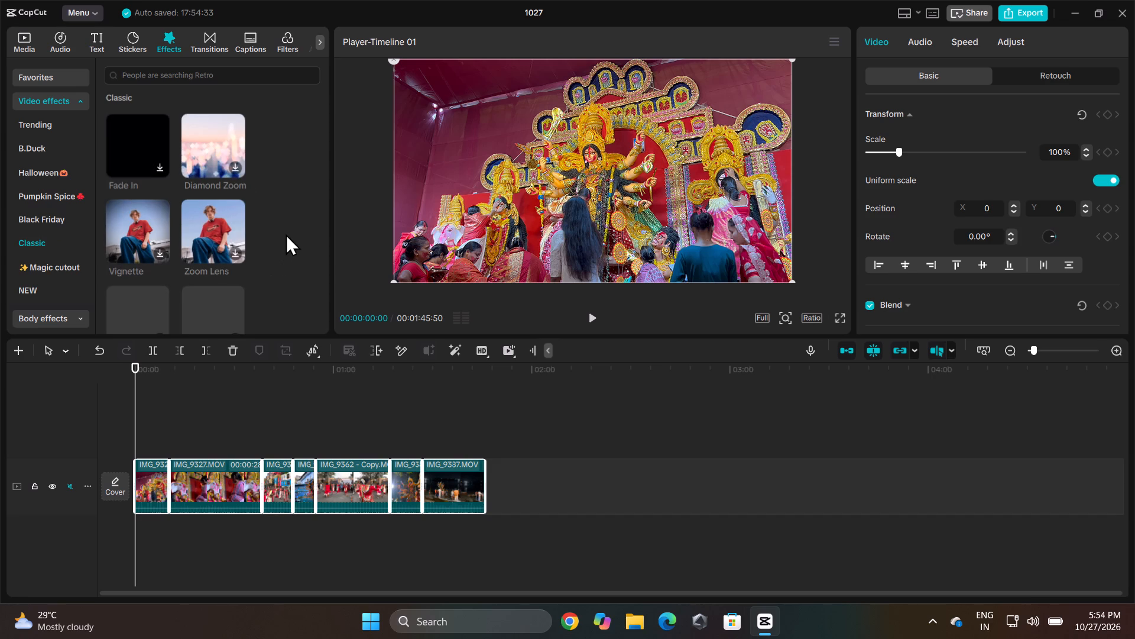
key(Down)
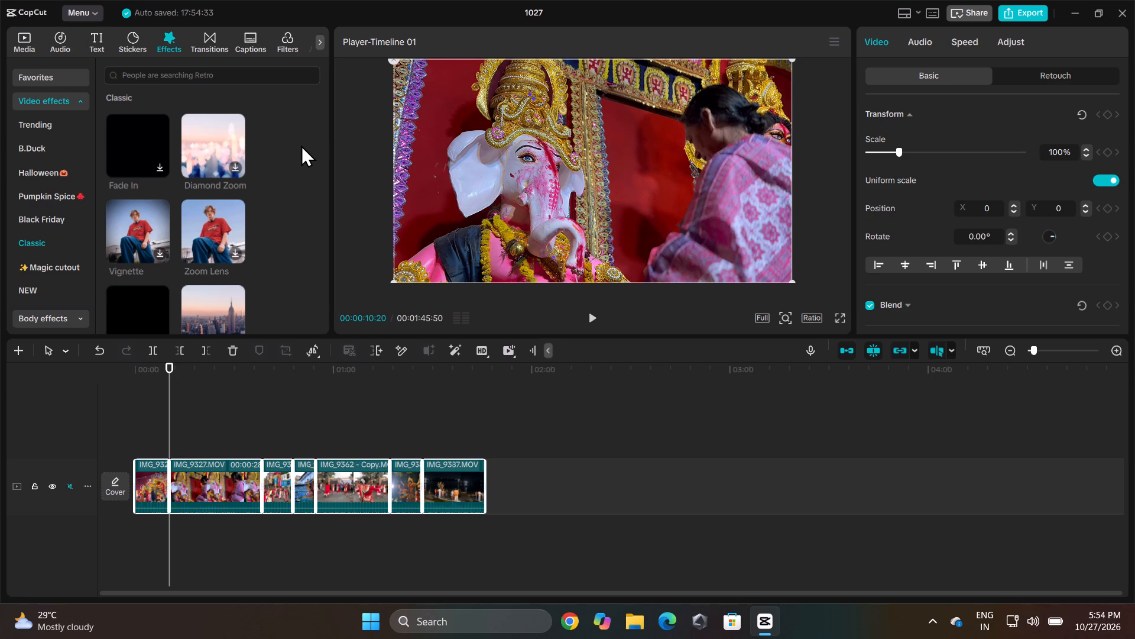
key(Left)
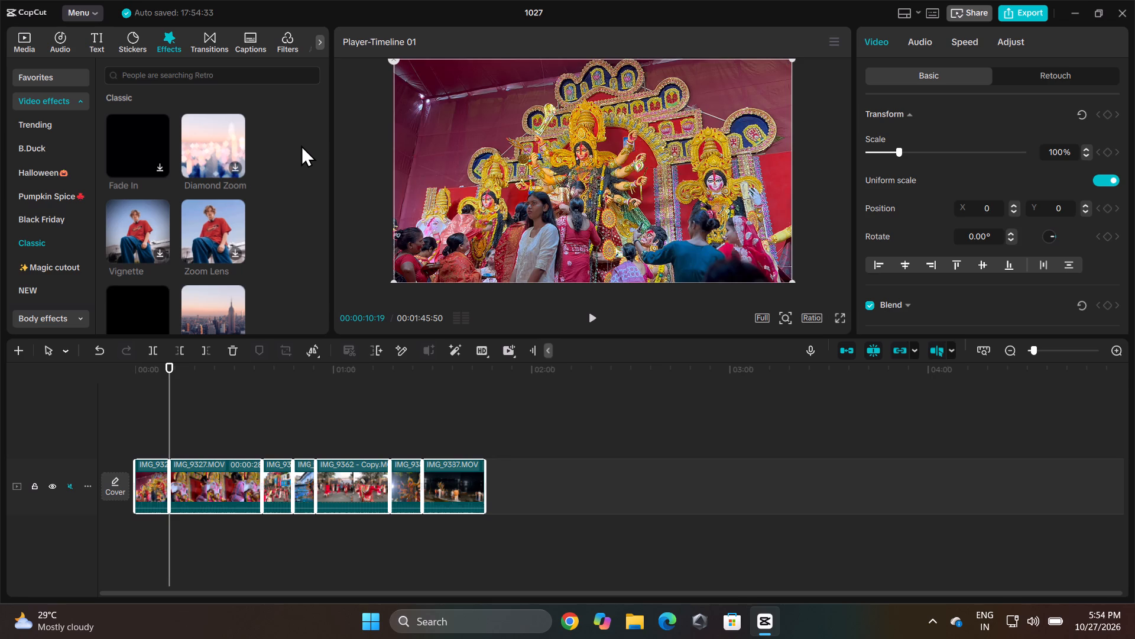
click(286, 200)
drag(324, 109, 331, 144)
click(138, 188)
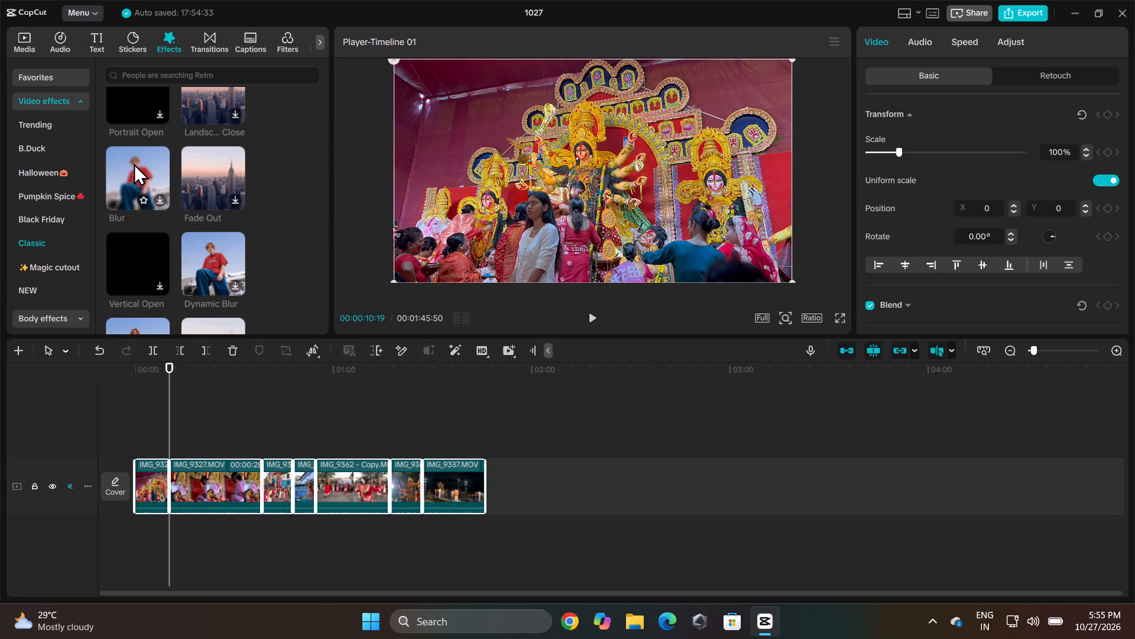
click(163, 201)
click(127, 169)
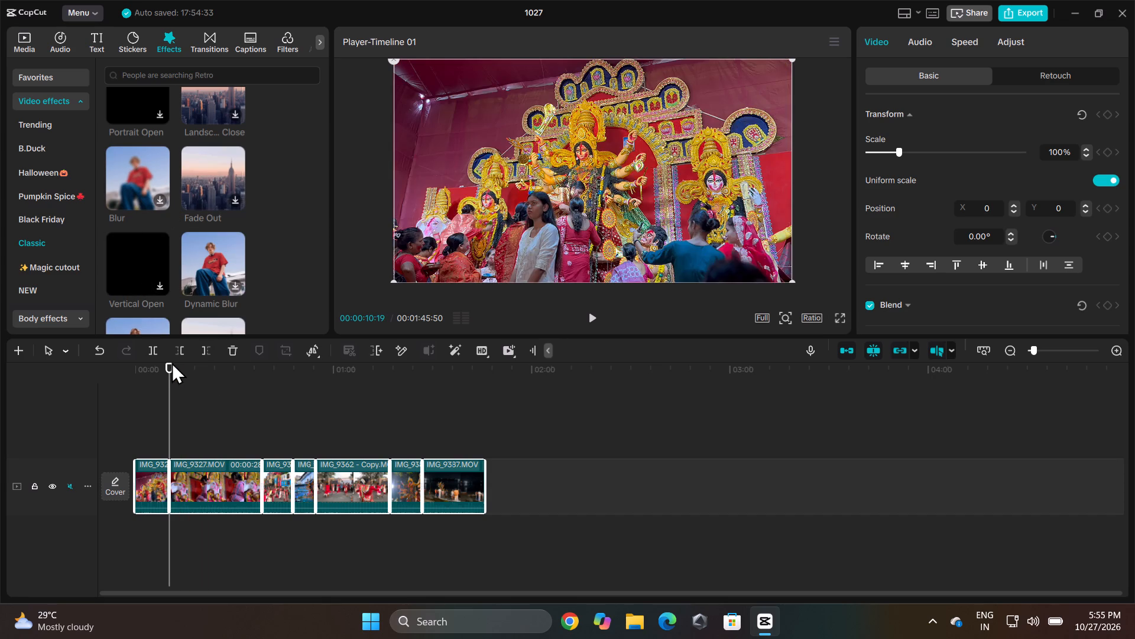
drag(171, 366, 130, 364)
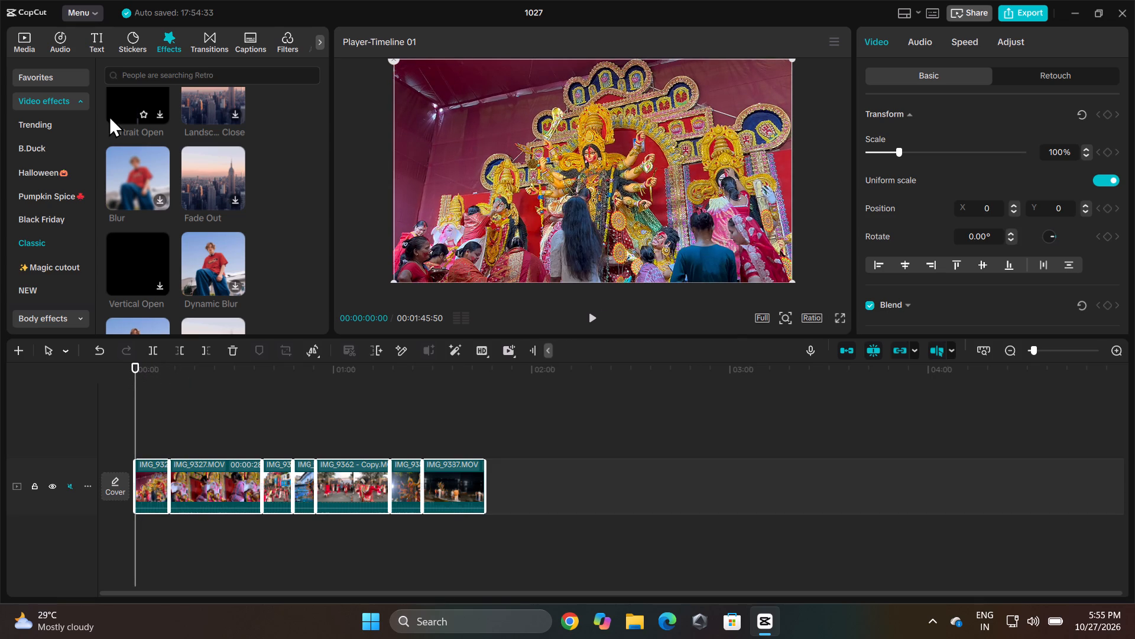
click(128, 192)
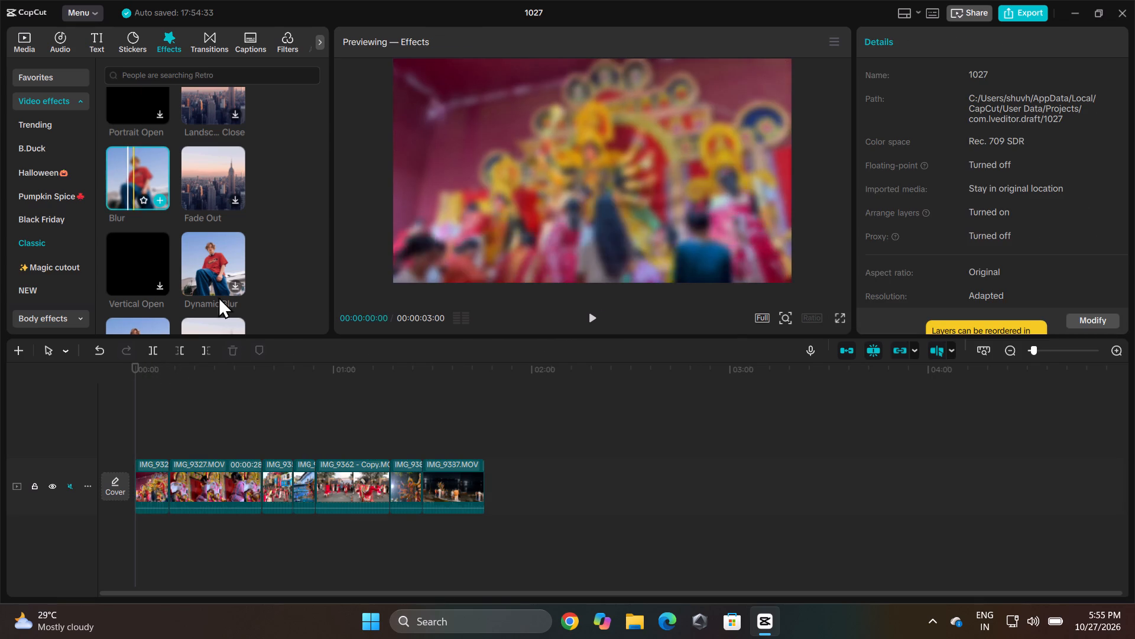
click(155, 199)
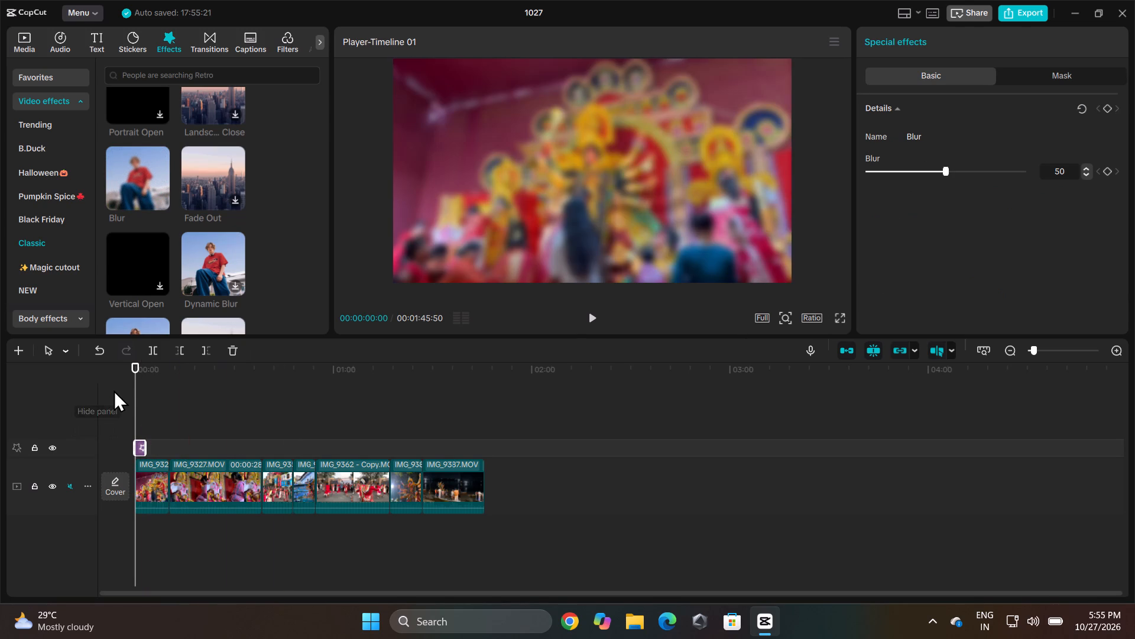
Extend the Blur effect to cover about three quarters of the first clip and return the playhead to the start.
key(space)
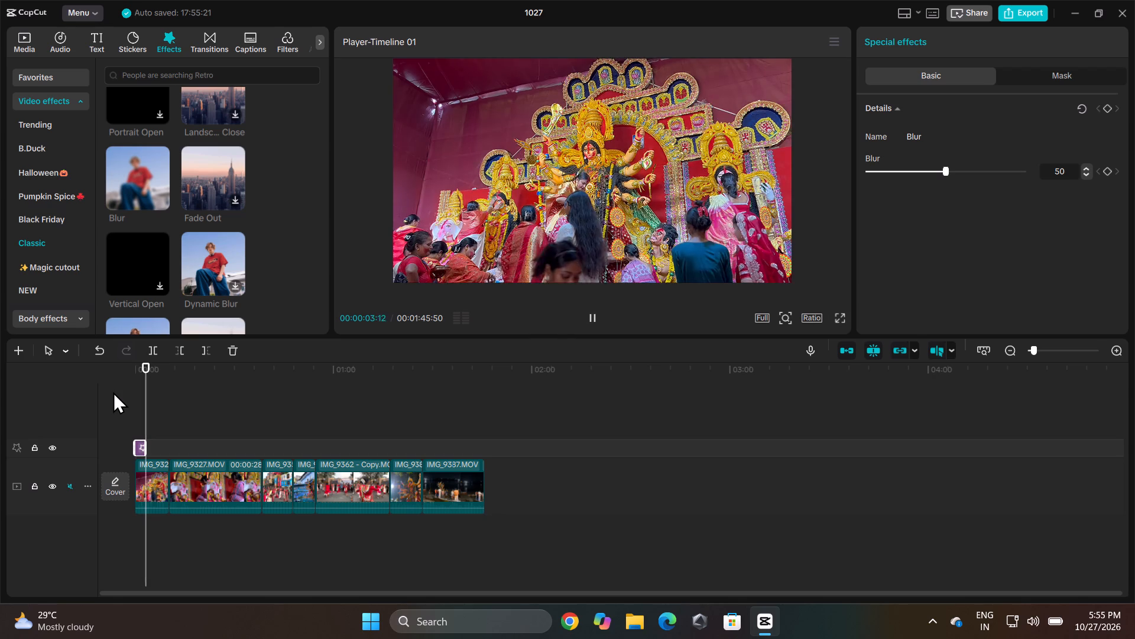
key(space)
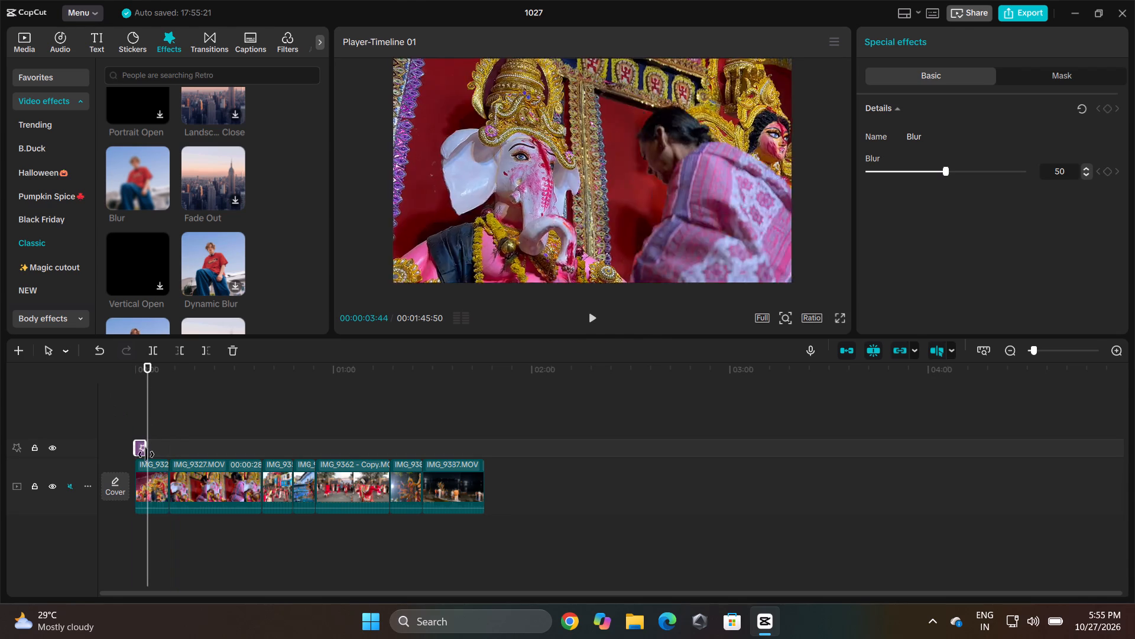
drag(144, 450, 154, 458)
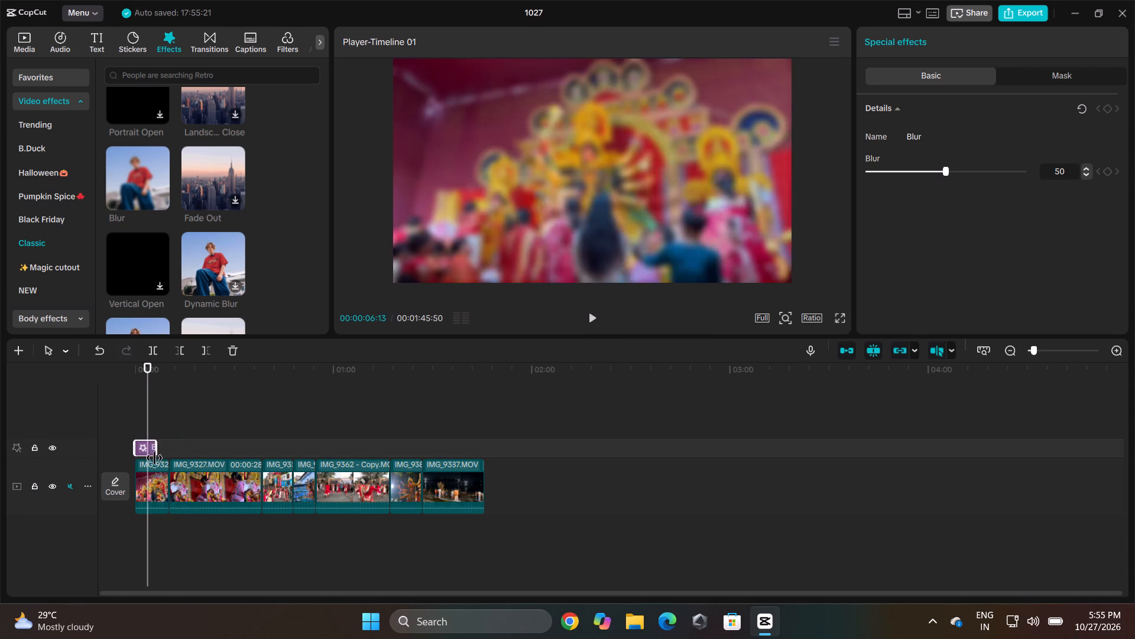
drag(154, 458, 159, 447)
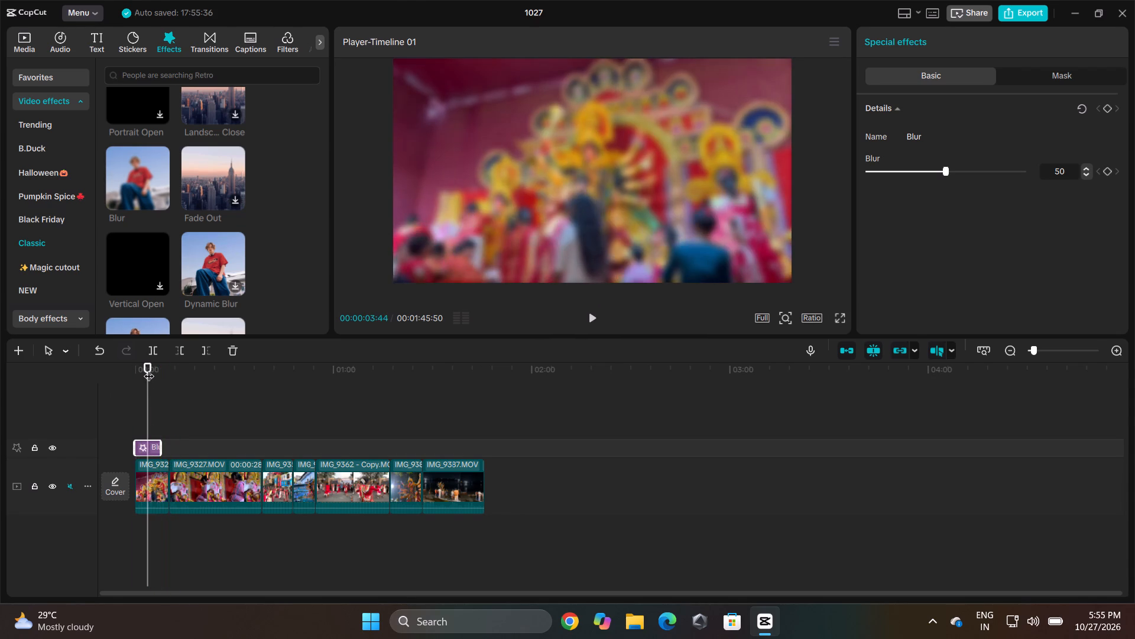
drag(149, 369, 119, 369)
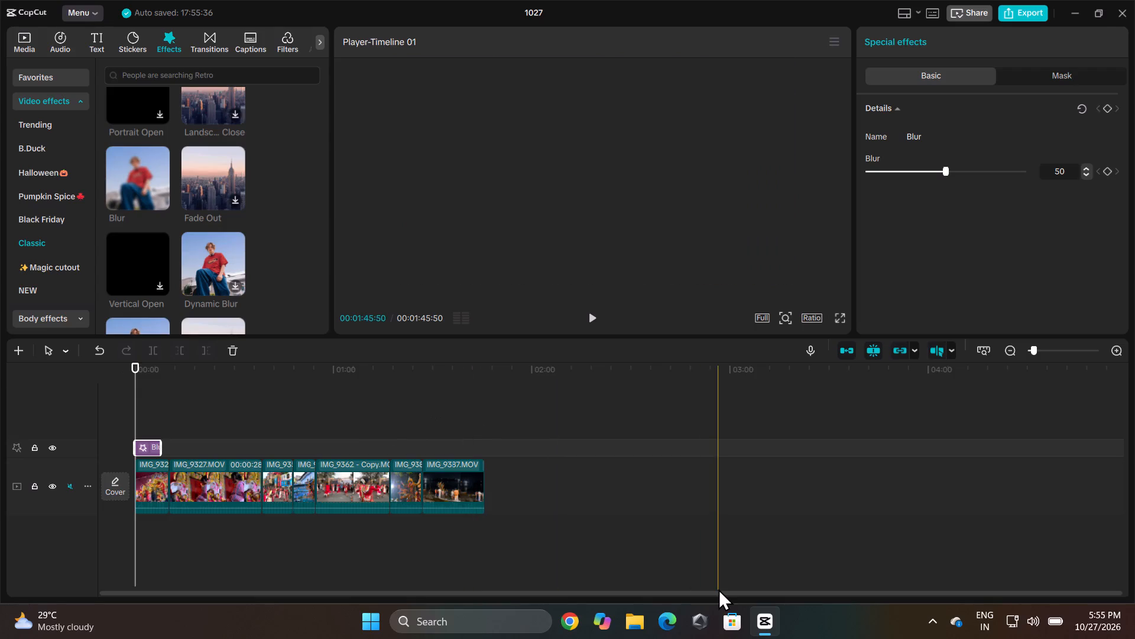
Switch to Chrome, replace the YouTube-to-MP3 tab with a search for "ansi to unicode", and open Okkhor 52's Unicode to ANSI V1 converter.
click(569, 618)
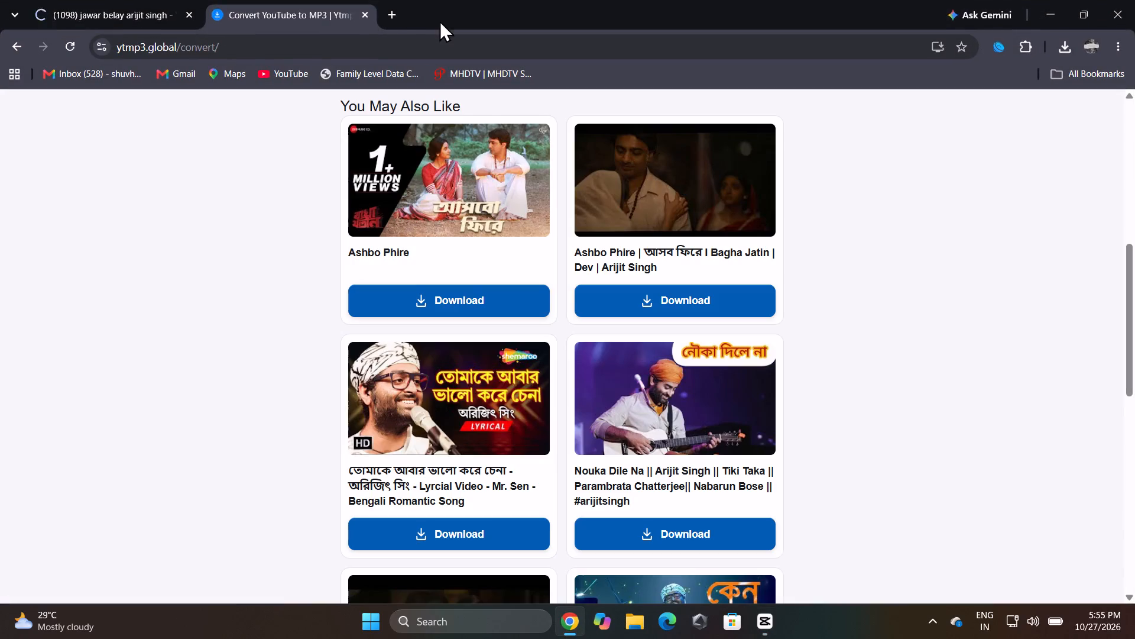
click(388, 13)
click(368, 13)
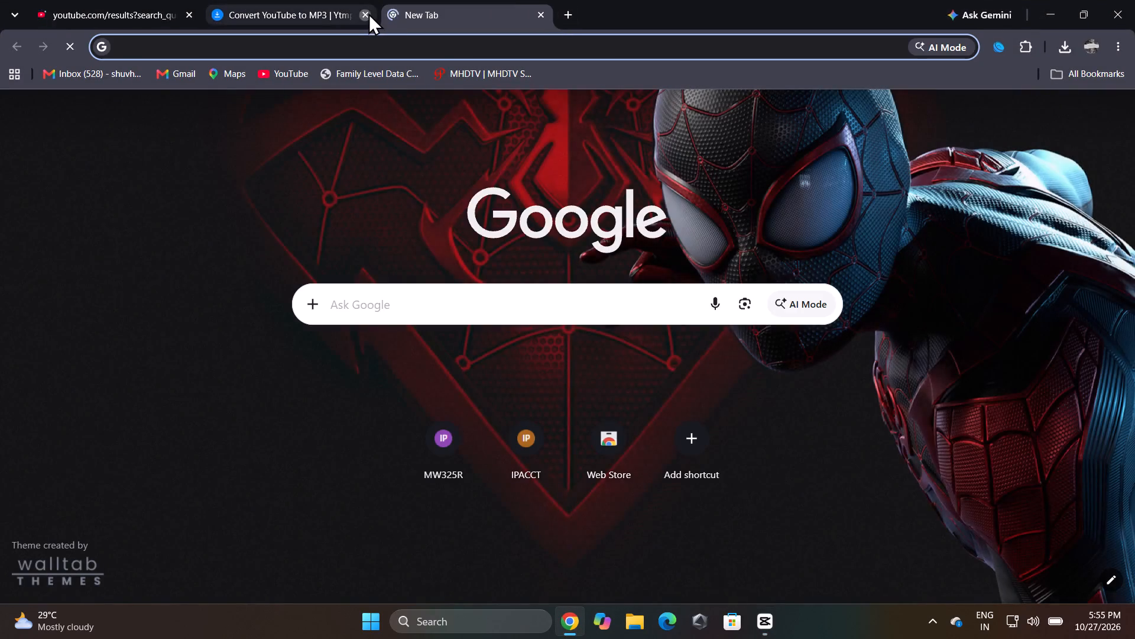
text(ansi to)
key(space)
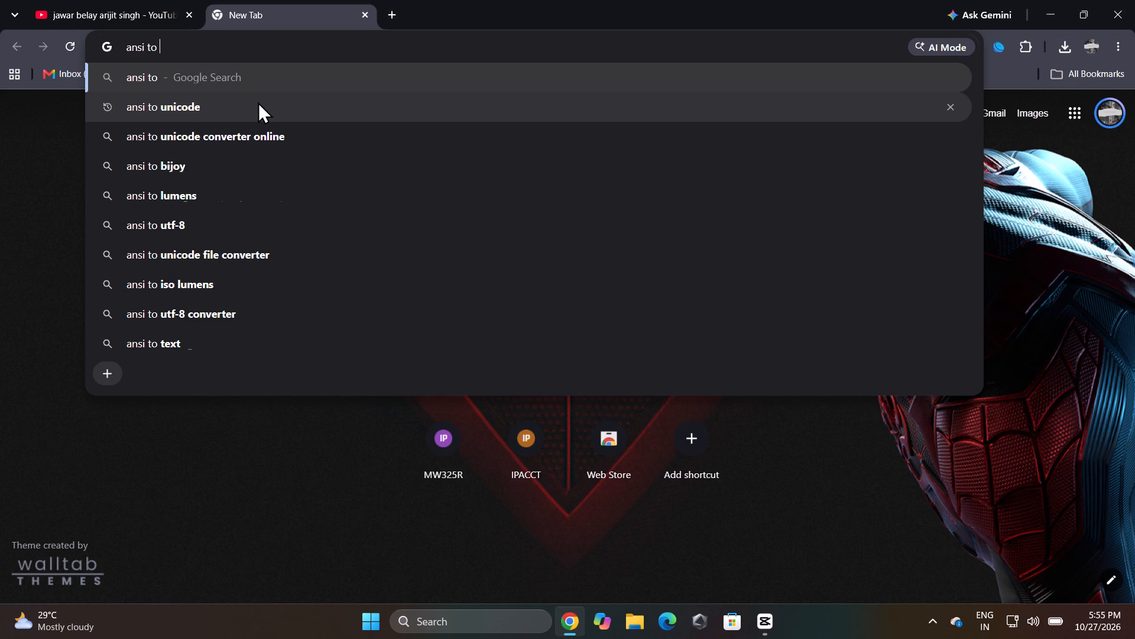
click(236, 105)
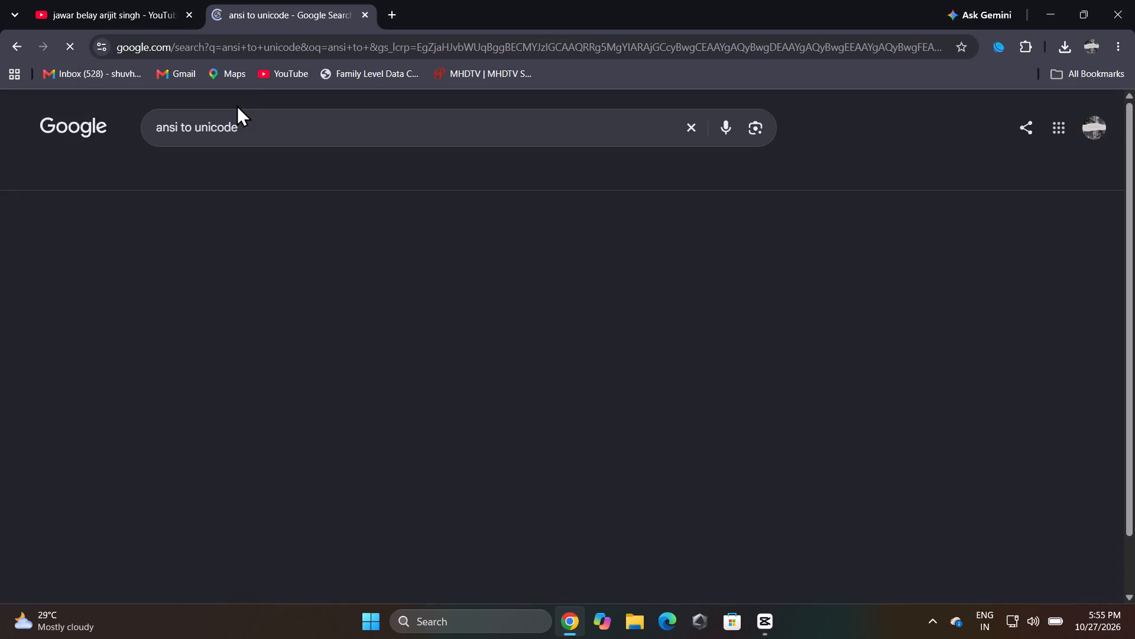
click(274, 274)
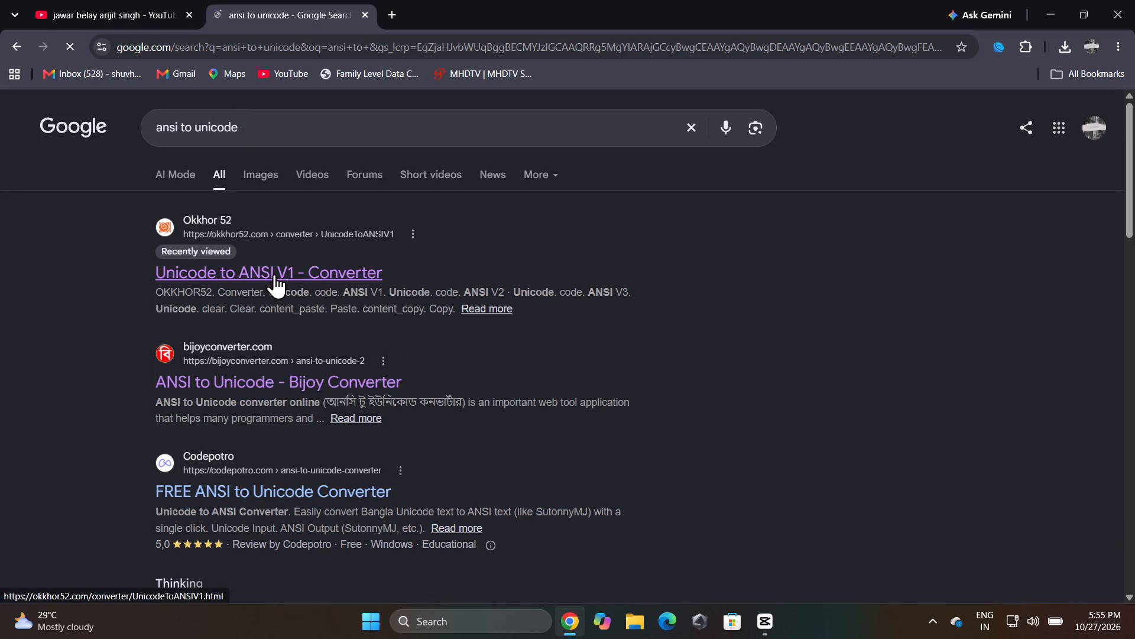
Search Google for "biday bela bengali" in a new tab.
click(392, 14)
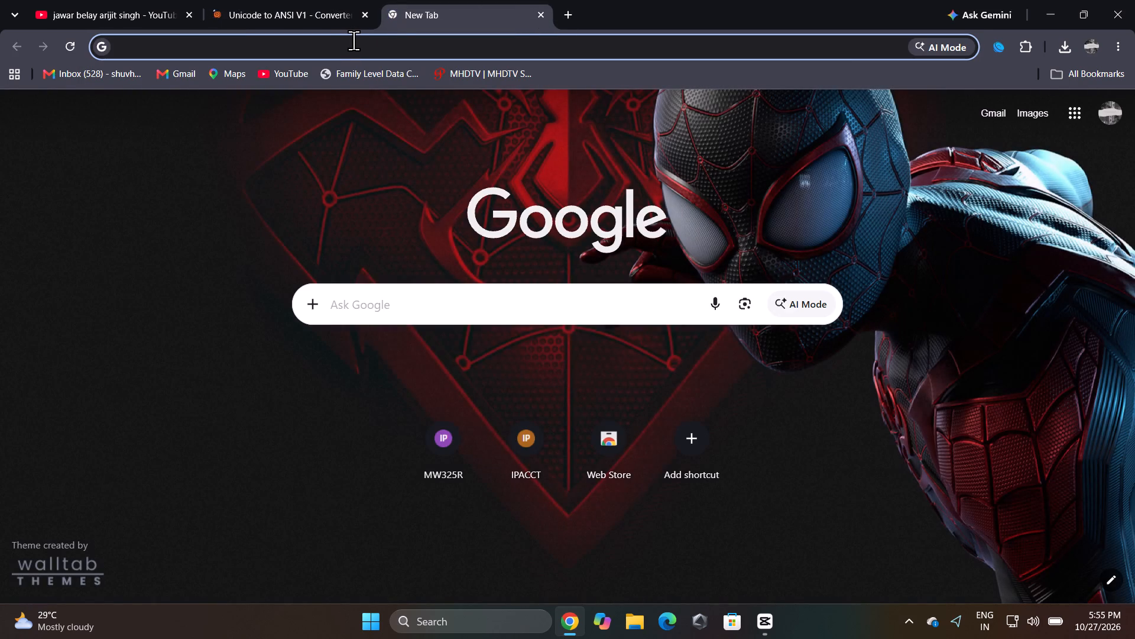
text(biday)
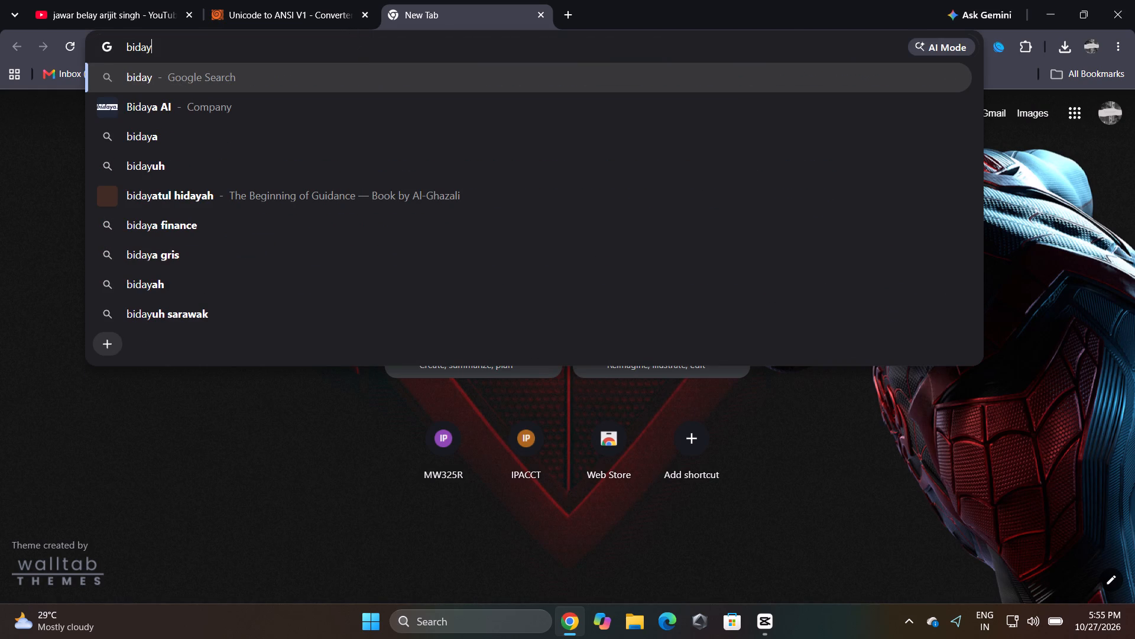
key(space)
text(be)
text(la)
key(space)
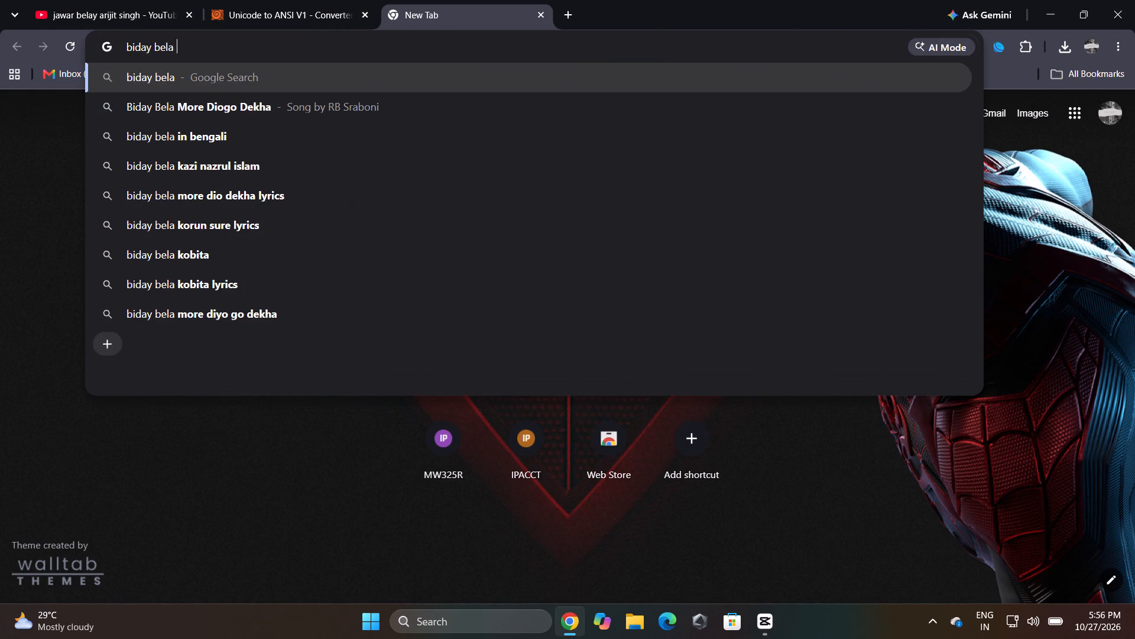
text(bengali)
key(Return)
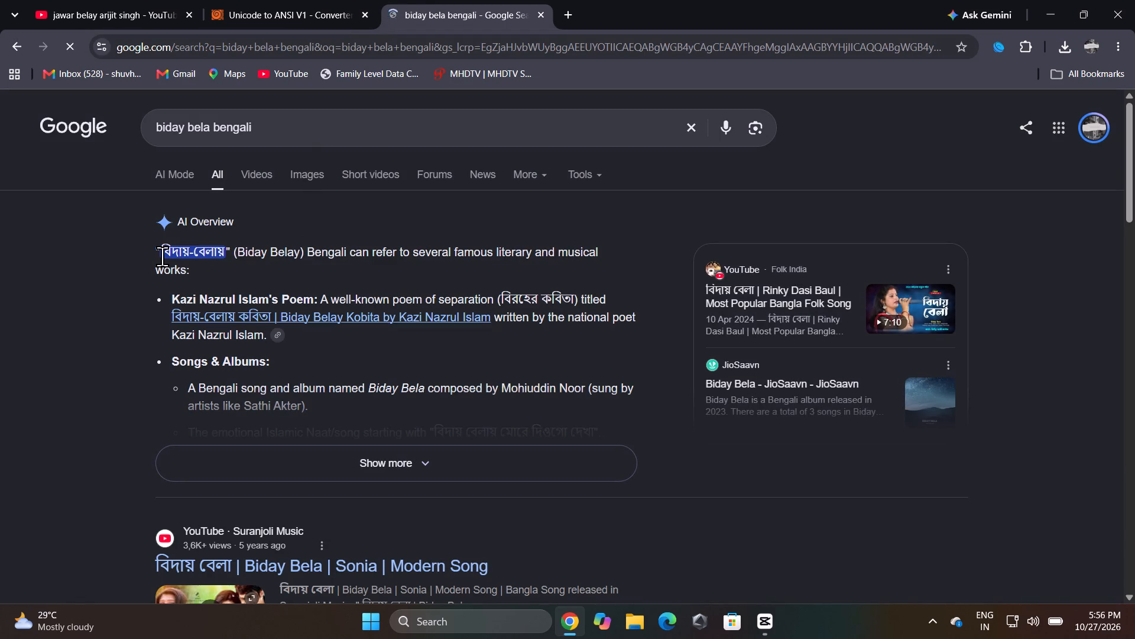
Copy the Bengali phrase বিদায়-বেলা, without its final letter য়, from the beginning of the AI Overview.
drag(162, 256, 217, 260)
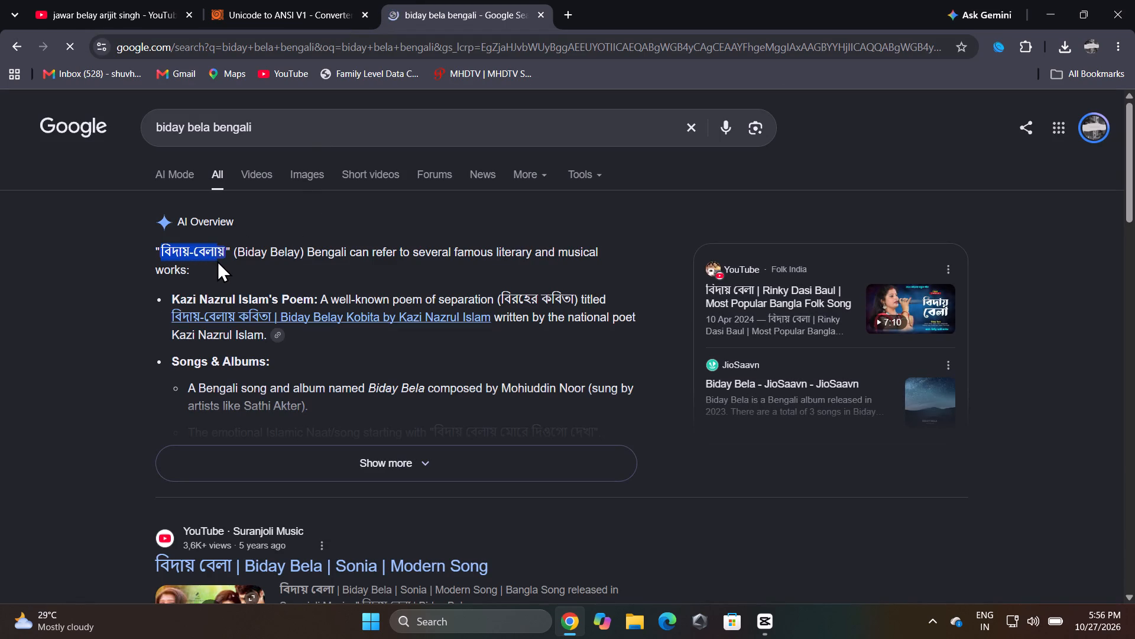
drag(217, 260, 217, 260)
key(ctrl+c)
key(ctrl+c)
key(ctrl+c)
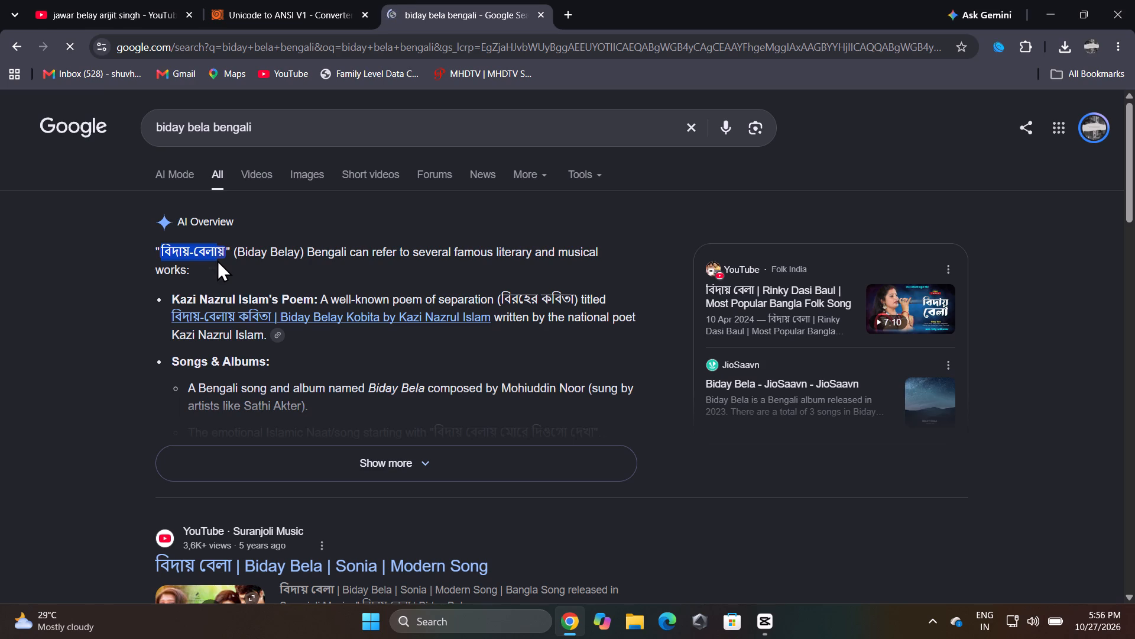
key(ctrl+c)
Convert the copied Bengali phrase from Unicode to ANSI V1 in the Okkhor 52 converter and copy the ANSI output.
click(243, 1)
click(322, 380)
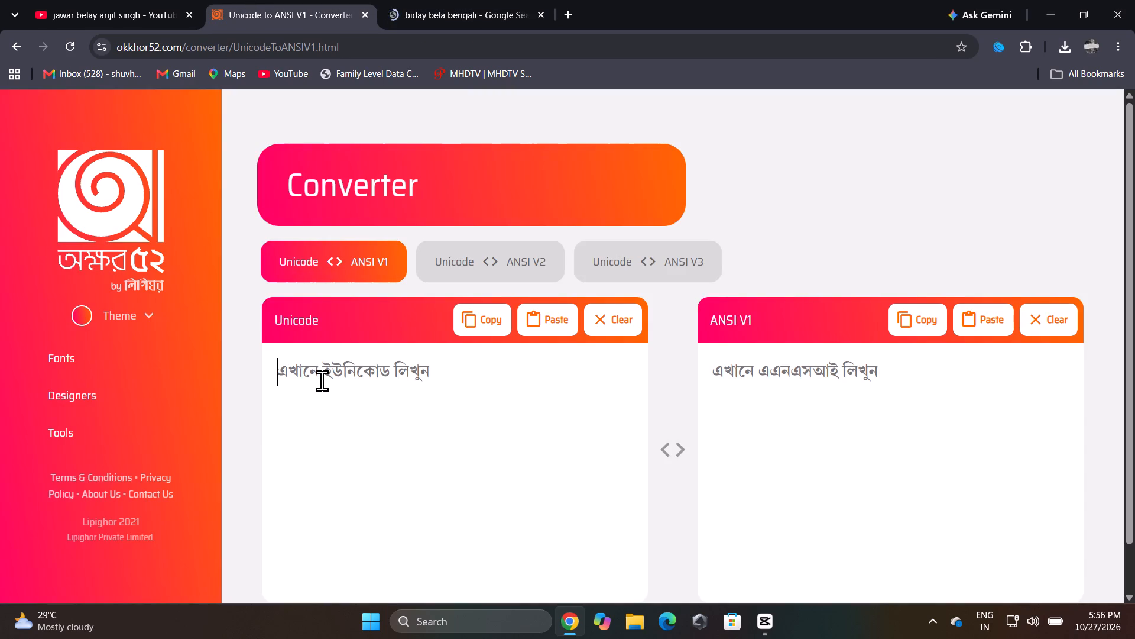
key(ctrl+v)
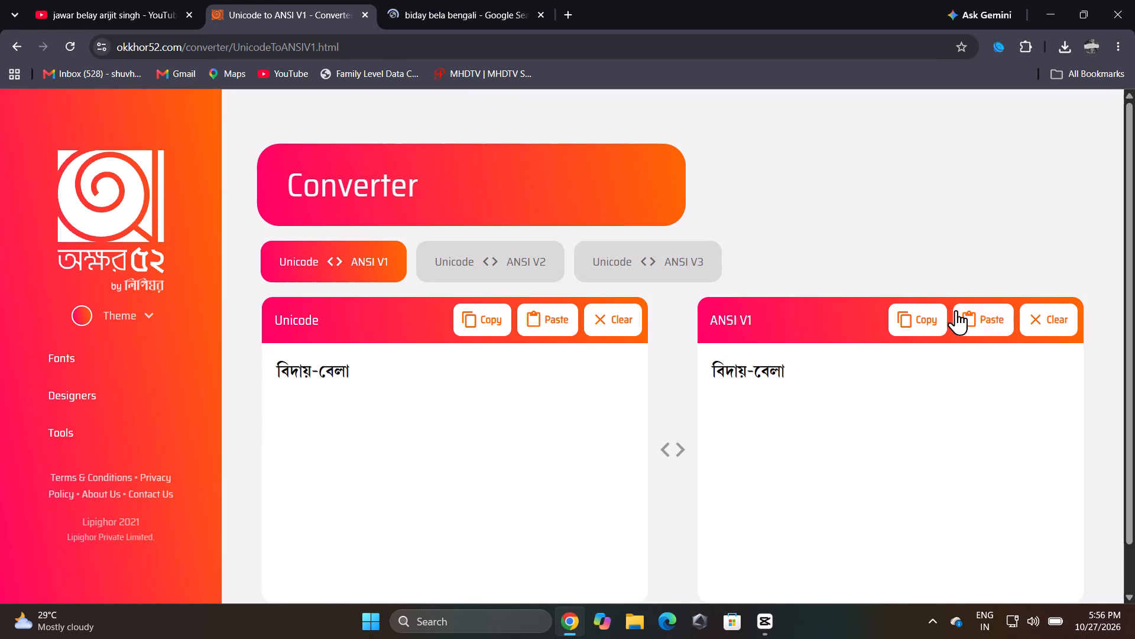
click(925, 328)
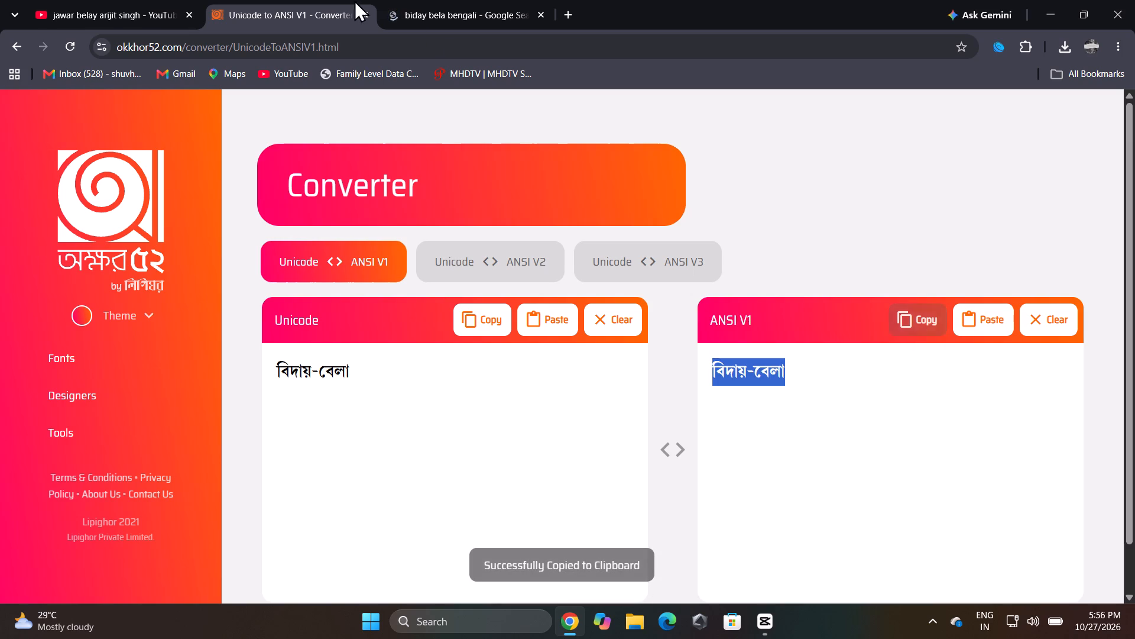
Switch to CapCut, search the video effects for "Glow", and add the Dreamy Glow effect at the start of the timeline.
click(759, 624)
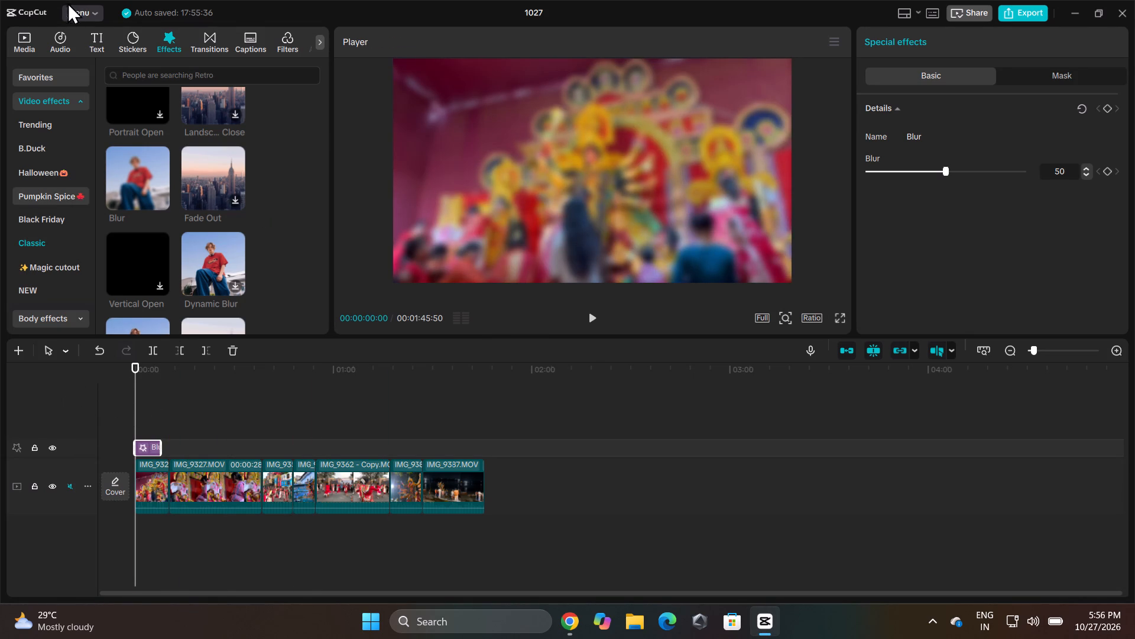
click(56, 122)
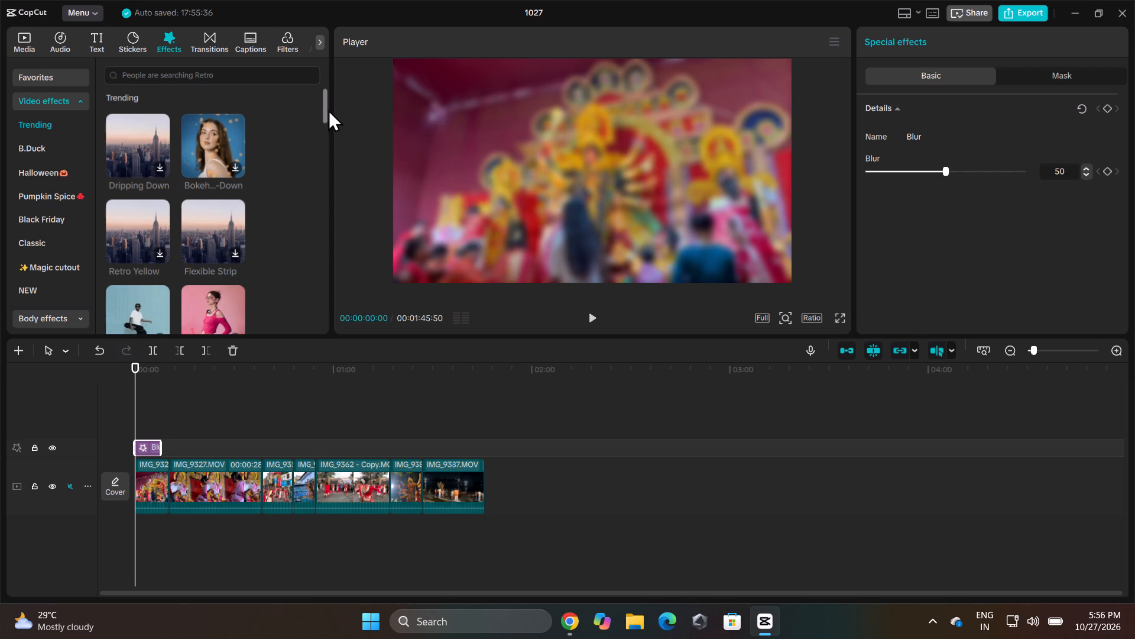
drag(324, 109, 328, 134)
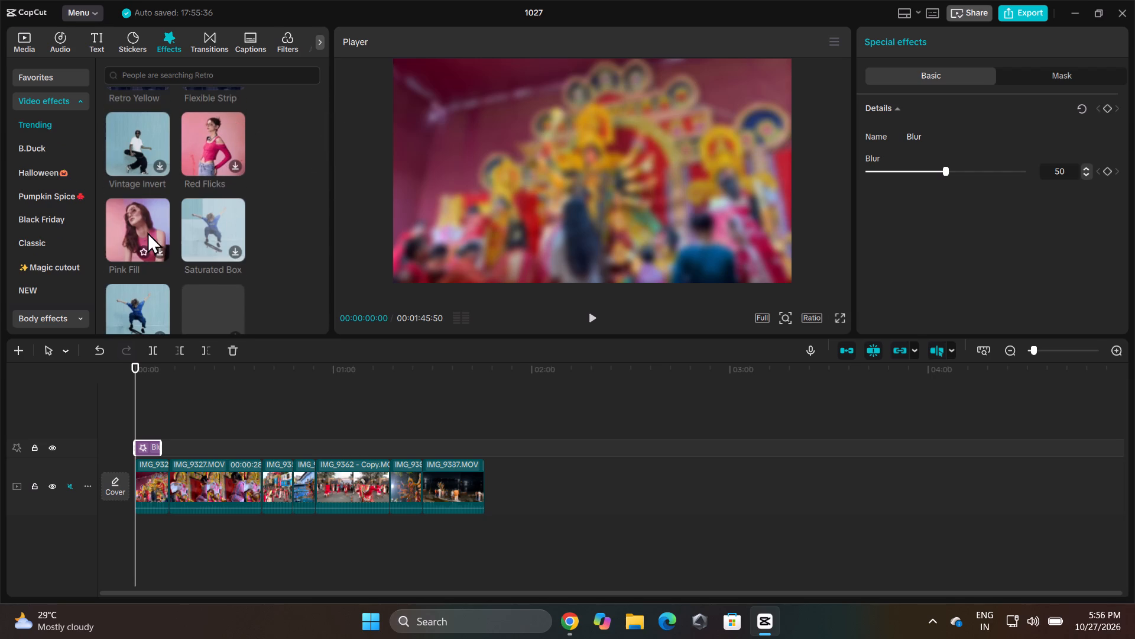
click(252, 69)
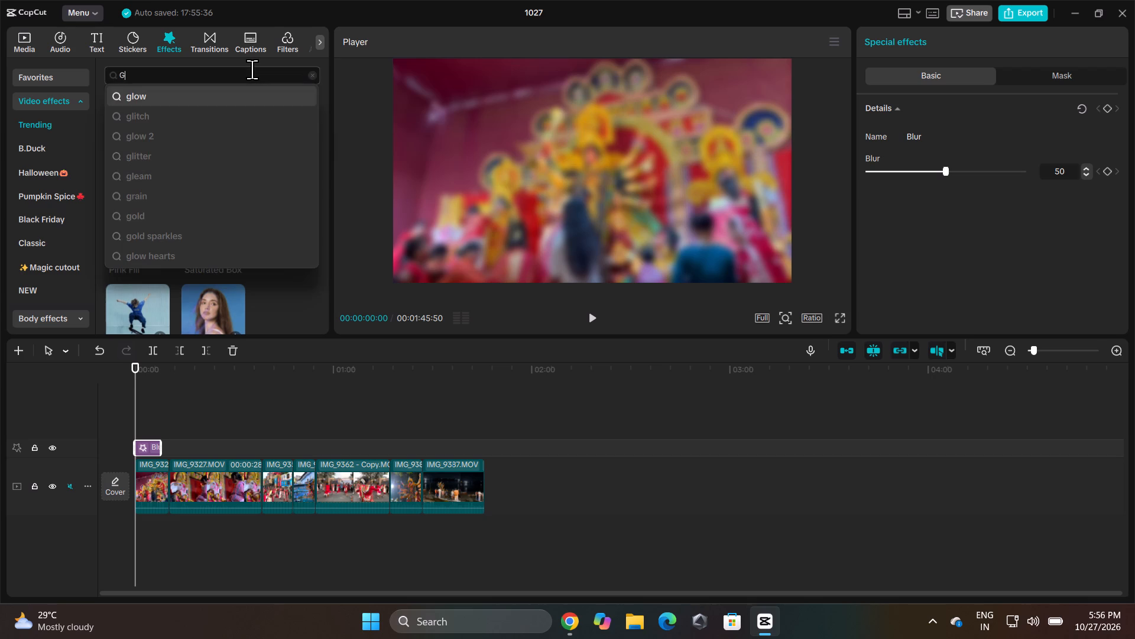
text(low)
key(Return)
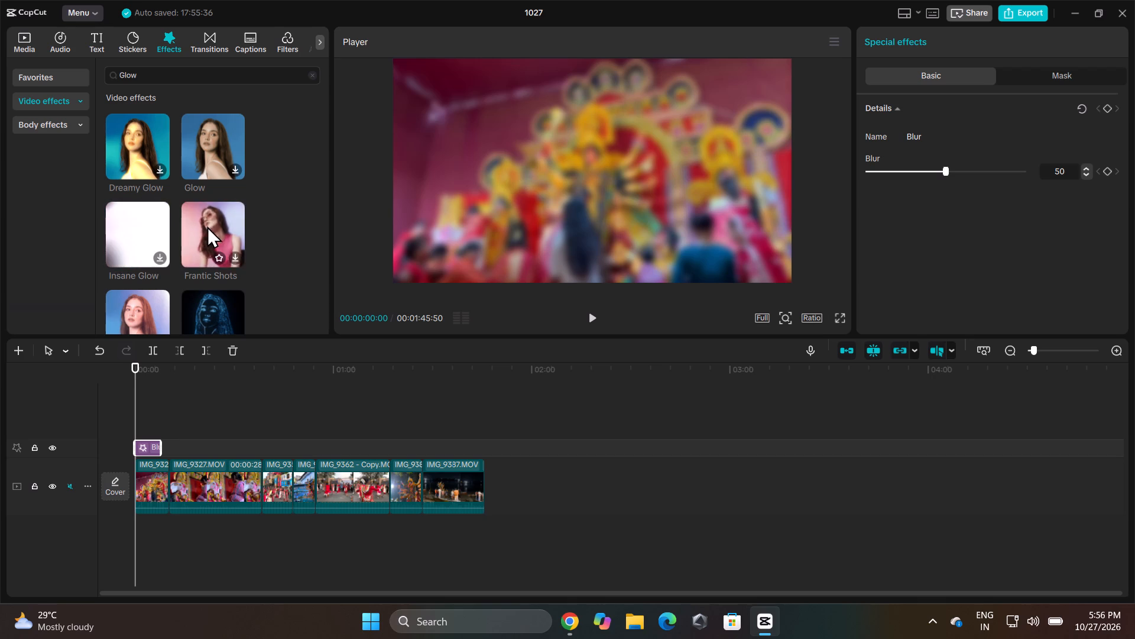
click(135, 153)
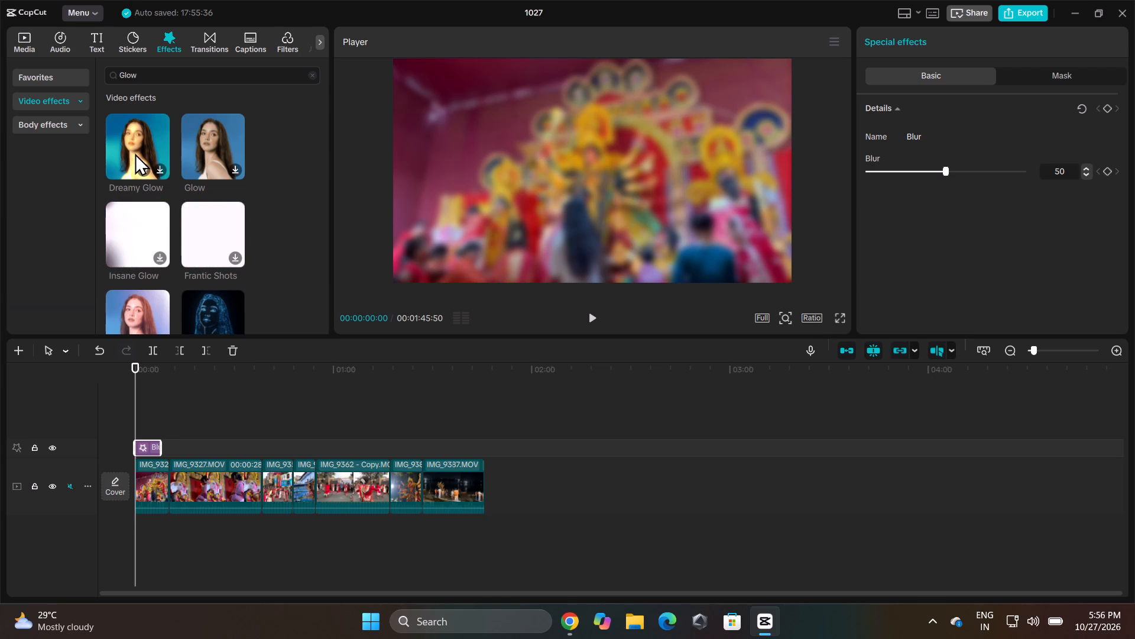
click(157, 170)
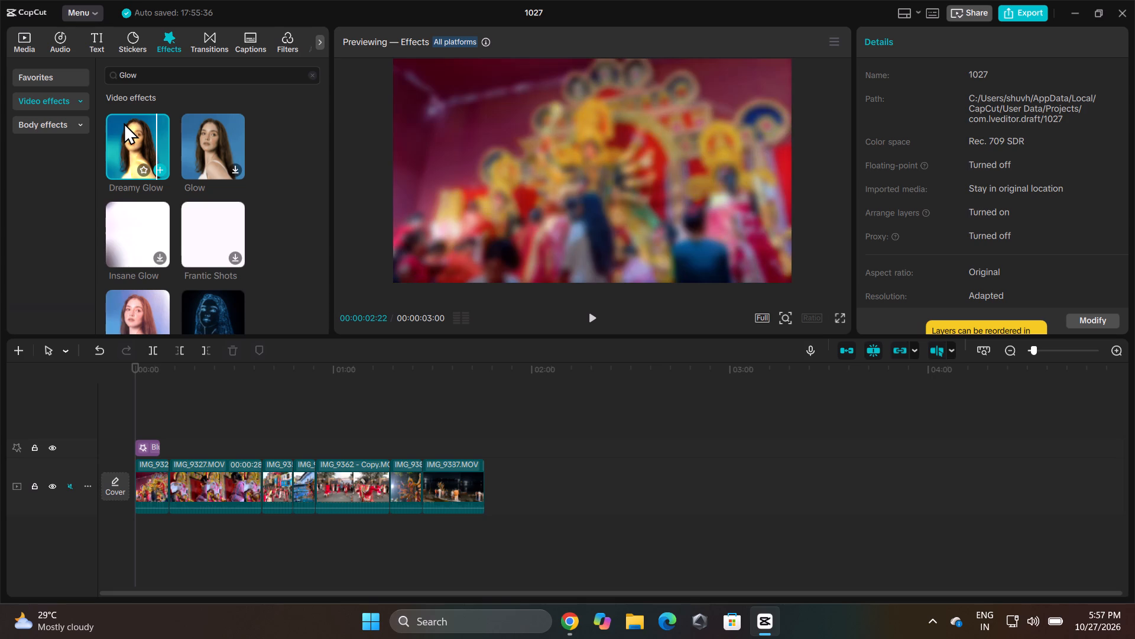
click(158, 170)
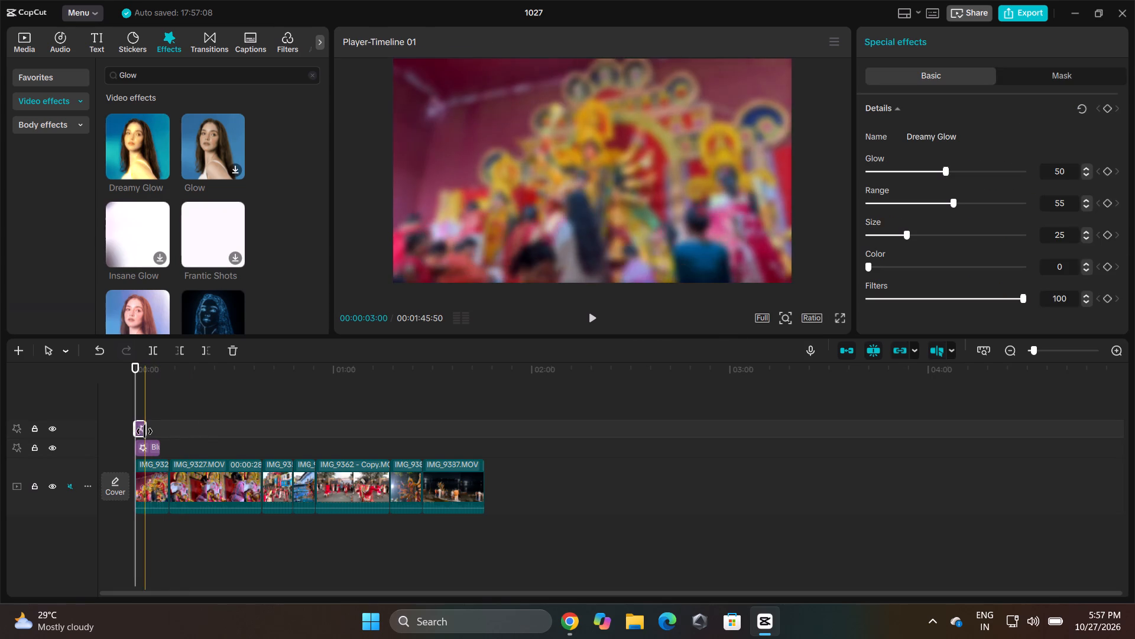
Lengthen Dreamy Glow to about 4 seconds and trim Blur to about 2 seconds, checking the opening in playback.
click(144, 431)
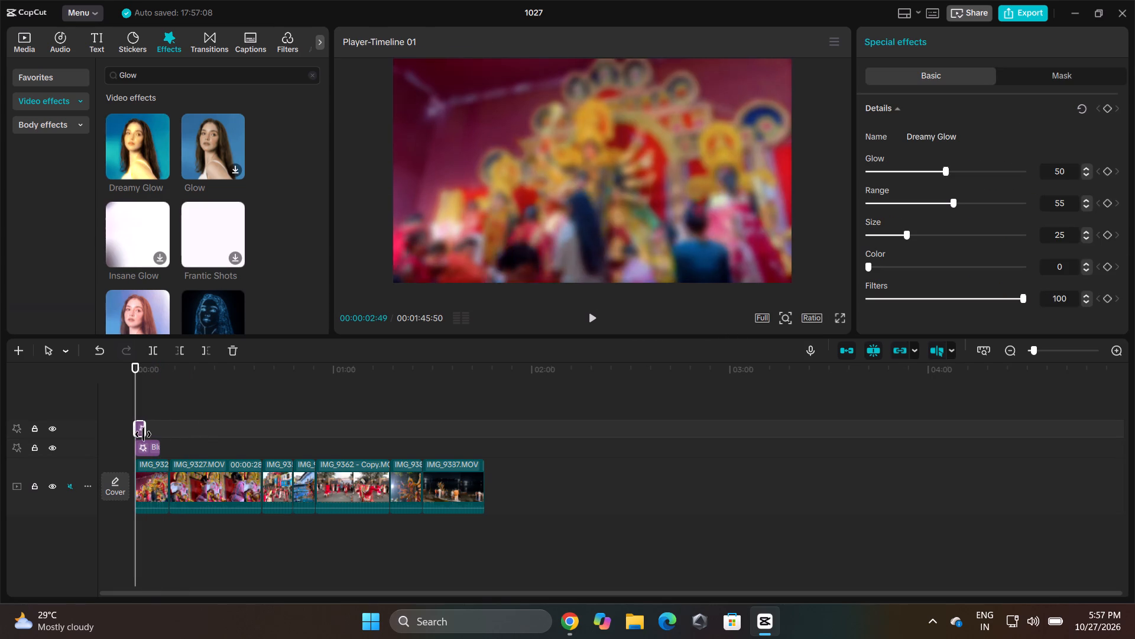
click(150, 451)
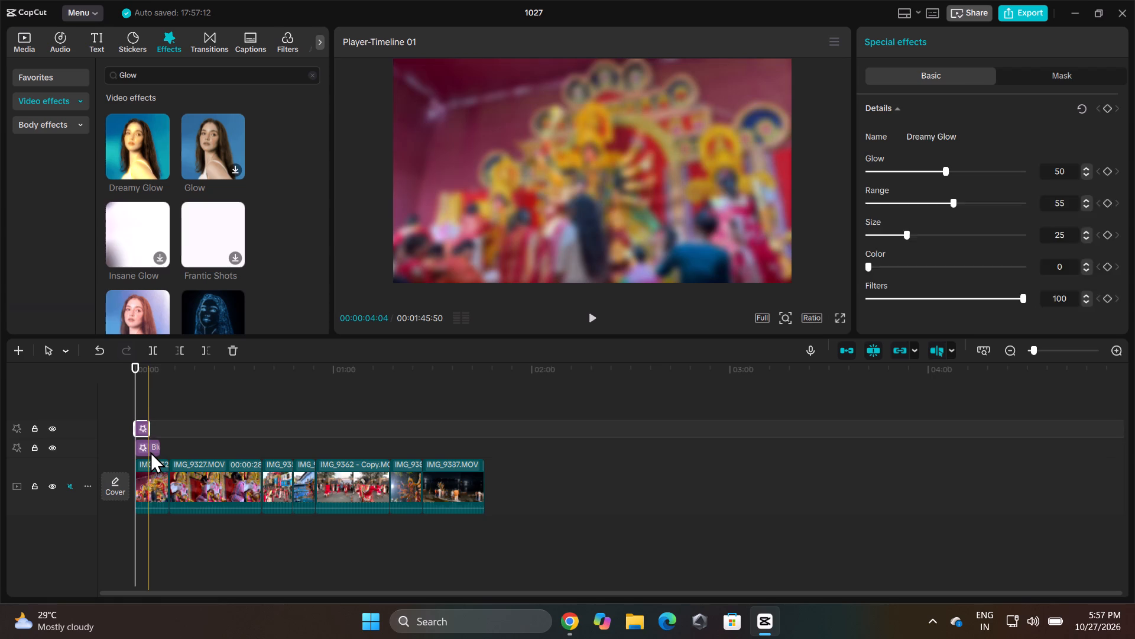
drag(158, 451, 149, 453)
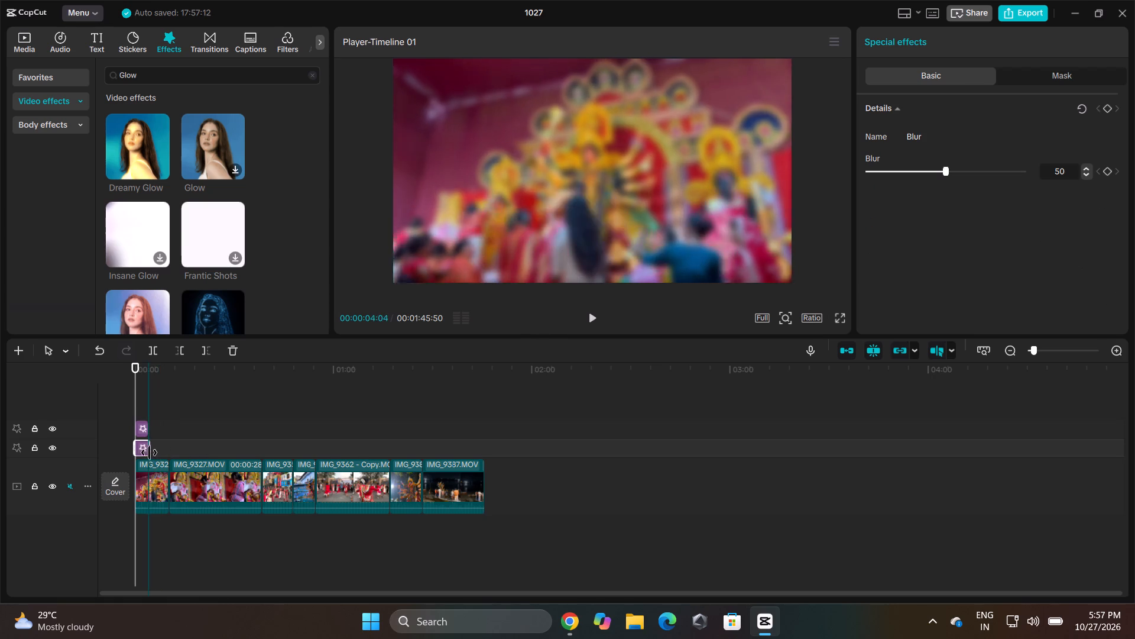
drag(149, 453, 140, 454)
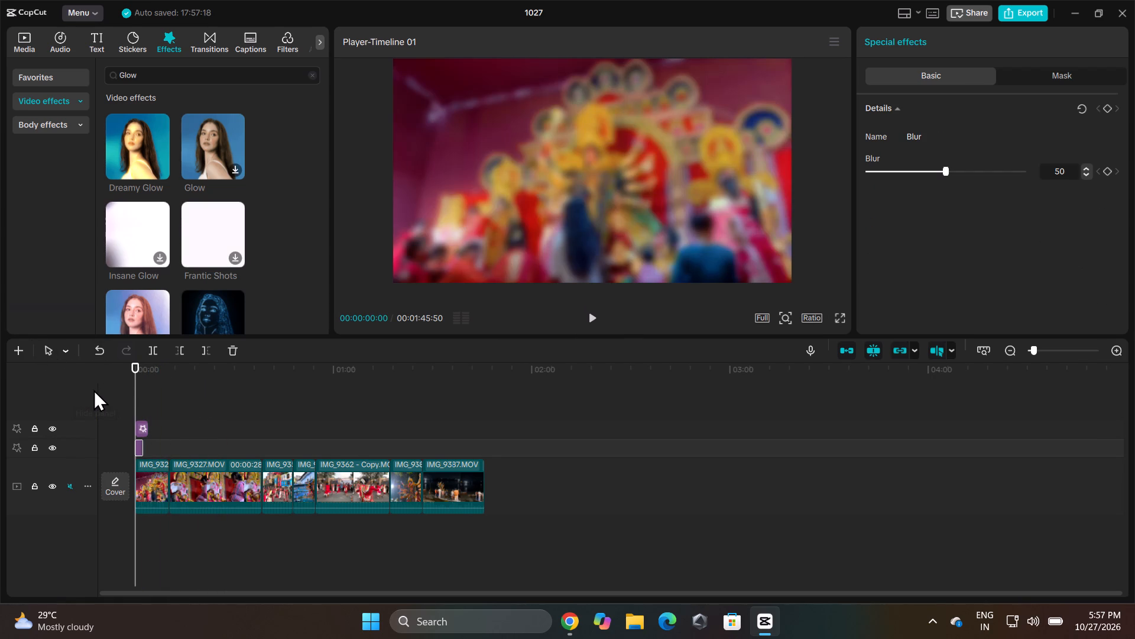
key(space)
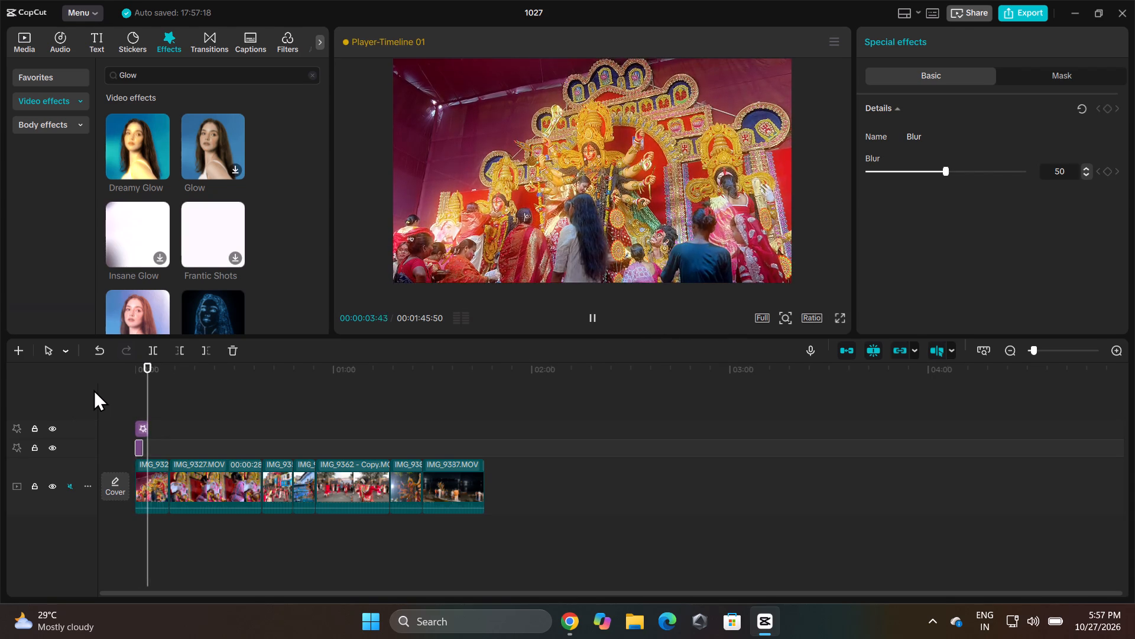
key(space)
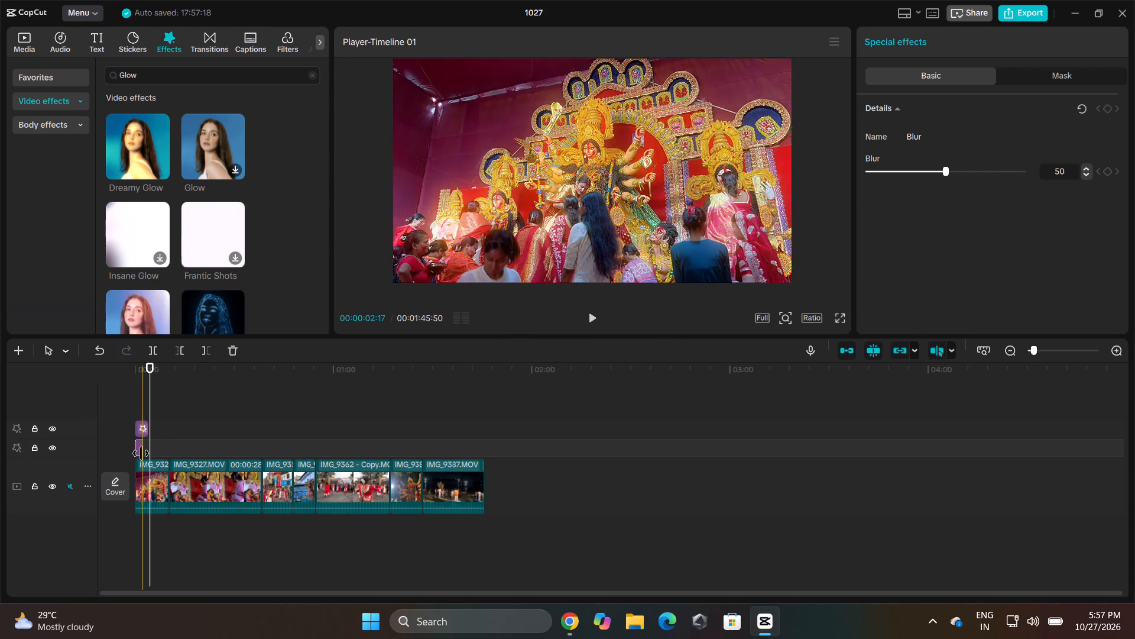
Delete the Blur effect from the start of the timeline.
click(137, 450)
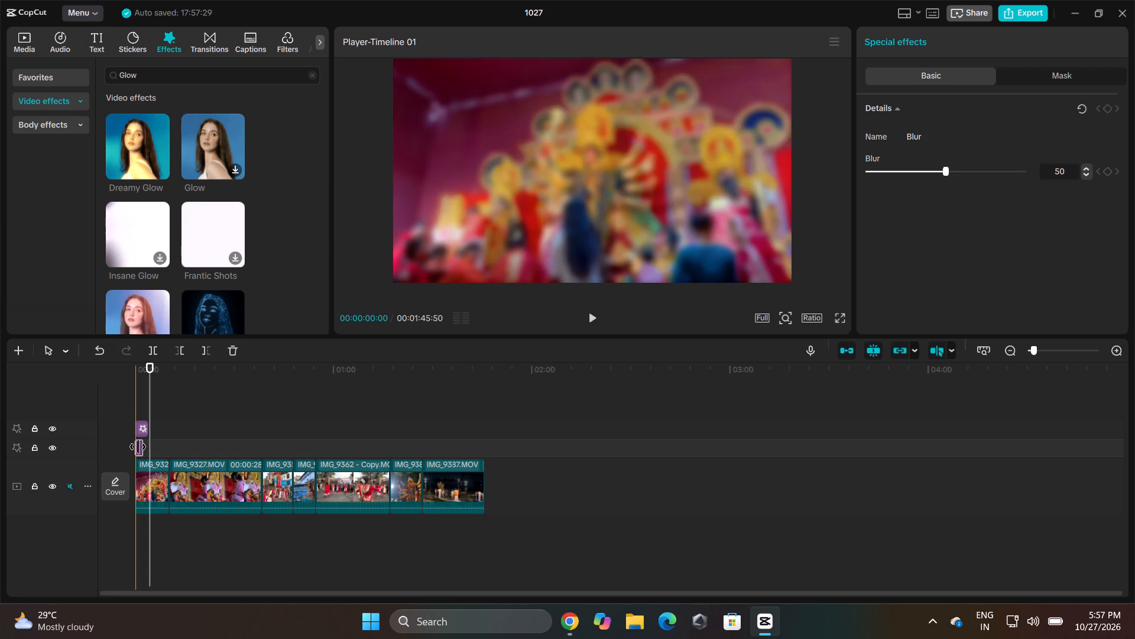
click(138, 447)
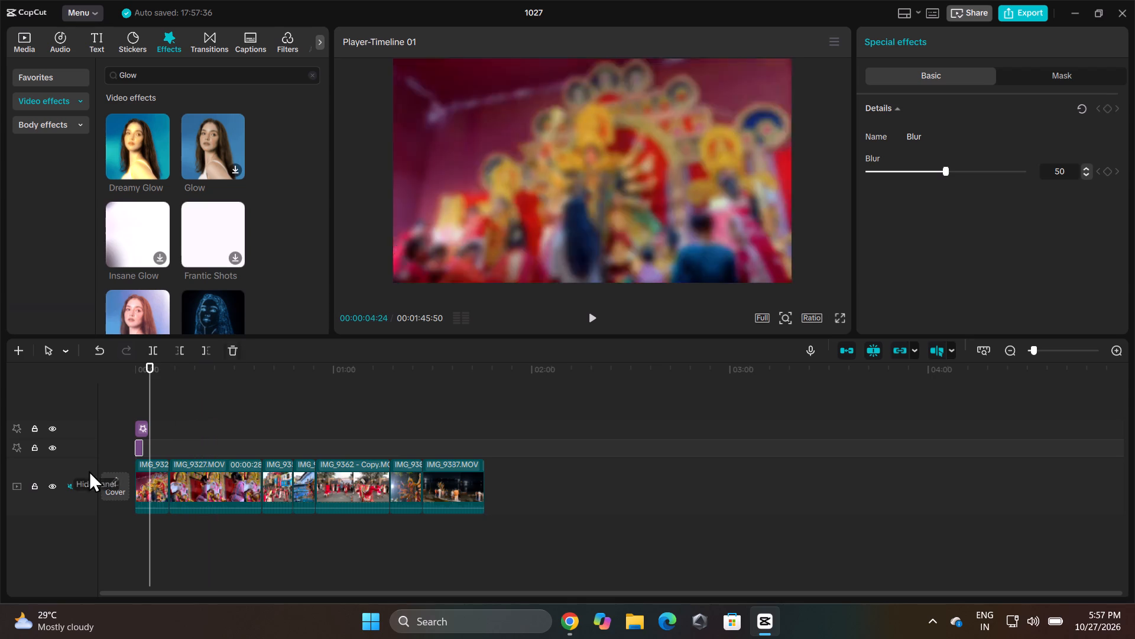
click(137, 447)
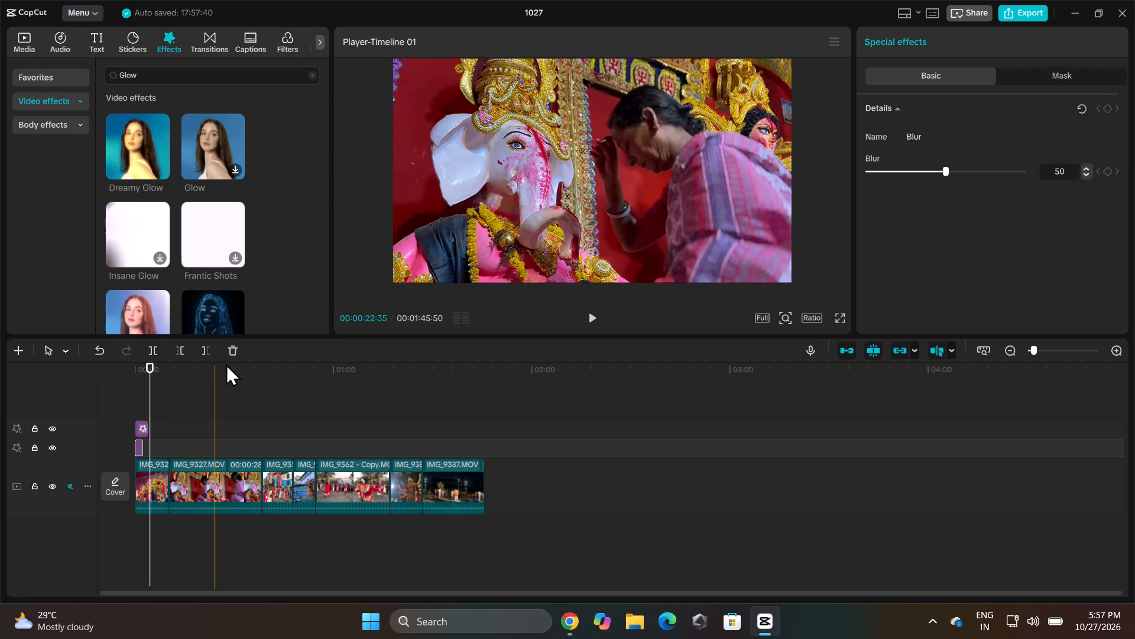
click(232, 353)
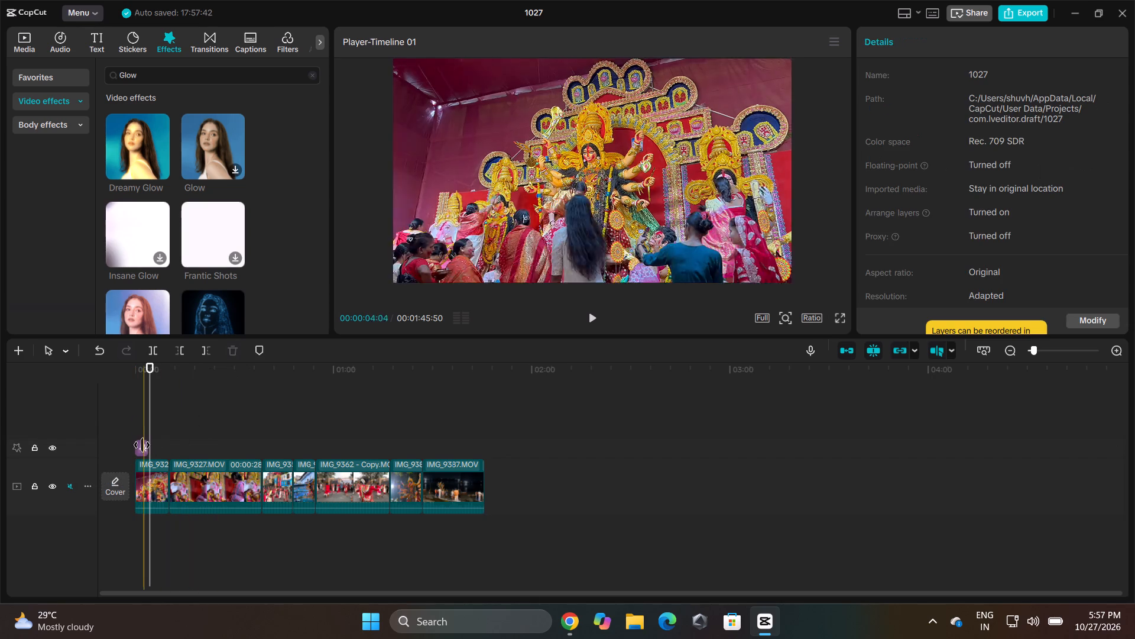
Extend the Dreamy Glow effect to the end of the first video clip.
click(144, 446)
drag(147, 451, 158, 459)
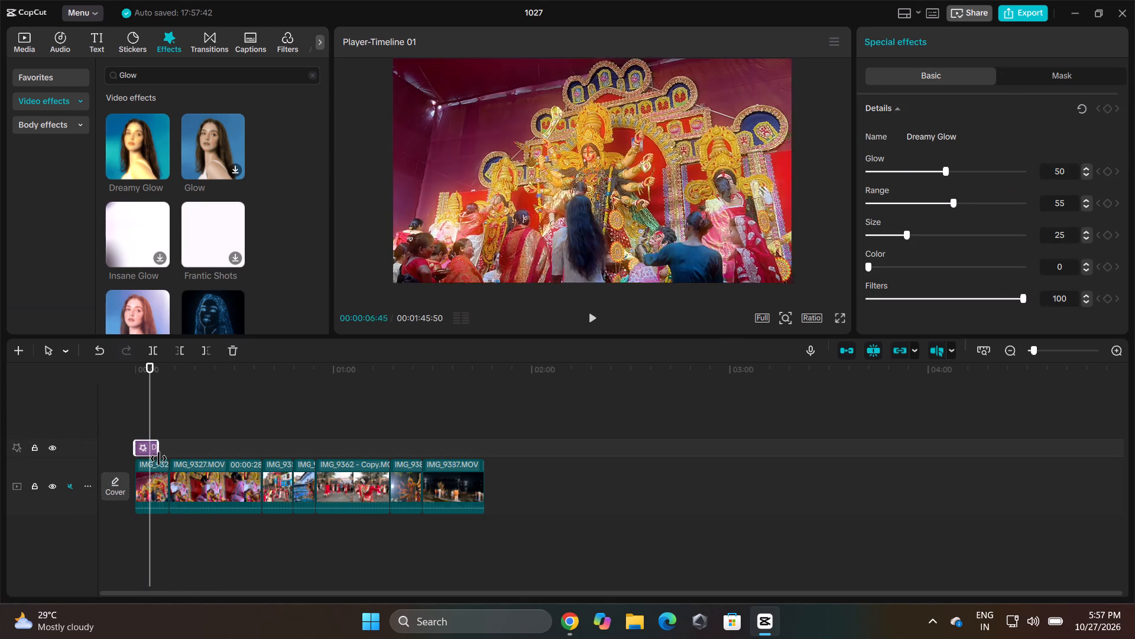
drag(158, 459, 170, 464)
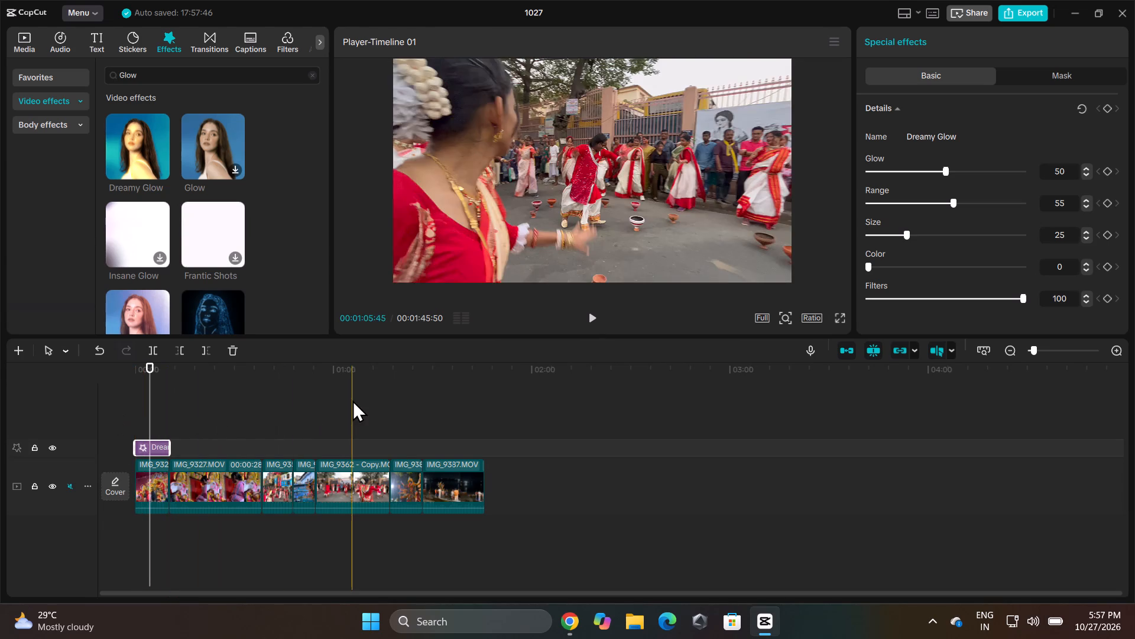
Set the first video clip's standard speed to 0.50x.
click(144, 486)
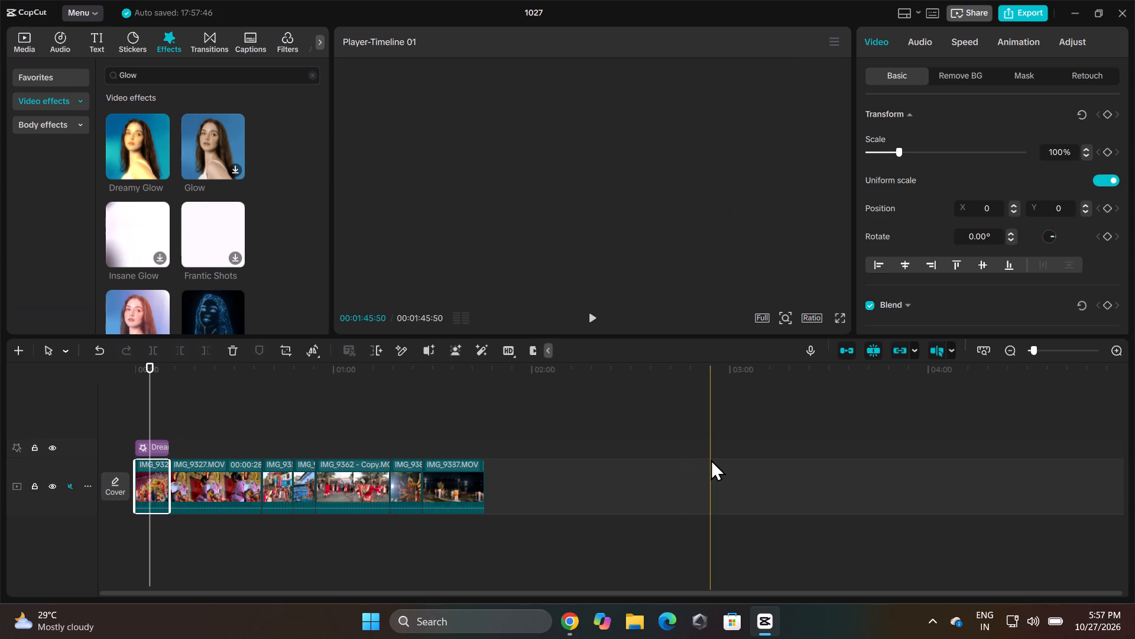
click(962, 46)
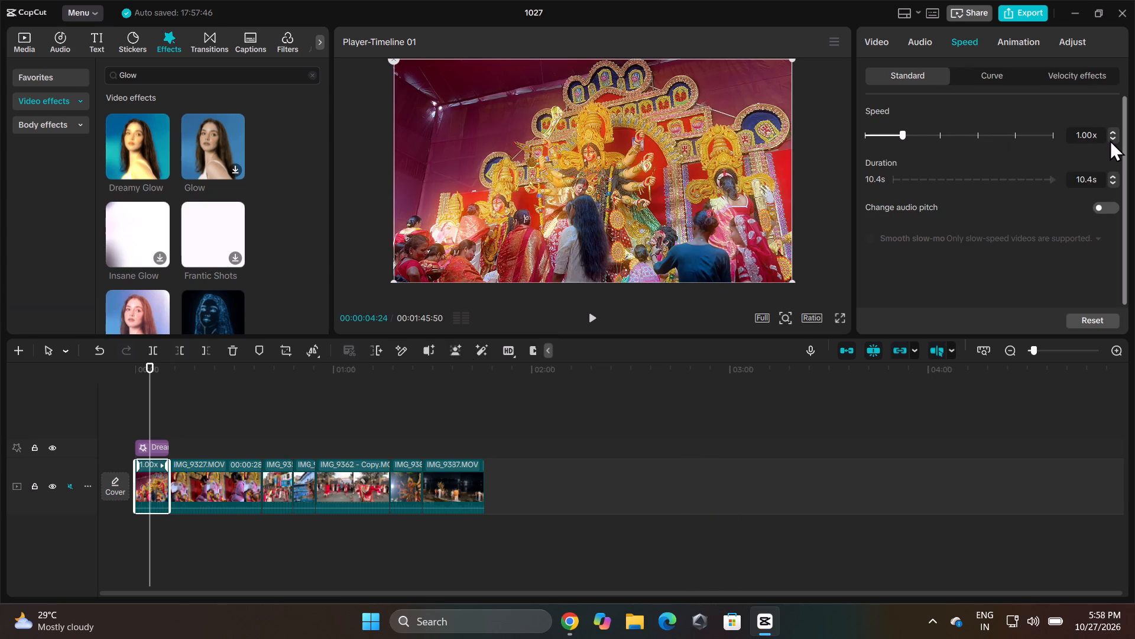
triple_click(1112, 140)
click(1112, 140)
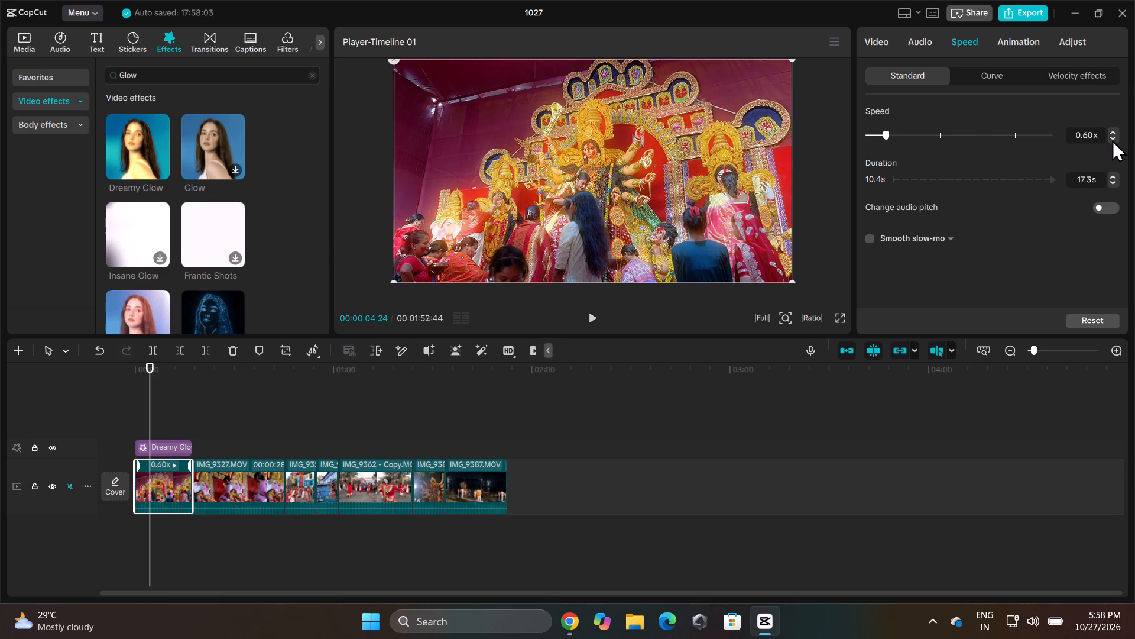
click(1112, 140)
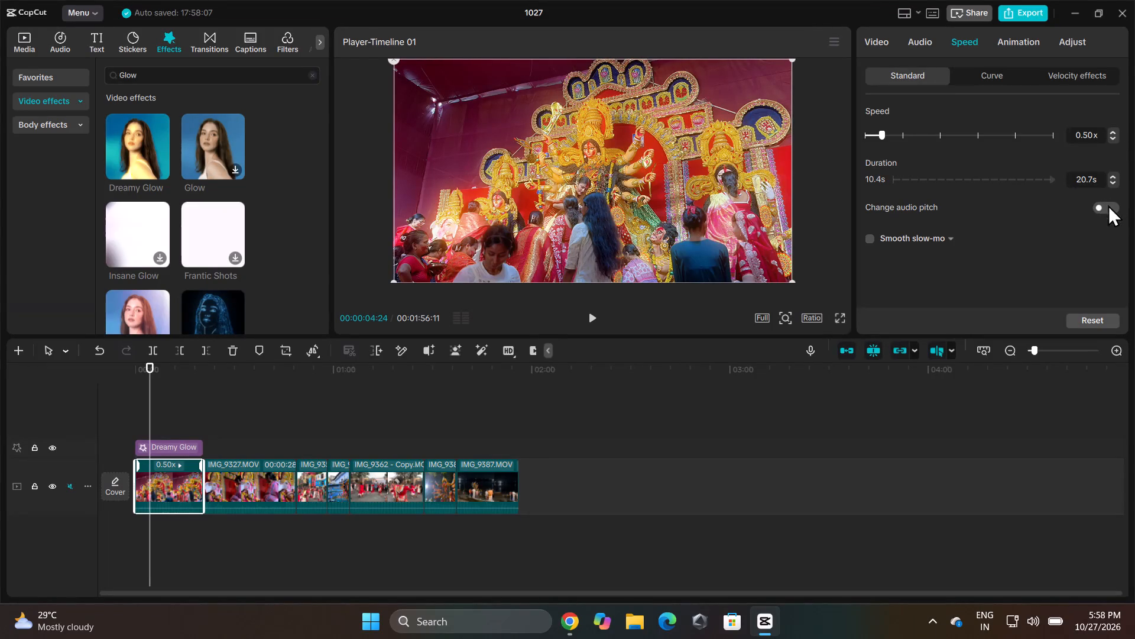
Enable Smooth slow-mo on the first video clip using the Optical flow method.
click(871, 238)
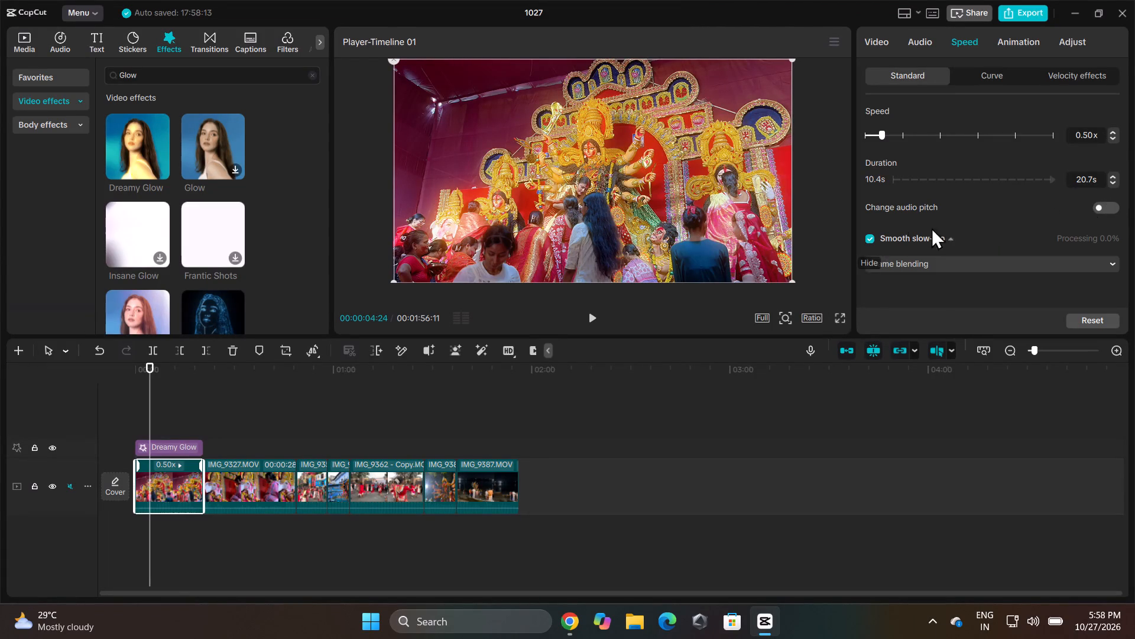
click(964, 272)
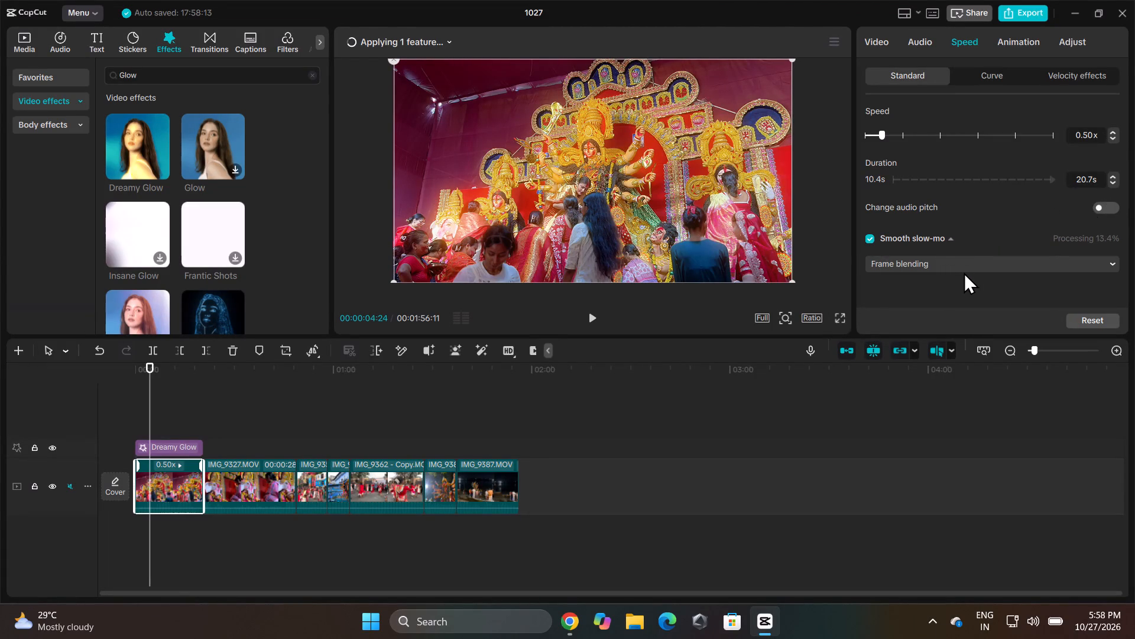
click(991, 262)
click(991, 262)
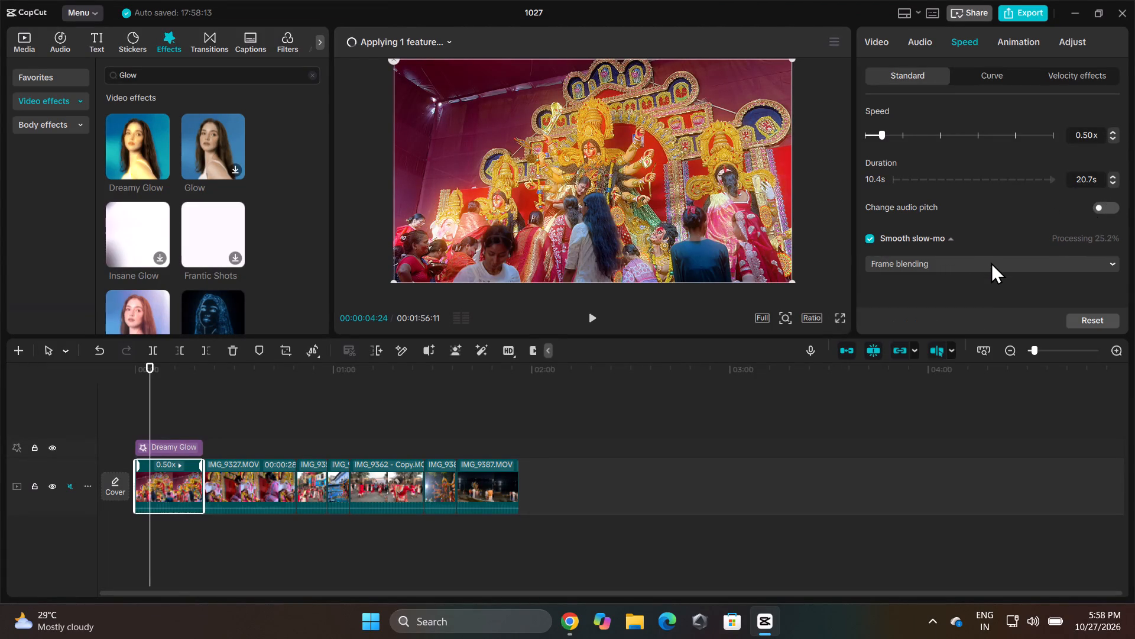
click(991, 262)
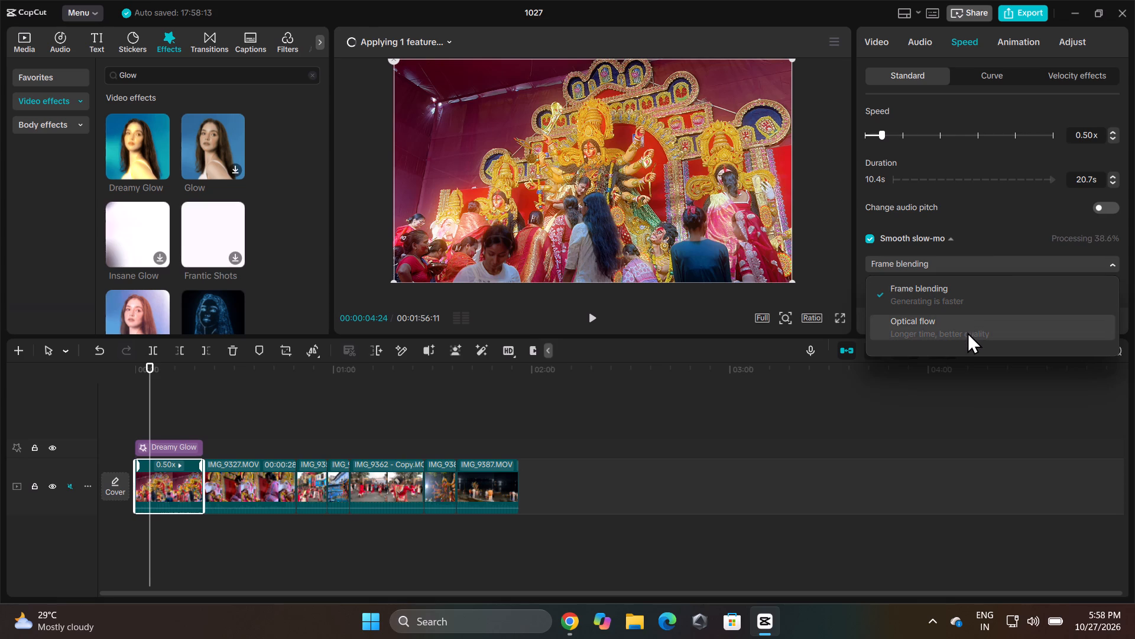
click(967, 332)
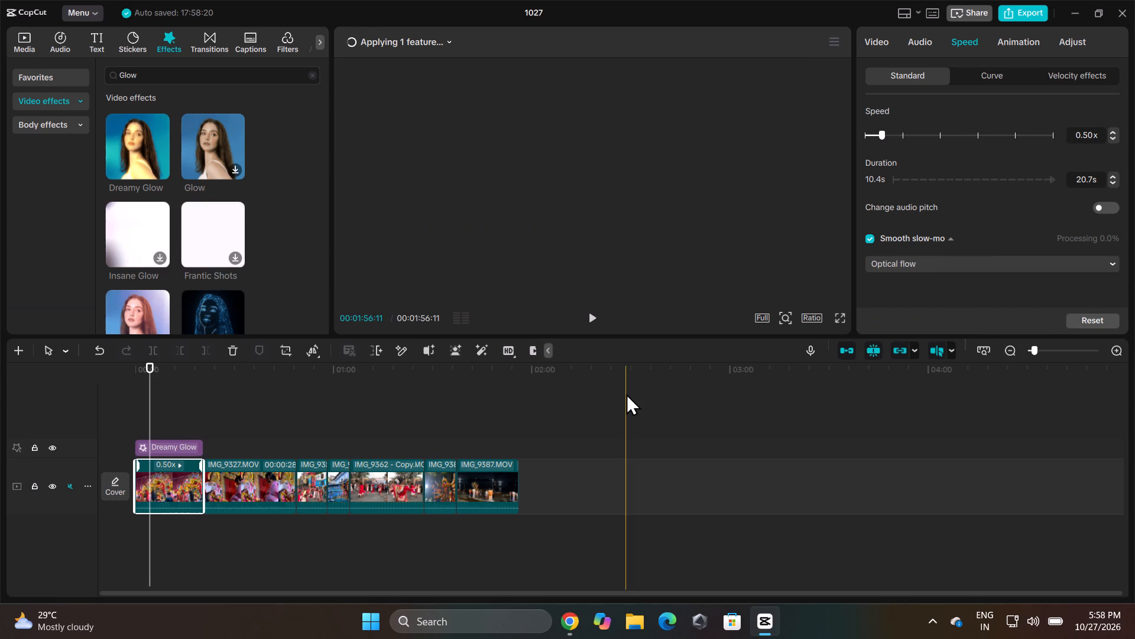
Add a default text clip at the very start of the timeline.
drag(151, 366, 117, 363)
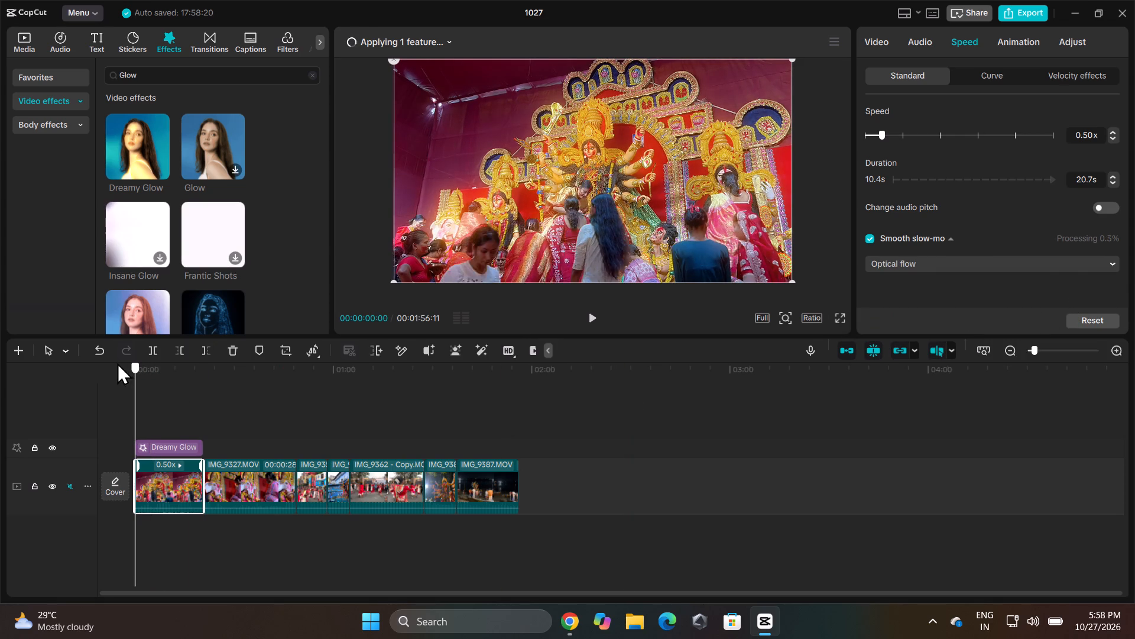
drag(117, 363, 121, 362)
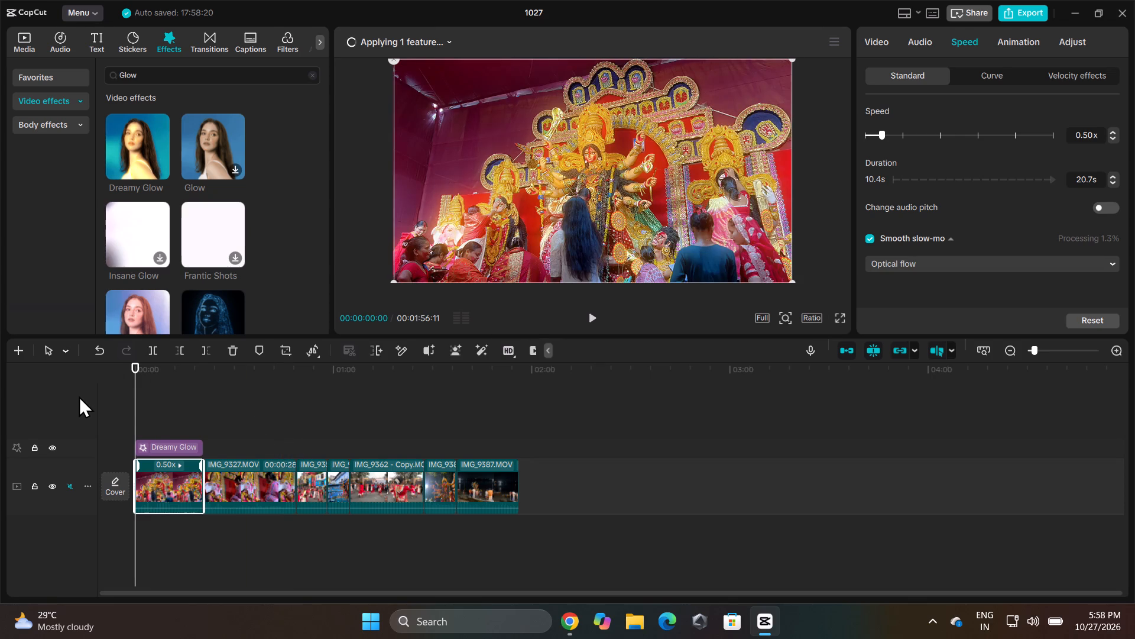
click(442, 38)
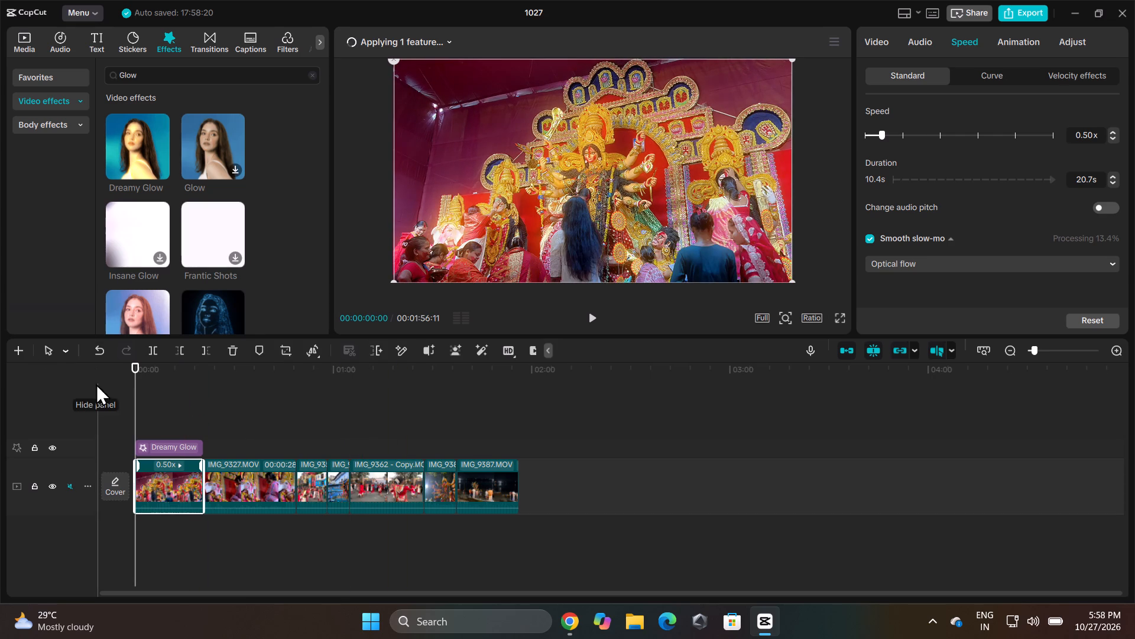
click(104, 37)
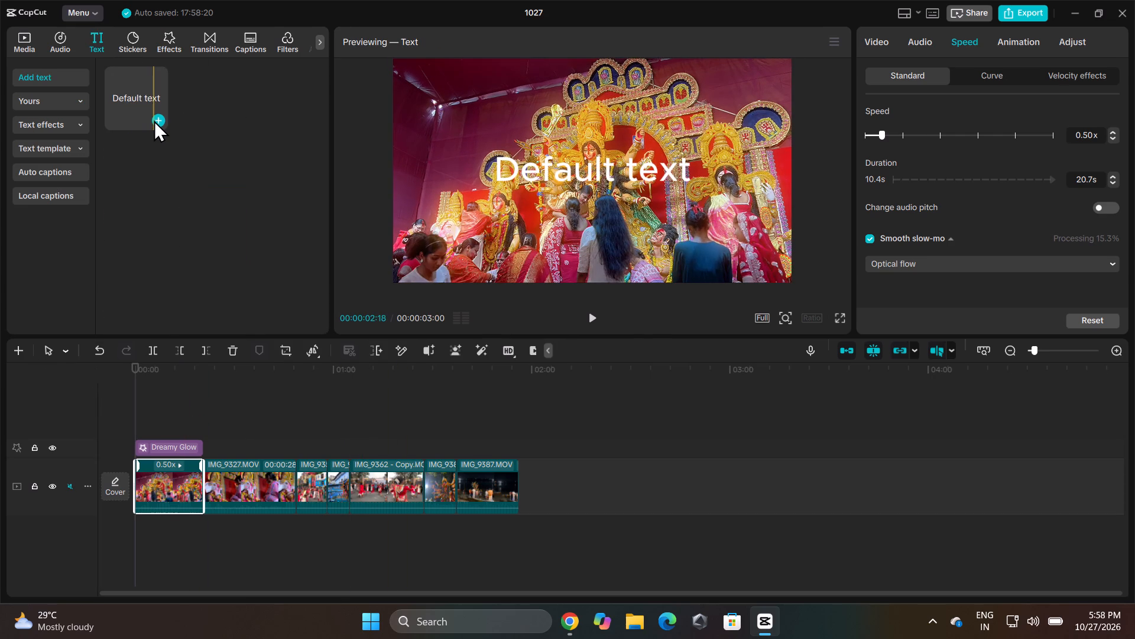
click(154, 120)
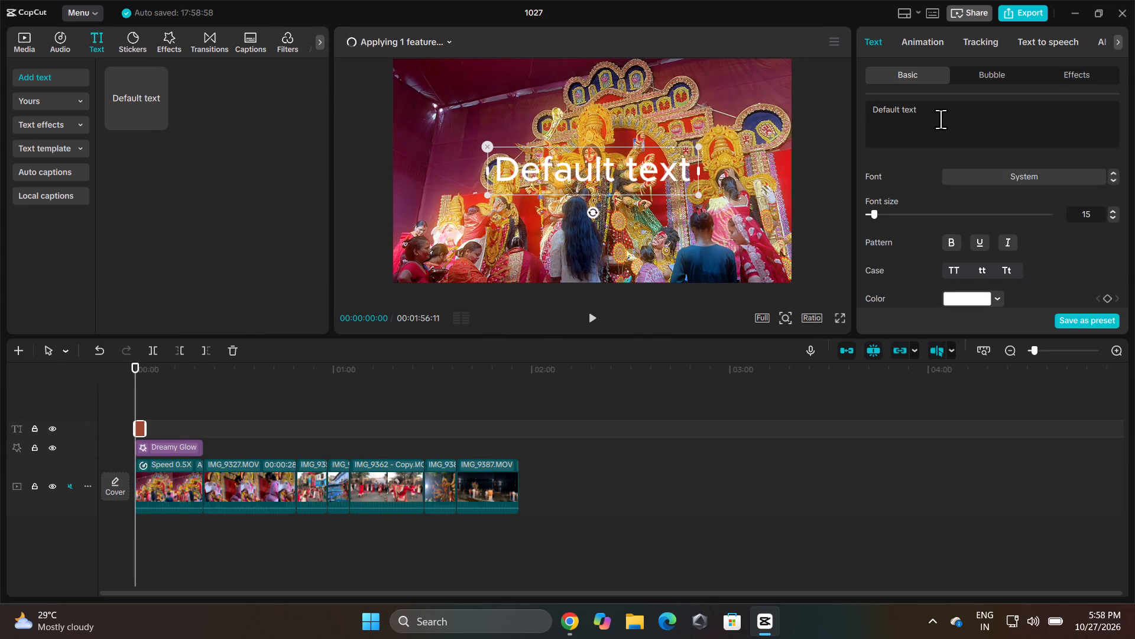
Browse the full font list for the default text clip, looking for a font that suits a Bengali title.
triple_click(941, 115)
click(941, 115)
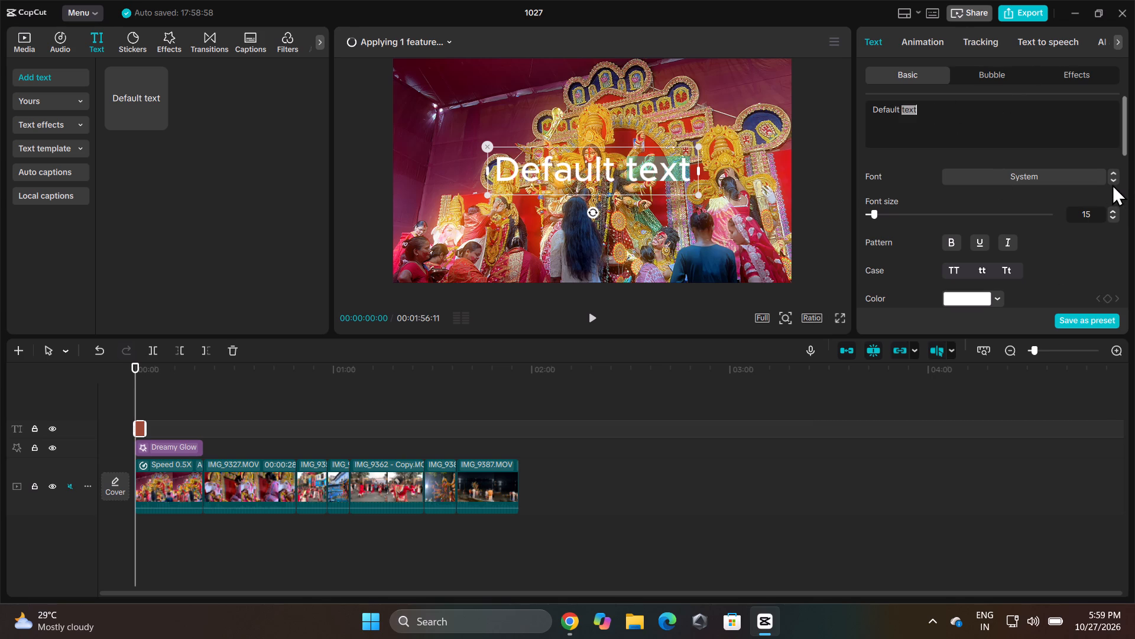
click(1086, 179)
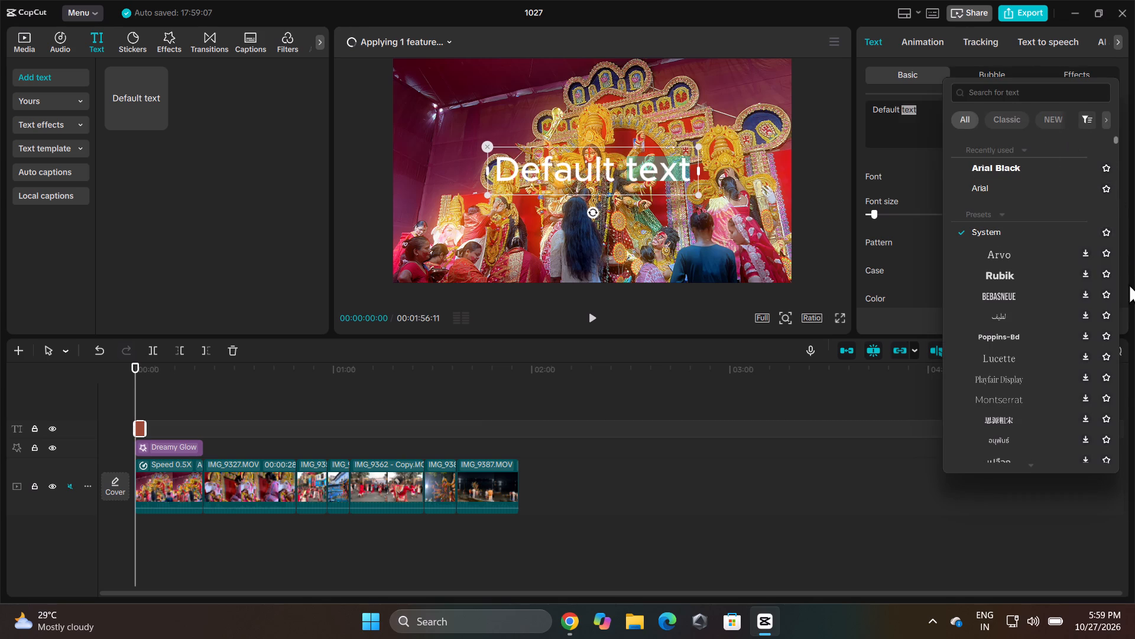
drag(1115, 139, 1119, 185)
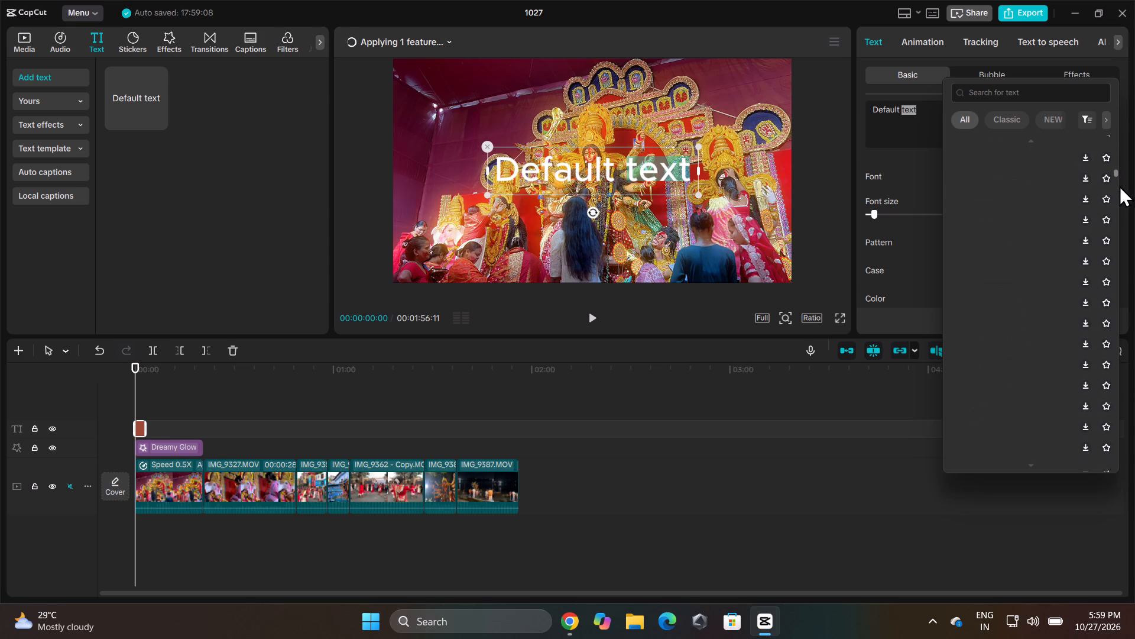
drag(1119, 185, 1115, 479)
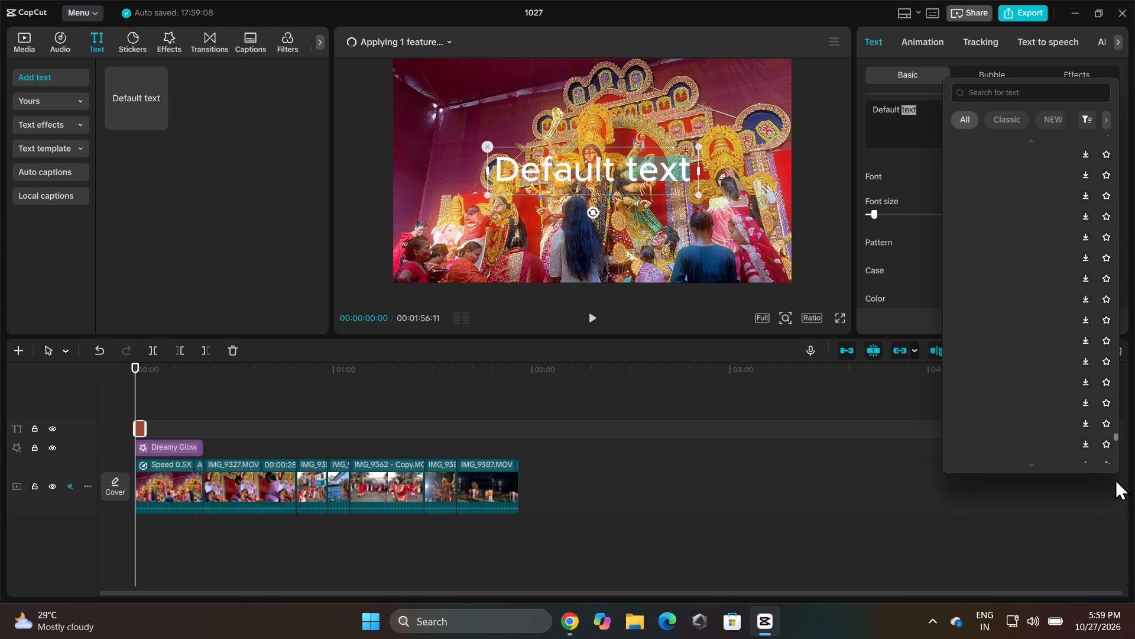
drag(1115, 479, 1115, 514)
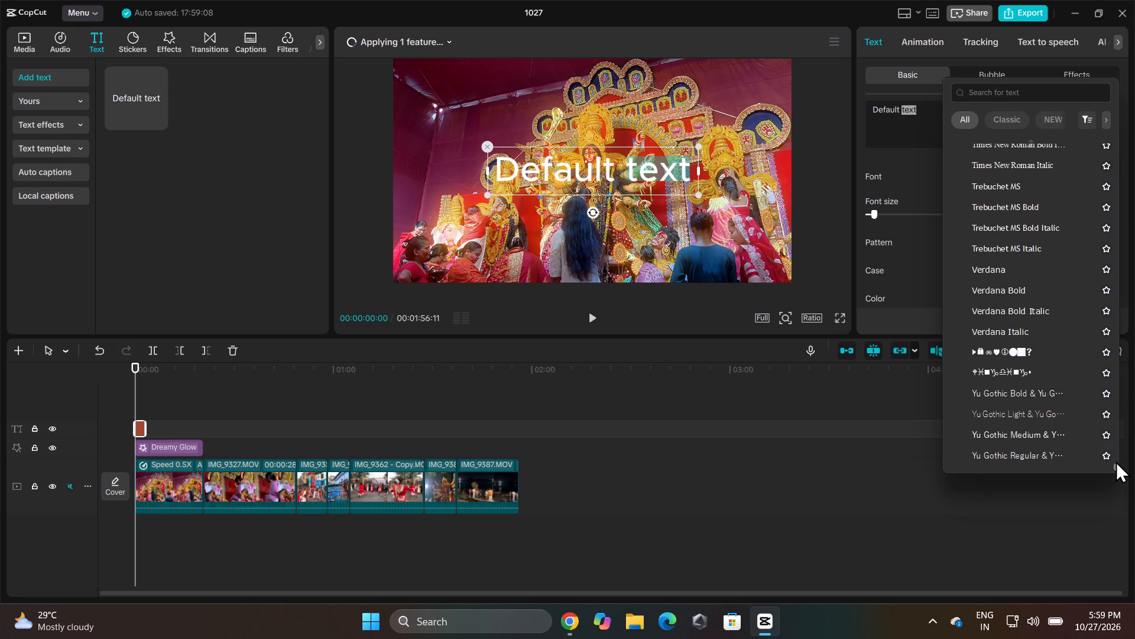
drag(1115, 463, 1117, 319)
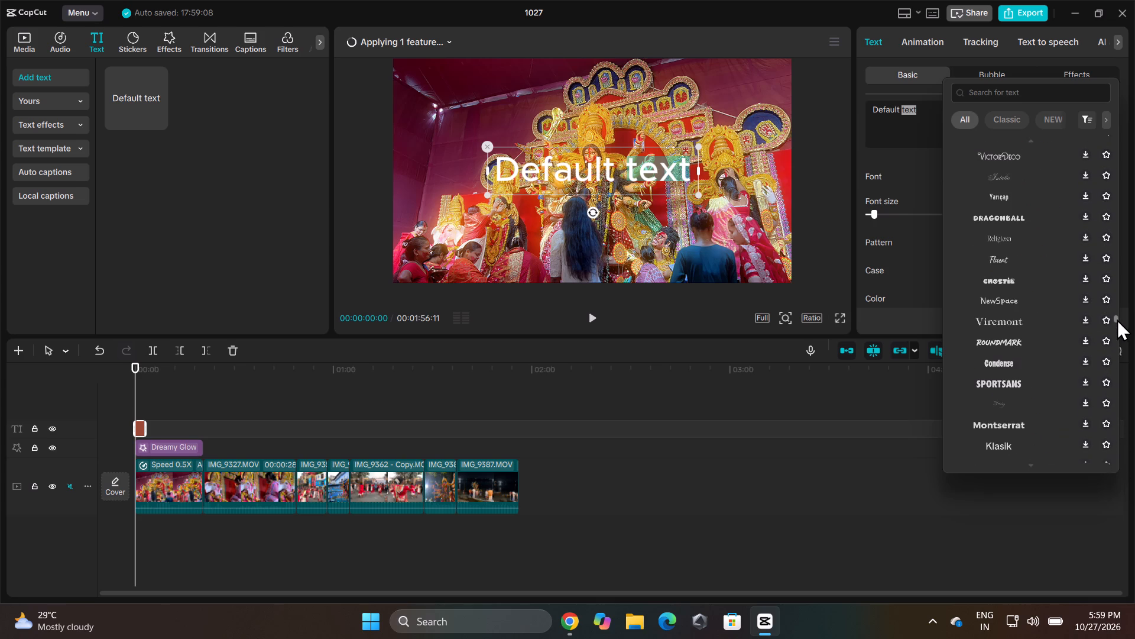
drag(1117, 319, 1122, 297)
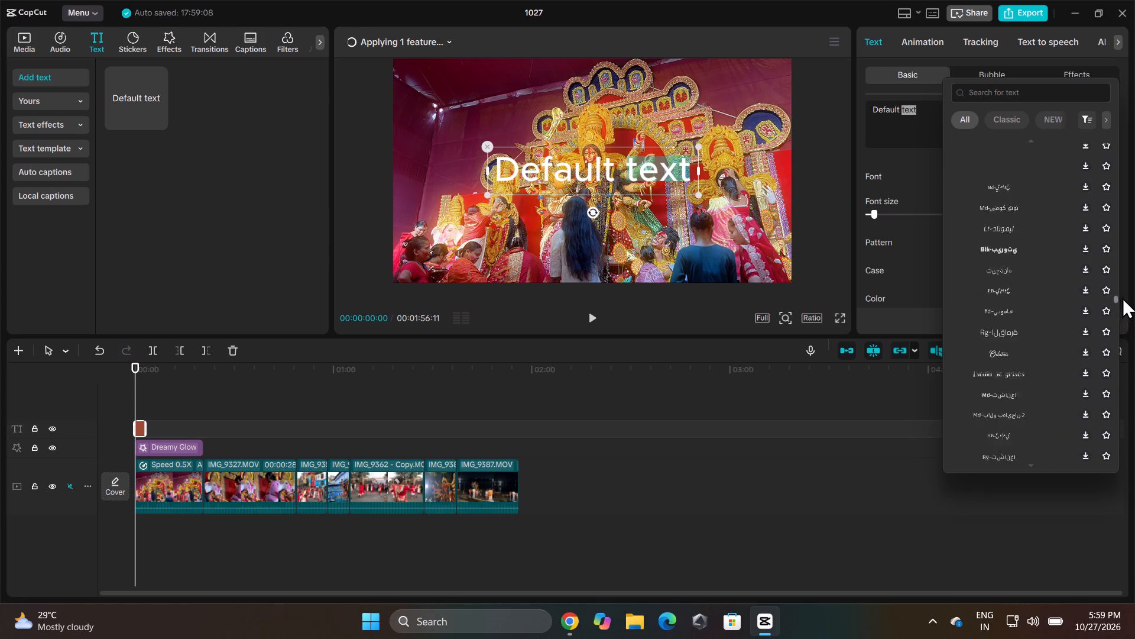
drag(1122, 297, 1125, 272)
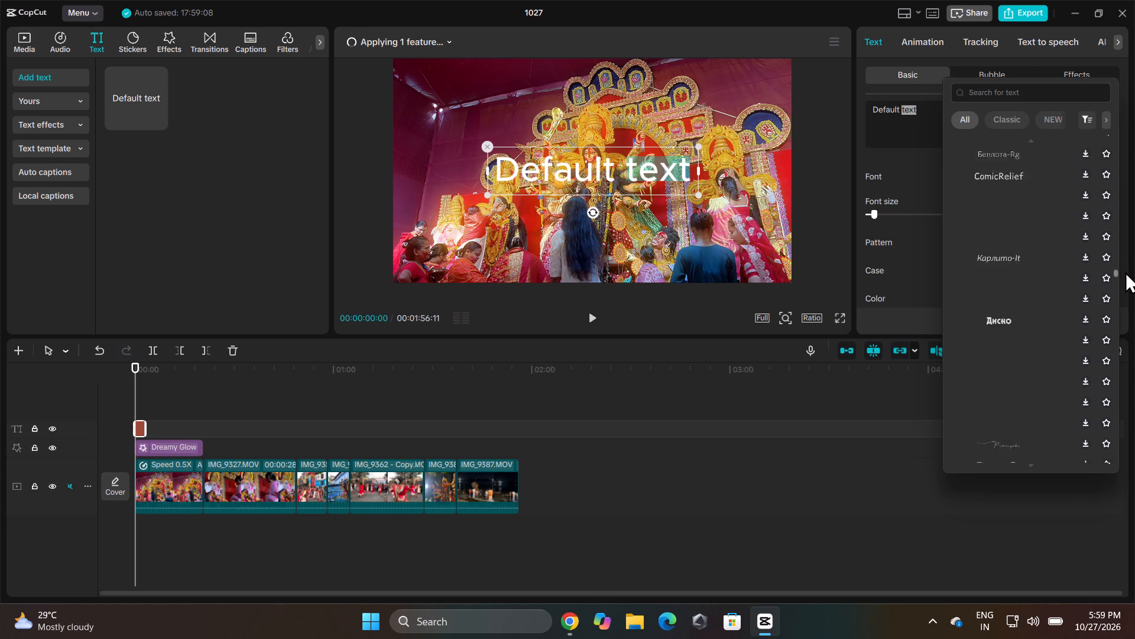
drag(1125, 272, 1127, 257)
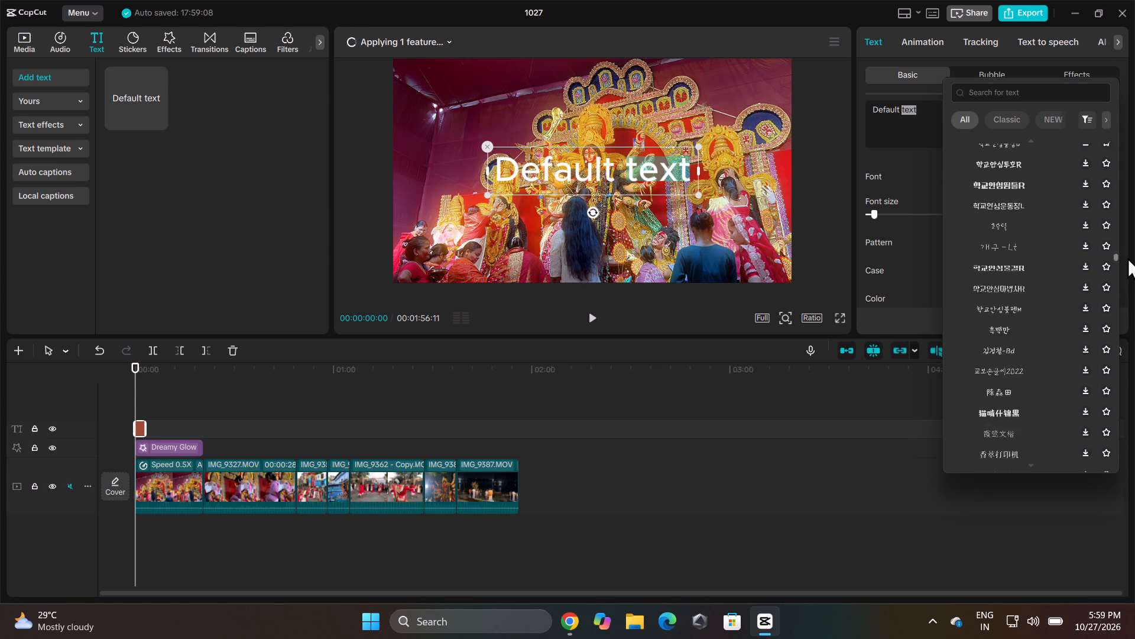
drag(1127, 257, 1127, 244)
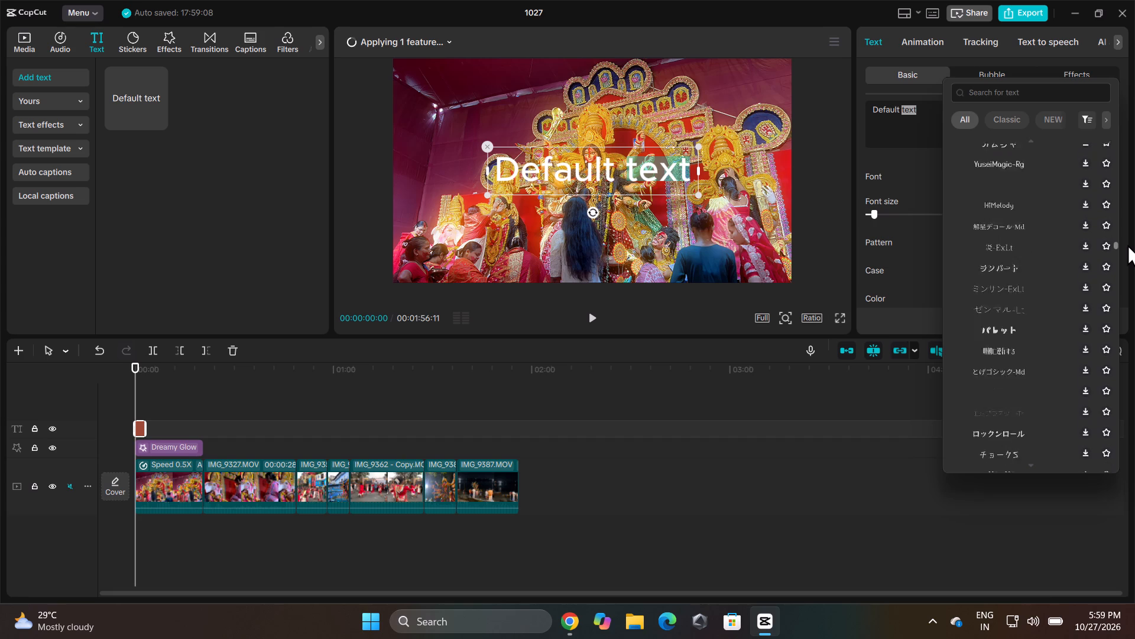
drag(1127, 244, 1127, 230)
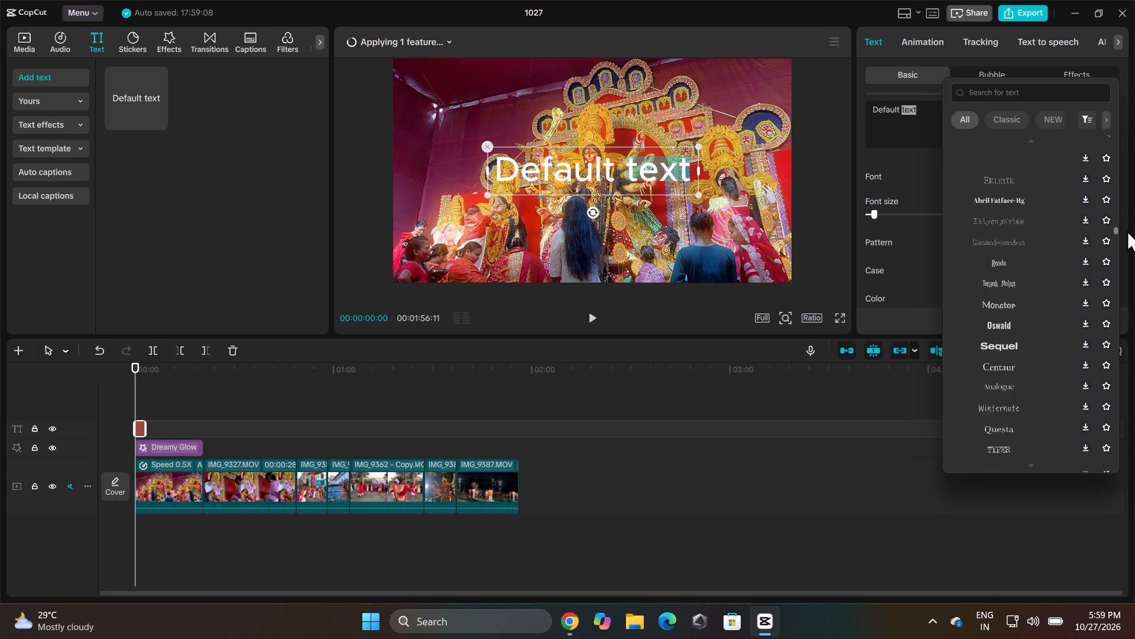
drag(1127, 230, 1128, 209)
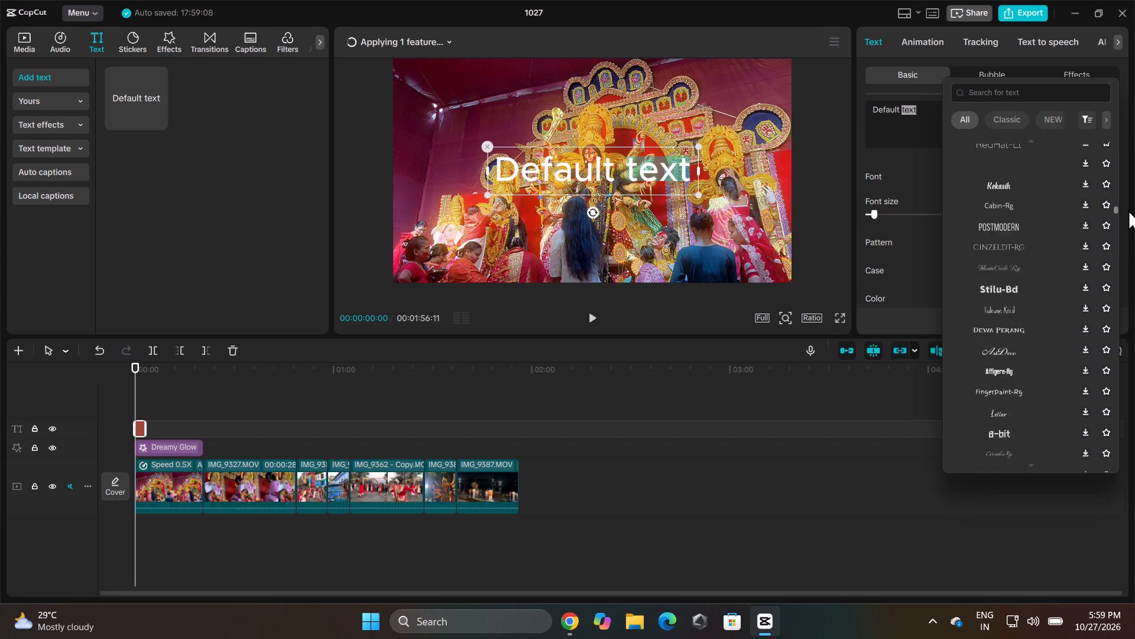
drag(1128, 209, 1126, 194)
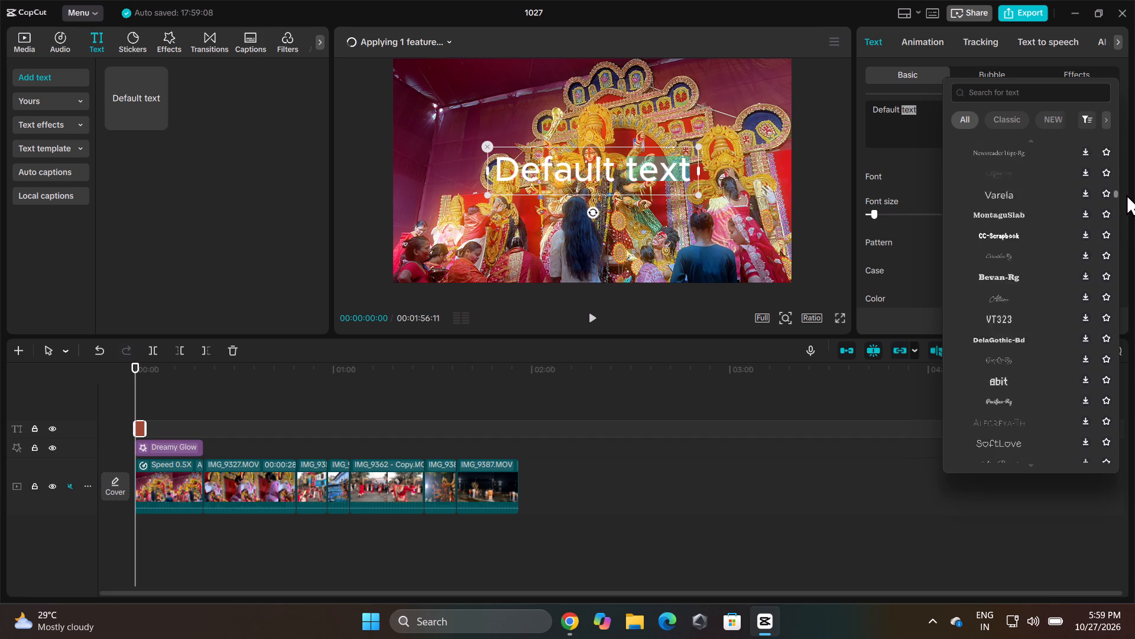
drag(1126, 194, 1124, 182)
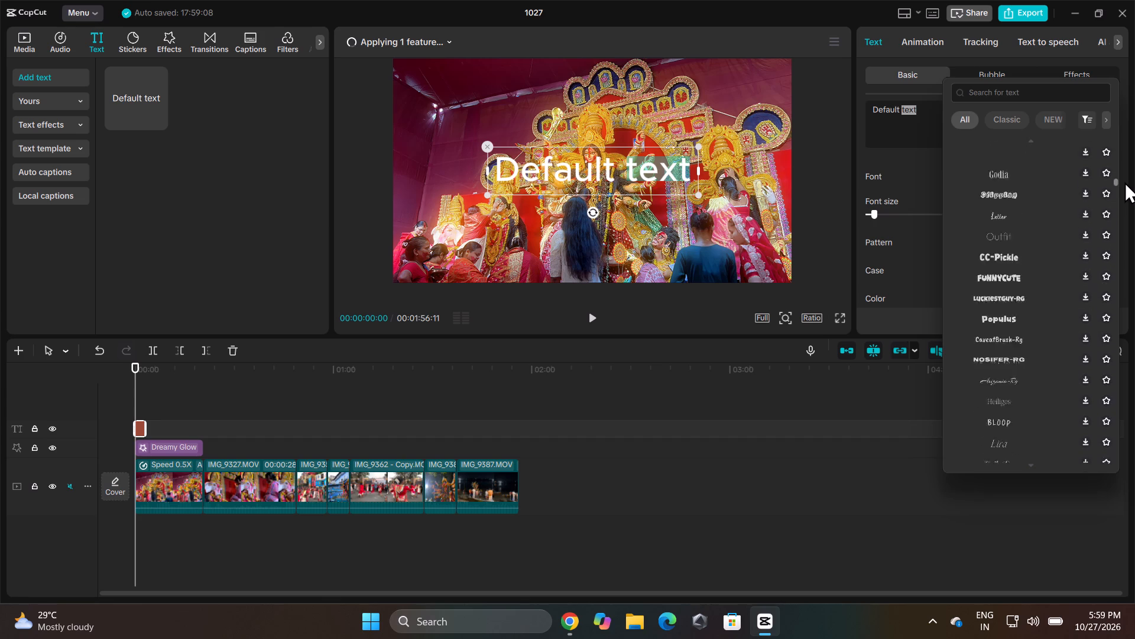
drag(1124, 182, 1126, 79)
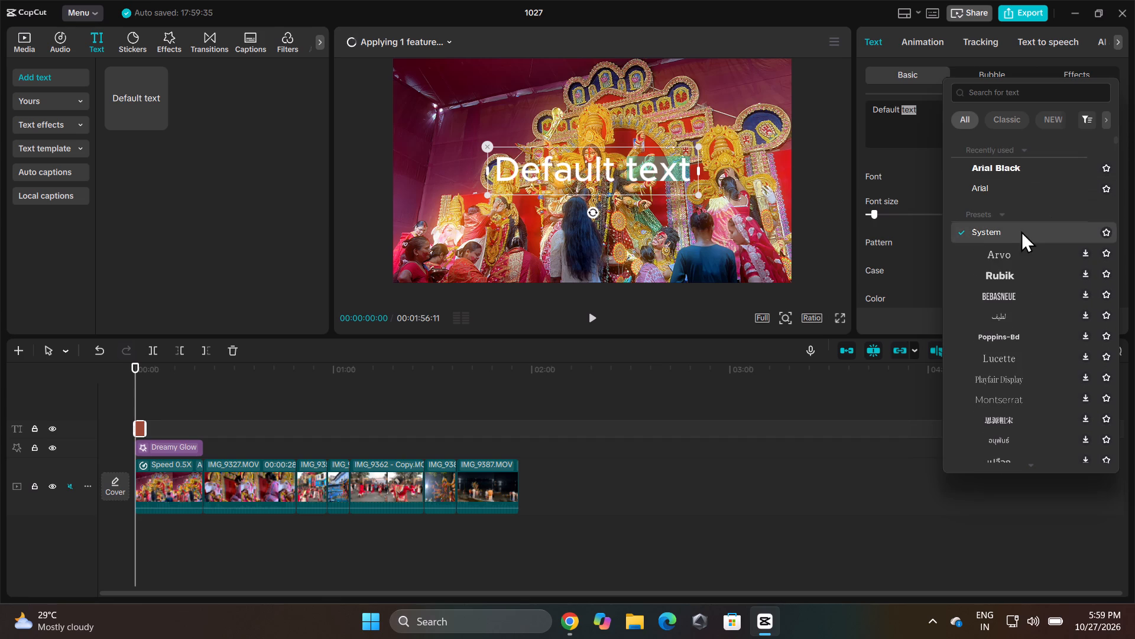
Look through the font categories, from Classic and Retro to Vietnamese, Malay and English, for a Bengali font.
click(1010, 150)
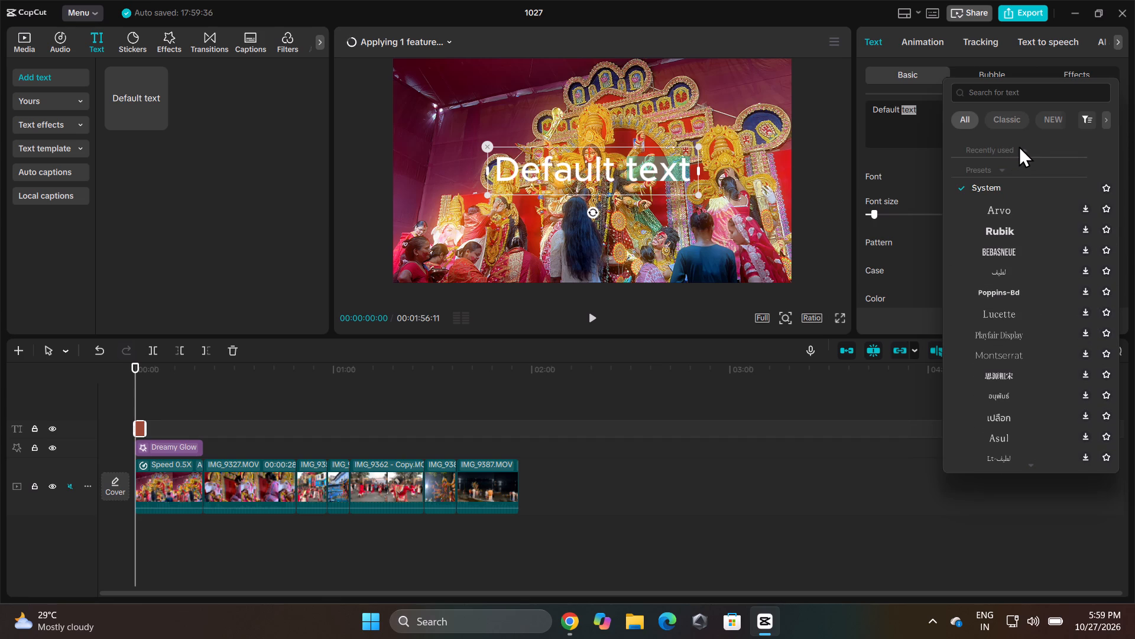
click(1011, 150)
click(1107, 120)
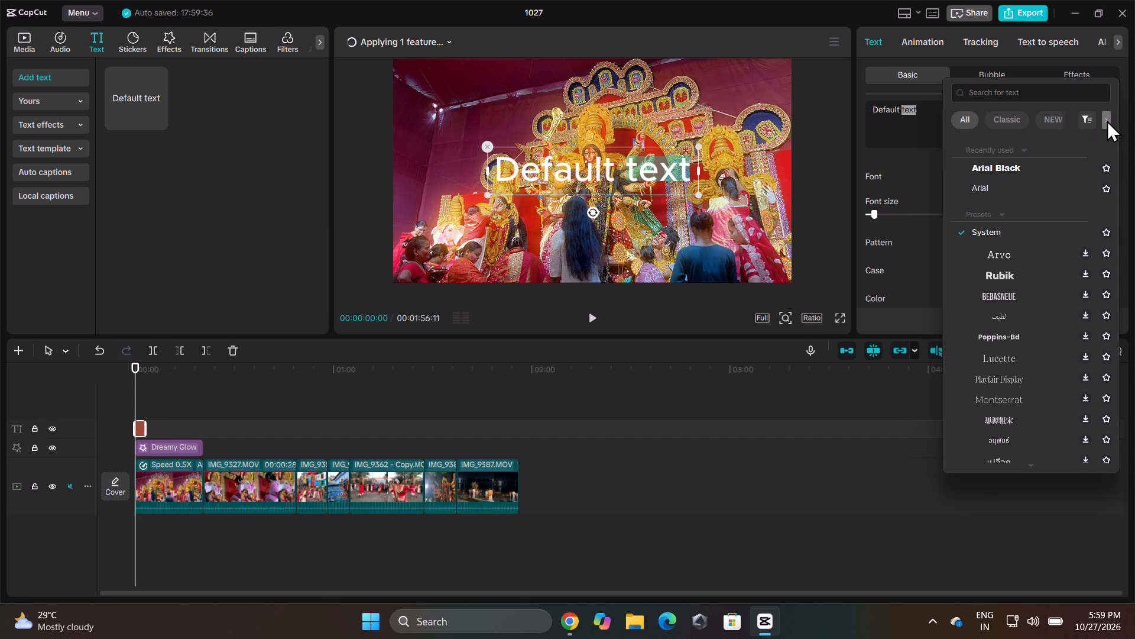
click(1107, 120)
click(1107, 120)
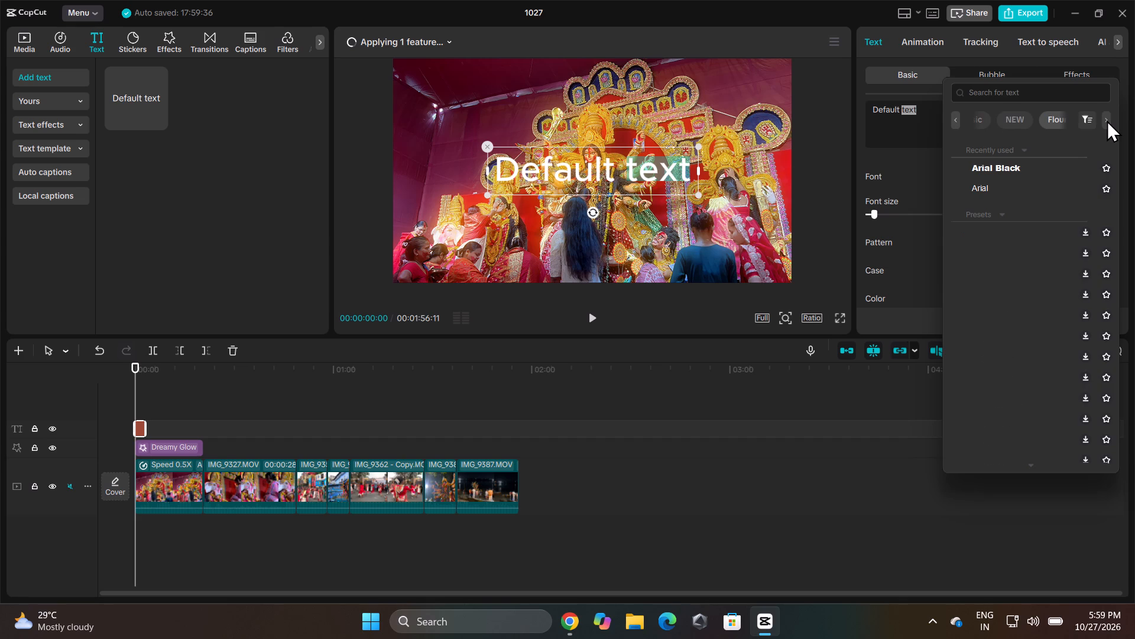
click(1107, 120)
click(1107, 120)
click(1107, 120)
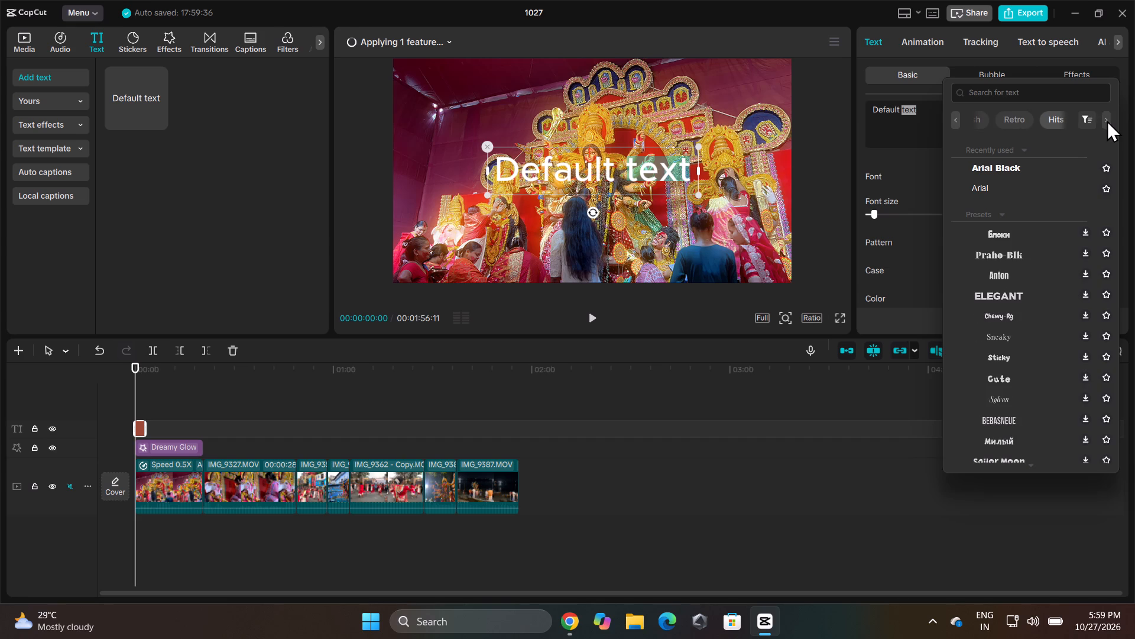
double_click(1107, 120)
triple_click(1107, 120)
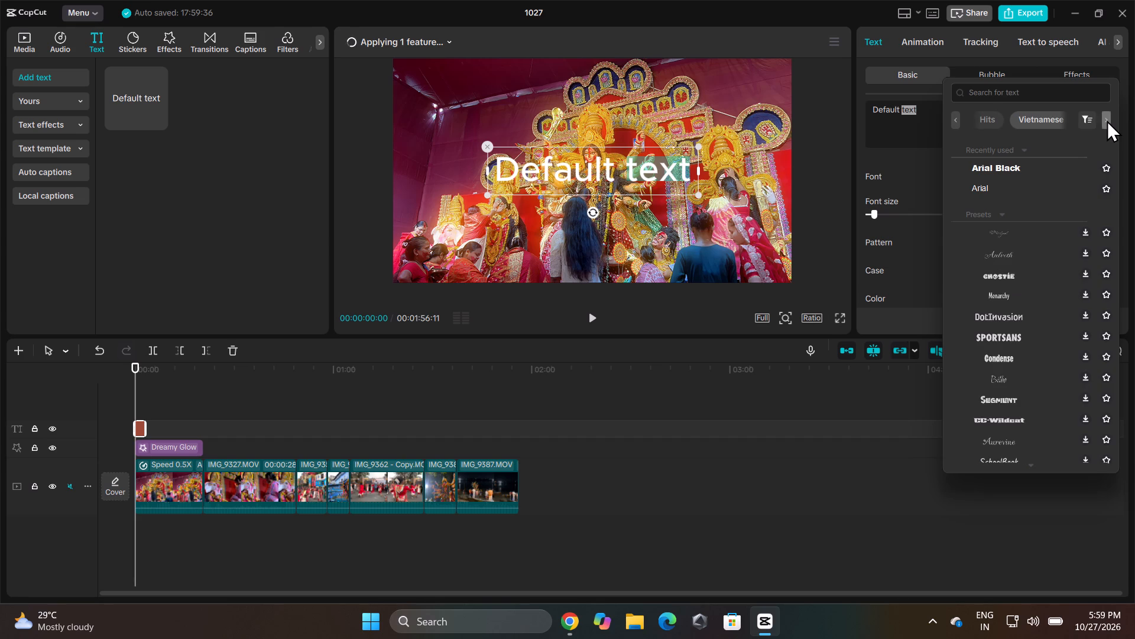
triple_click(1107, 120)
double_click(1107, 120)
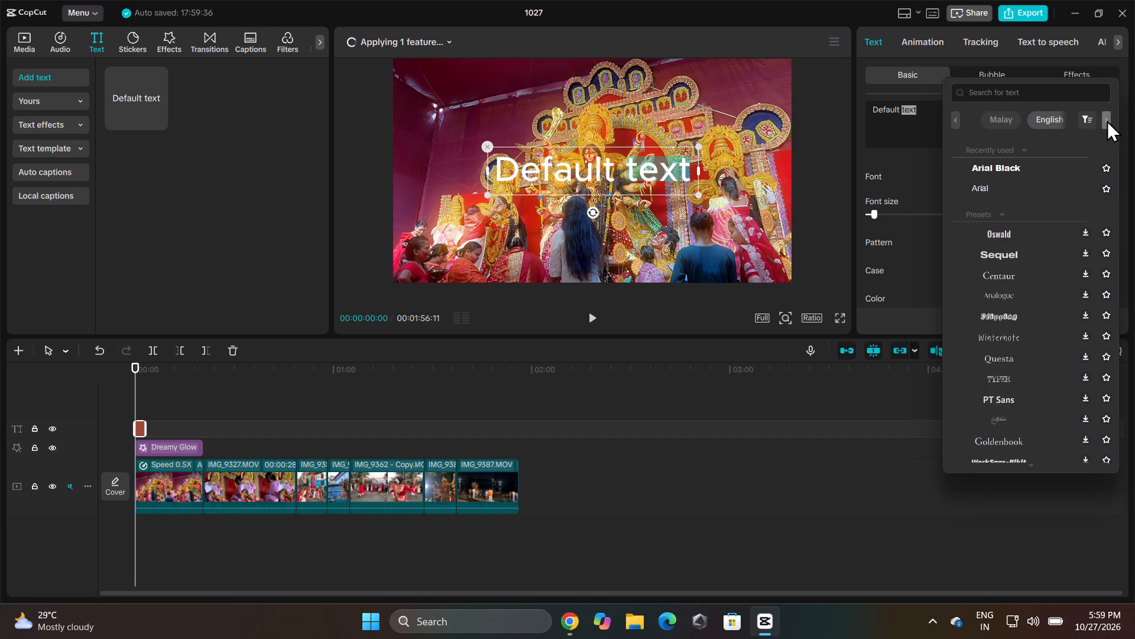
triple_click(954, 118)
triple_click(954, 118)
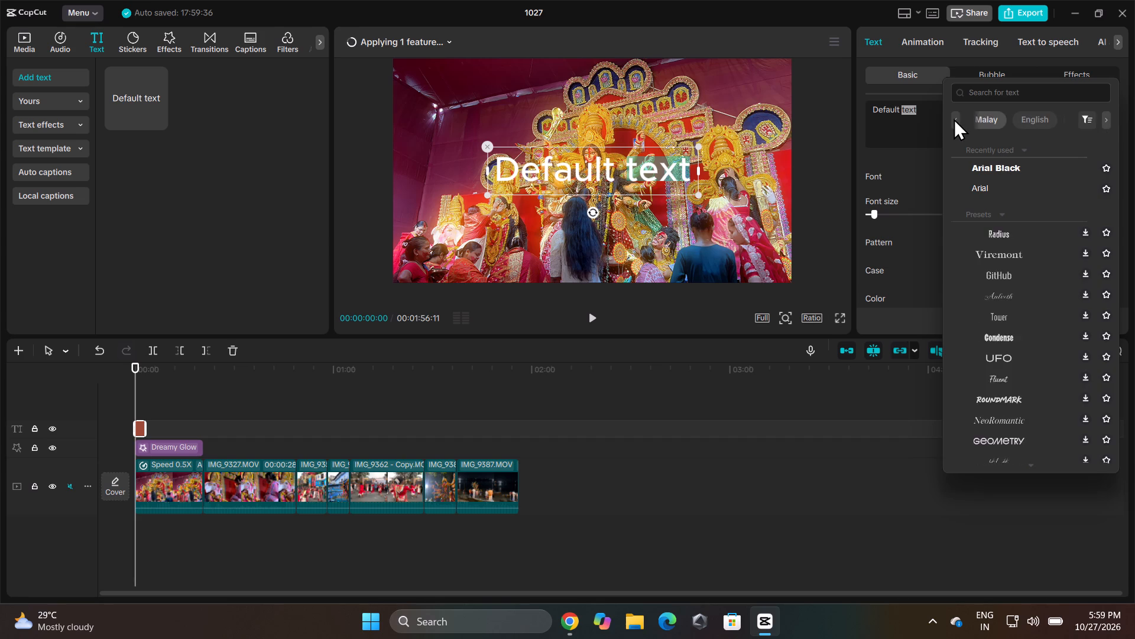
triple_click(954, 118)
triple_click(954, 118)
triple_click(954, 118)
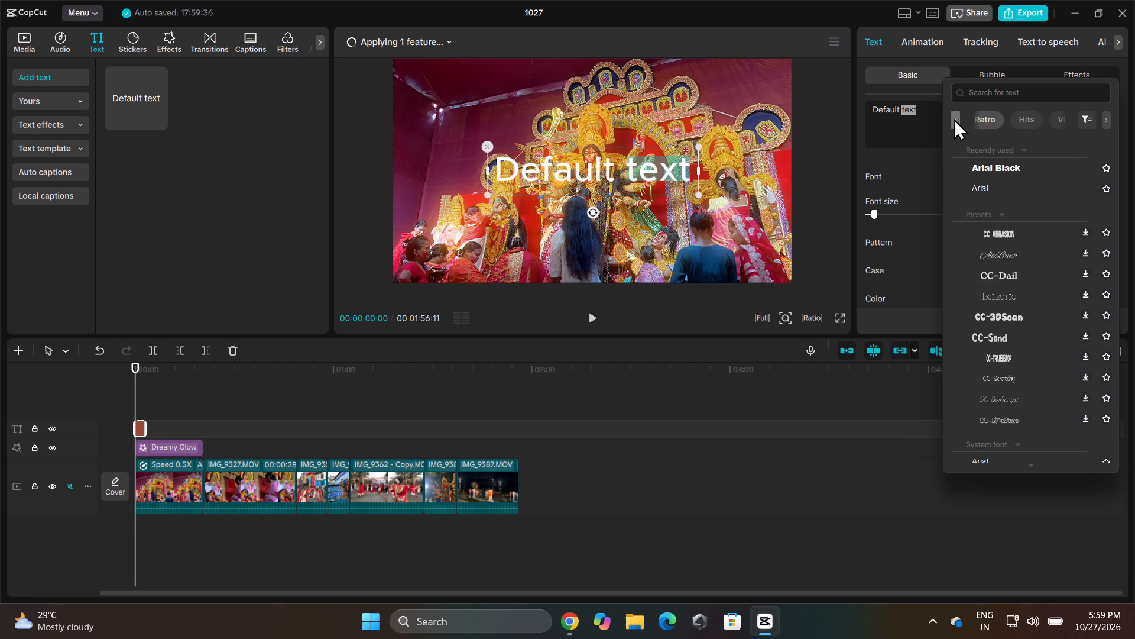
triple_click(954, 118)
triple_click(954, 118)
triple_click(954, 118)
triple_click(954, 118)
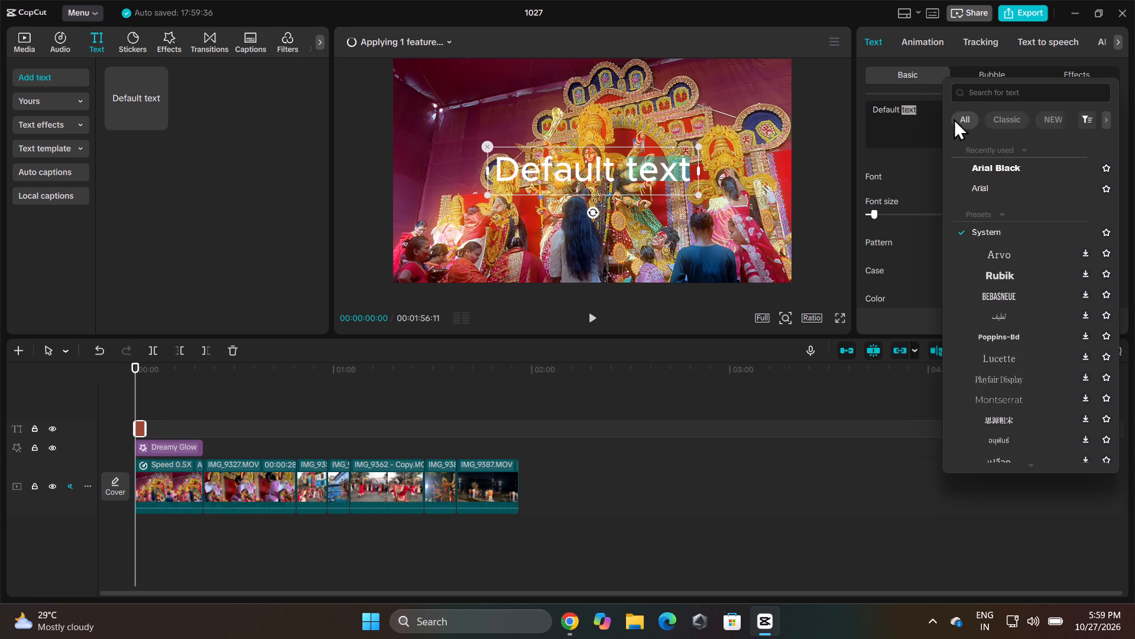
click(954, 118)
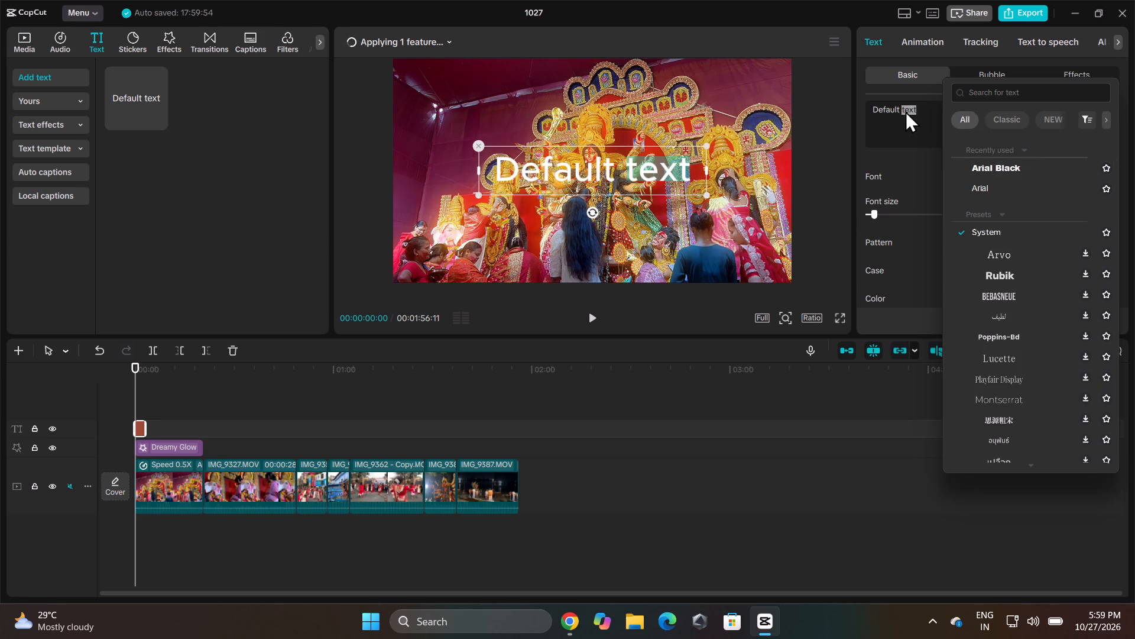
Replace the default text with the copied Bengali title string "we`vq-‡ejv".
click(920, 106)
triple_click(920, 106)
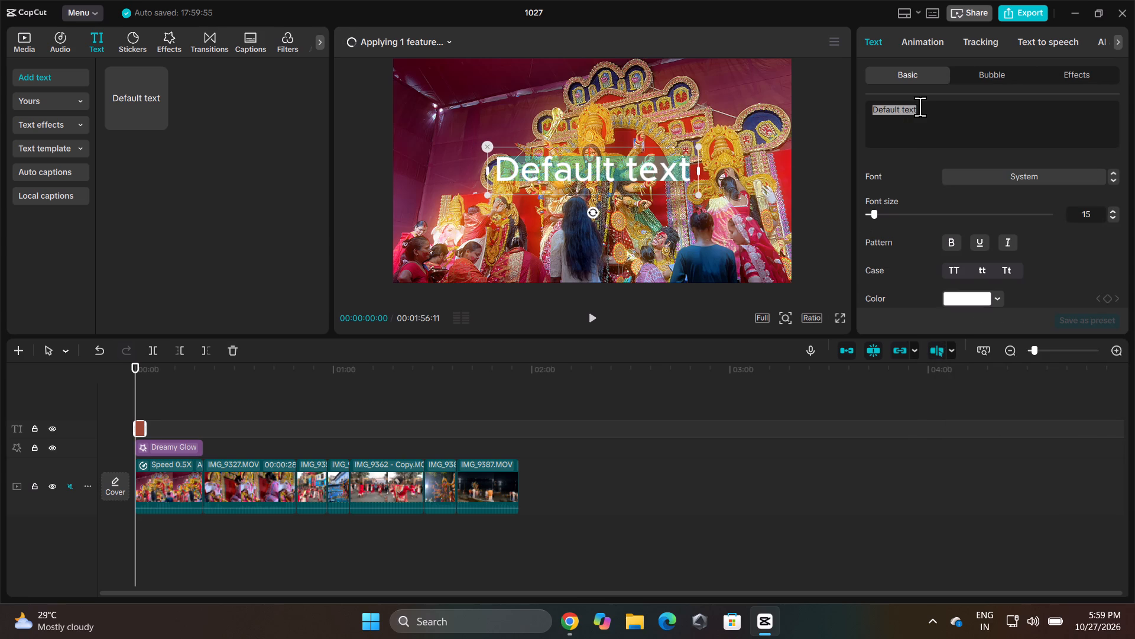
key(BackSpace)
key(BackSpace)
key(BackSpace)
key(BackSpace)
key(ctrl+v)
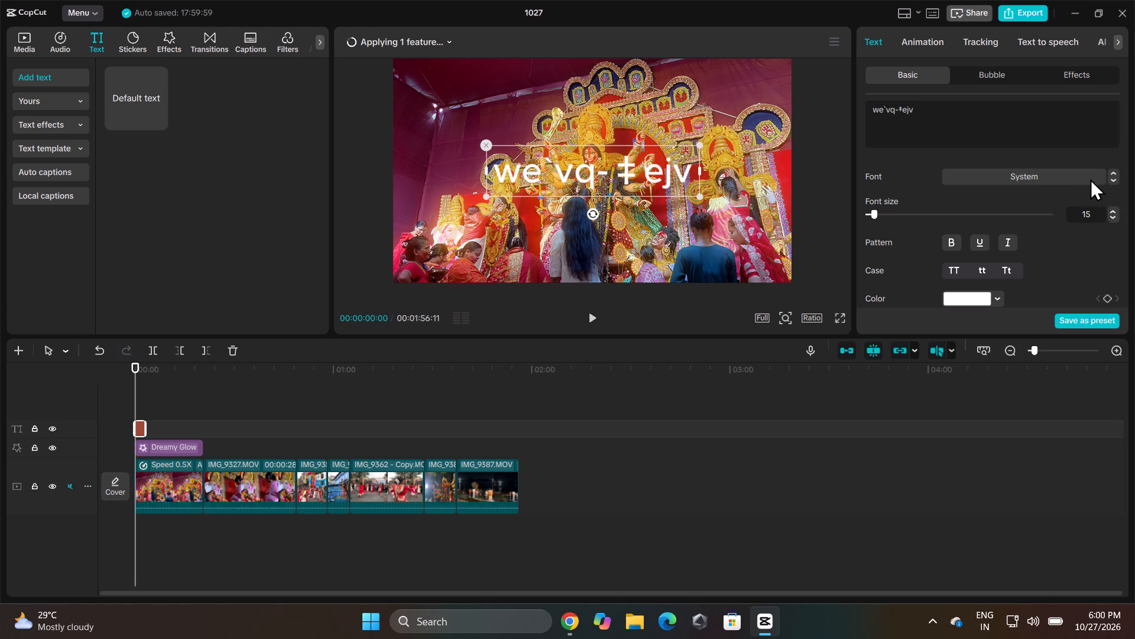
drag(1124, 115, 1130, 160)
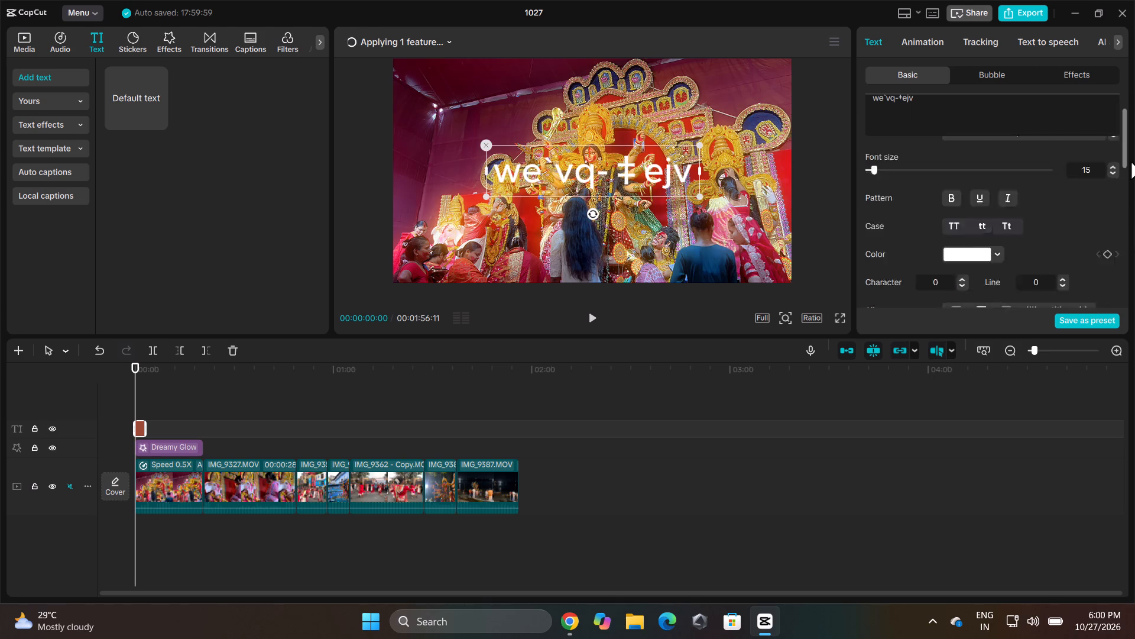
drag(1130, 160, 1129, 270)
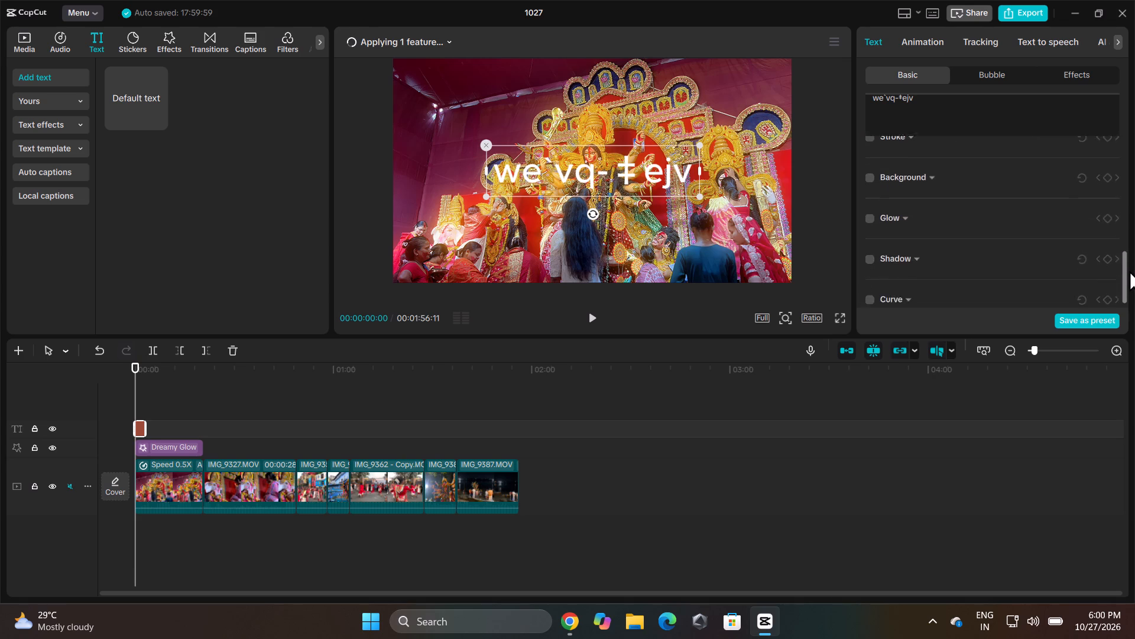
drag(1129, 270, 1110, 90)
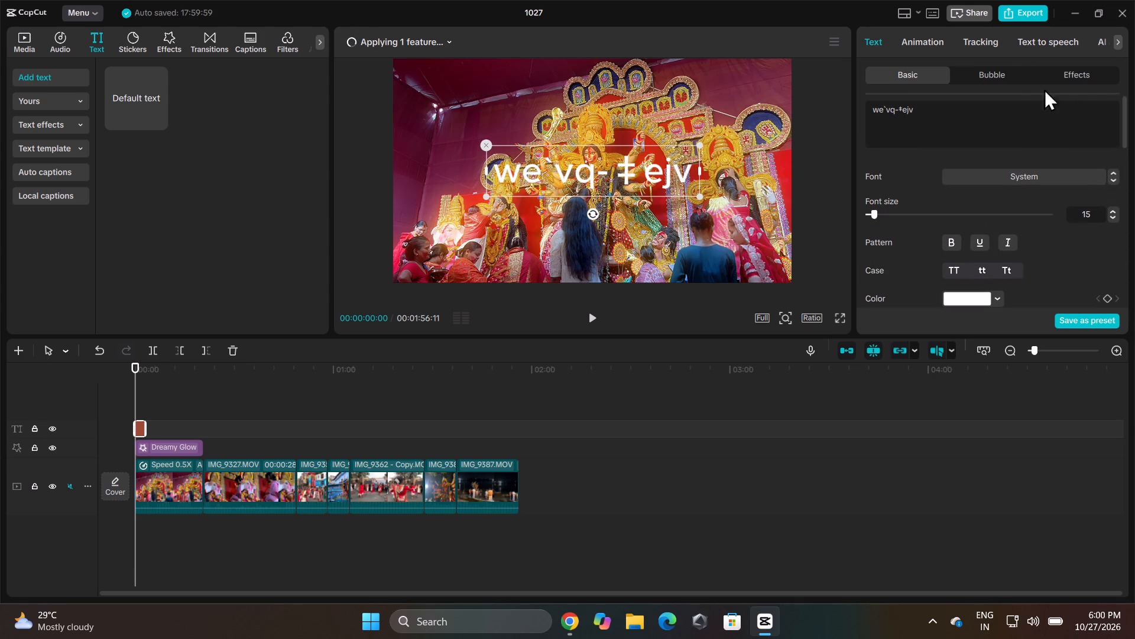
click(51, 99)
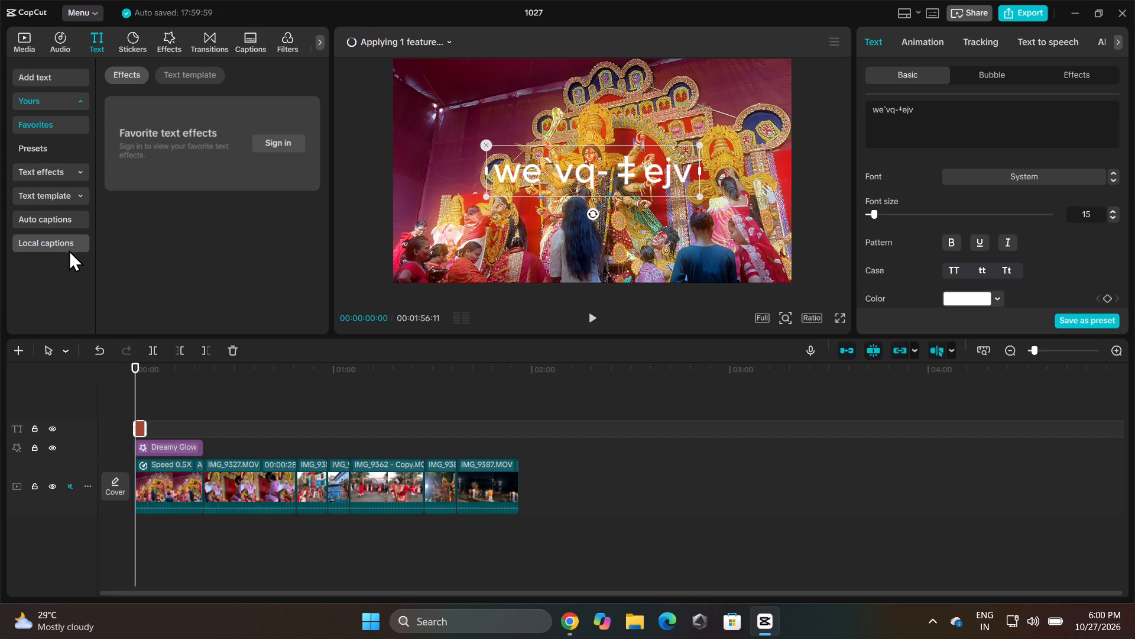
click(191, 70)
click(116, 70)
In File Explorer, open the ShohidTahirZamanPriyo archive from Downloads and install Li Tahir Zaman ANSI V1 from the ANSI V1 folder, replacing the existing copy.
click(634, 621)
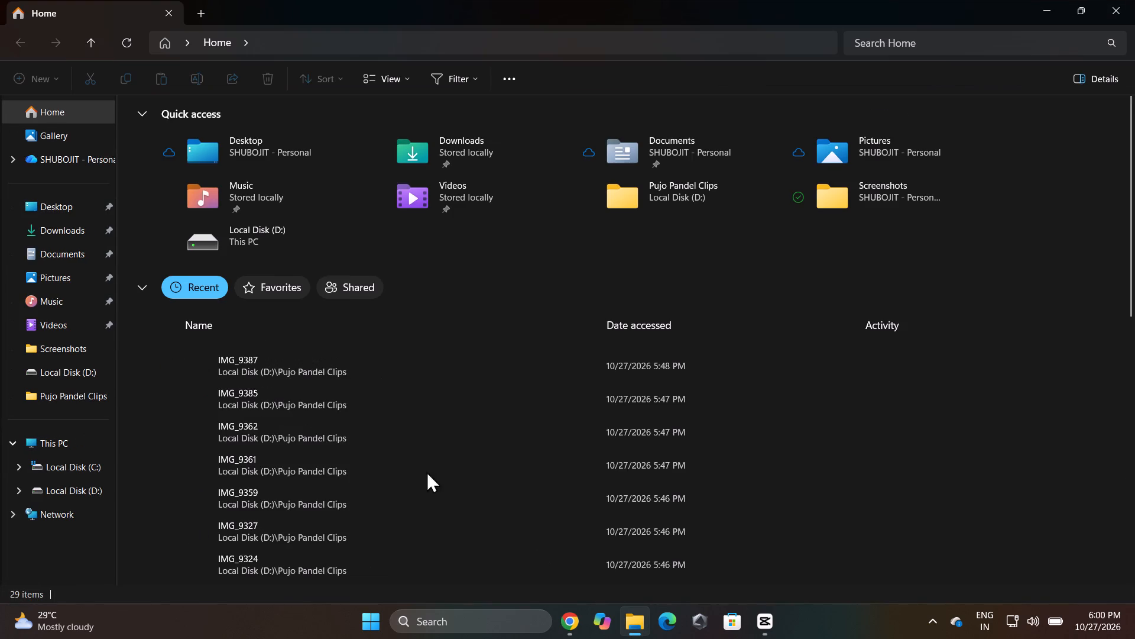
click(77, 234)
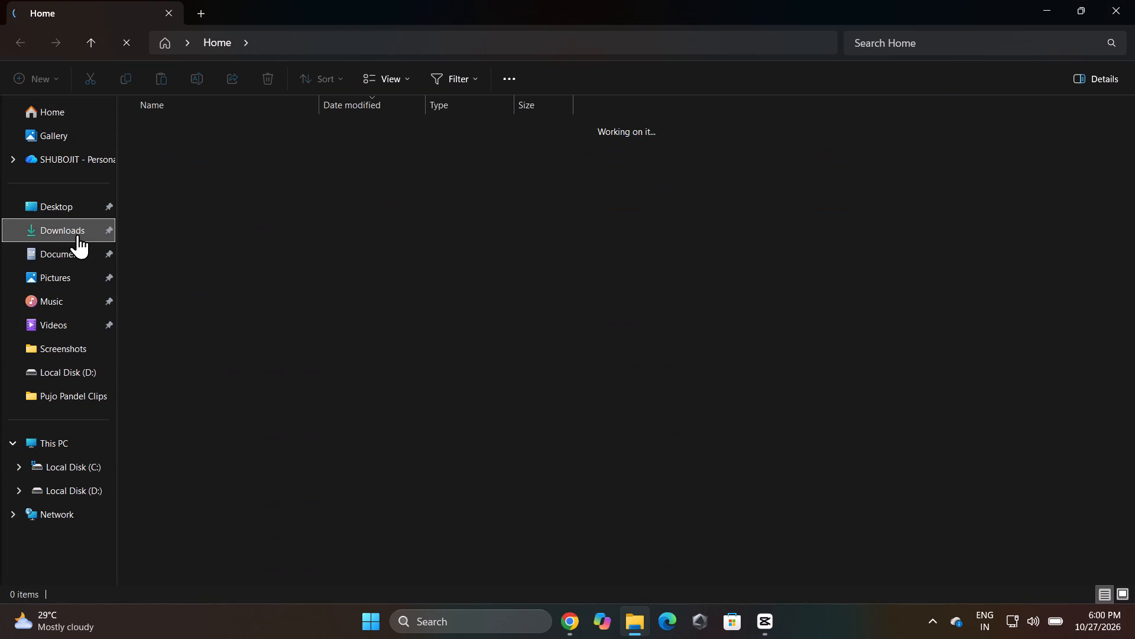
double_click(291, 225)
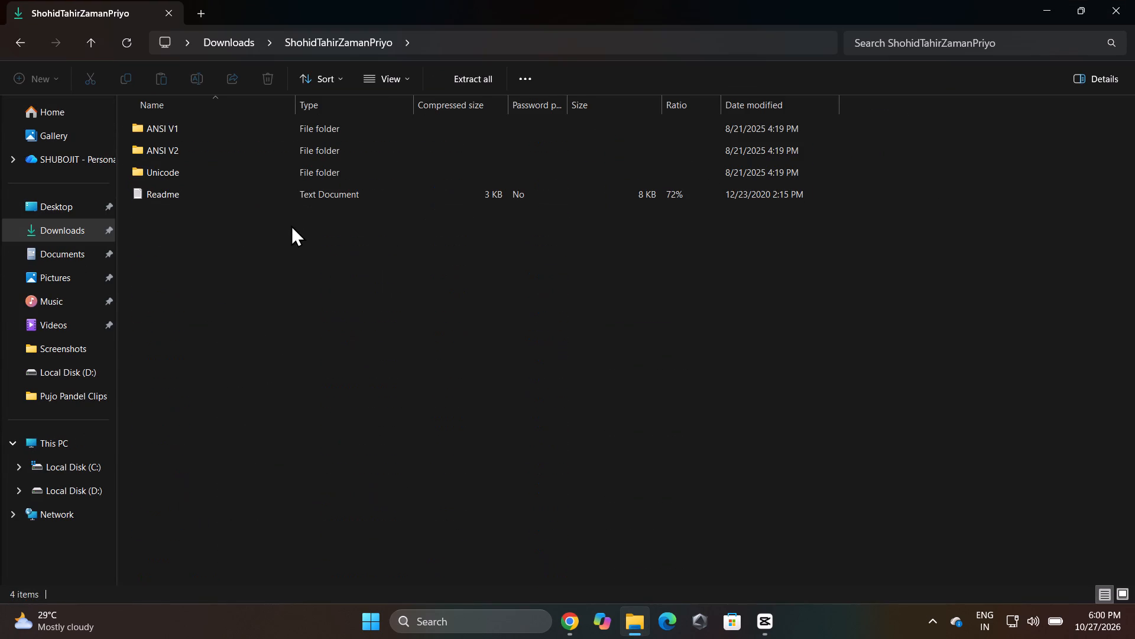
double_click(218, 130)
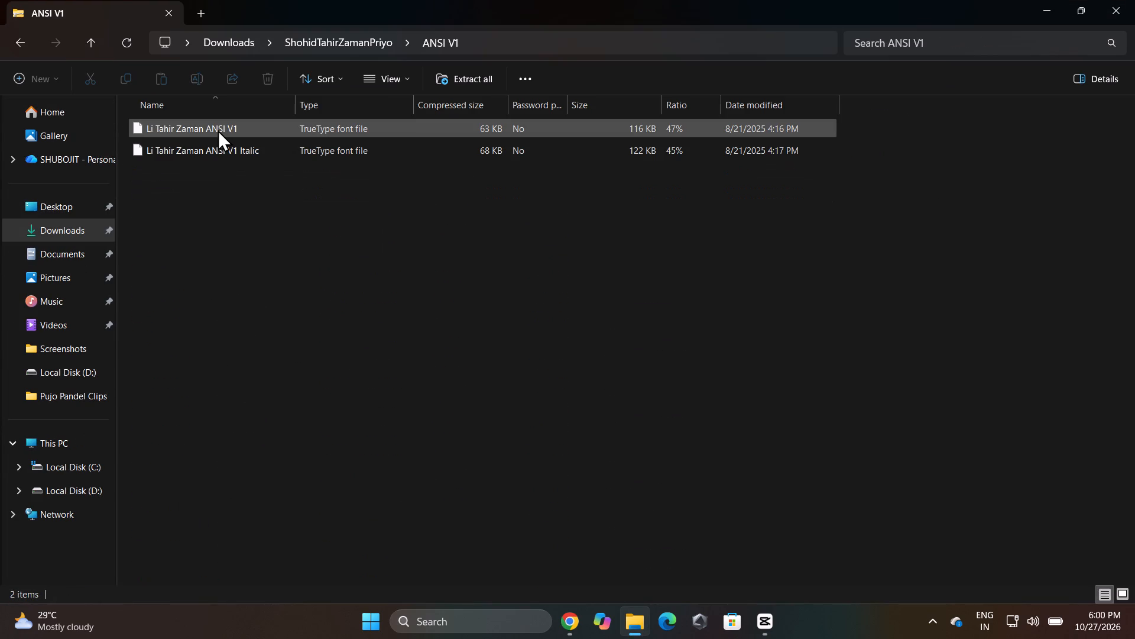
click(218, 128)
double_click(218, 128)
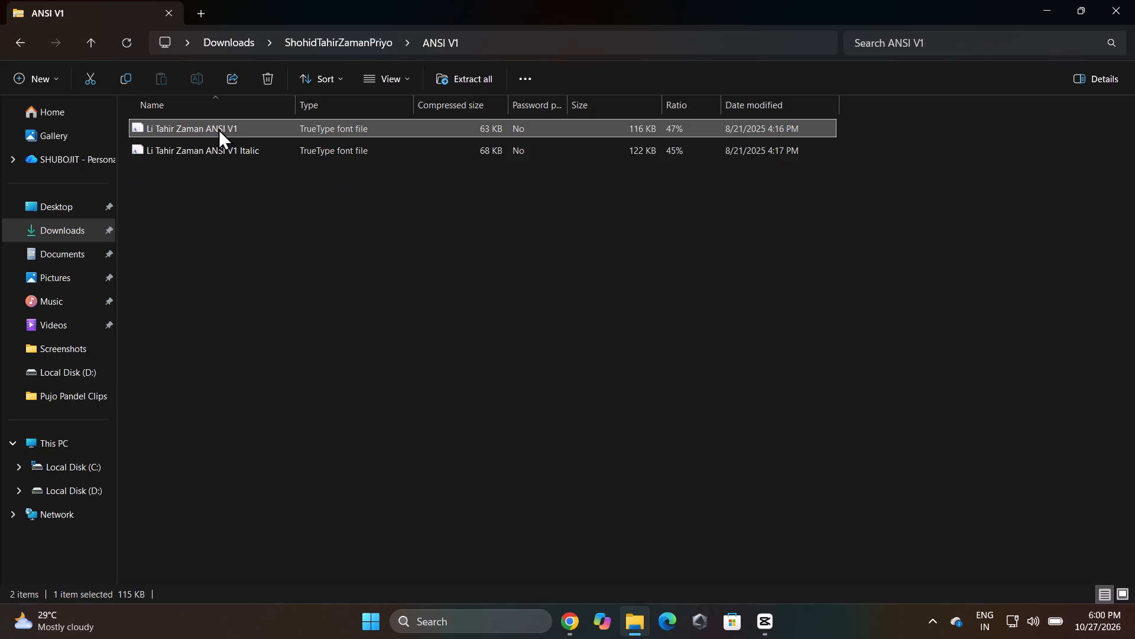
click(245, 176)
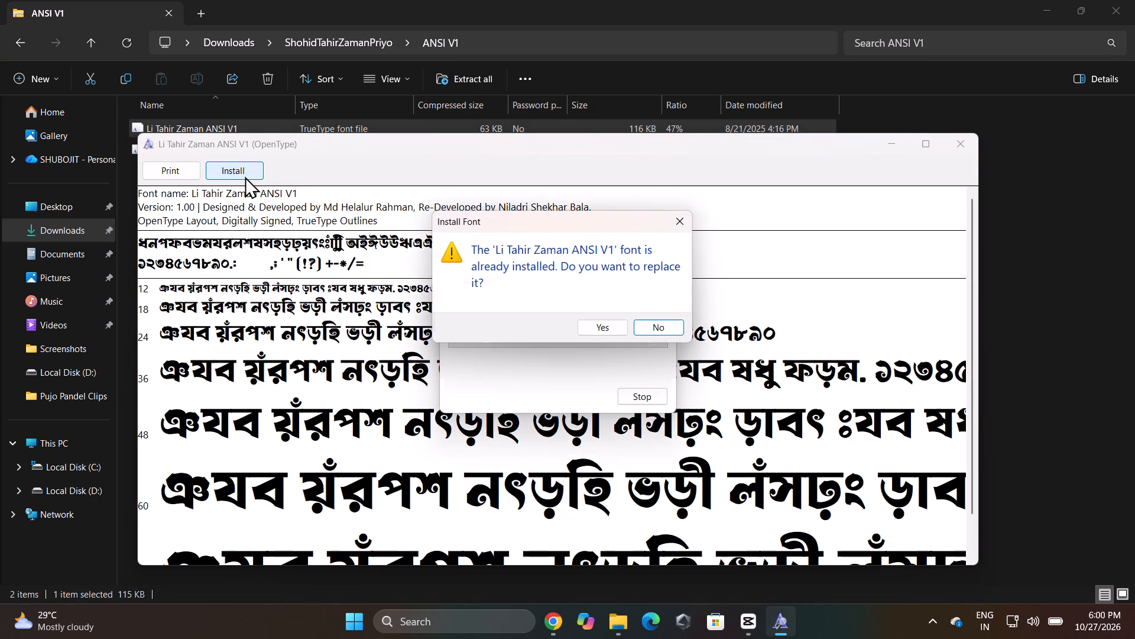
click(617, 328)
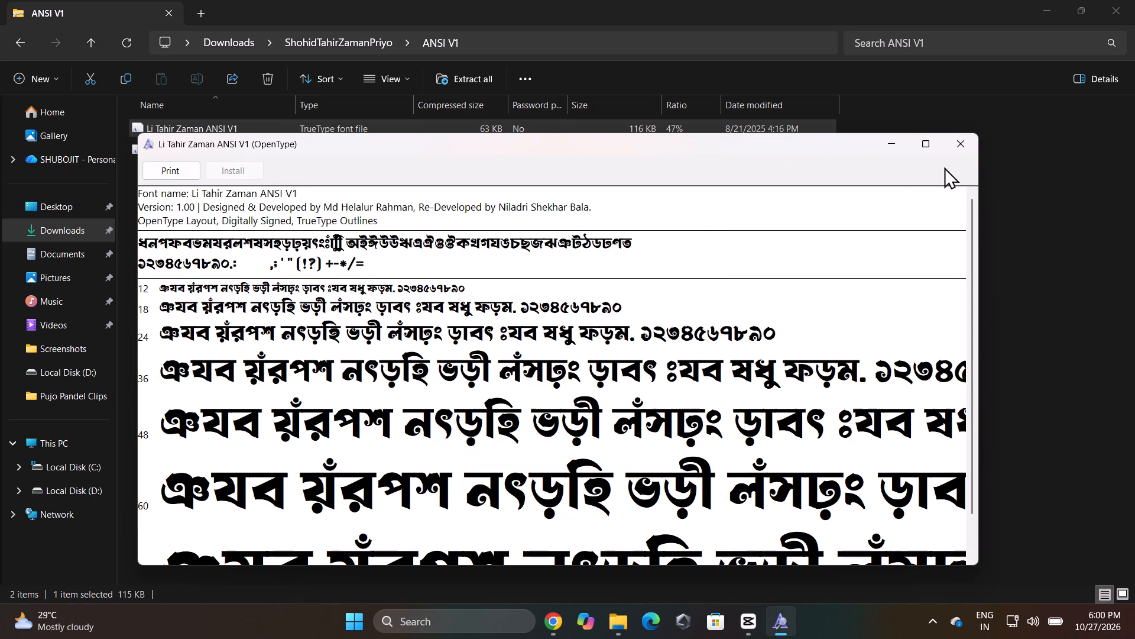
click(961, 144)
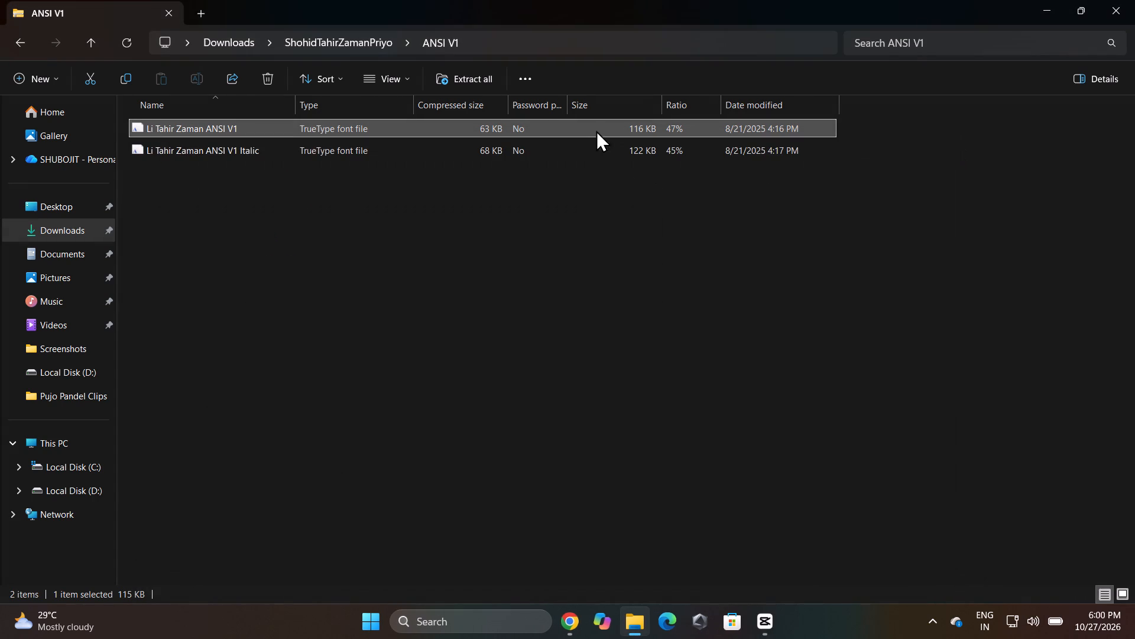
Install the Li Tahir Zaman ANSI V1 Italic font from the same folder and minimize its preview window.
double_click(593, 147)
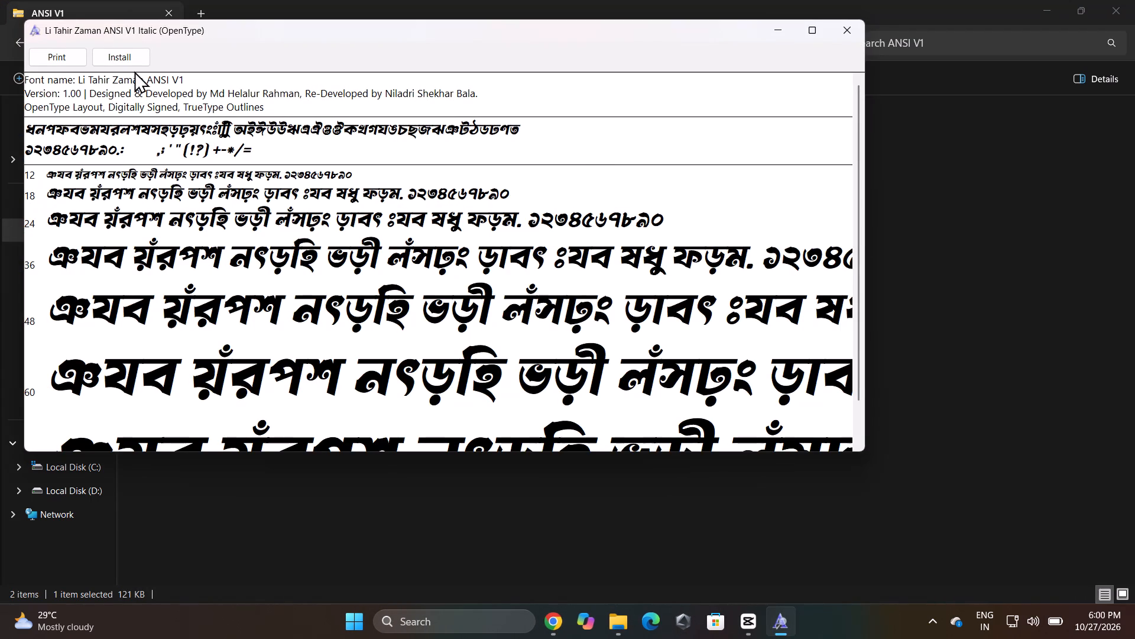
click(121, 59)
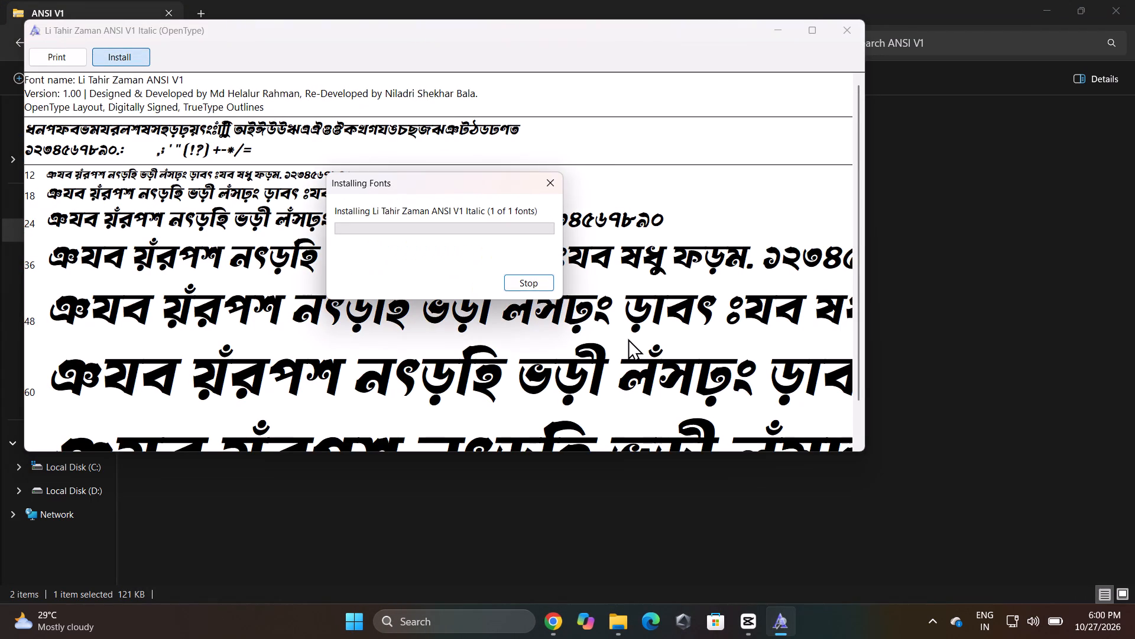
click(777, 35)
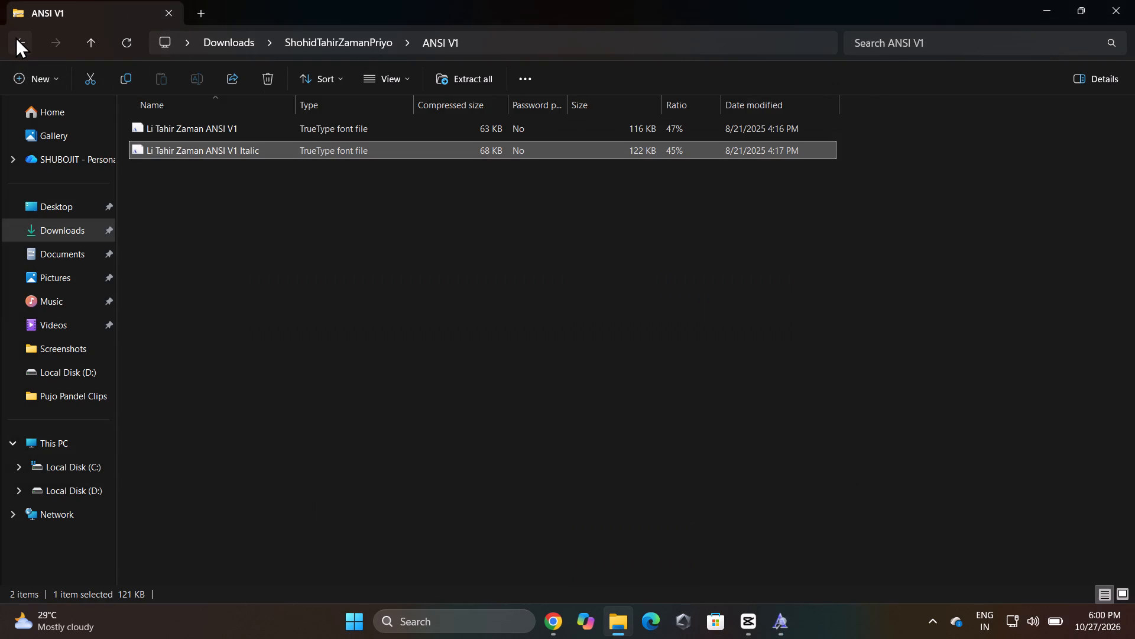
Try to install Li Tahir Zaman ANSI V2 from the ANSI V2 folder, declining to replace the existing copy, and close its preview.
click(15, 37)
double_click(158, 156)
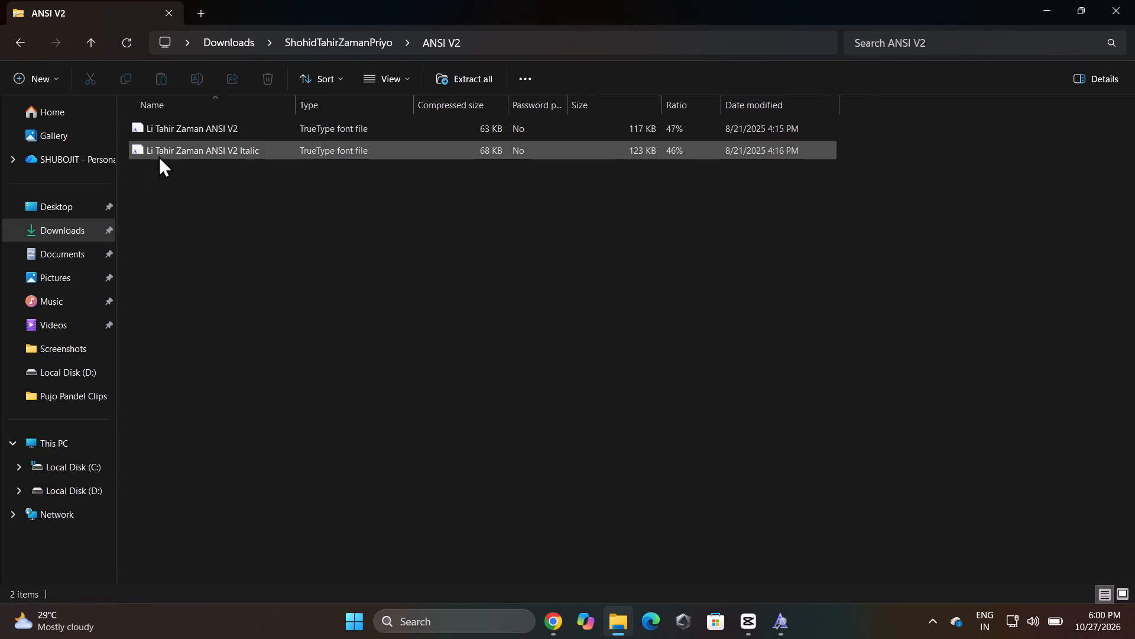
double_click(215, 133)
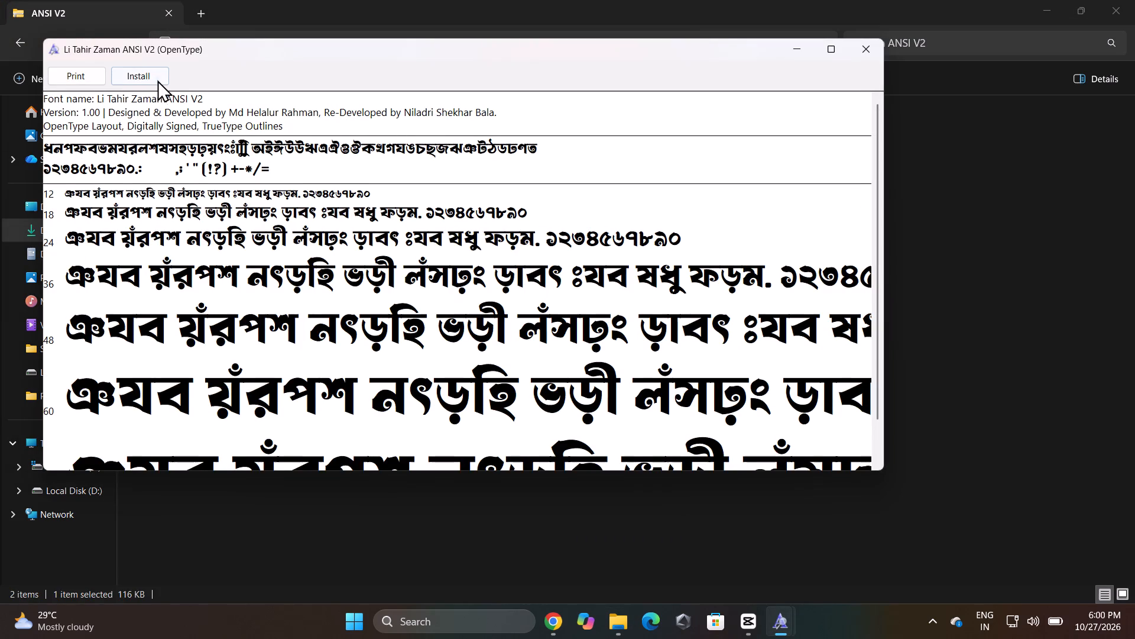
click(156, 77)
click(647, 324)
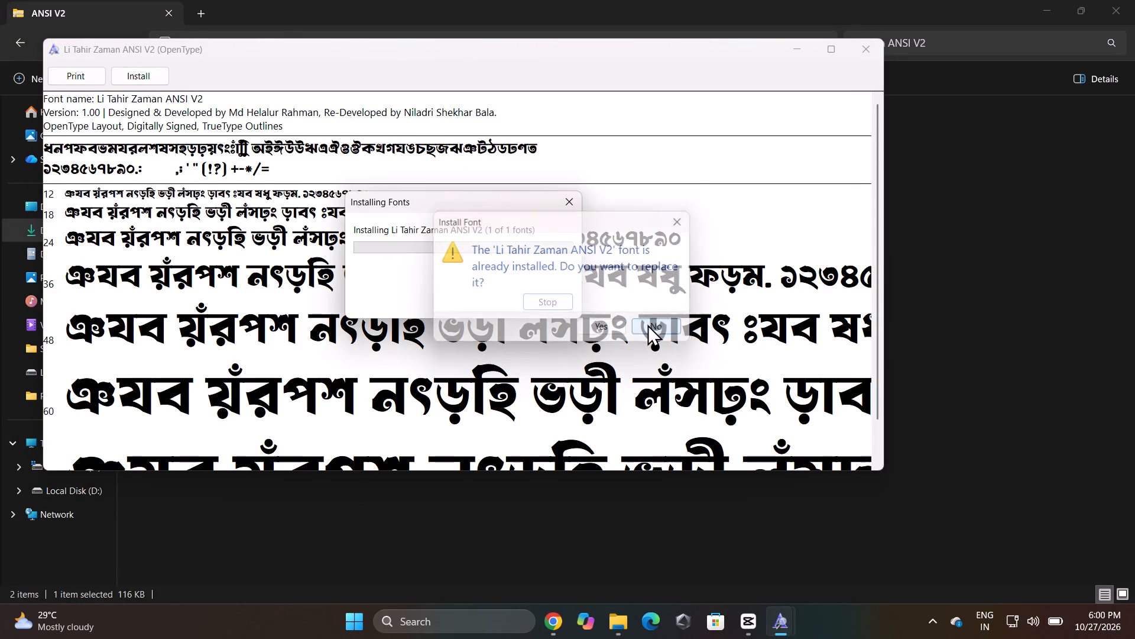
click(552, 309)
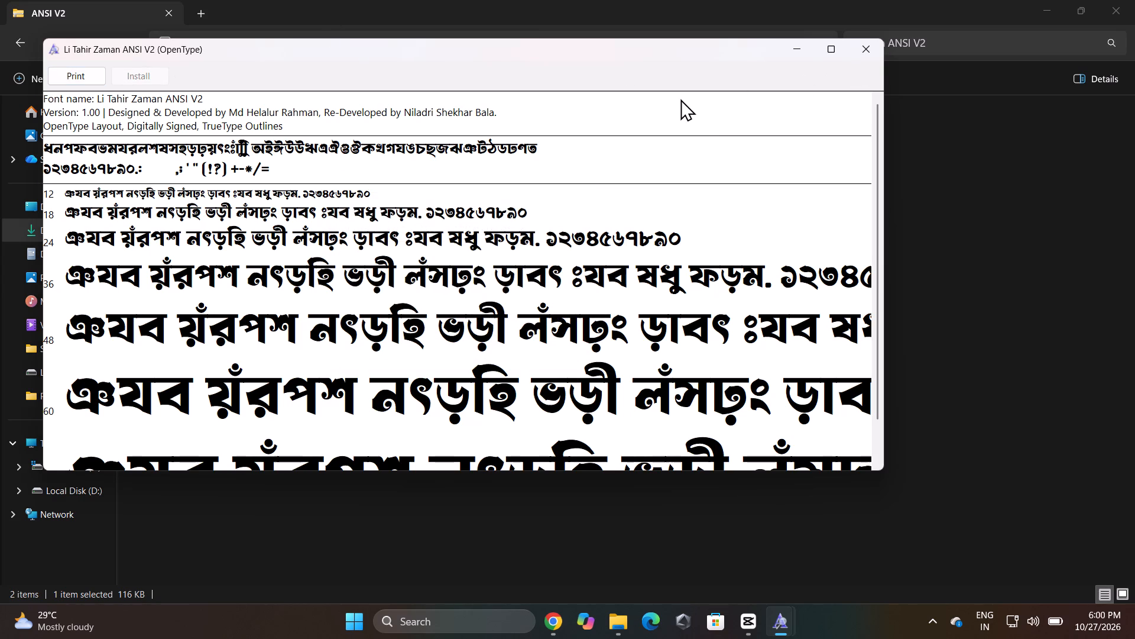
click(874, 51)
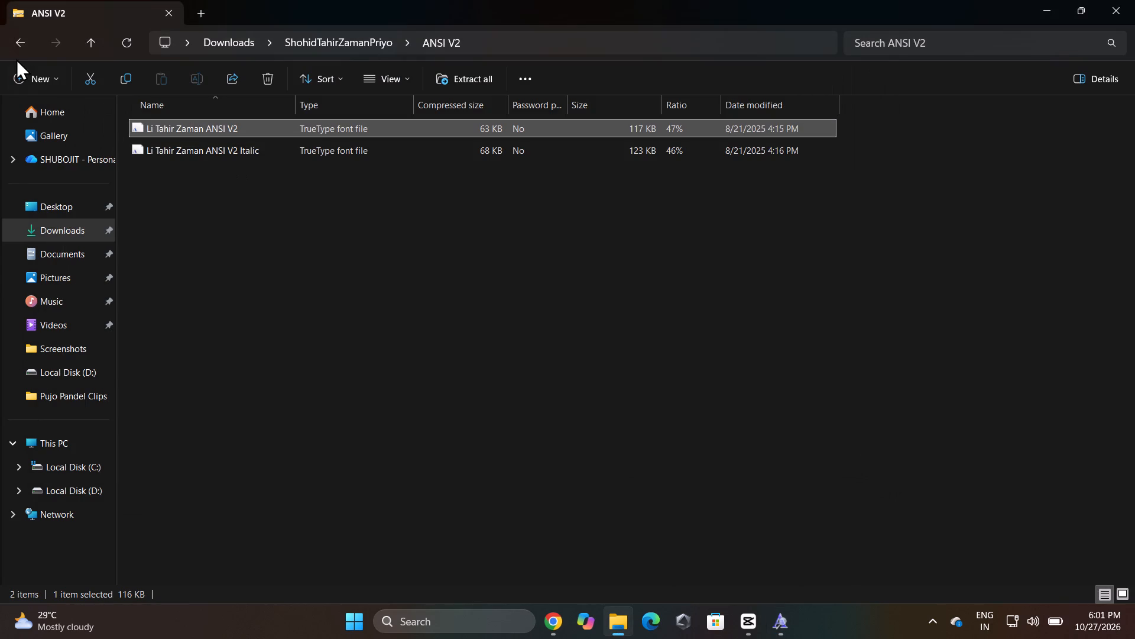
Install the Li Tahir Zaman Unicode font from the archive's Unicode folder and close its preview.
click(18, 47)
double_click(150, 172)
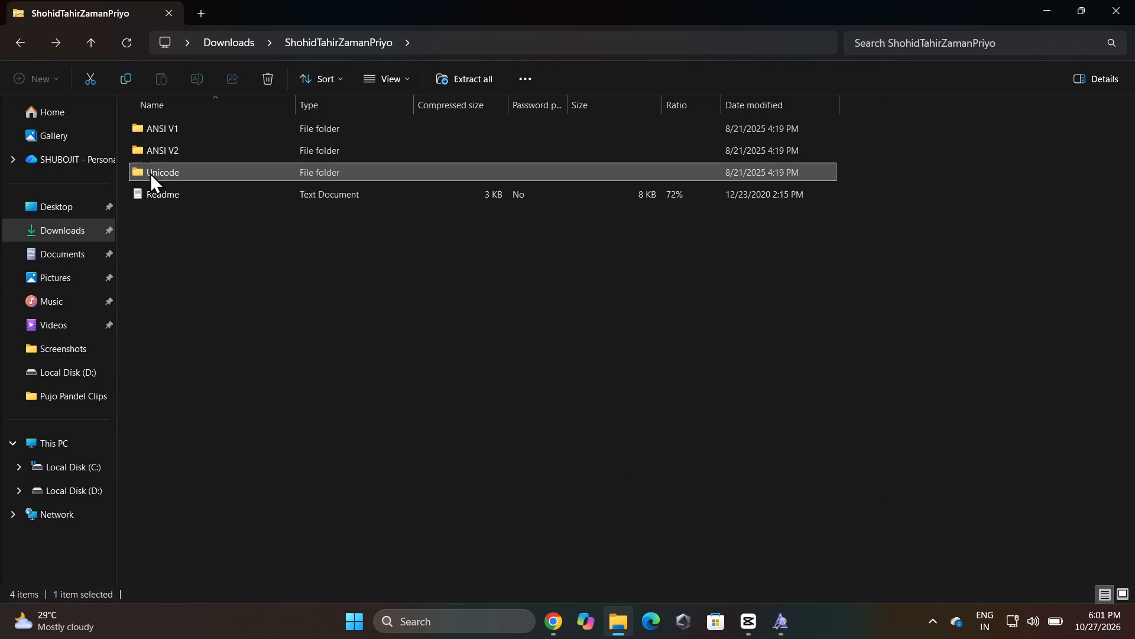
click(204, 124)
double_click(204, 124)
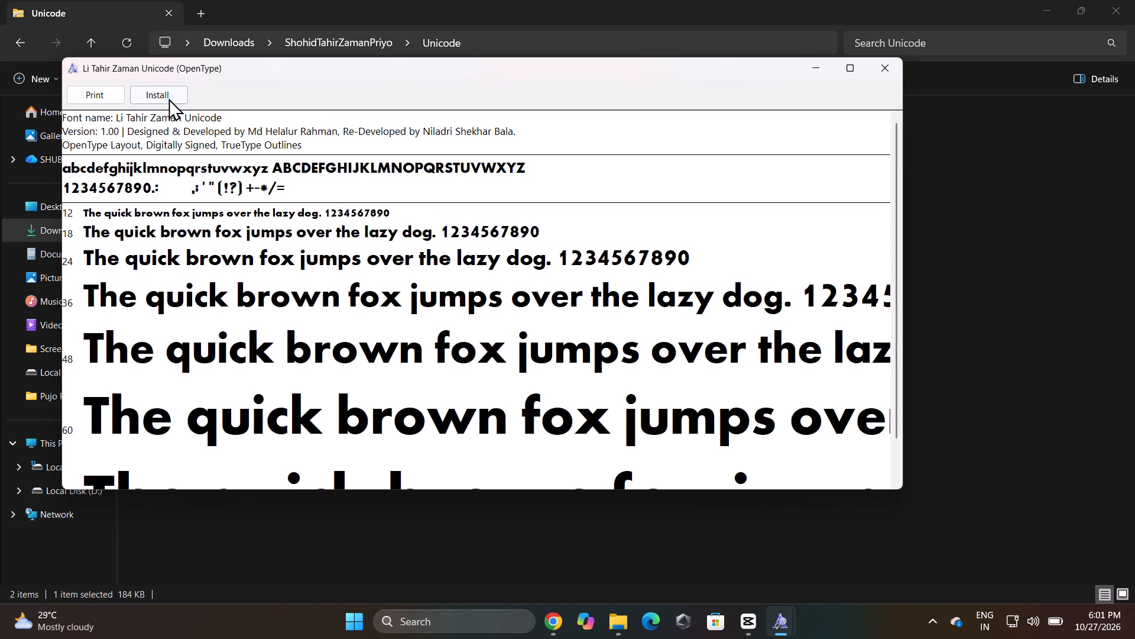
click(167, 98)
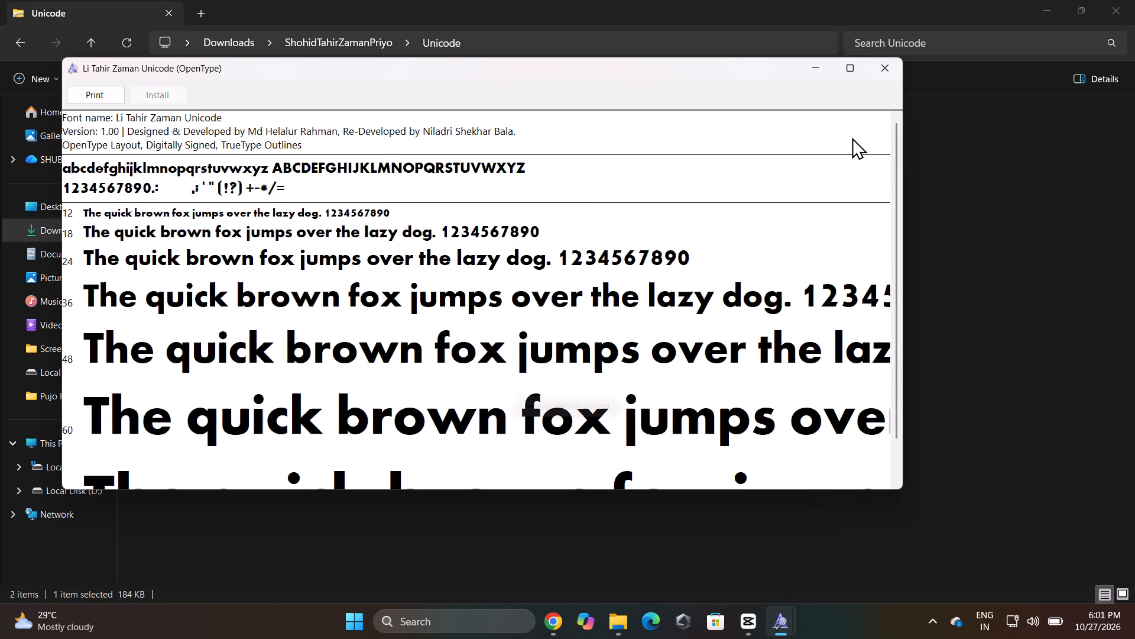
click(890, 63)
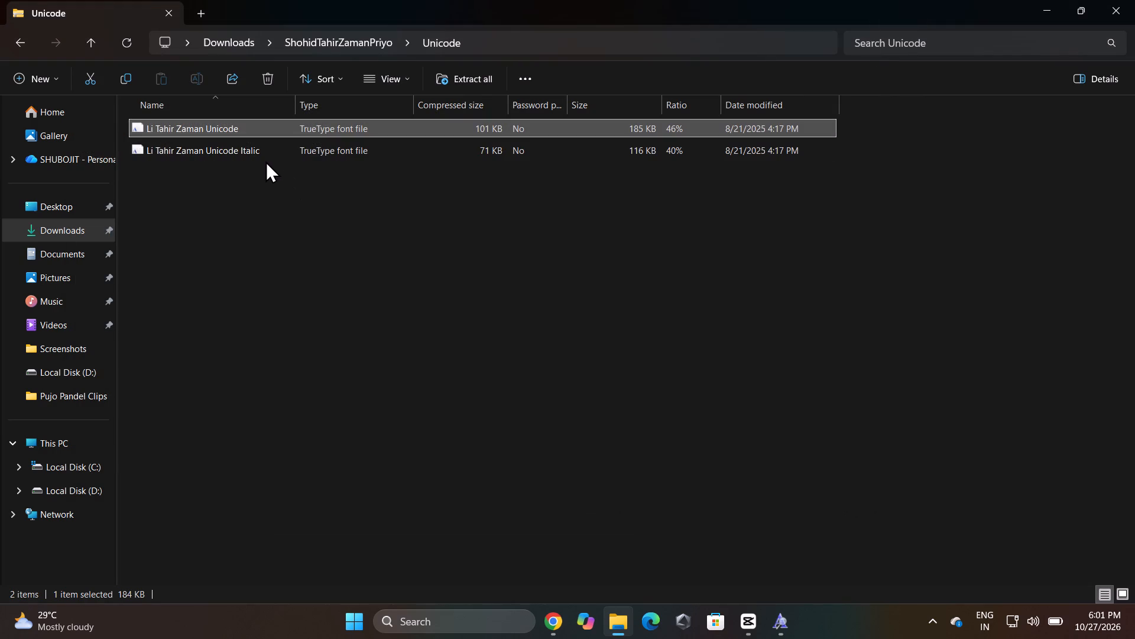
Install the Li Tahir Zaman Unicode Italic font from the same folder and close its preview.
click(267, 156)
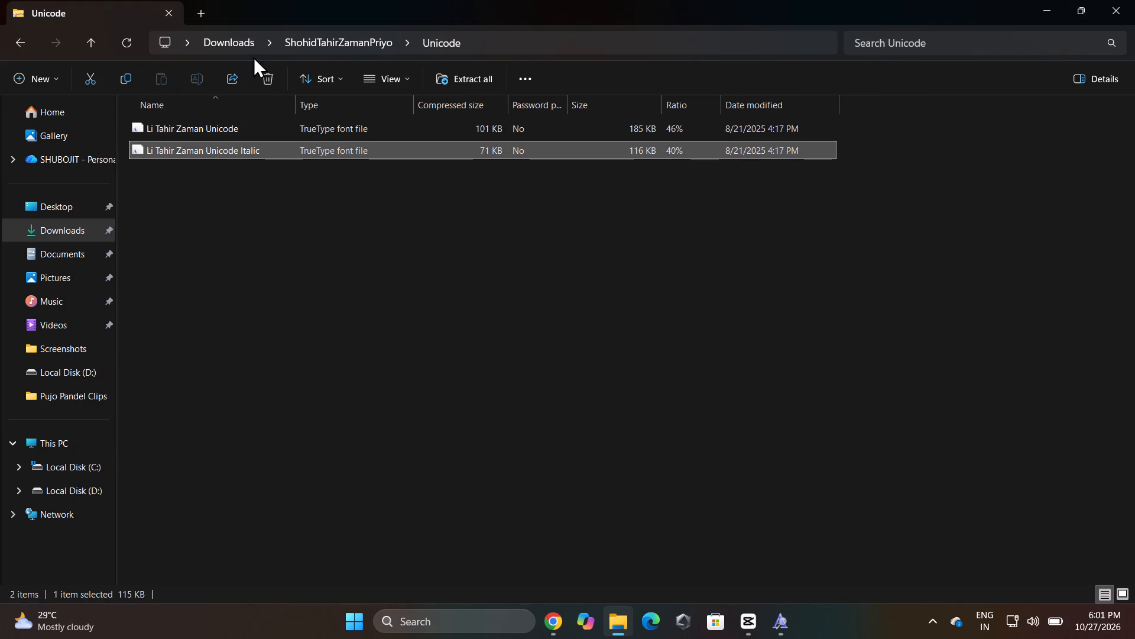
click(264, 148)
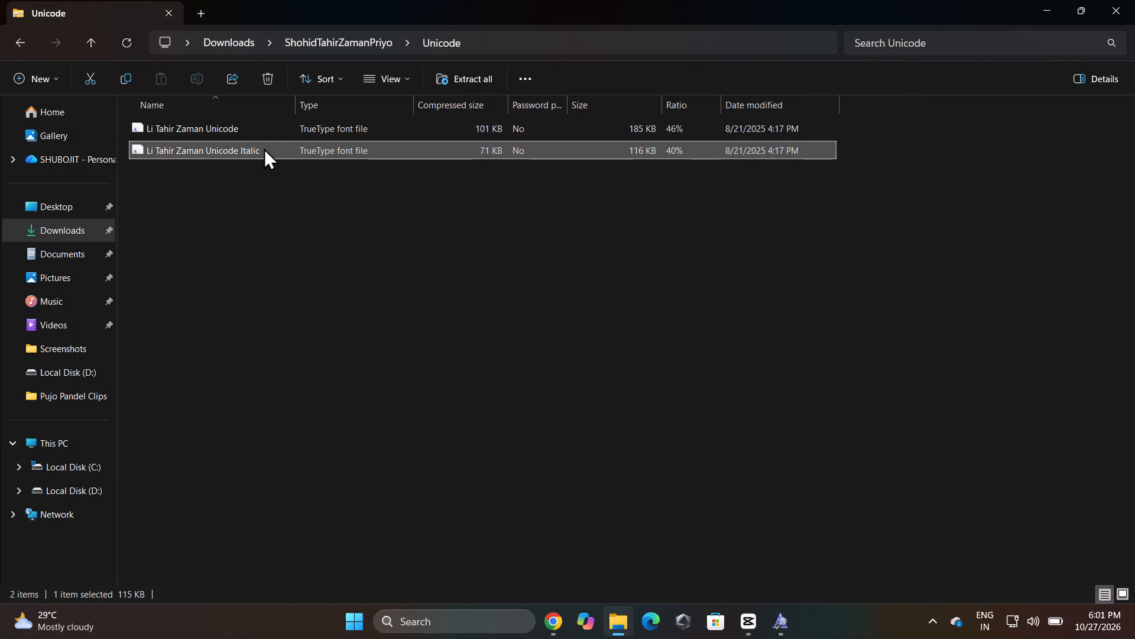
double_click(264, 148)
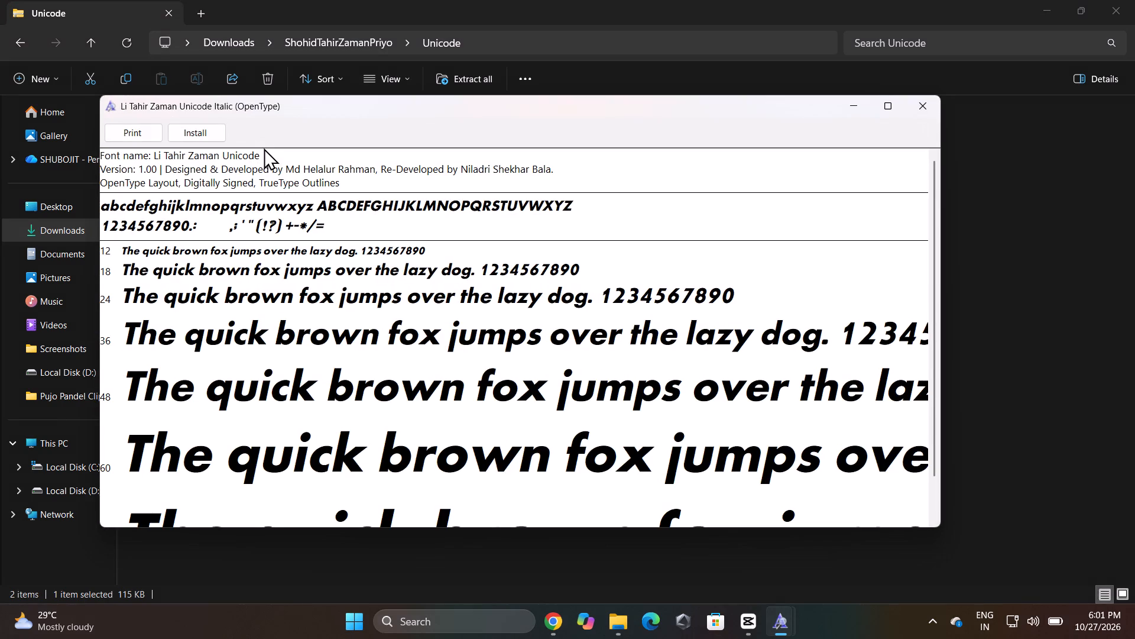
click(183, 128)
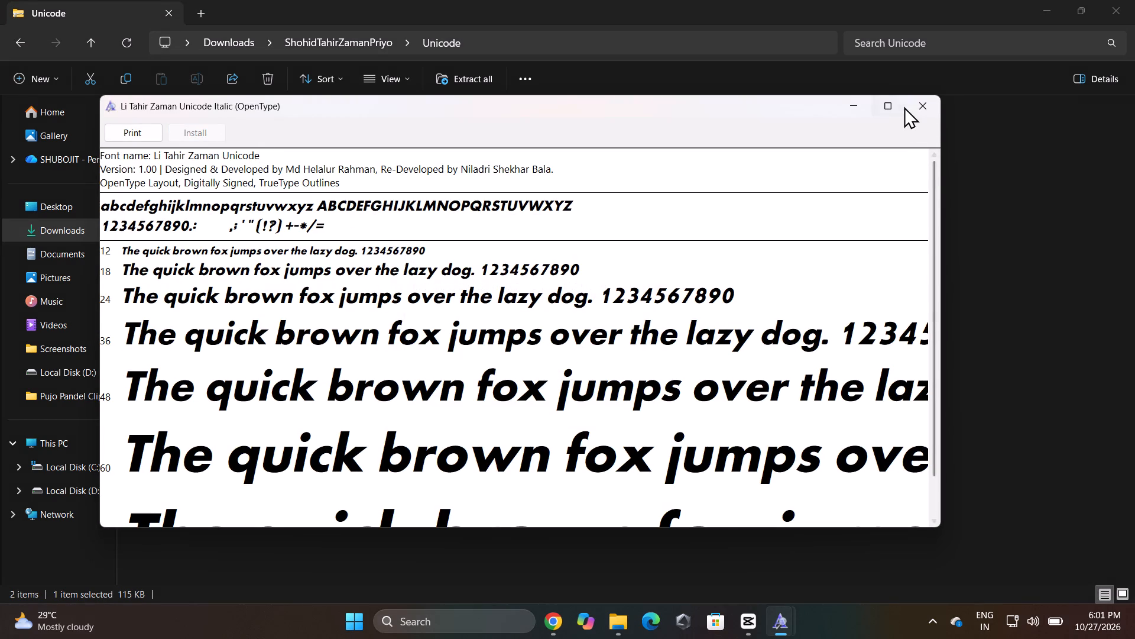
click(919, 107)
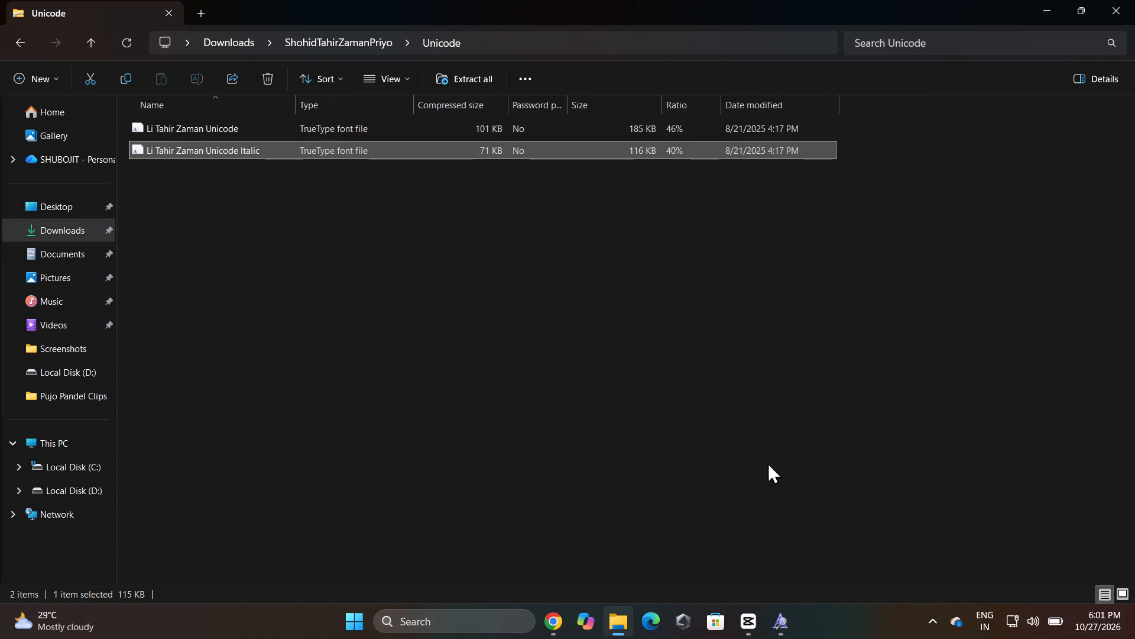
Switch back to CapCut and close the leftover preview window of the ANSI V1 Italic font.
click(736, 623)
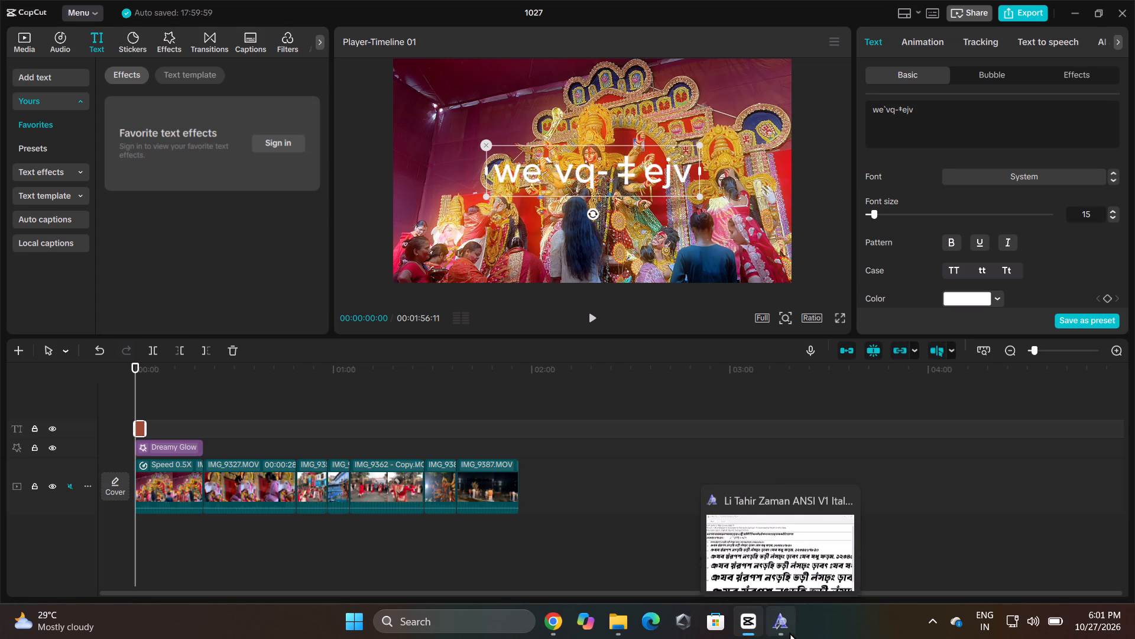
click(845, 496)
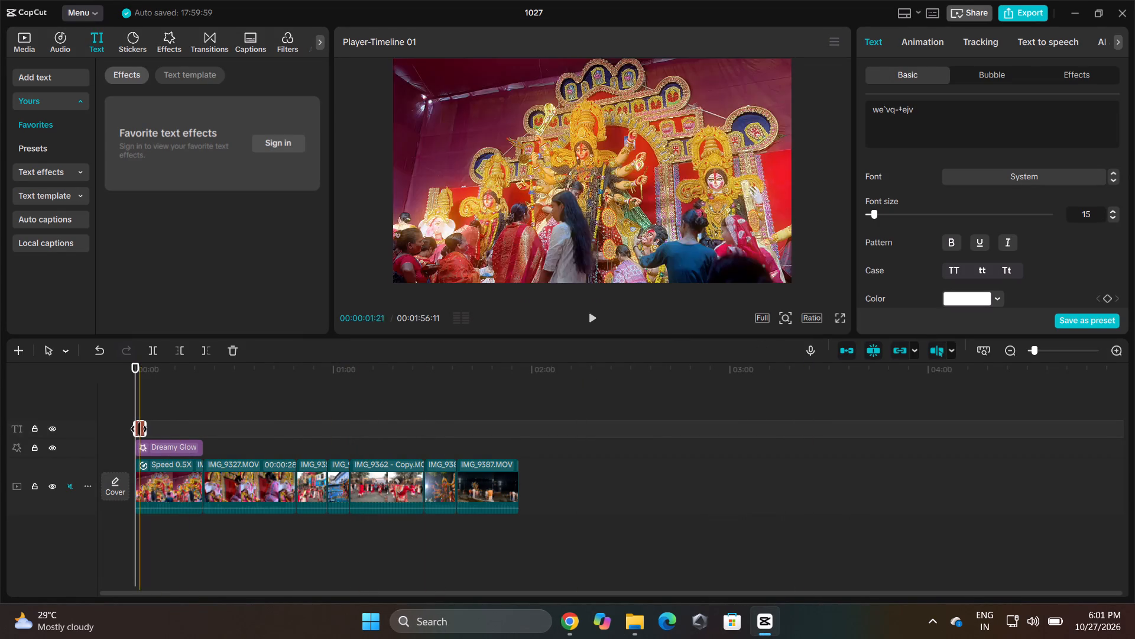
Search the title's font list for "Li ta" and clear the search.
click(1088, 173)
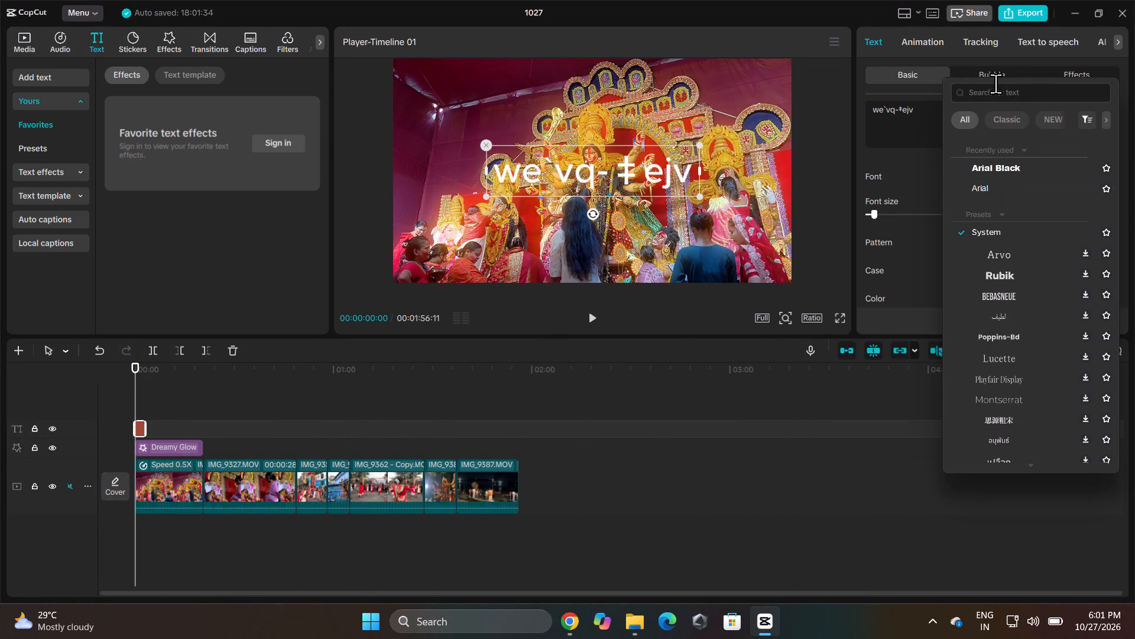
click(994, 90)
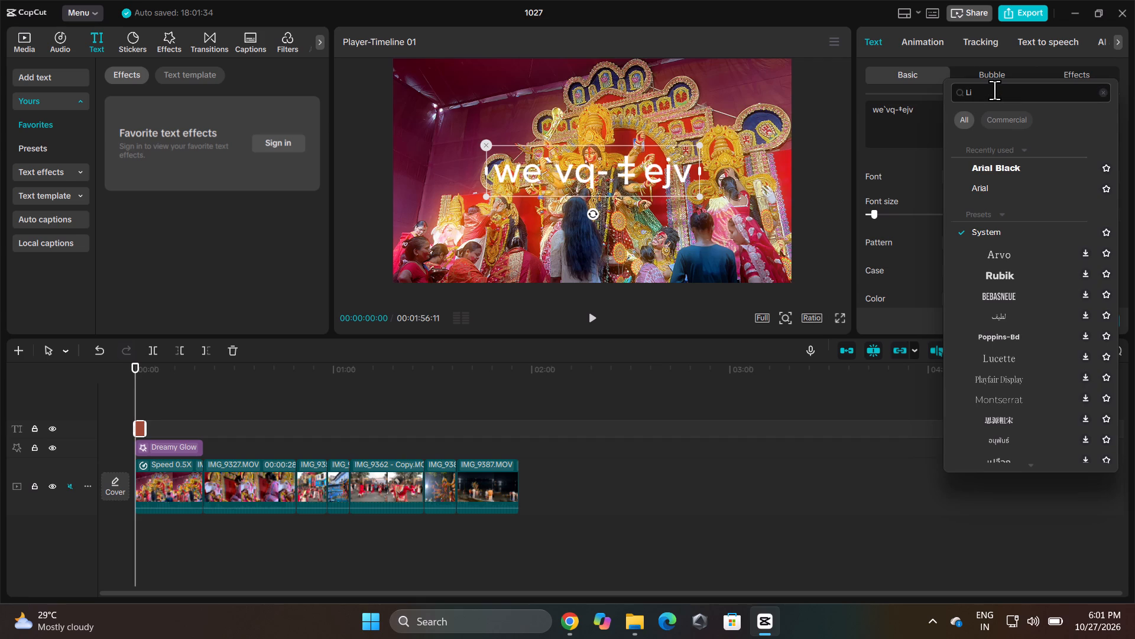
key(space)
text(ta)
key(BackSpace)
key(BackSpace)
key(BackSpace)
key(BackSpace)
key(BackSpace)
key(BackSpace)
key(BackSpace)
Look through the title's whole font list, including the system fonts near its end, for the installed Bengali Li fonts.
drag(1115, 138, 1115, 144)
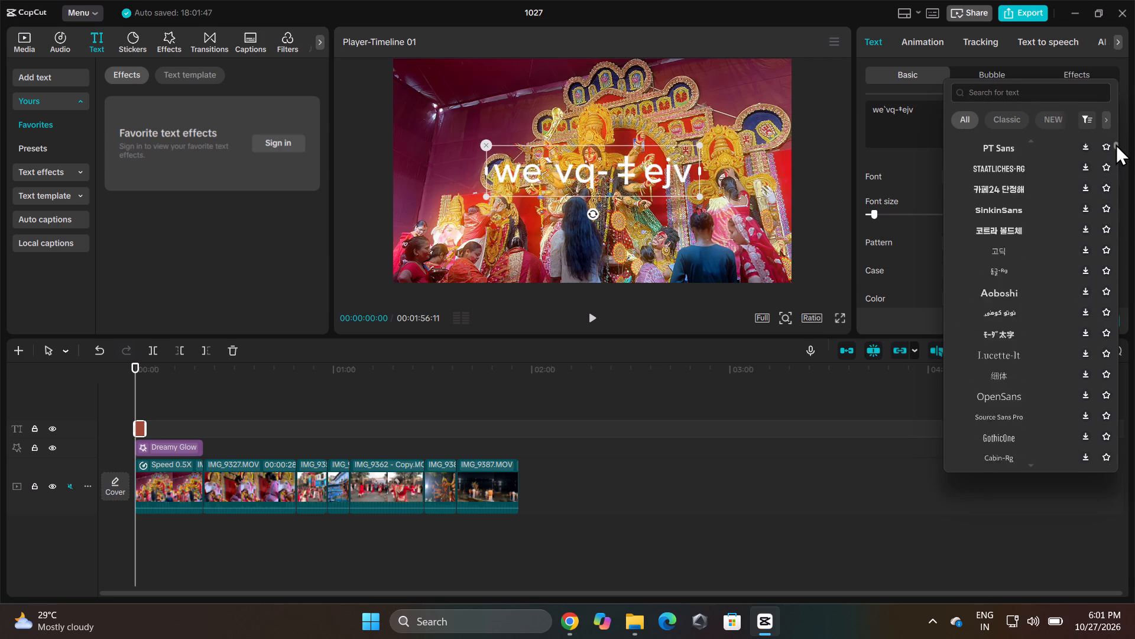
drag(1115, 144, 1117, 150)
drag(1117, 150, 1117, 157)
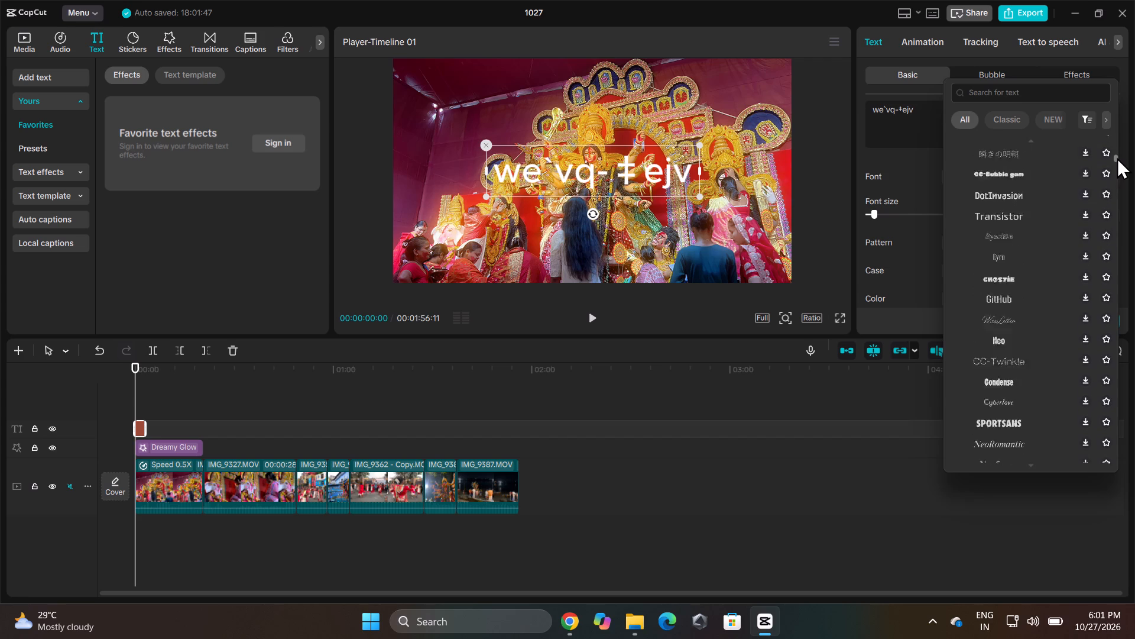
drag(1117, 157, 1114, 177)
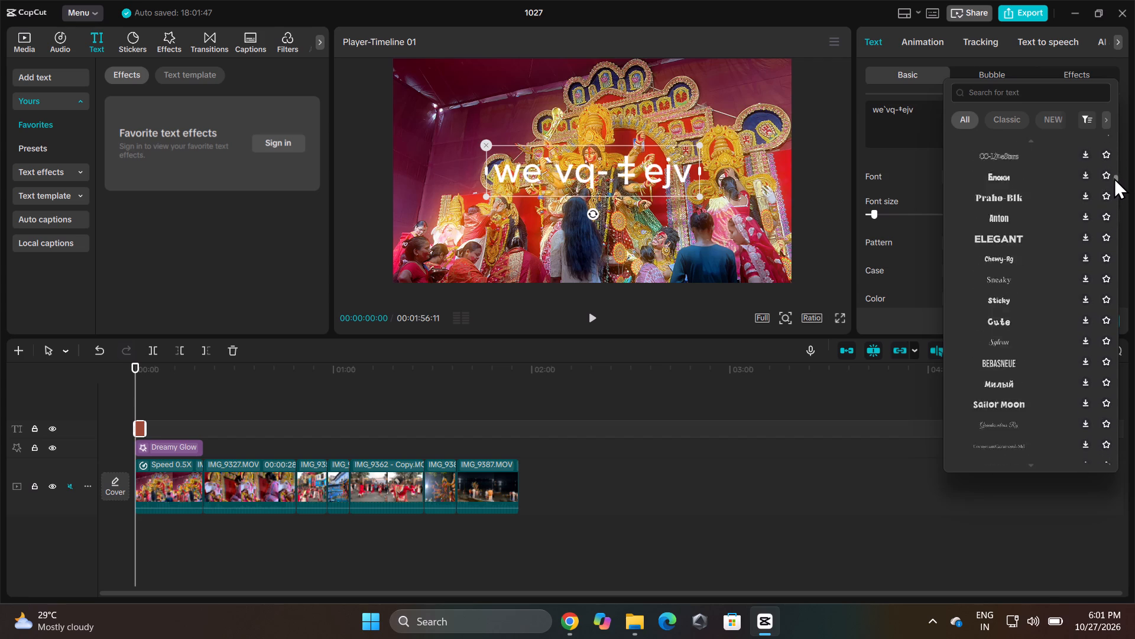
drag(1114, 177, 1112, 199)
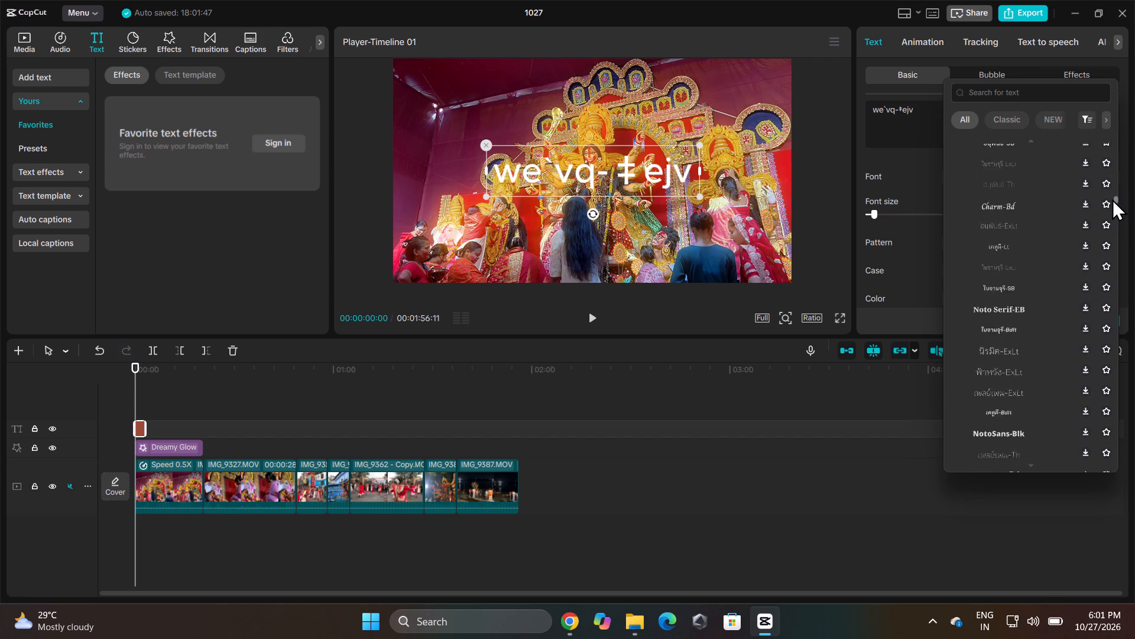
drag(1112, 199, 1114, 224)
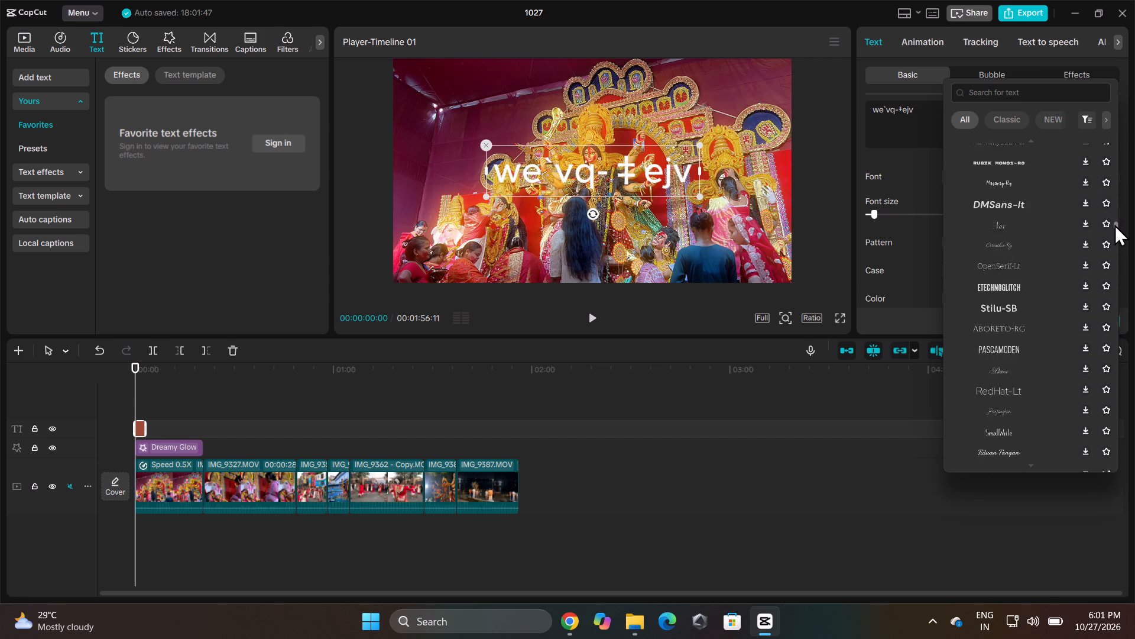
drag(1114, 224, 1118, 243)
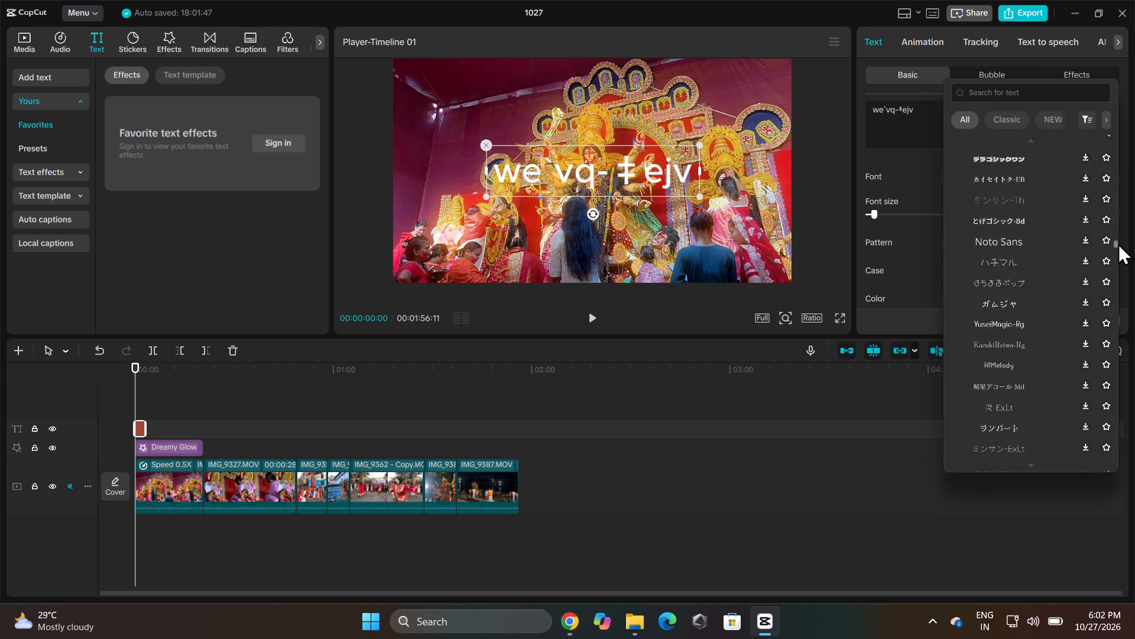
drag(1118, 243, 1121, 260)
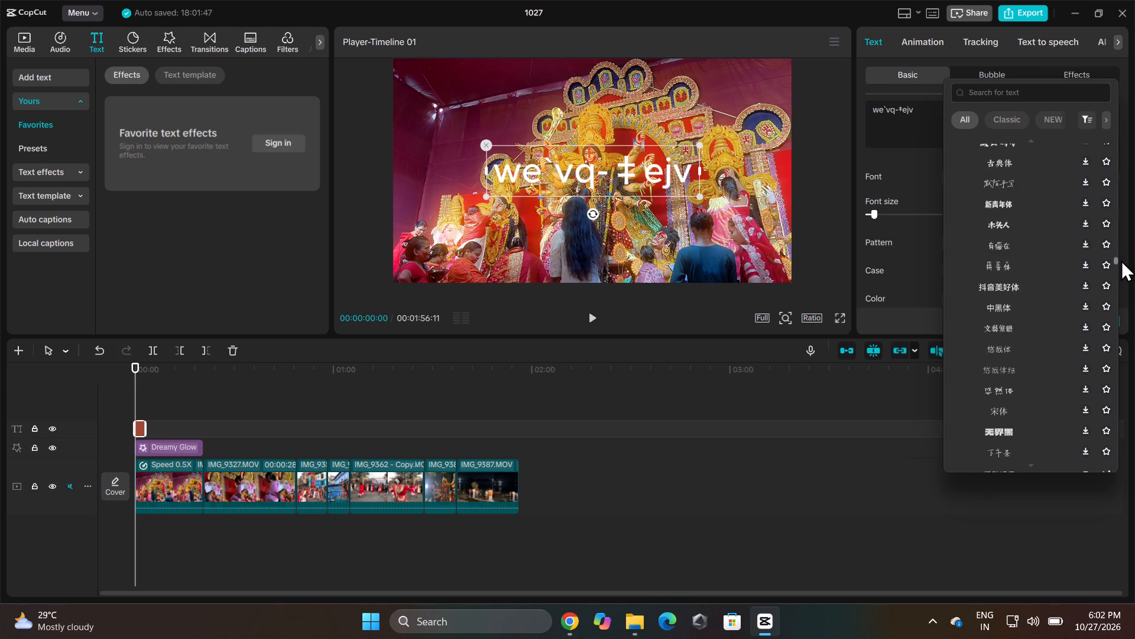
drag(1121, 260, 1121, 277)
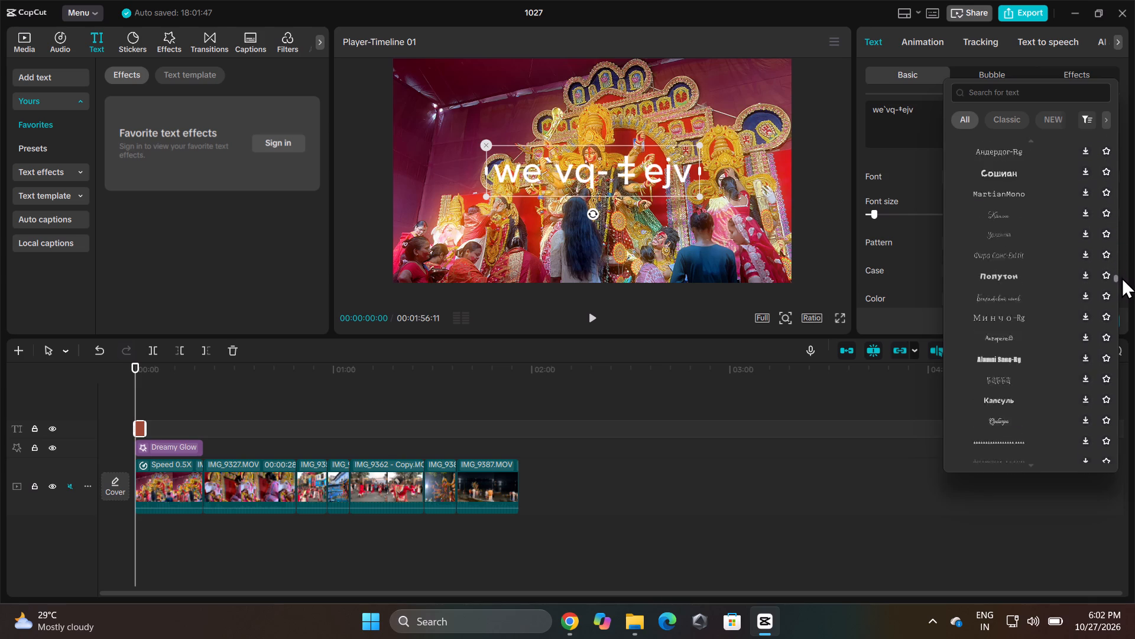
drag(1121, 277, 1126, 369)
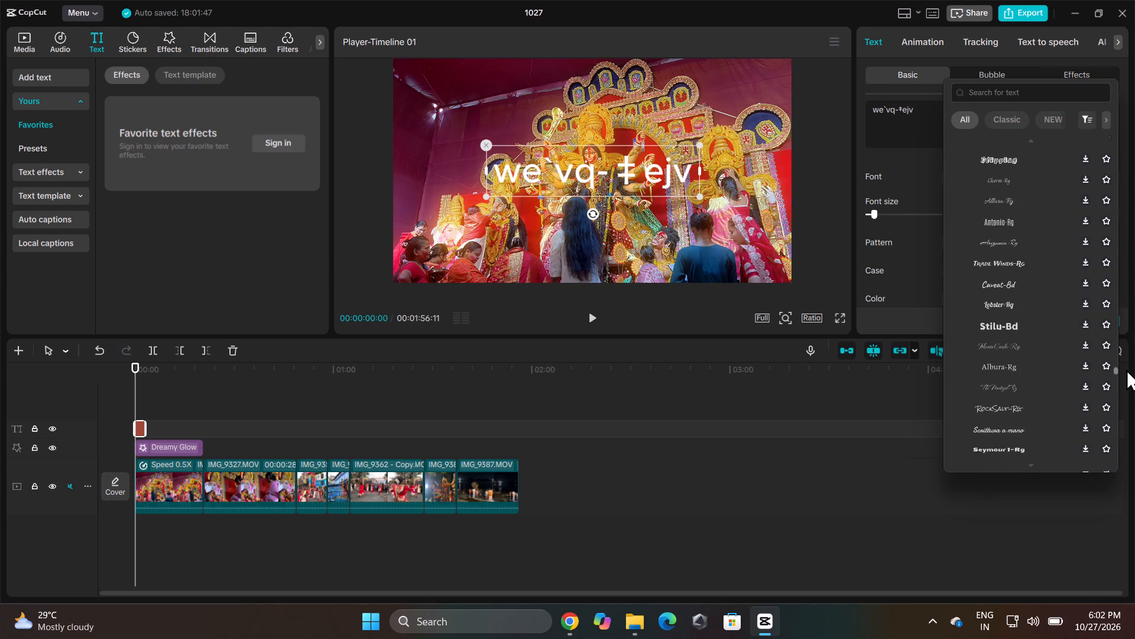
drag(1126, 369, 1124, 495)
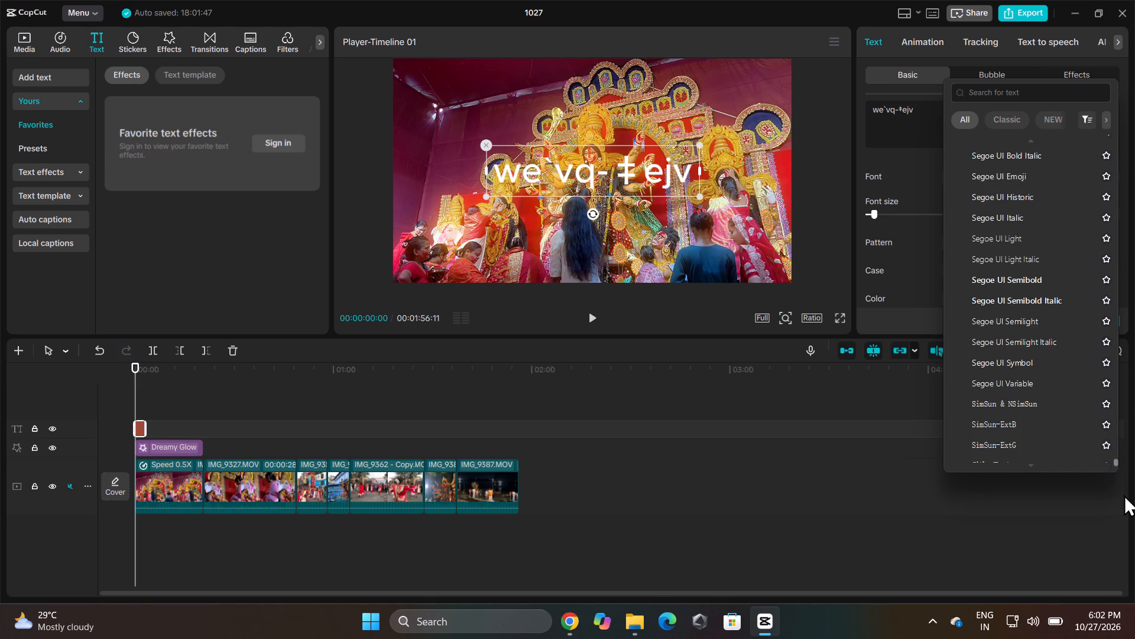
drag(1124, 495, 1124, 495)
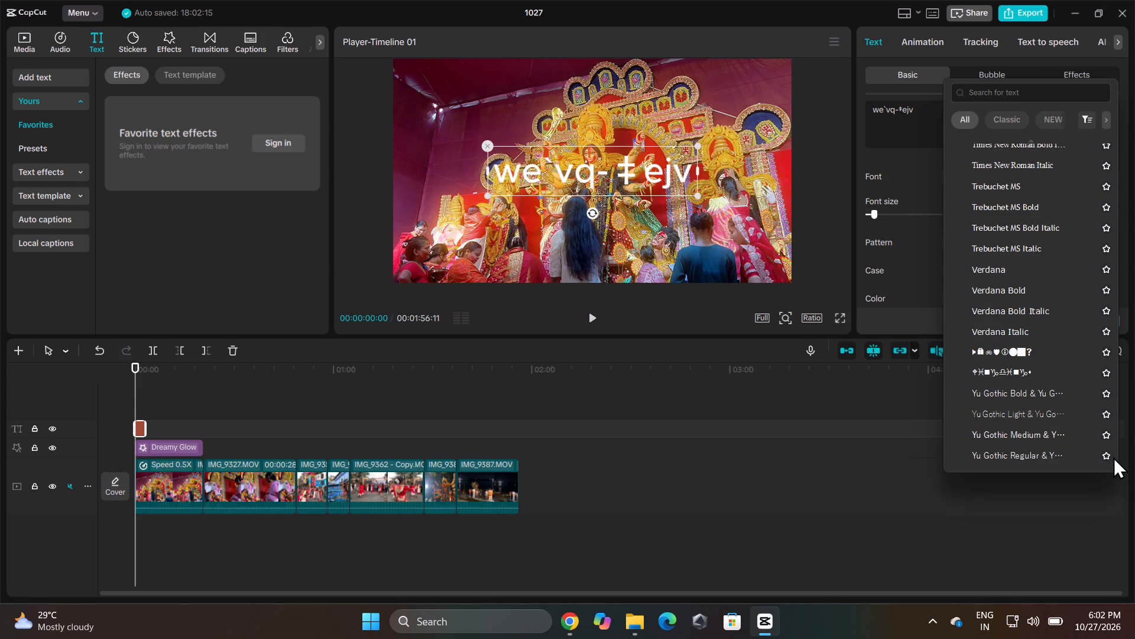
drag(1114, 466, 1116, 456)
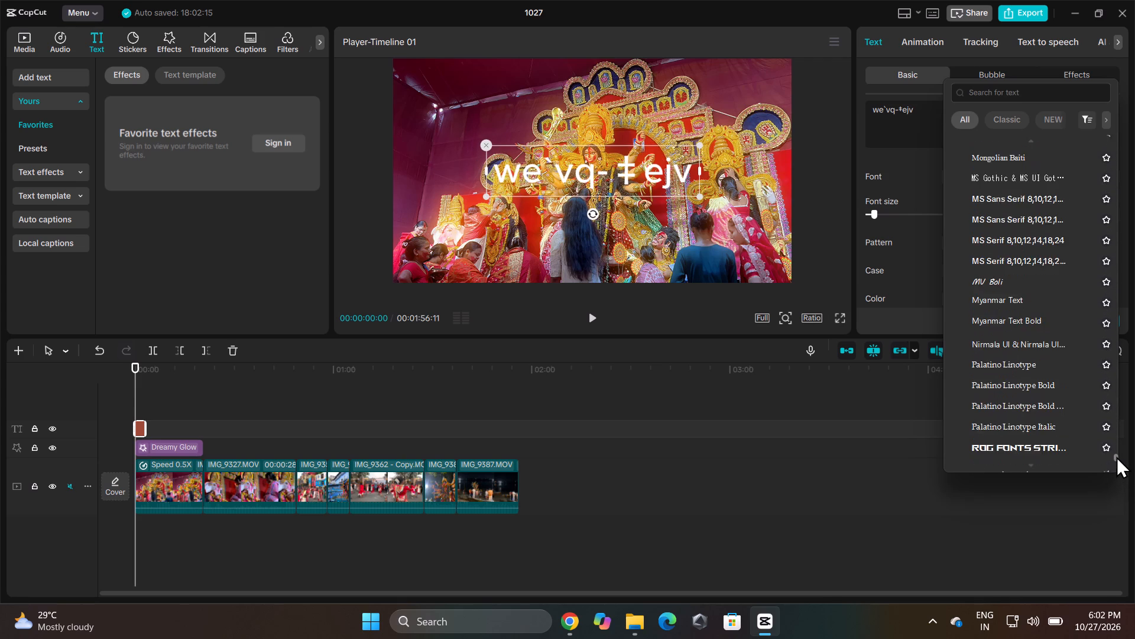
drag(1116, 456, 1118, 450)
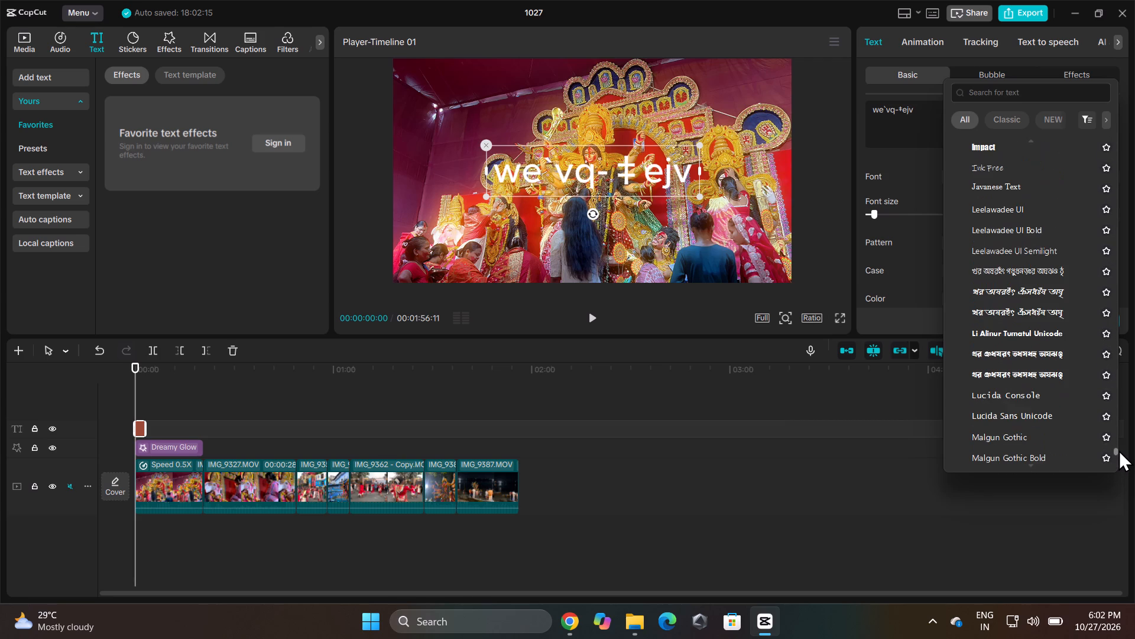
drag(1118, 450, 1117, 456)
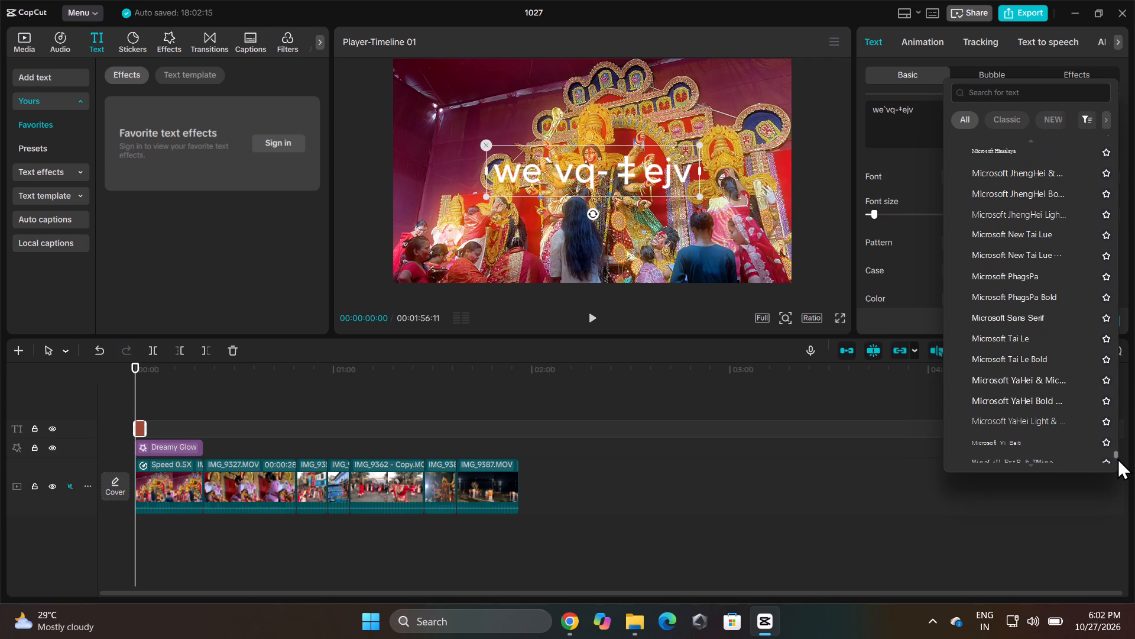
drag(1117, 458, 1120, 452)
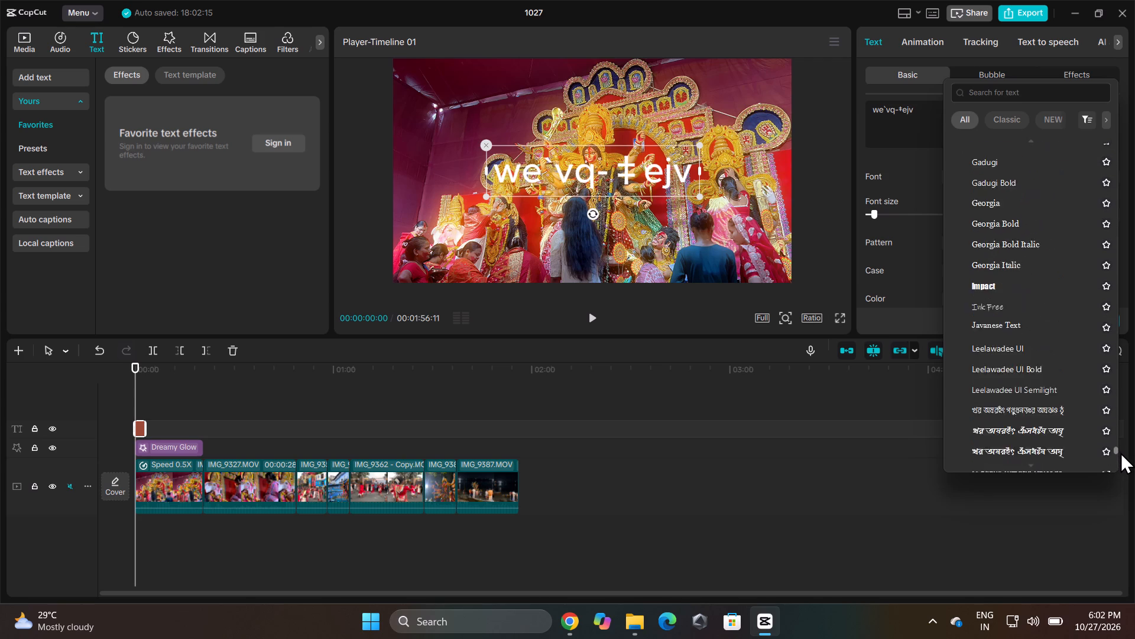
drag(1120, 452, 1123, 454)
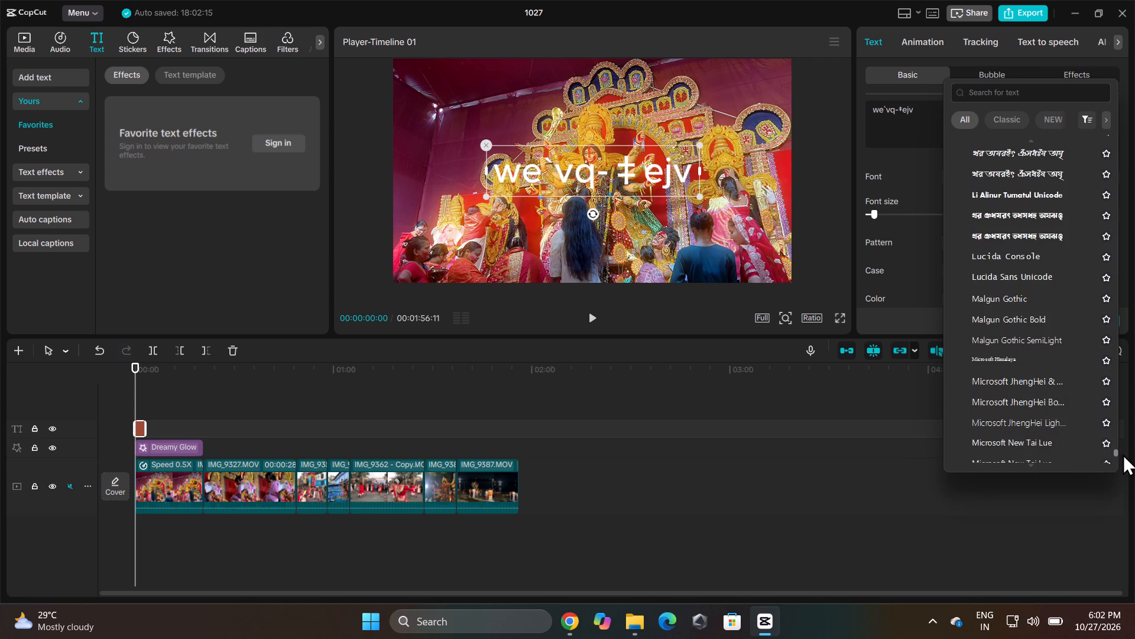
drag(1123, 454, 1123, 457)
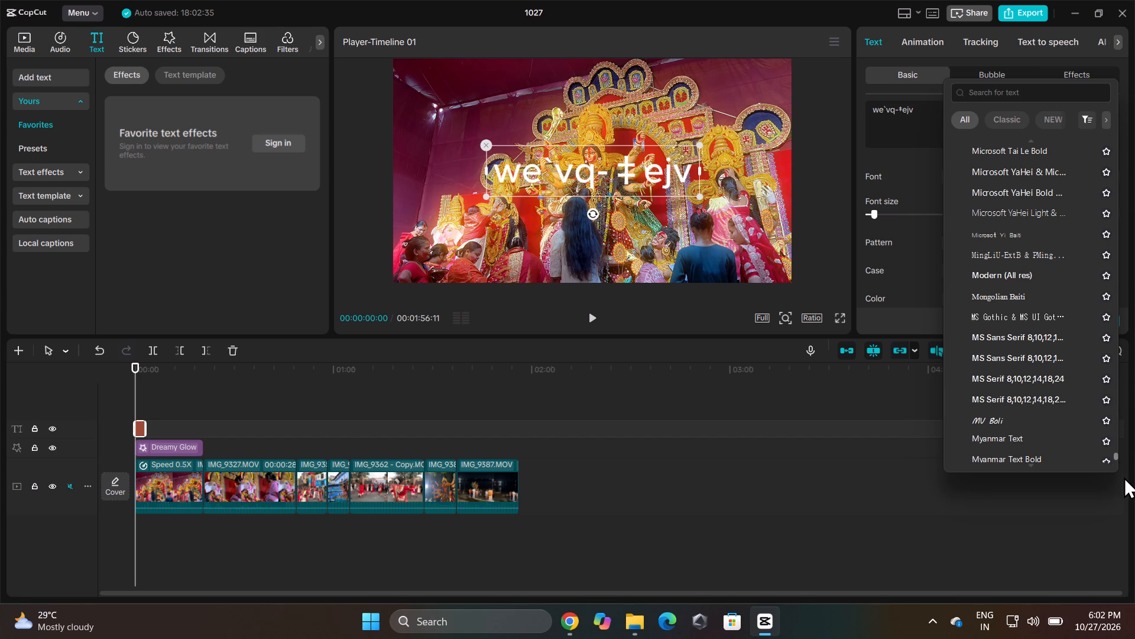
click(1115, 456)
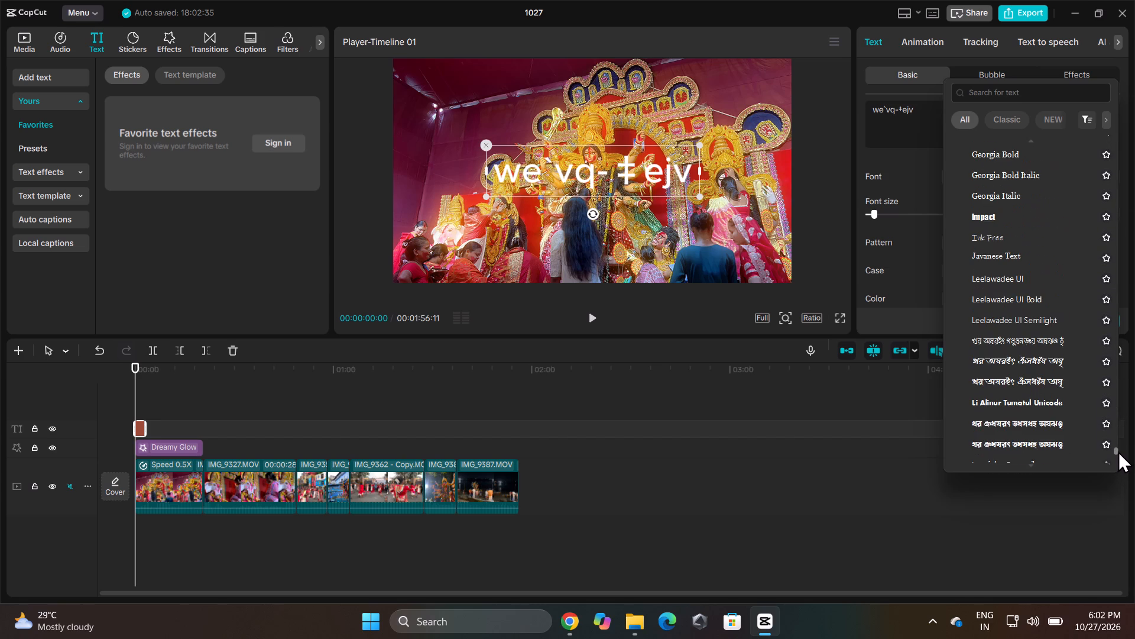
click(1118, 454)
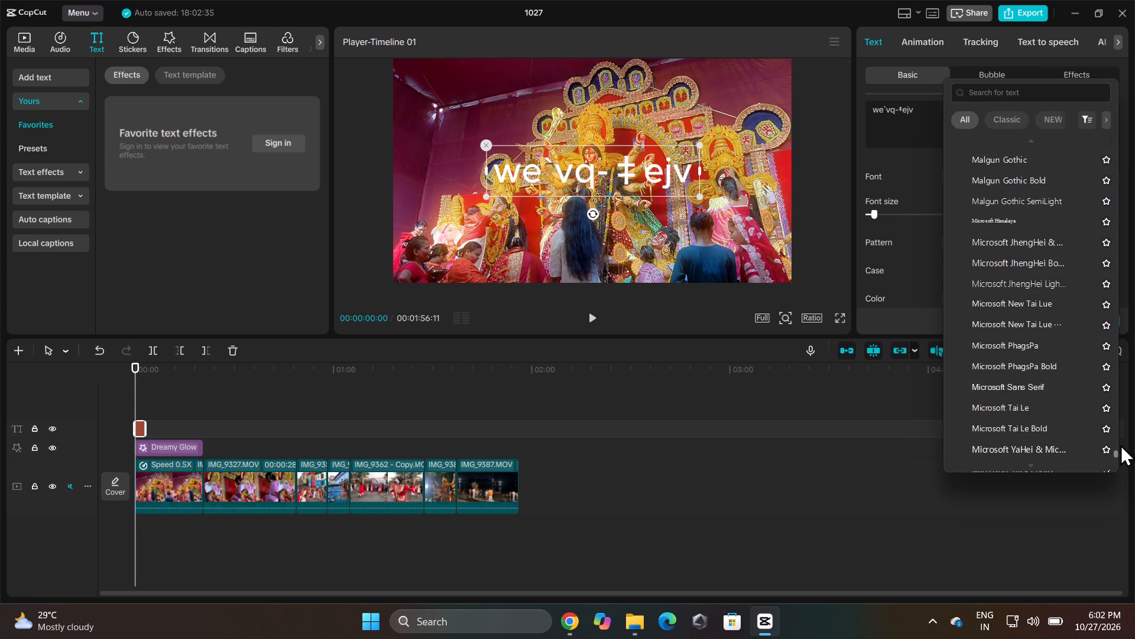
drag(1115, 453, 1119, 456)
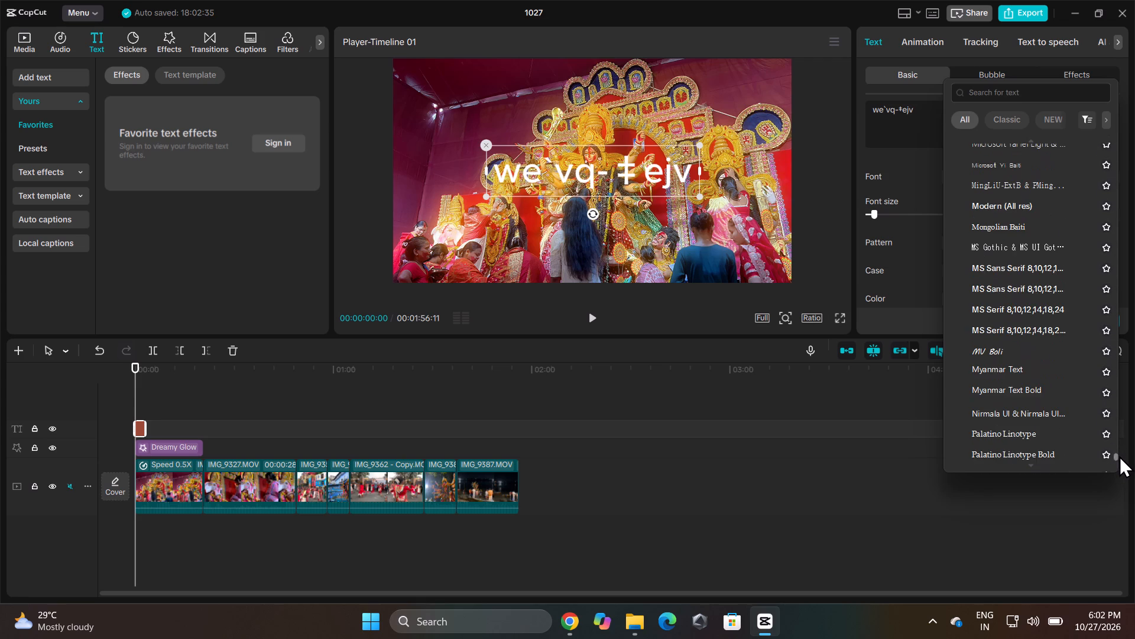
drag(1119, 456, 1120, 464)
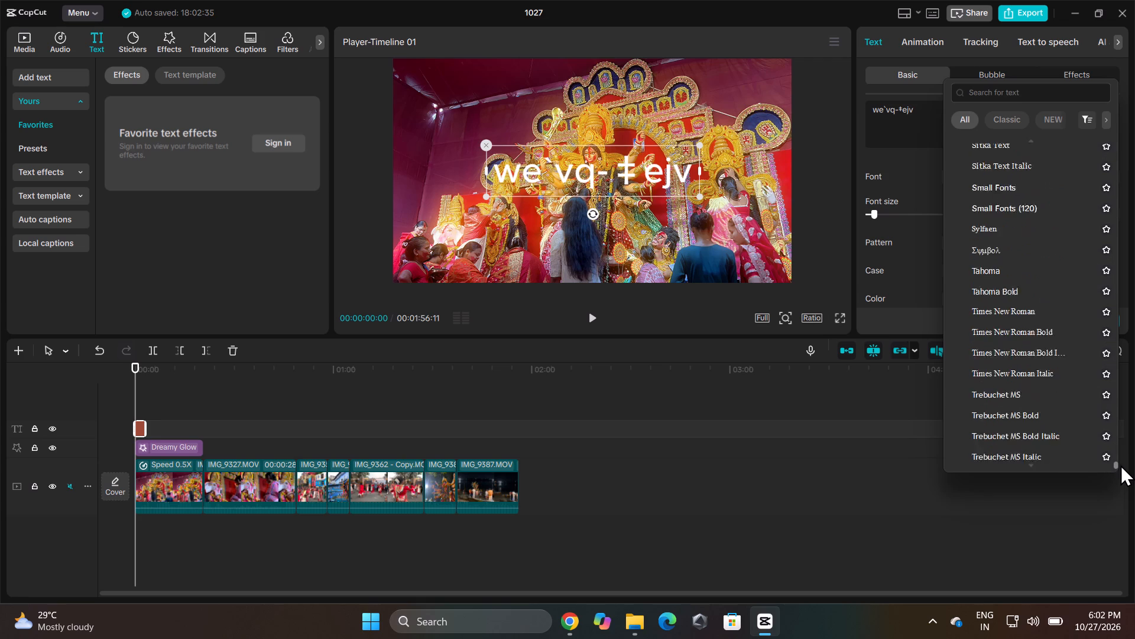
drag(1120, 464, 1122, 462)
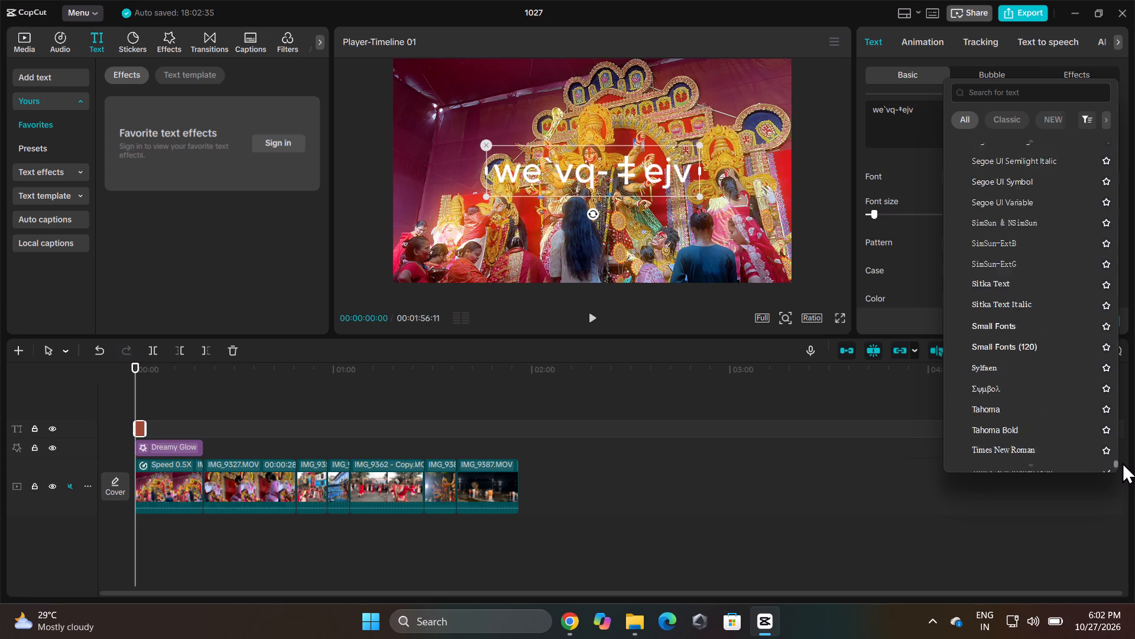
drag(1122, 462, 1123, 454)
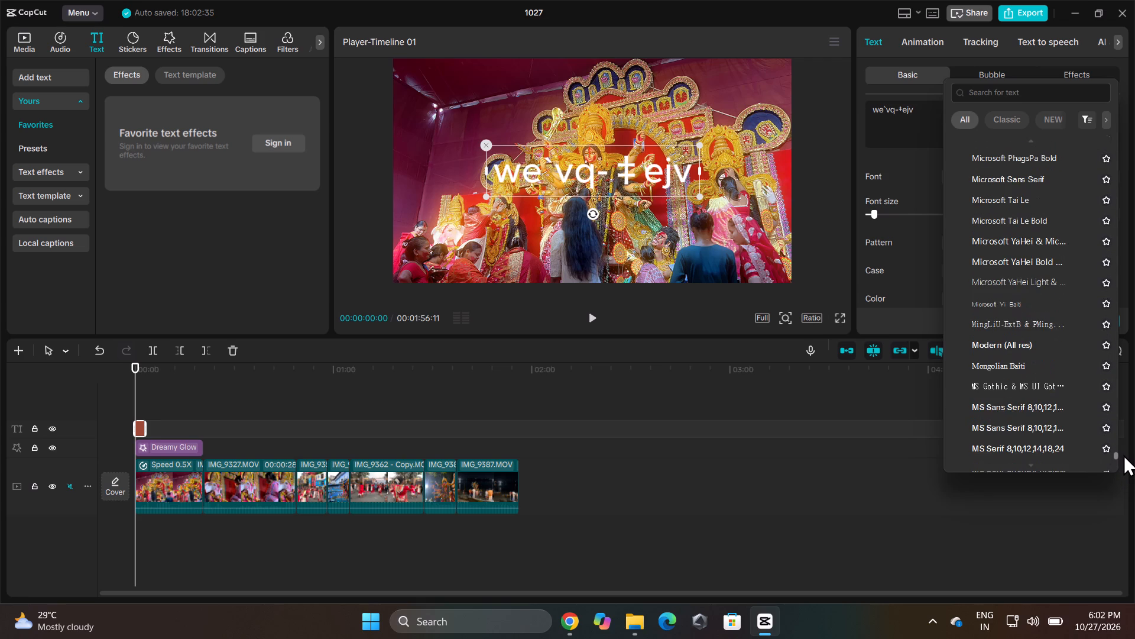
drag(1123, 454, 1125, 451)
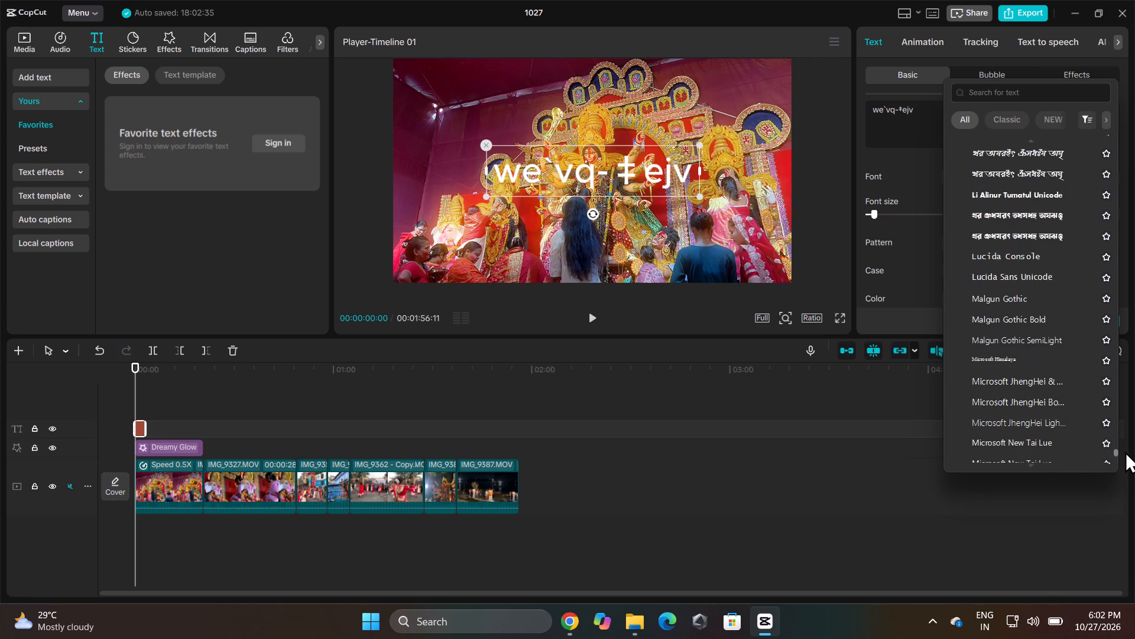
drag(1125, 451, 1125, 449)
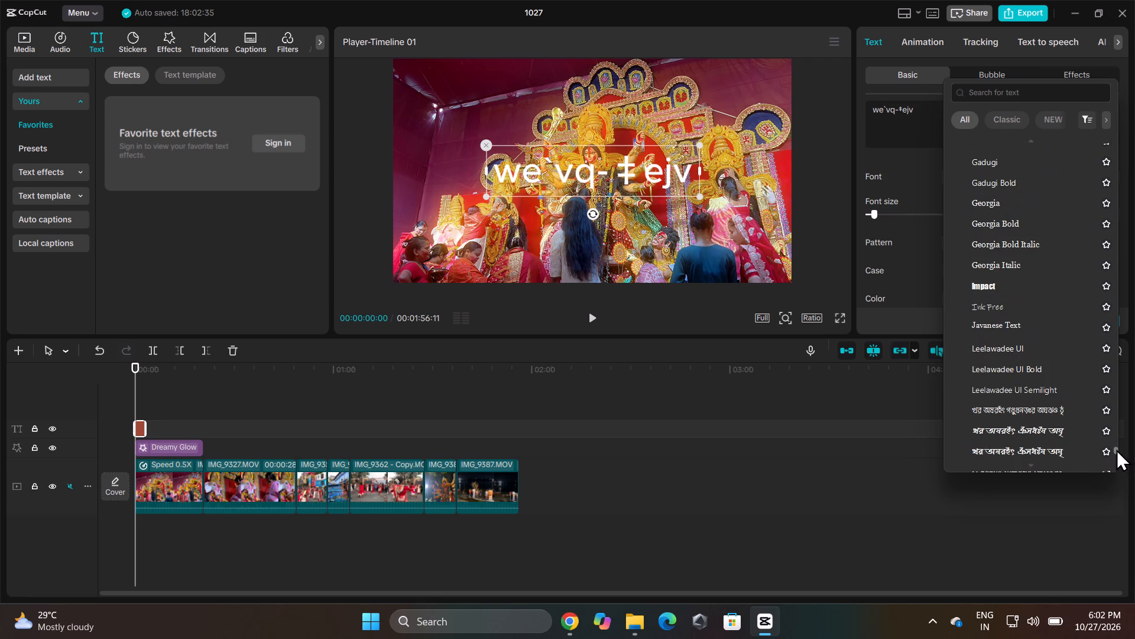
drag(1115, 450, 1121, 438)
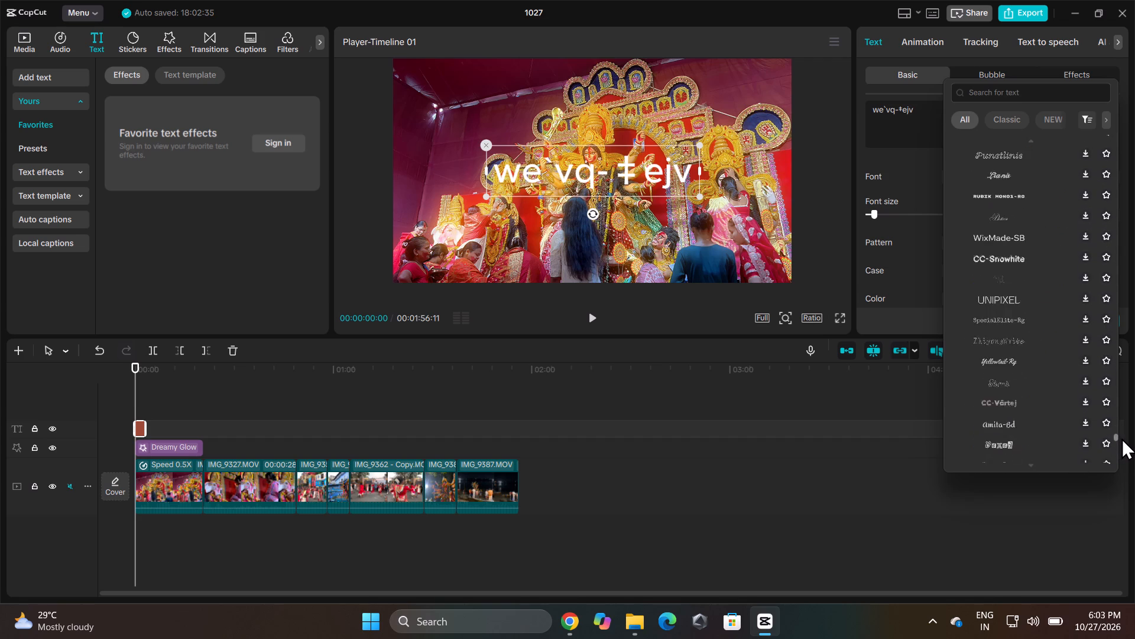
drag(1121, 438, 1118, 454)
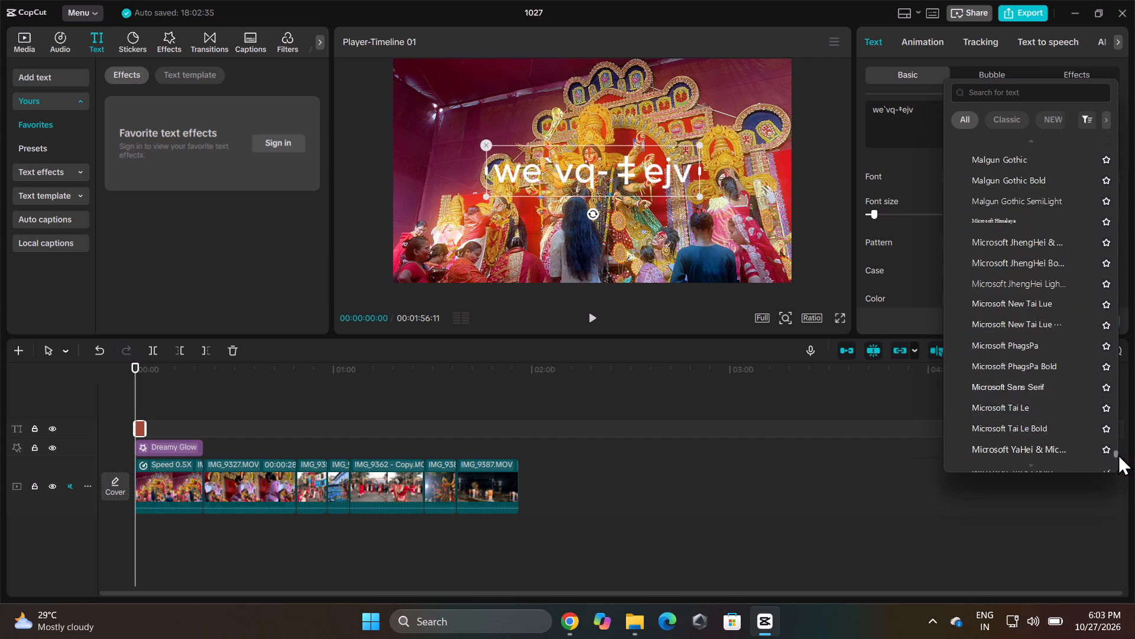
drag(1118, 454, 1117, 462)
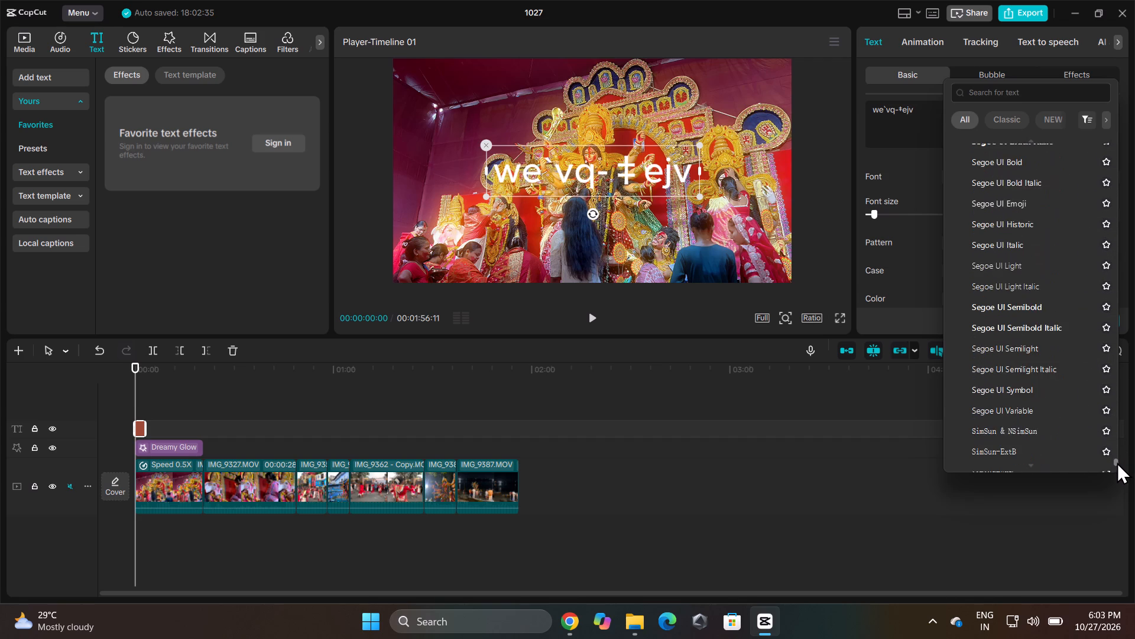
drag(1117, 462, 1117, 466)
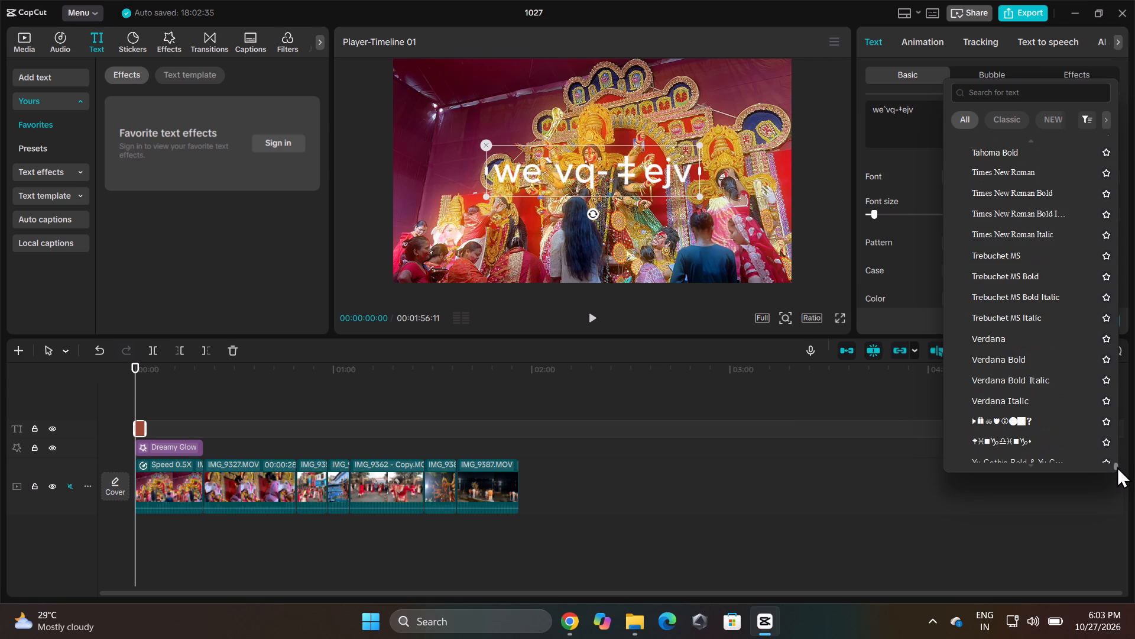
drag(1117, 466, 1118, 469)
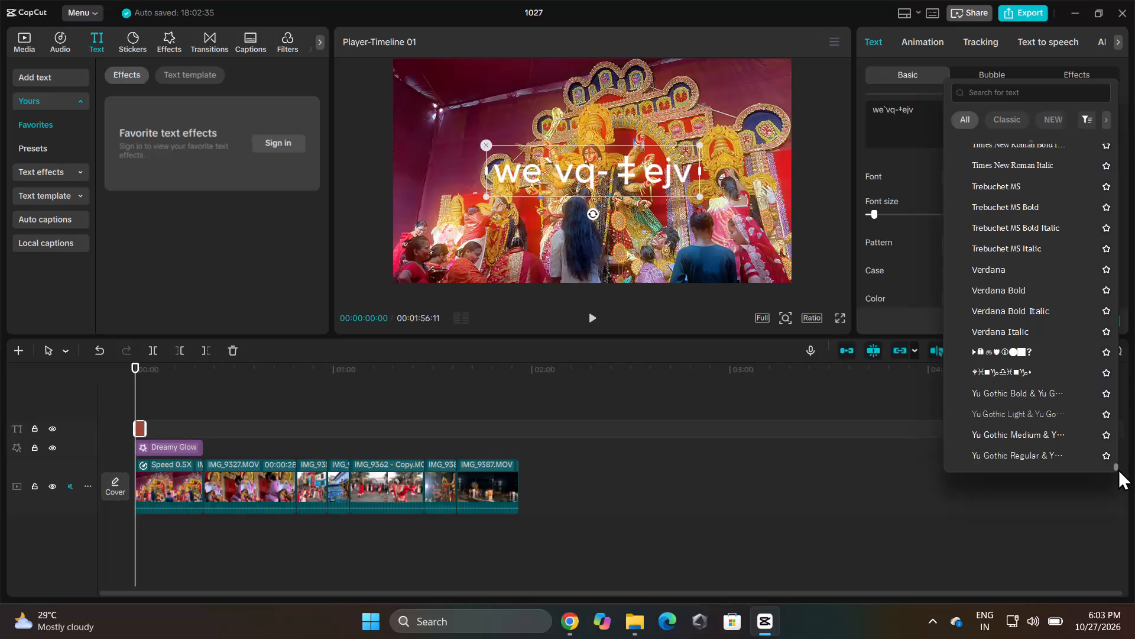
Set the title's font to Li Alinur Tumatul ANSI V1 Italic.
drag(1118, 469, 1121, 459)
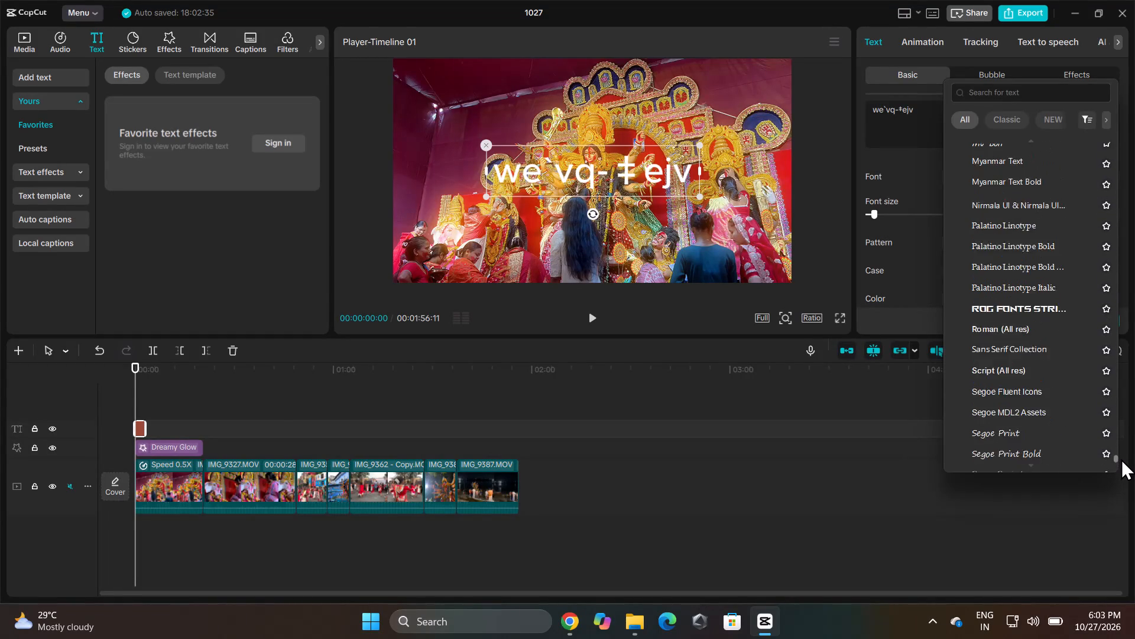
drag(1121, 459, 1123, 456)
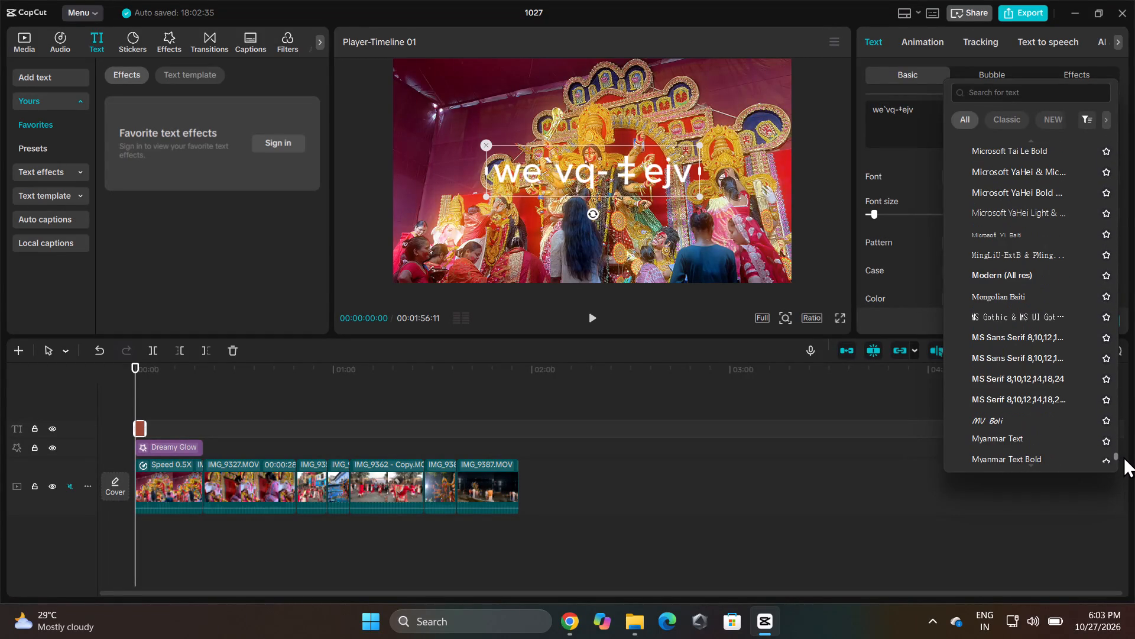
drag(1123, 456, 1124, 453)
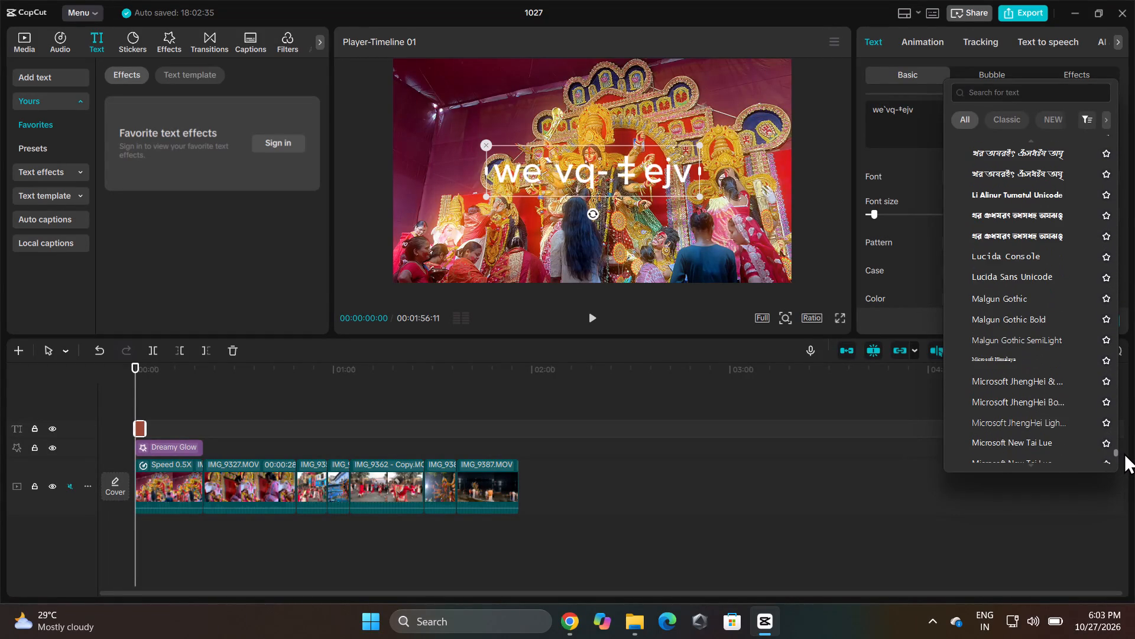
drag(1124, 453, 1124, 453)
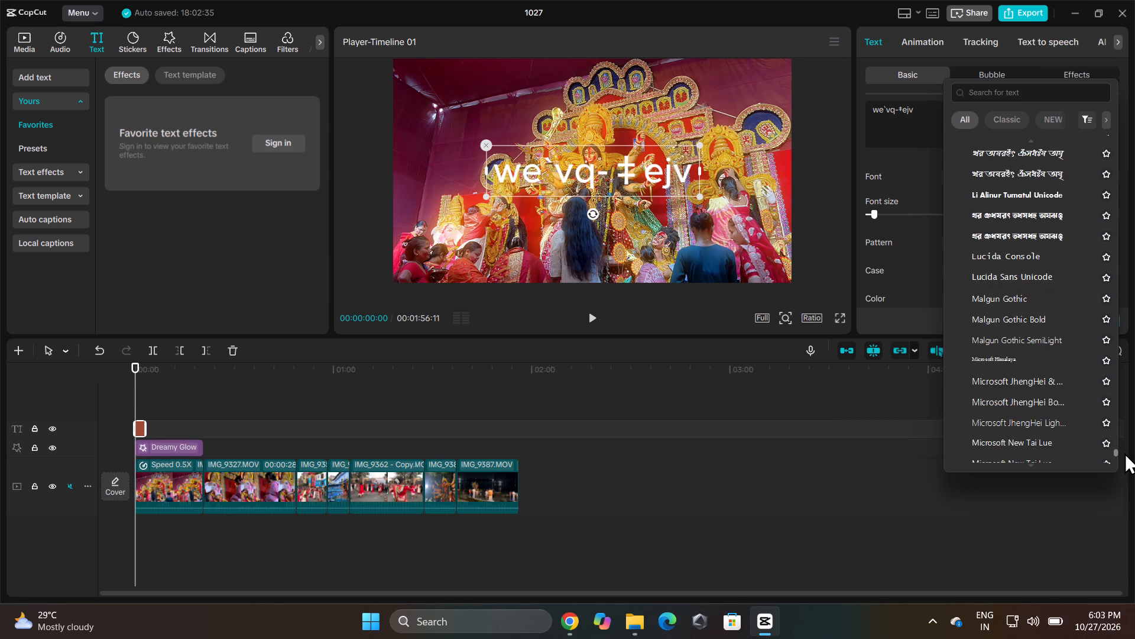
click(1037, 162)
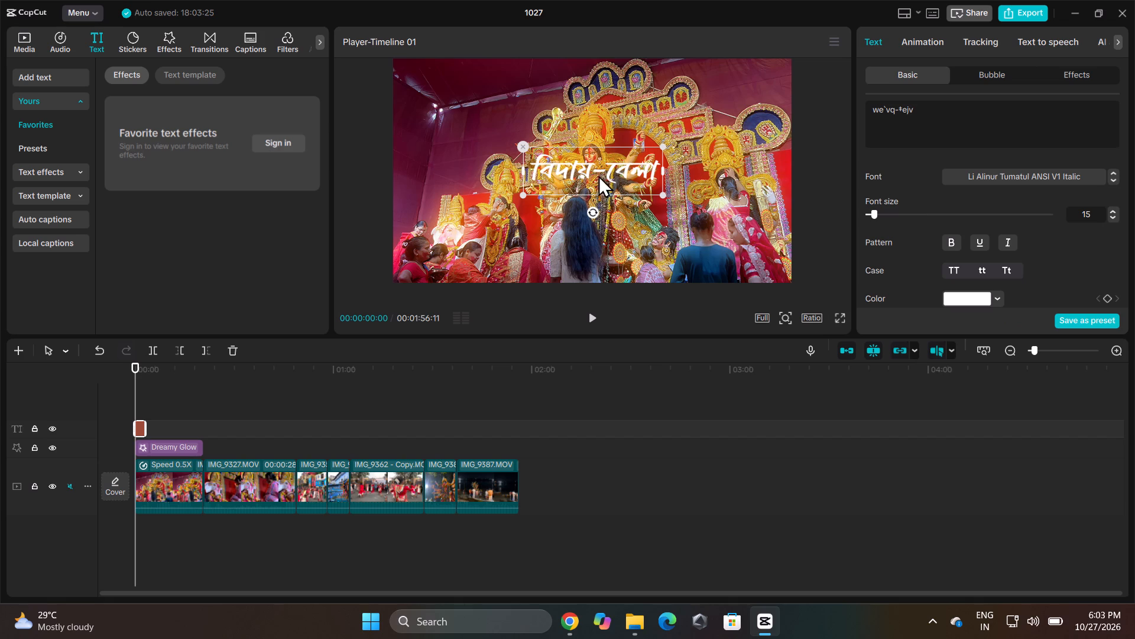
Shrink the Bengali title and place it in the upper-left corner of the video frame.
drag(602, 179, 598, 243)
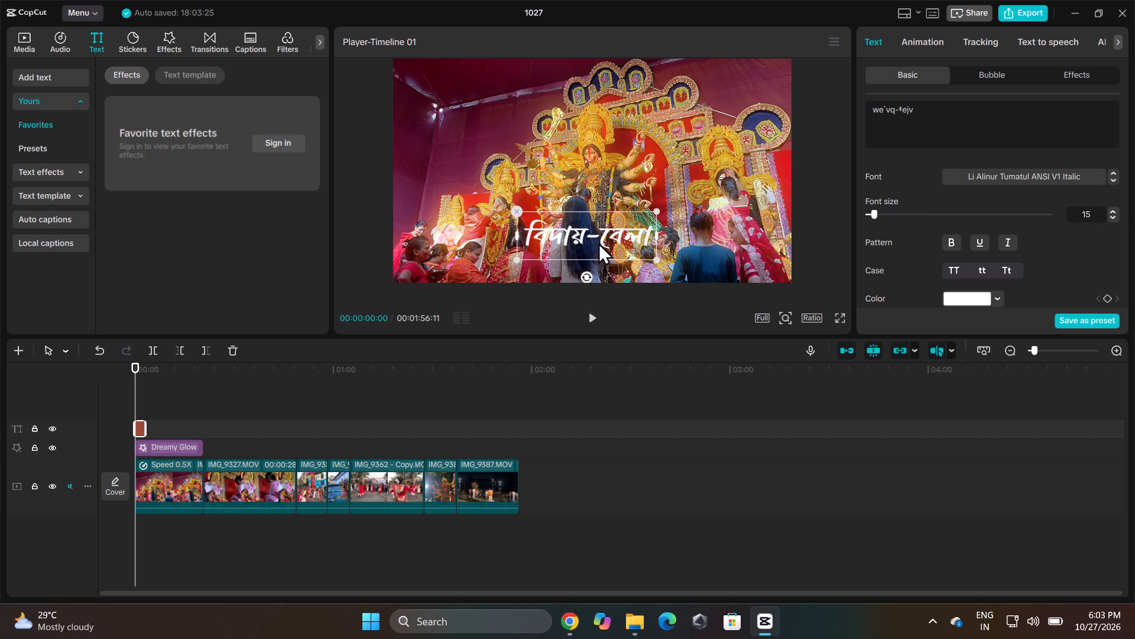
drag(598, 243, 497, 115)
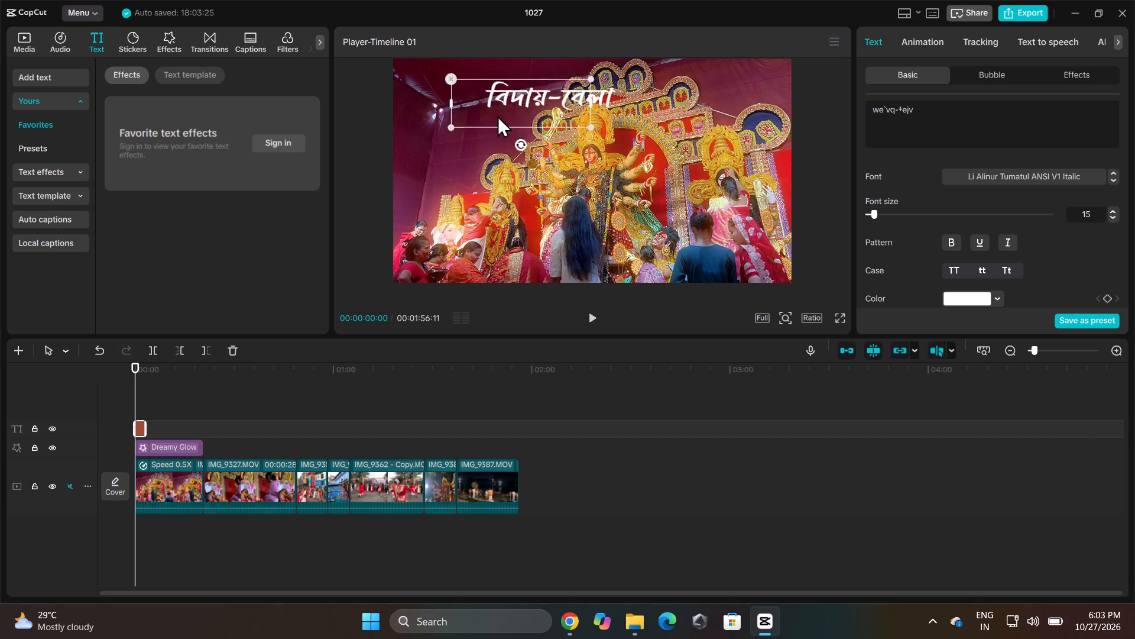
drag(497, 115, 472, 99)
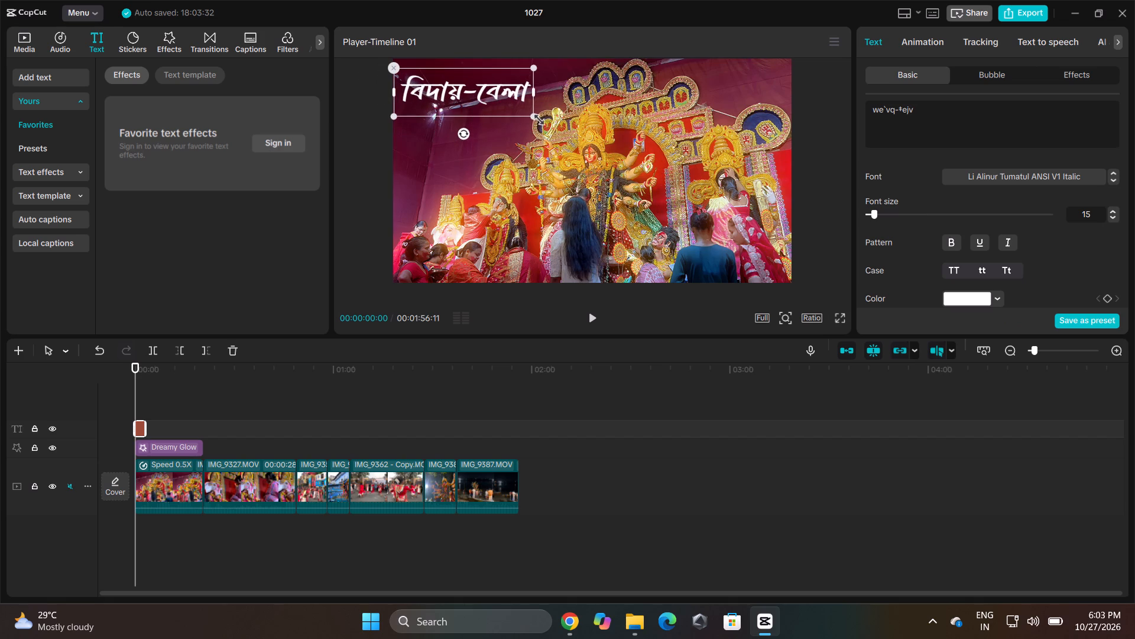
drag(533, 116, 498, 103)
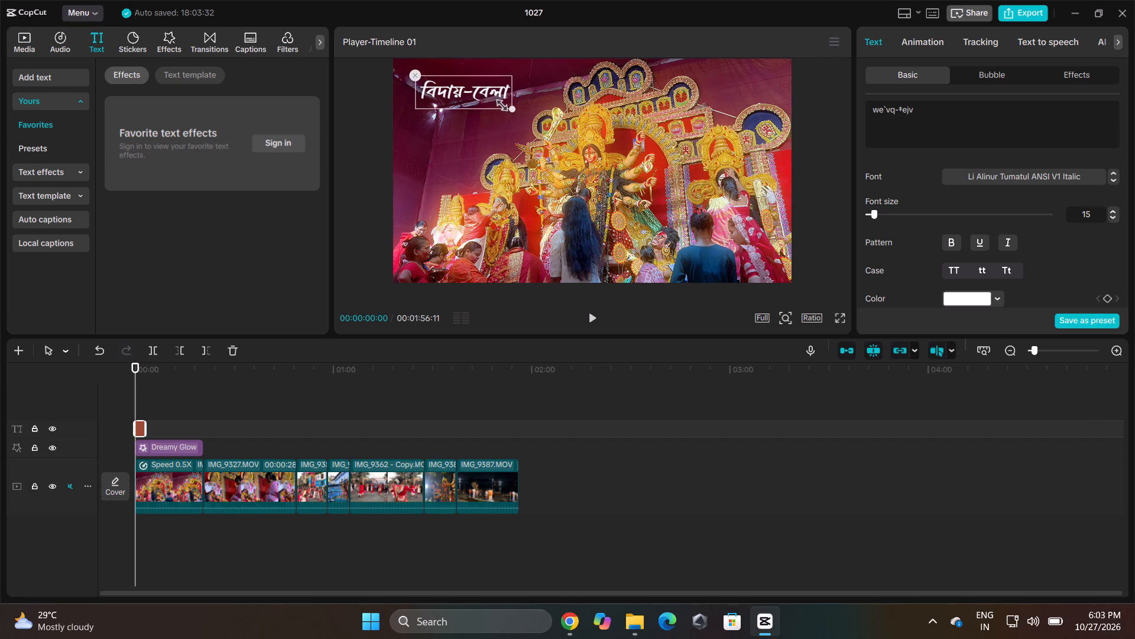
drag(498, 103, 495, 101)
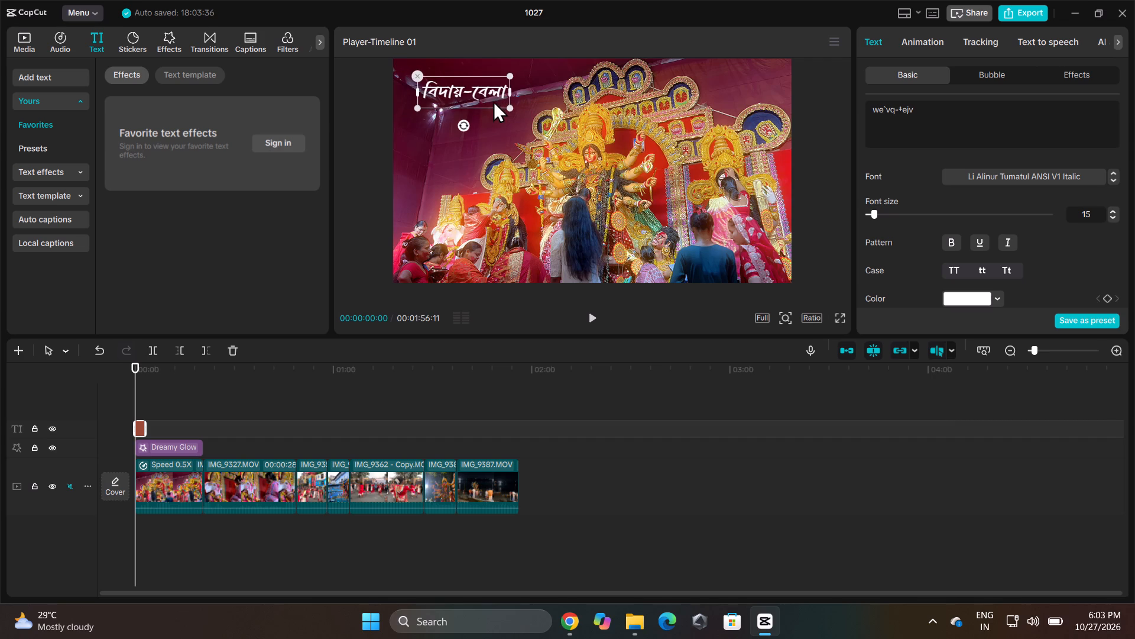
drag(458, 85, 435, 71)
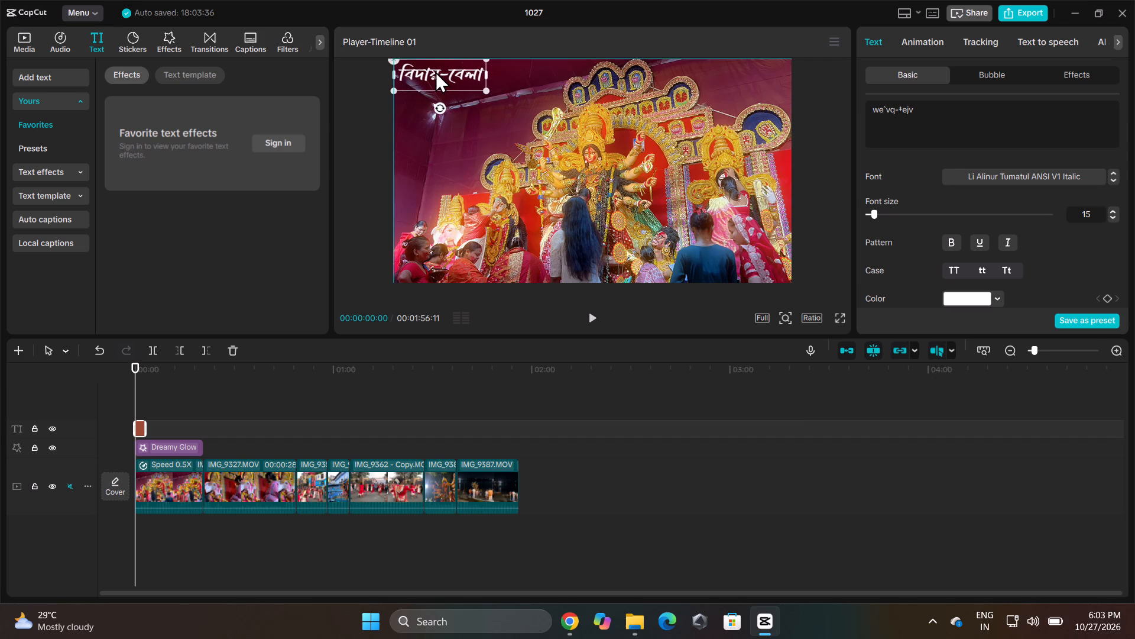
drag(435, 71, 442, 77)
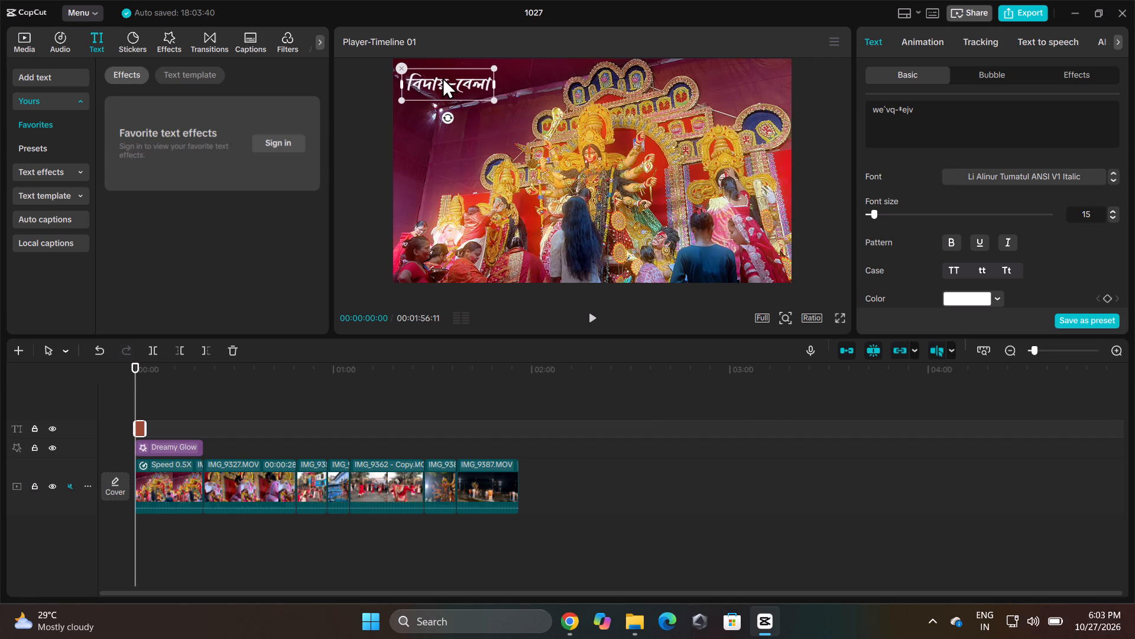
drag(442, 77, 434, 74)
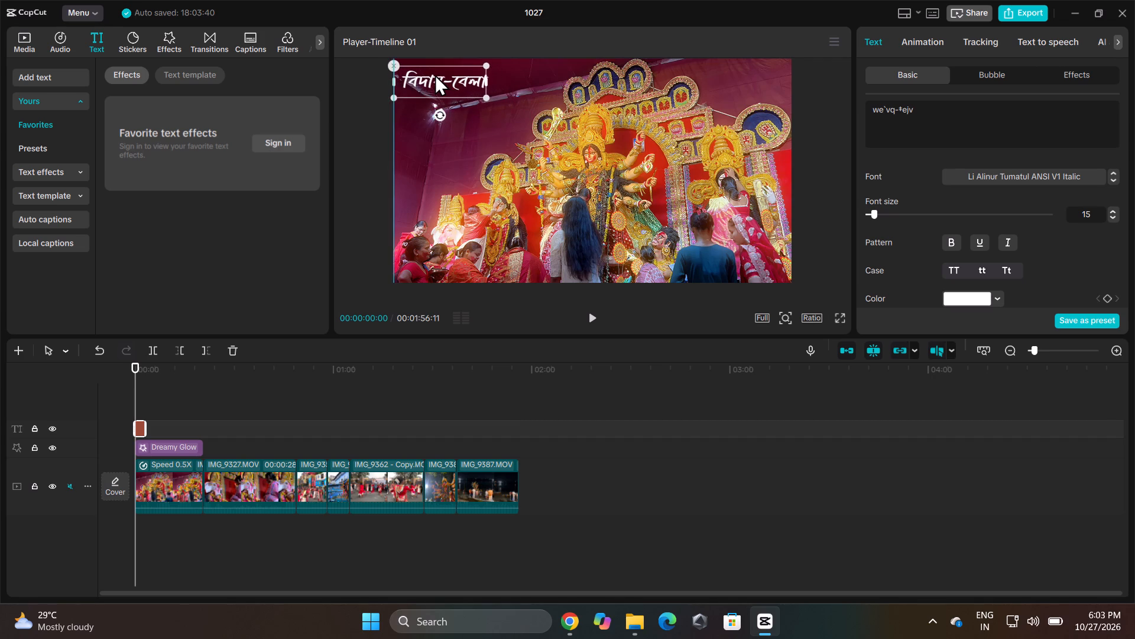
drag(434, 74, 437, 75)
click(459, 125)
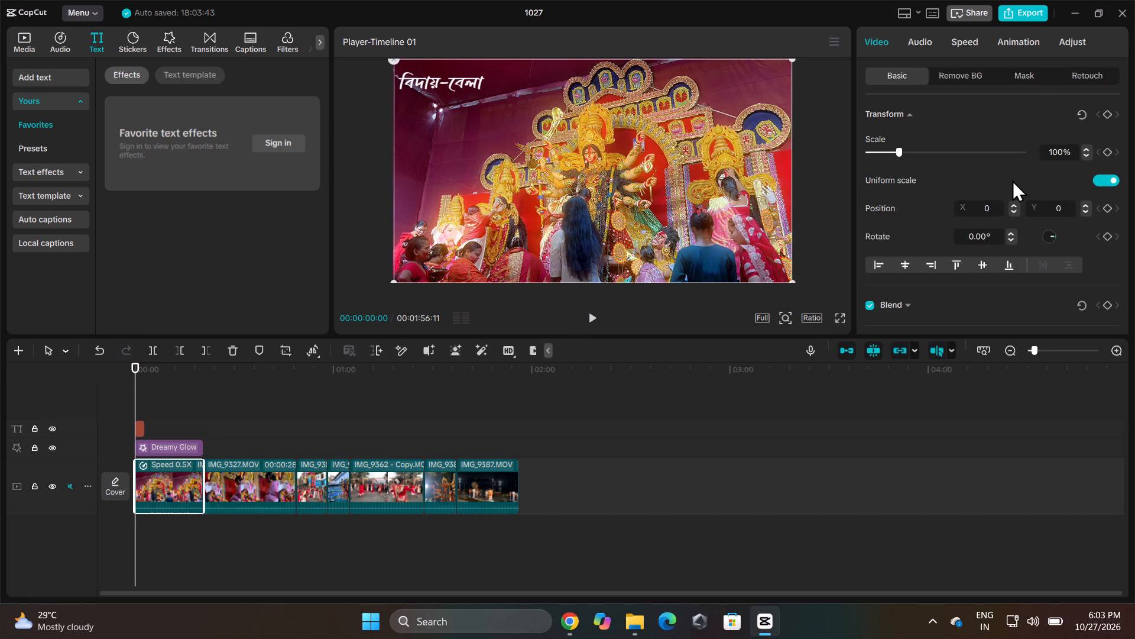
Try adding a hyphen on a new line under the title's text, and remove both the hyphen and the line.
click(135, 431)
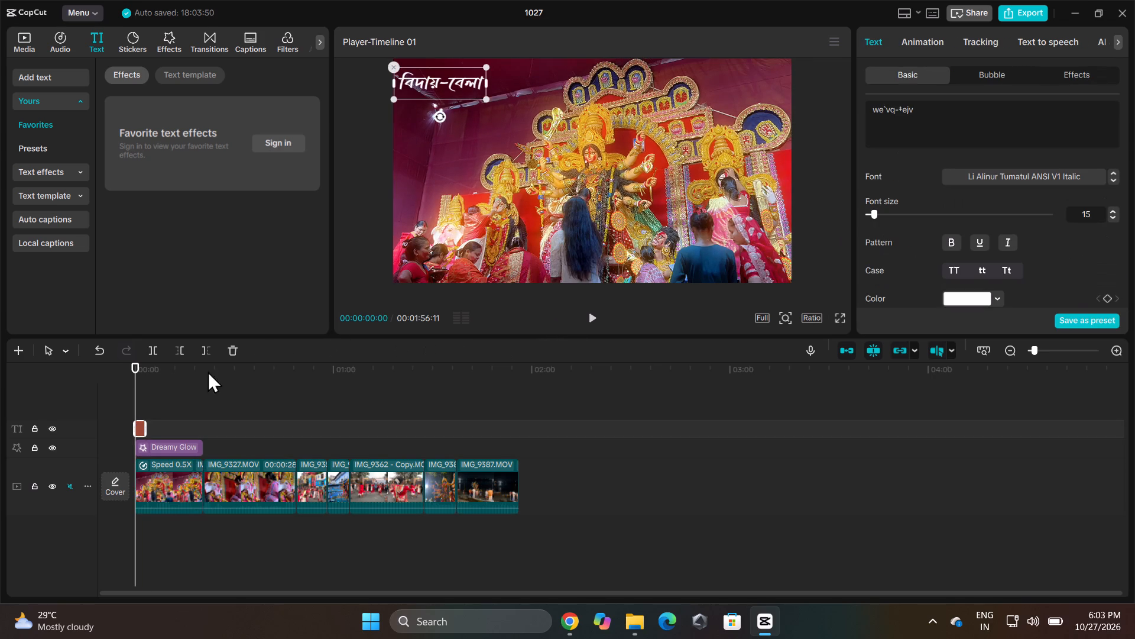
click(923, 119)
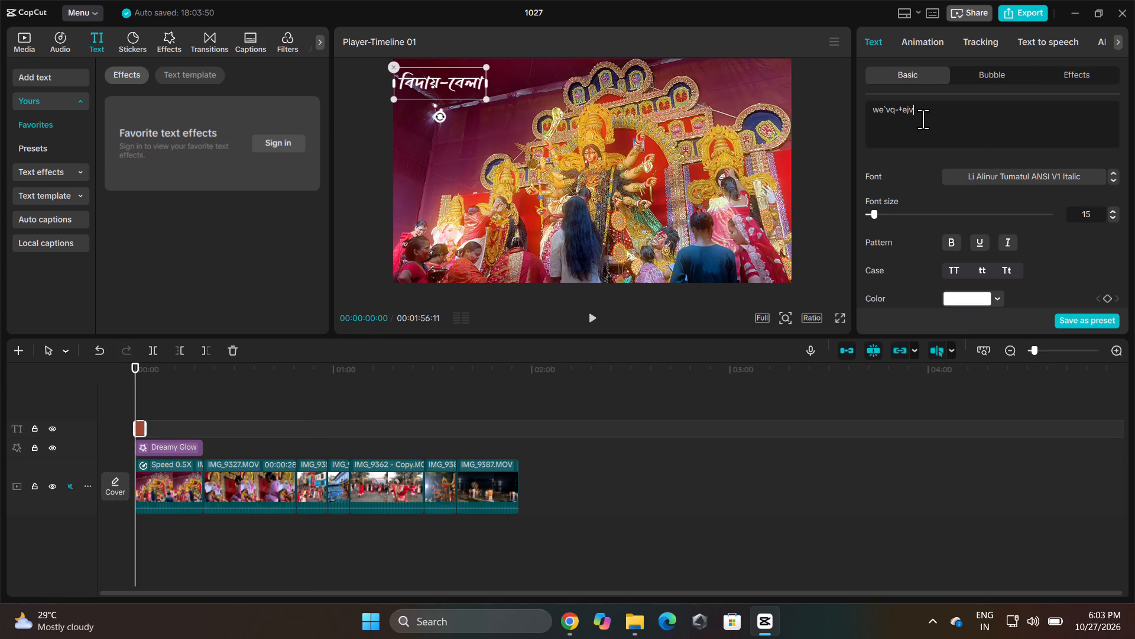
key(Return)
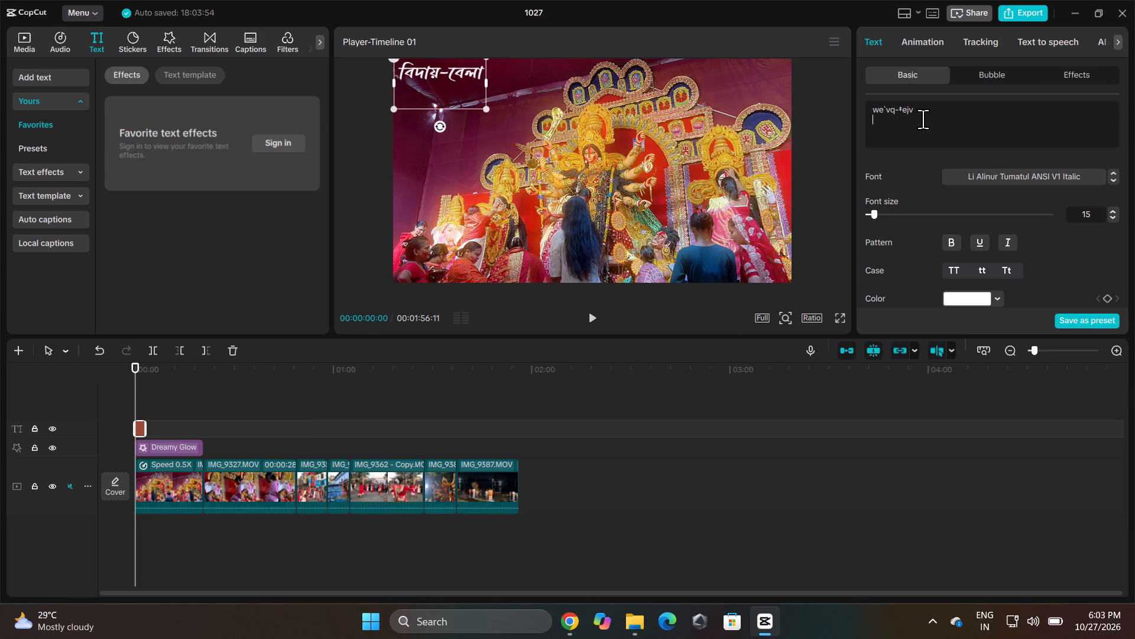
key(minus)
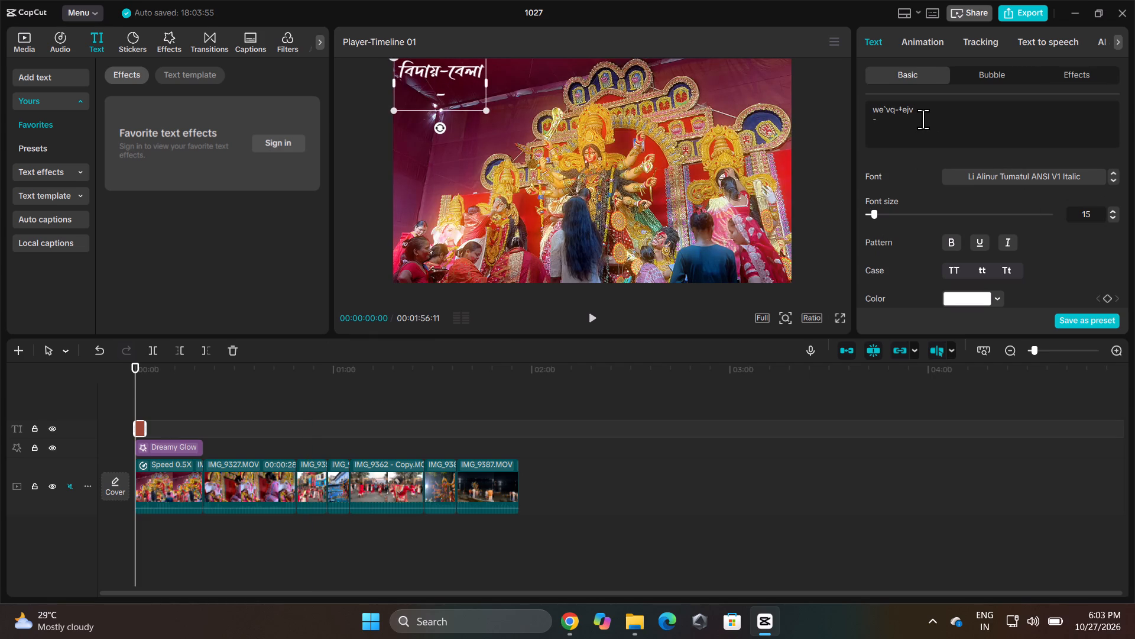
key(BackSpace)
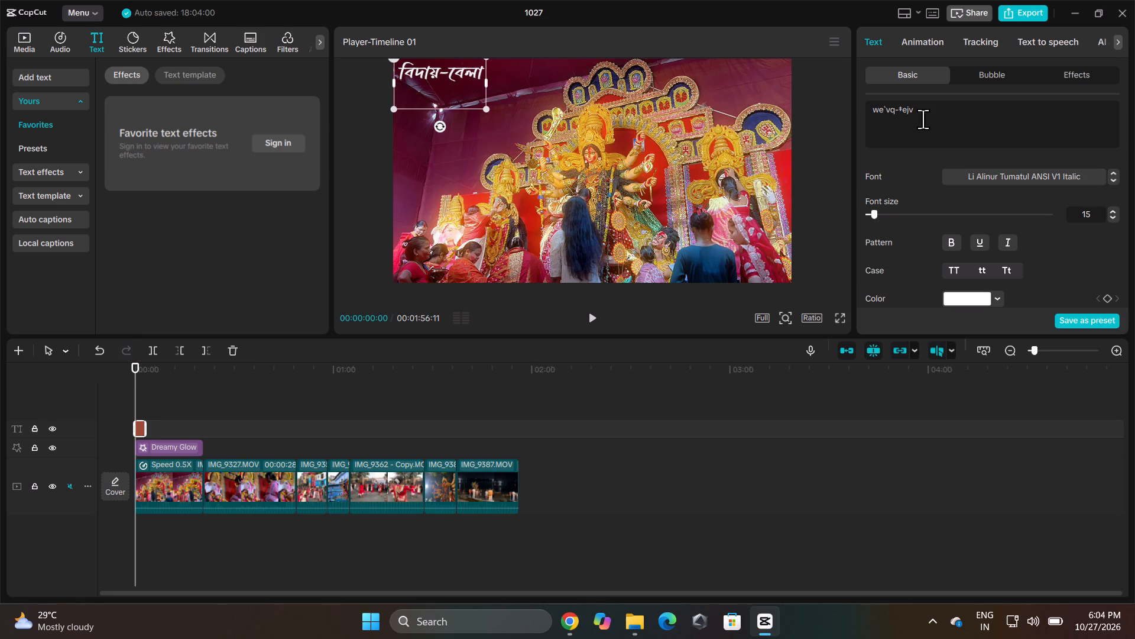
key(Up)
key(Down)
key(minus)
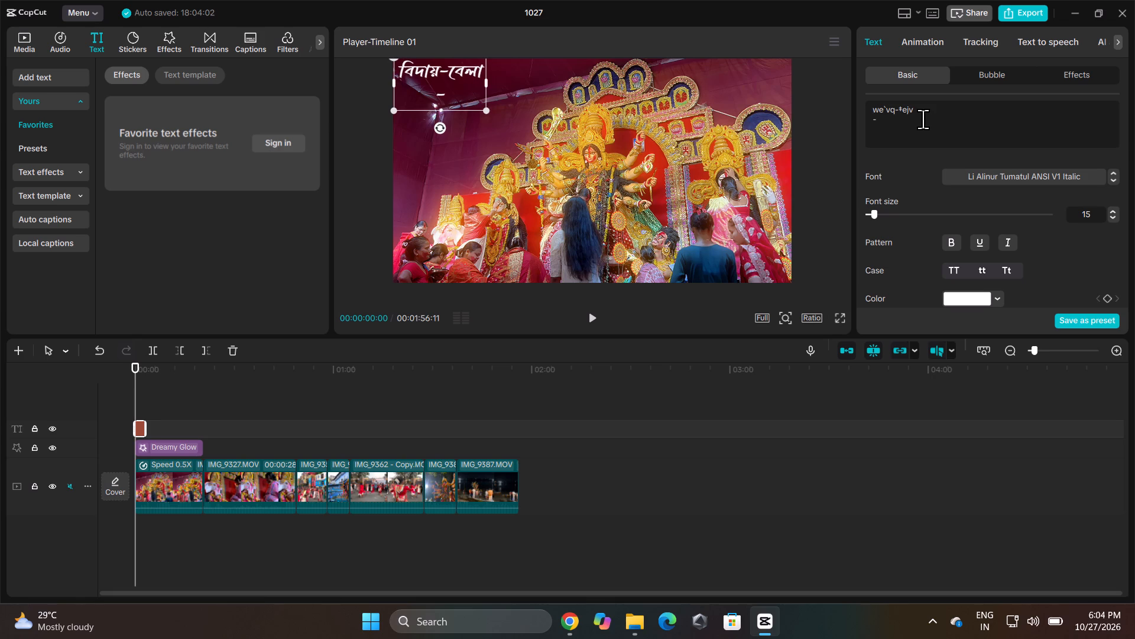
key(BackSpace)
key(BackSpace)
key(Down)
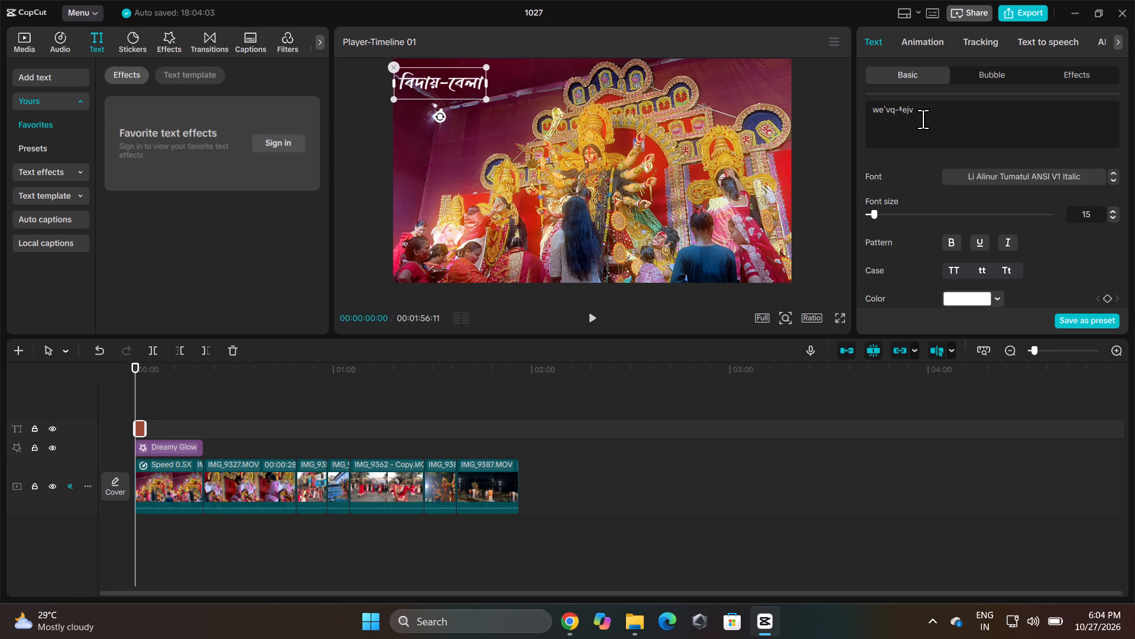
Add a second line under the title's text, try dashes on it, and delete the dashes, leaving the line empty.
key(Return)
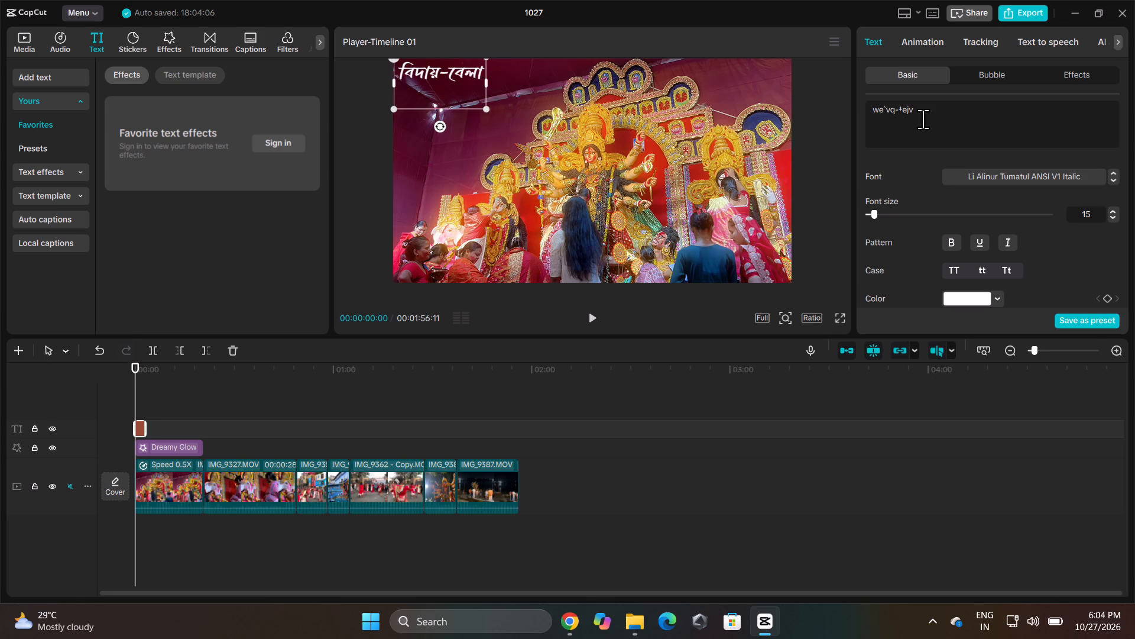
text(--------)
key(BackSpace)
key(BackSpace)
key(BackSpace)
key(BackSpace)
key(BackSpace)
key(BackSpace)
key(BackSpace)
key(BackSpace)
text(--)
key(BackSpace)
key(BackSpace)
key(minus)
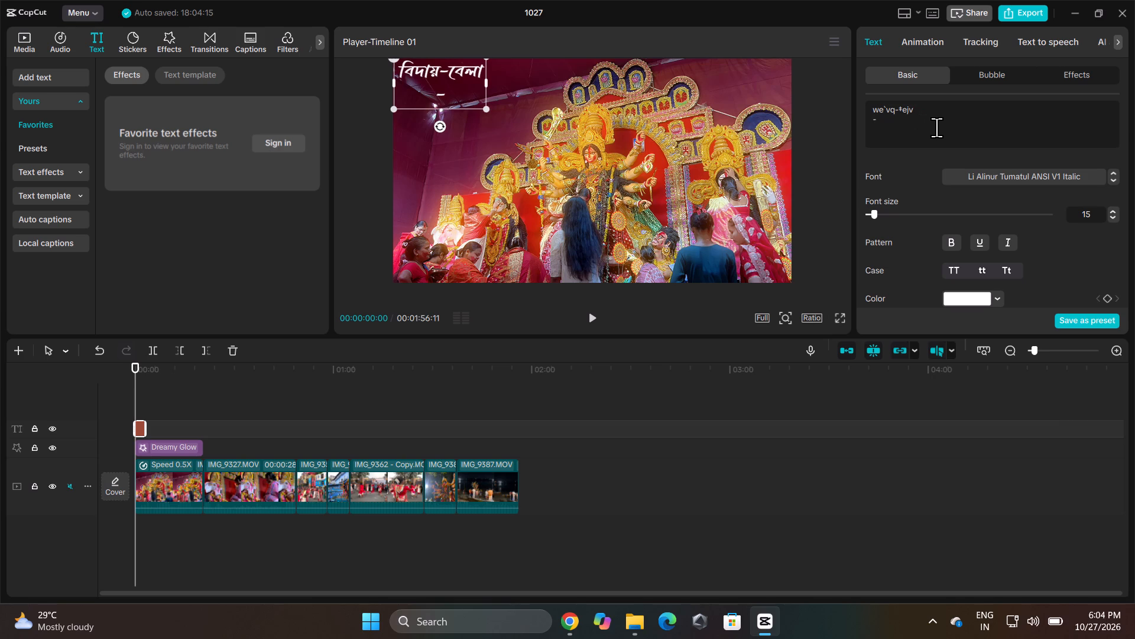
key(BackSpace)
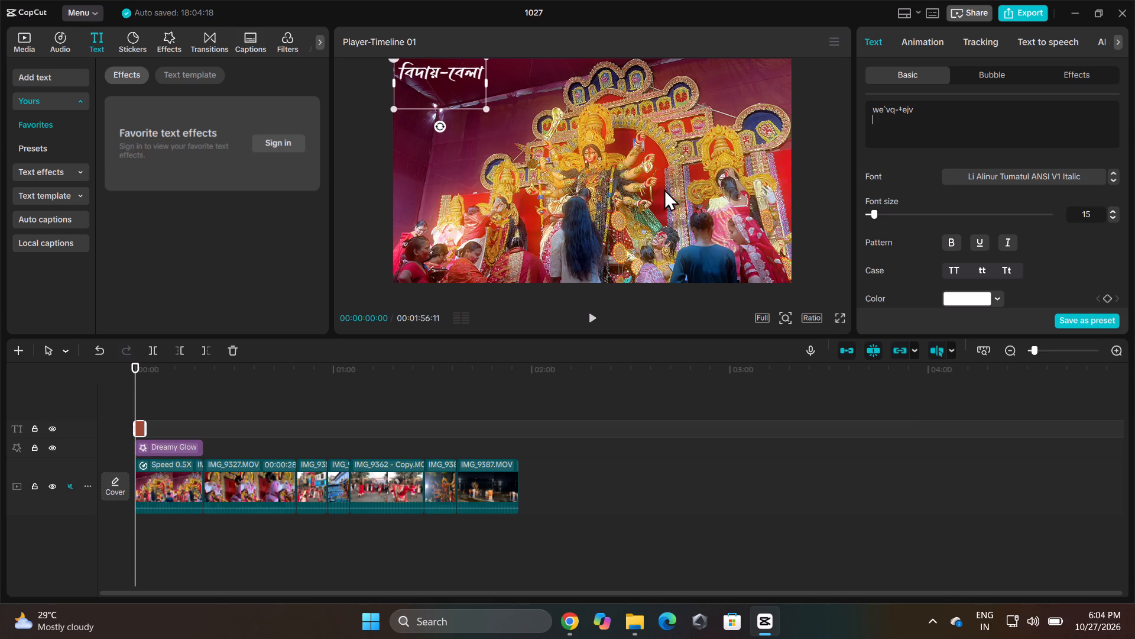
click(526, 218)
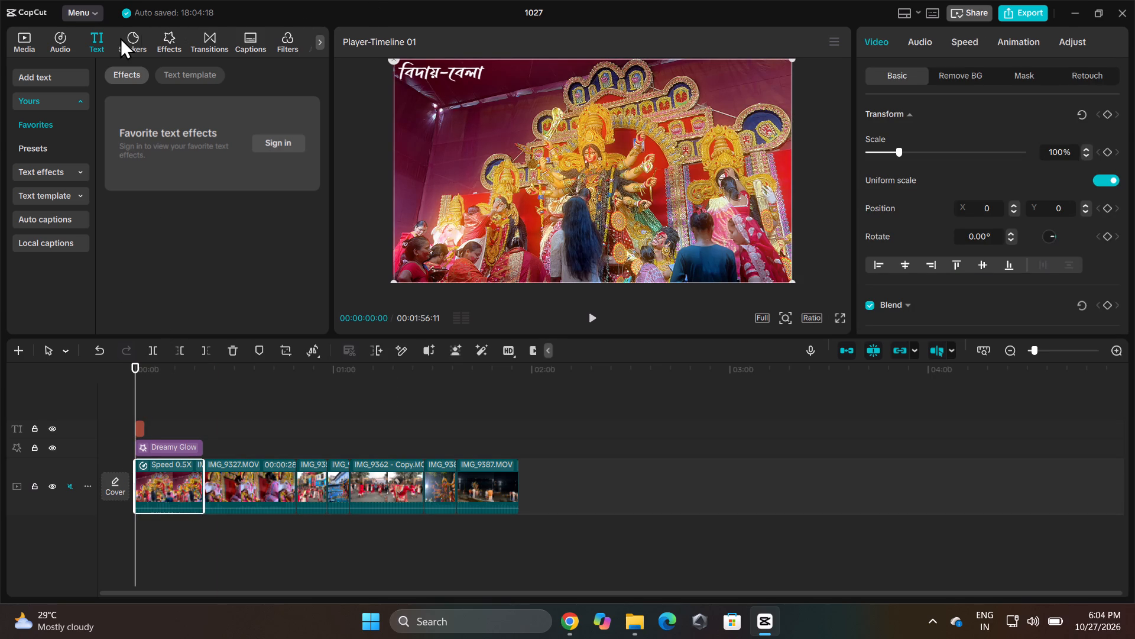
Add a separate default text clip at the start of the timeline and replace its content with a single hyphen.
click(48, 76)
click(156, 117)
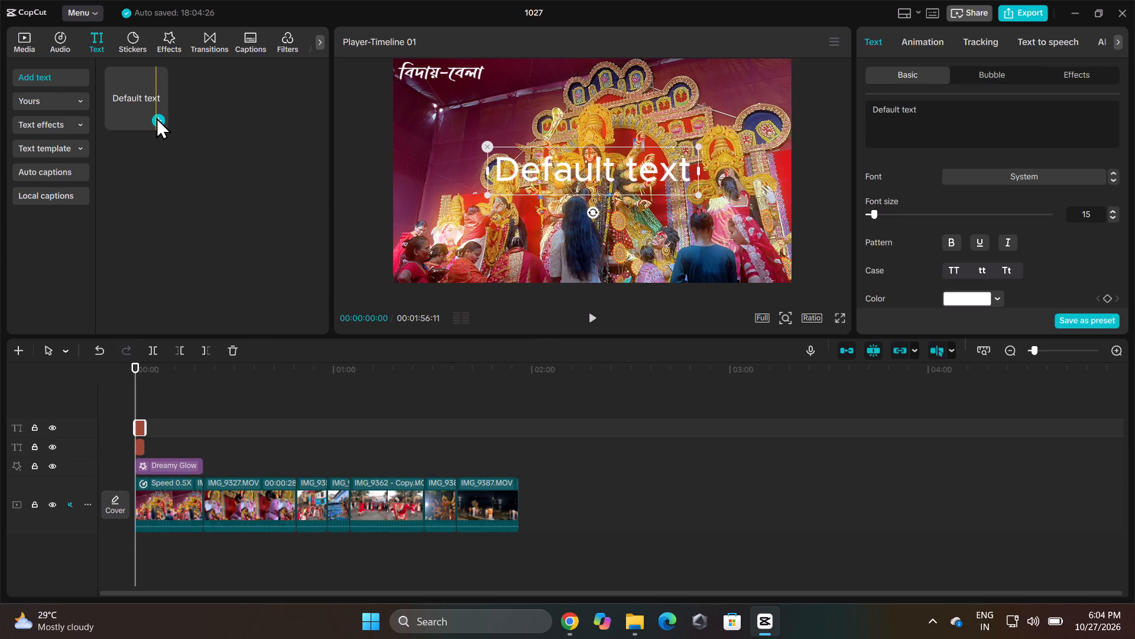
click(941, 112)
key(BackSpace)
key(BackSpace)
key(BackSpace)
key(BackSpace)
key(BackSpace)
key(BackSpace)
key(BackSpace)
key(BackSpace)
key(BackSpace)
key(BackSpace)
key(BackSpace)
key(BackSpace)
key(BackSpace)
key(BackSpace)
key(BackSpace)
key(BackSpace)
key(BackSpace)
key(BackSpace)
key(BackSpace)
key(BackSpace)
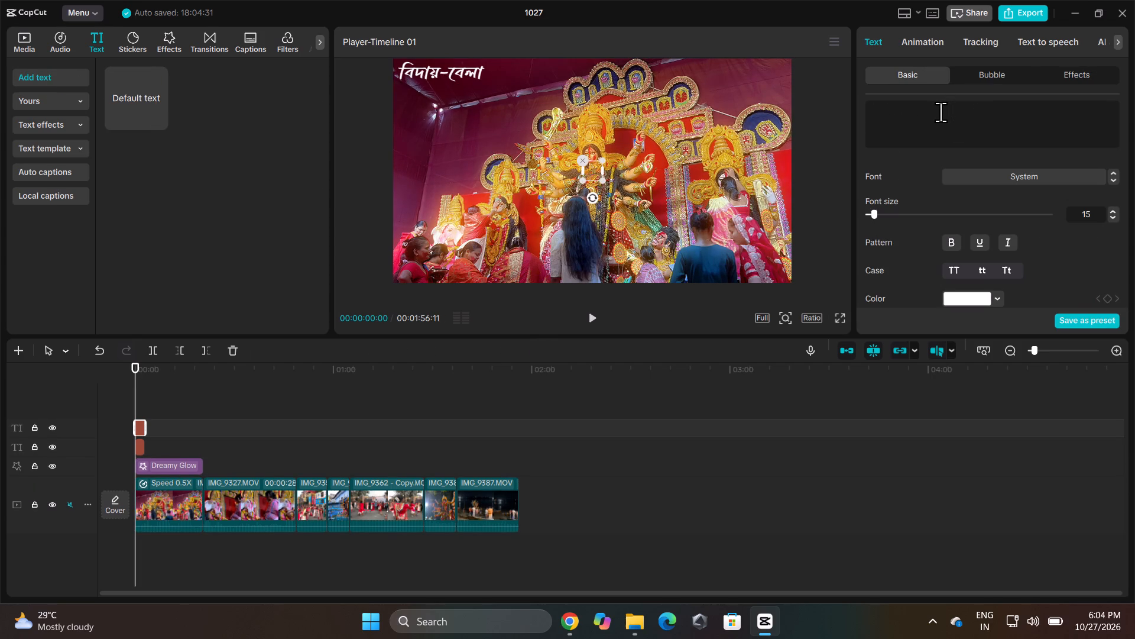
key(minus)
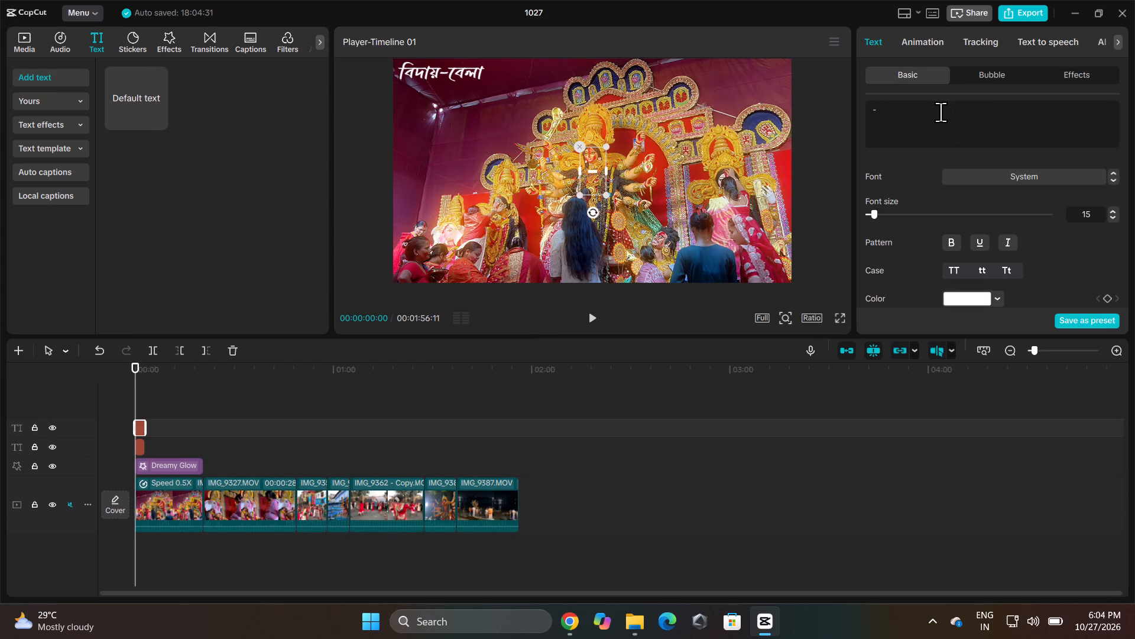
Move the hyphen text to just beneath the Bengali title and shrink it slightly.
drag(595, 170, 451, 127)
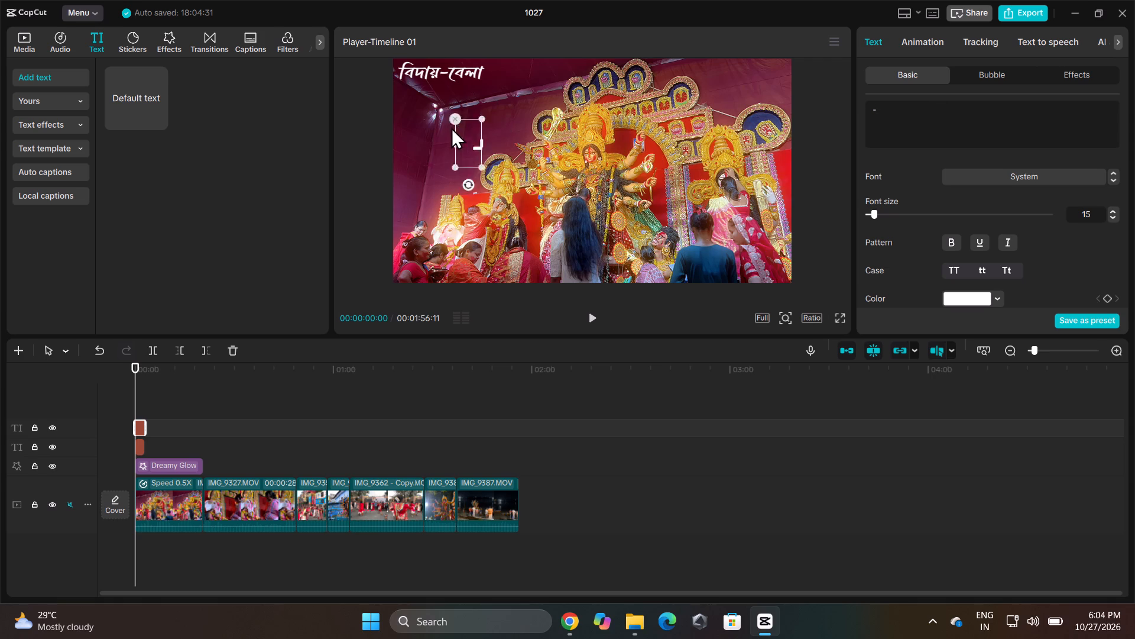
drag(451, 127, 437, 90)
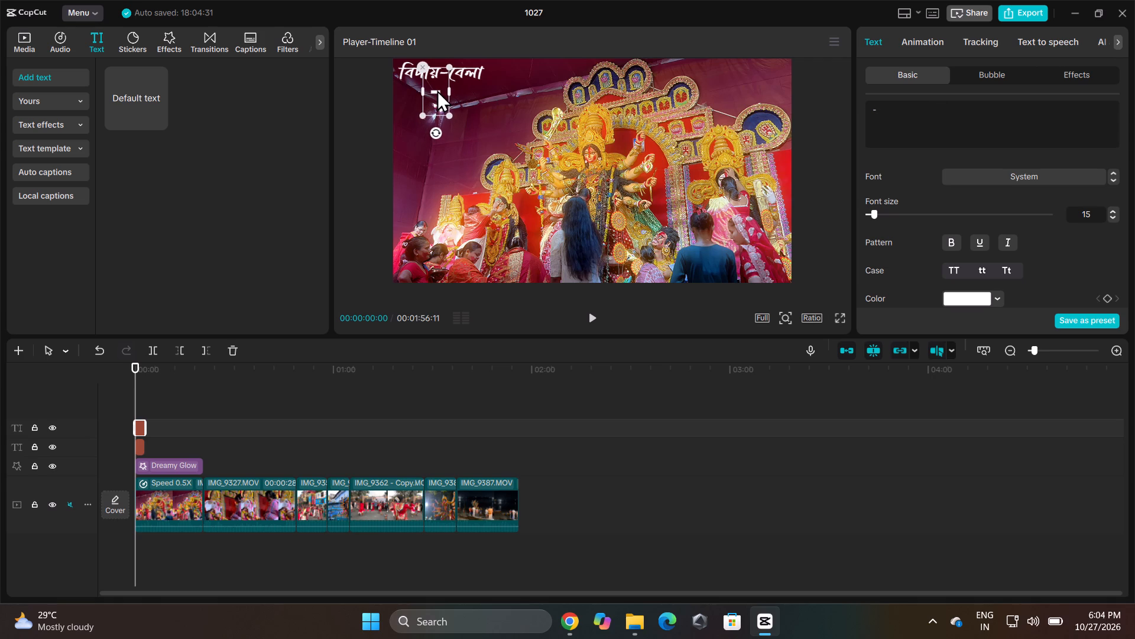
drag(421, 117, 424, 106)
drag(424, 106, 424, 109)
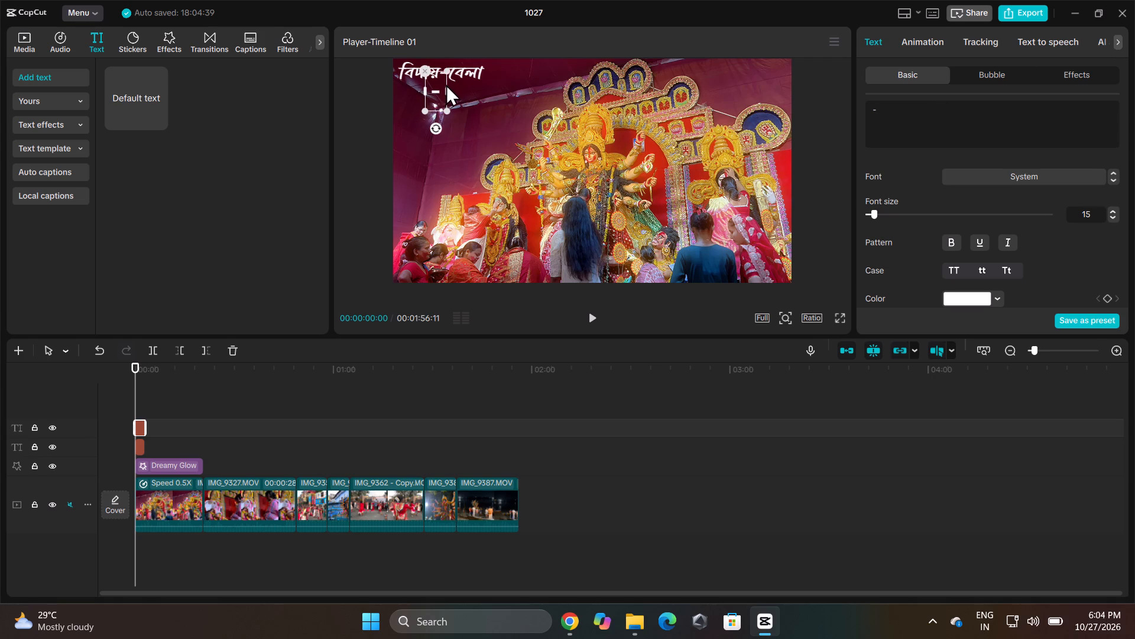
click(445, 86)
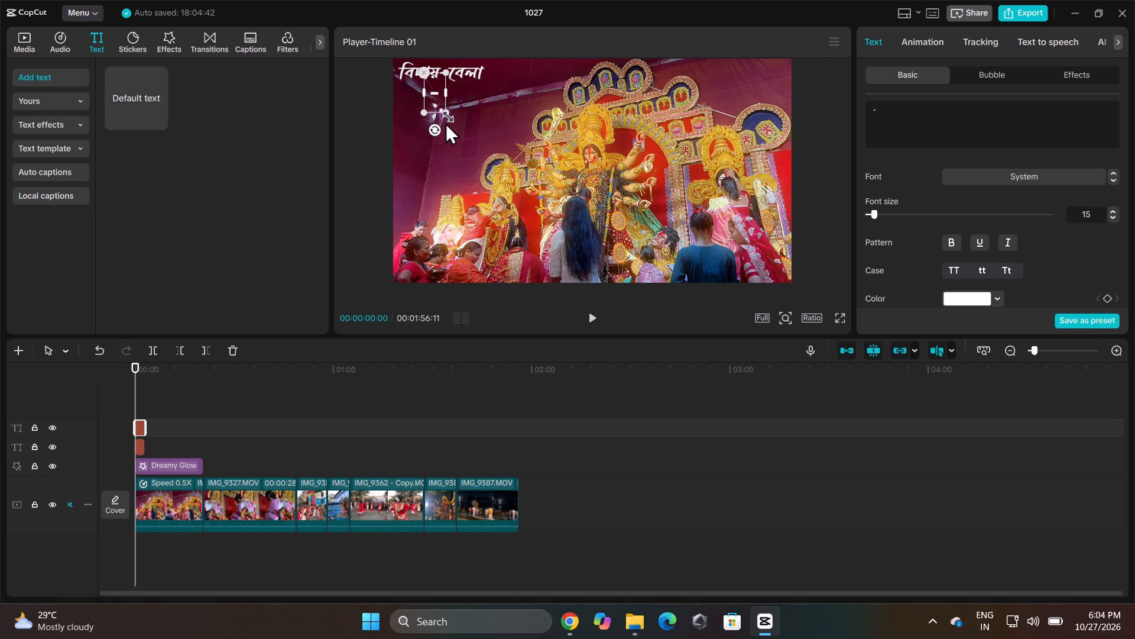
drag(445, 113, 448, 110)
drag(448, 110, 442, 106)
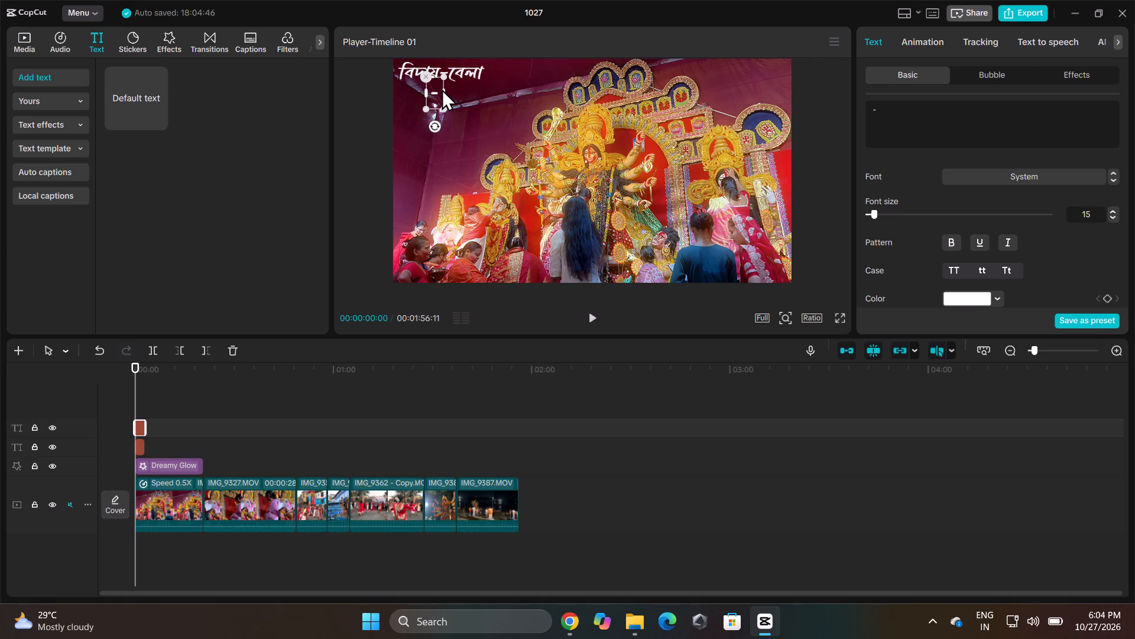
Widen the hyphen text's box on both sides to span the Bengali title and nudge it up beneath the title.
drag(445, 92, 486, 88)
drag(486, 88, 518, 86)
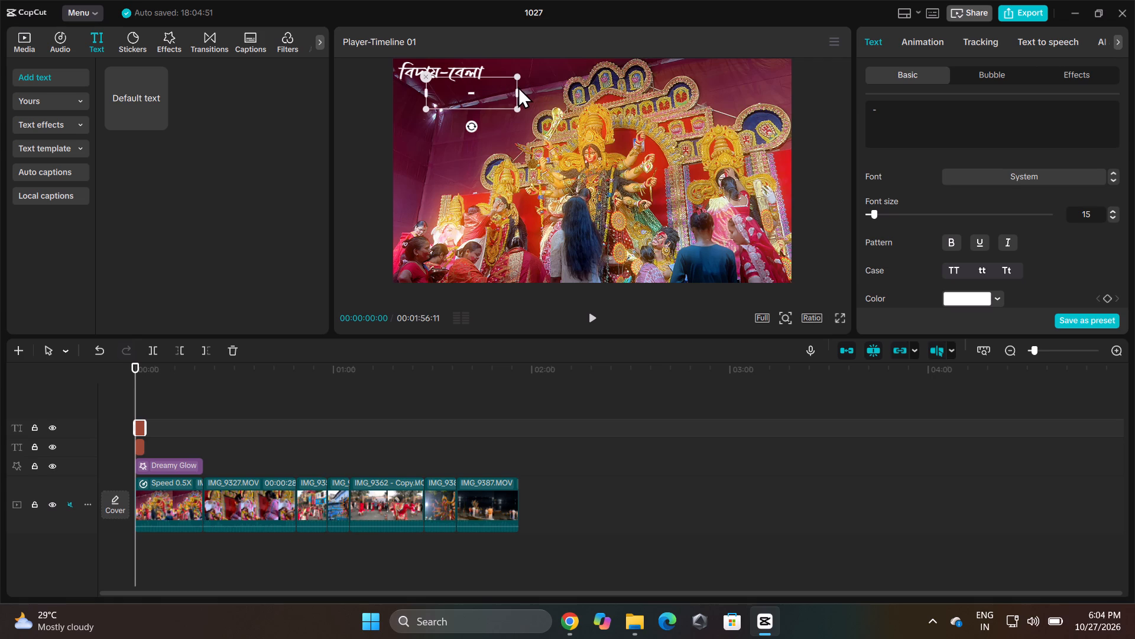
drag(427, 93, 390, 98)
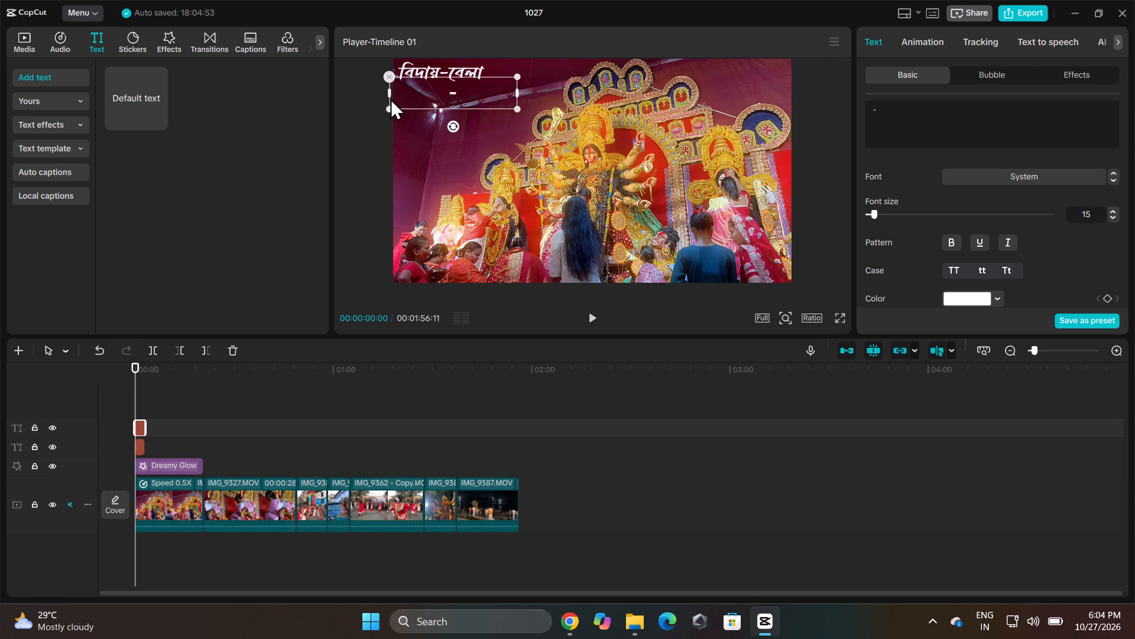
drag(434, 93, 427, 87)
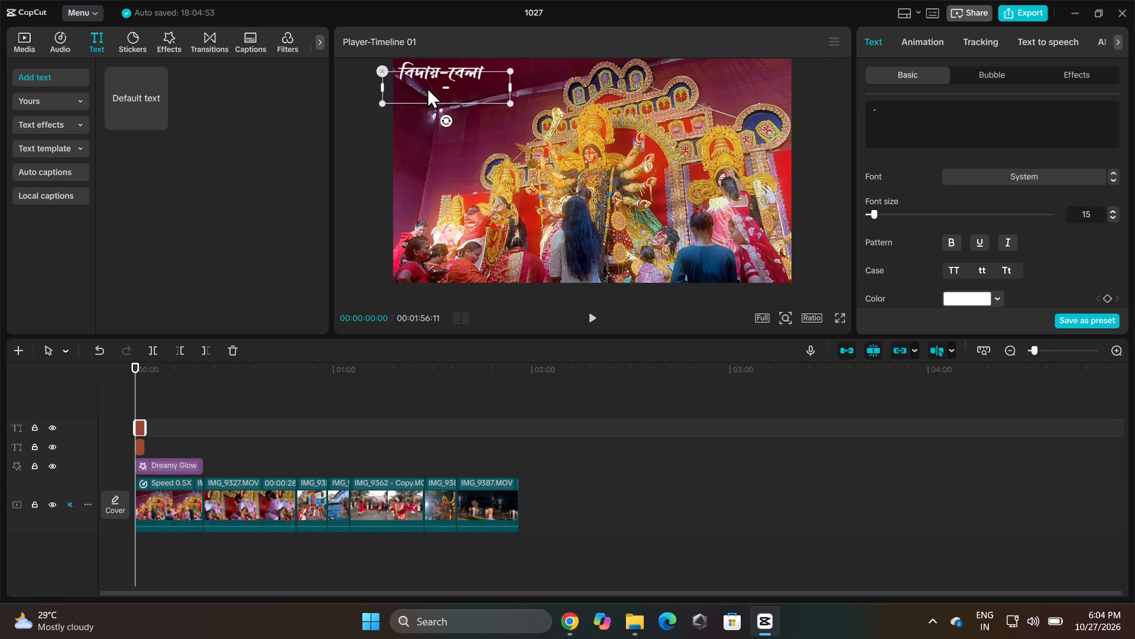
drag(427, 87, 427, 88)
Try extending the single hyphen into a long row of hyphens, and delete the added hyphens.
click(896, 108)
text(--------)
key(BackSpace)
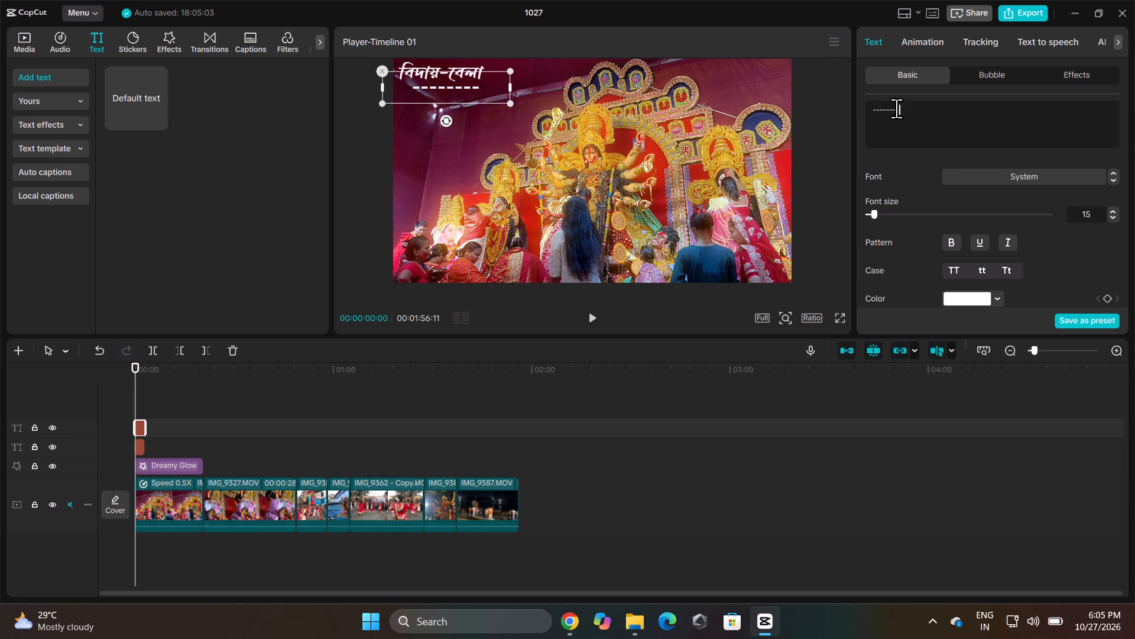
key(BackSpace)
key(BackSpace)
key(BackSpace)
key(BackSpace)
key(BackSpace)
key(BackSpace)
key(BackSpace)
Replace the hyphen text's content with four underscores to form a continuous line.
key(shift+underscore)
key(BackSpace)
key(BackSpace)
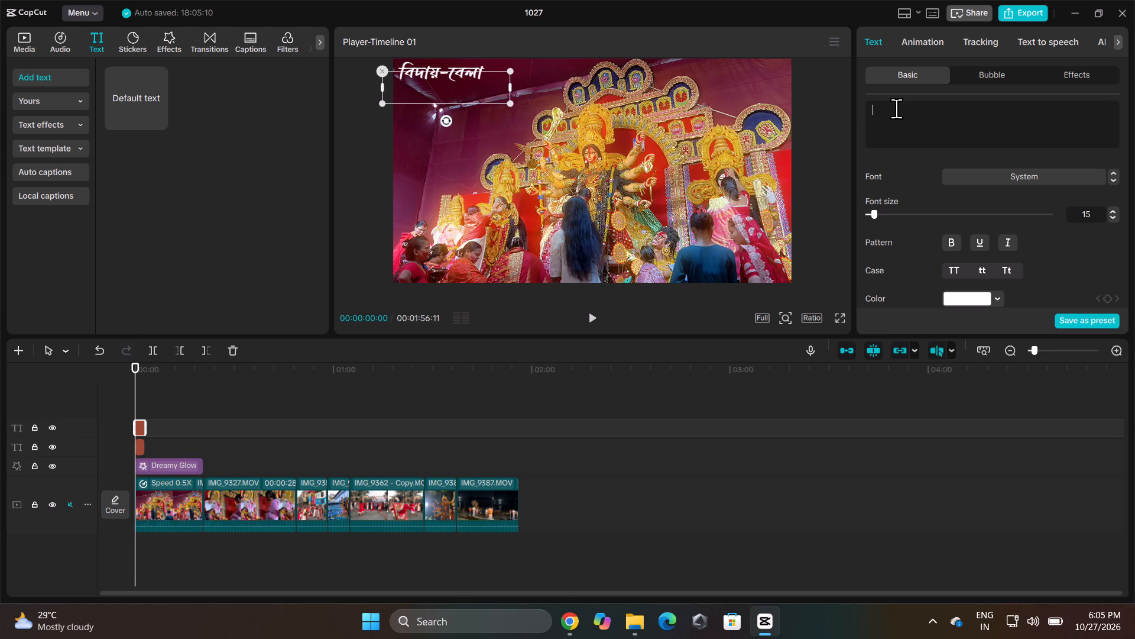
text(__)
key(shift+underscore)
key(shift+BackSpace)
text(__)
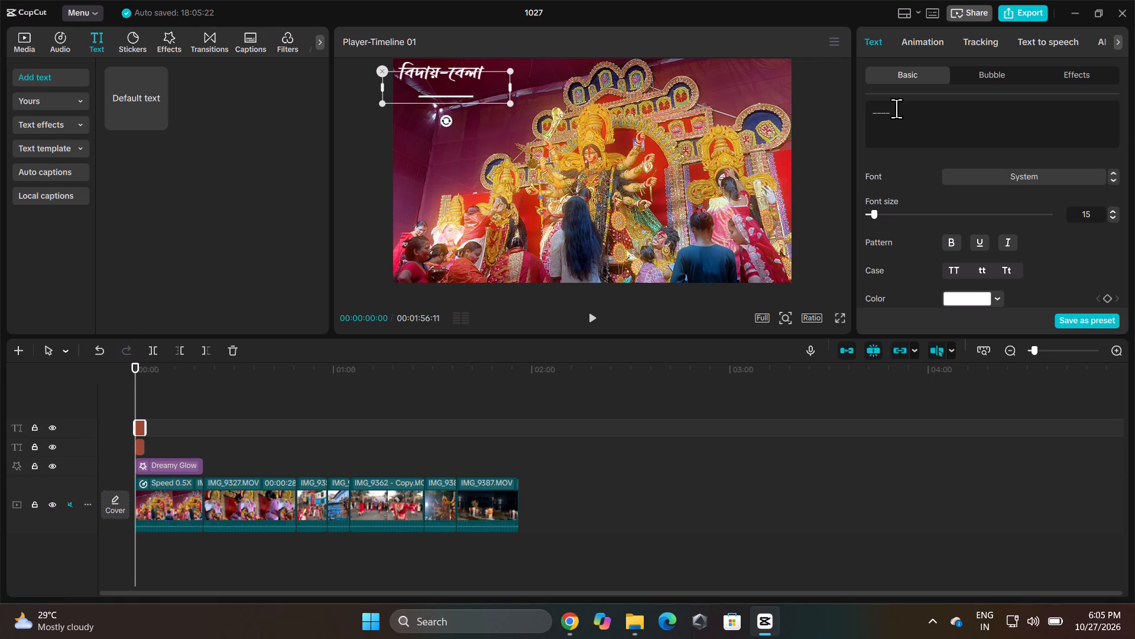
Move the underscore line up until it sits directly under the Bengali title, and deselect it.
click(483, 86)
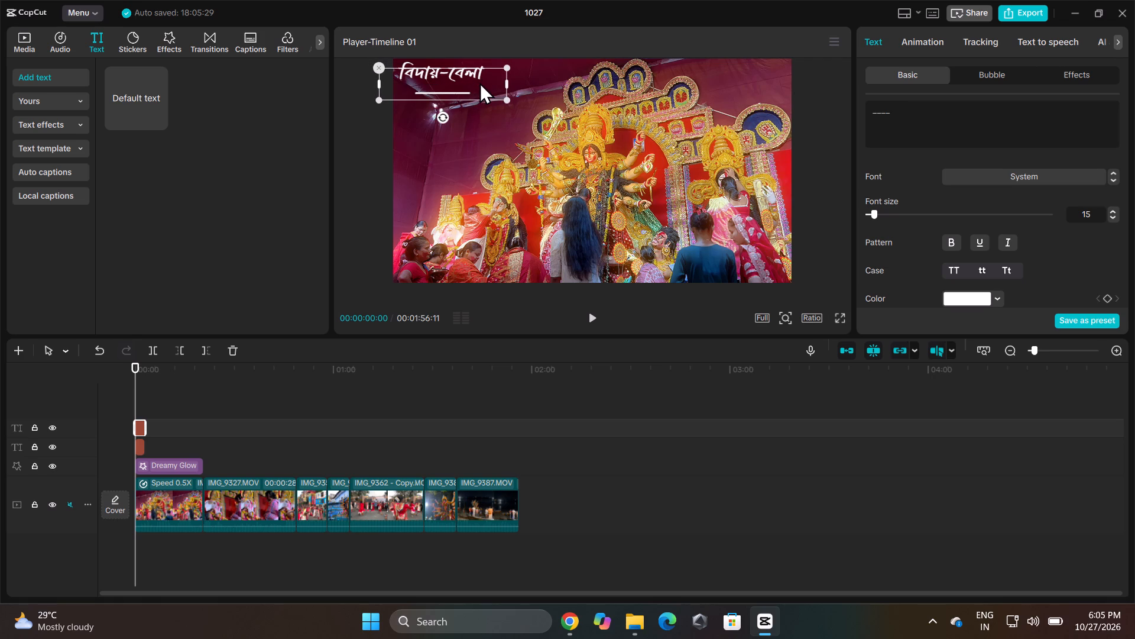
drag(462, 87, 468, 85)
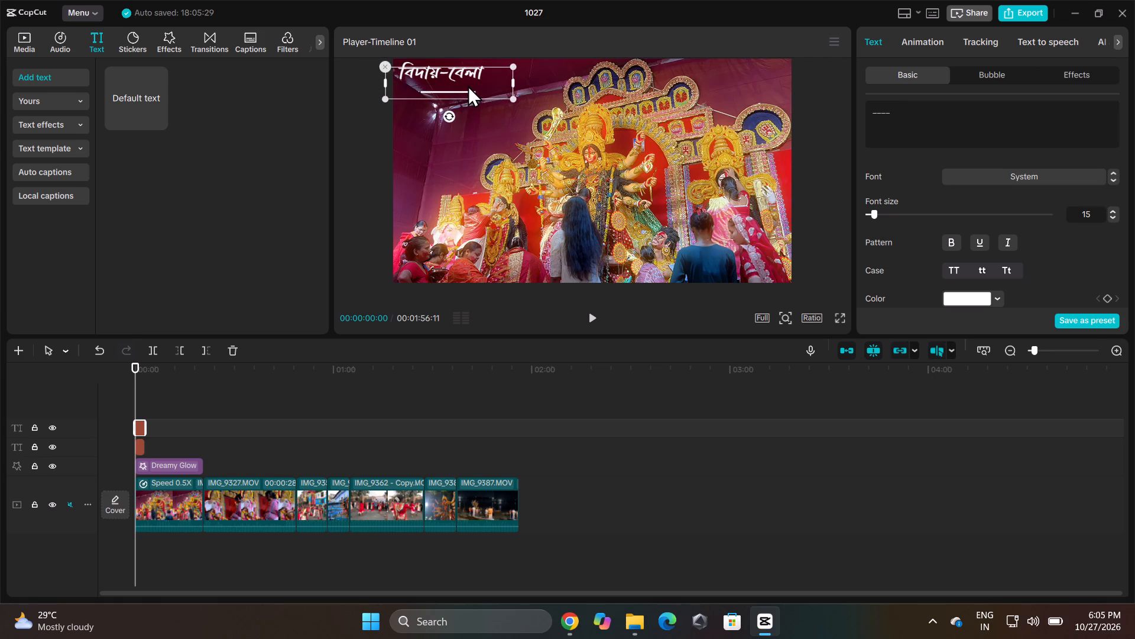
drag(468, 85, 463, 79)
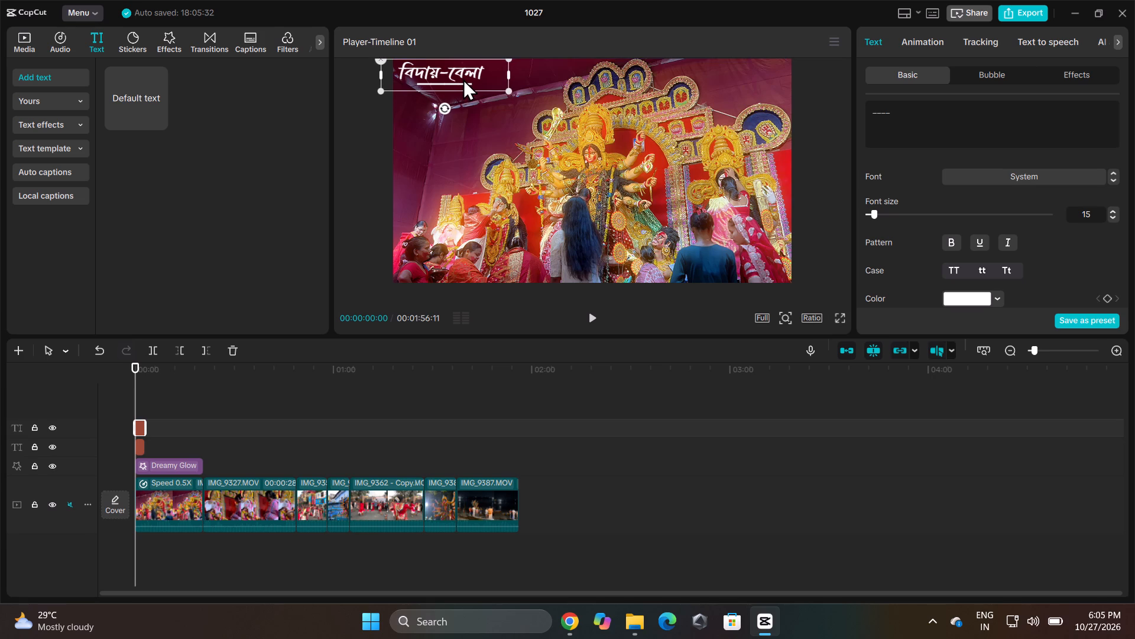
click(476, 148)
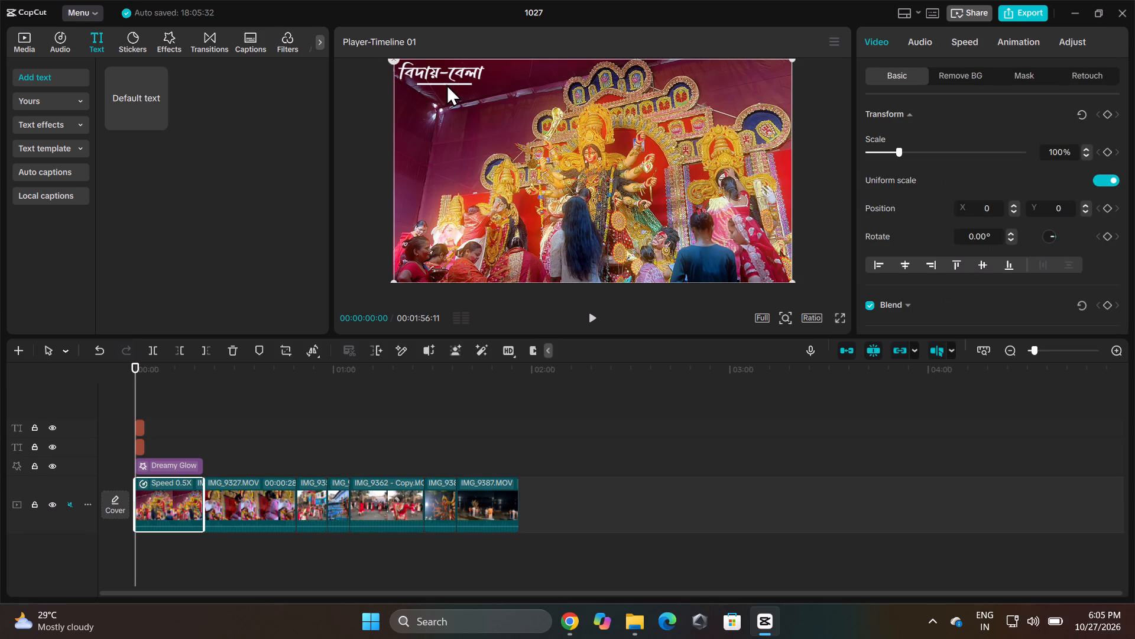
Move the underscore line away from the Bengali title to the centre of the frame.
click(446, 82)
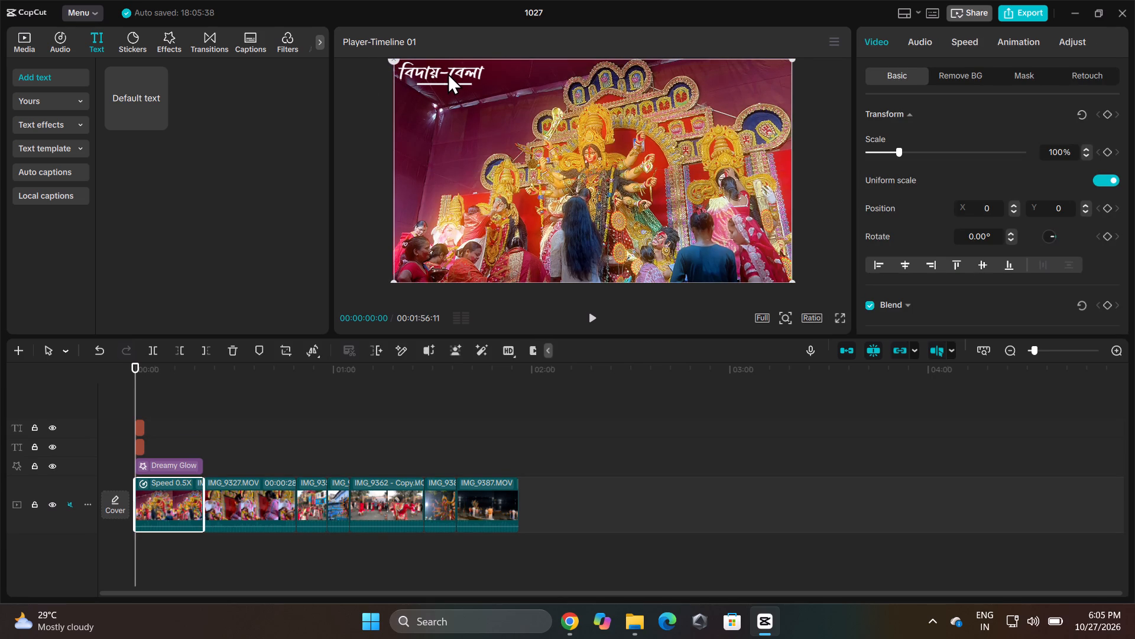
click(447, 73)
drag(447, 73, 446, 86)
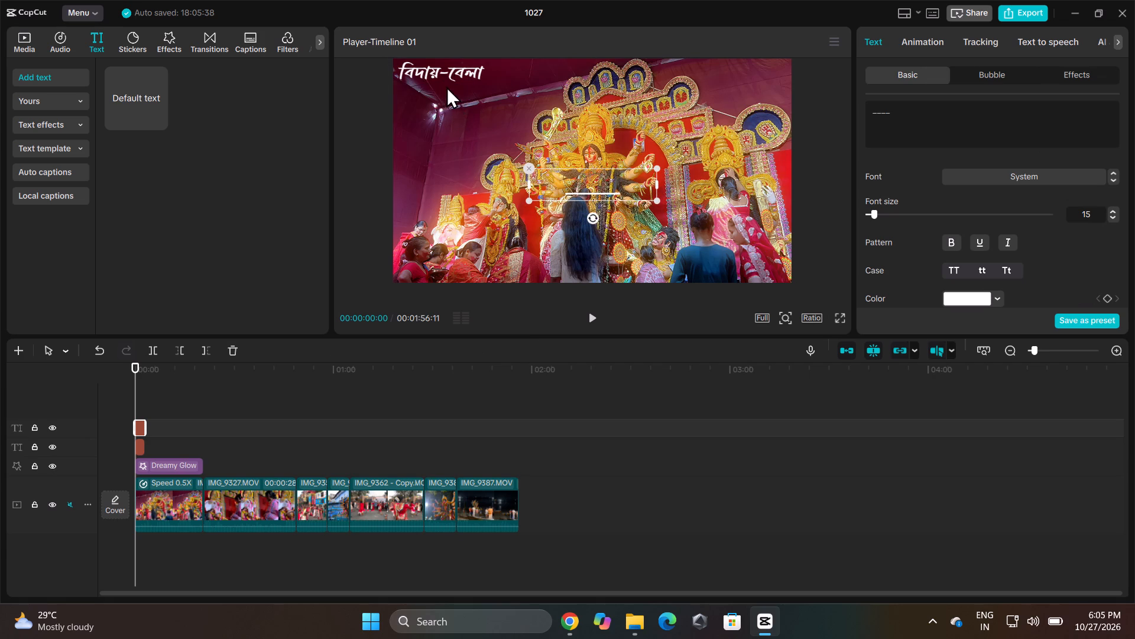
Reposition the Bengali title slightly down and inward from the frame's top-left corner.
double_click(431, 68)
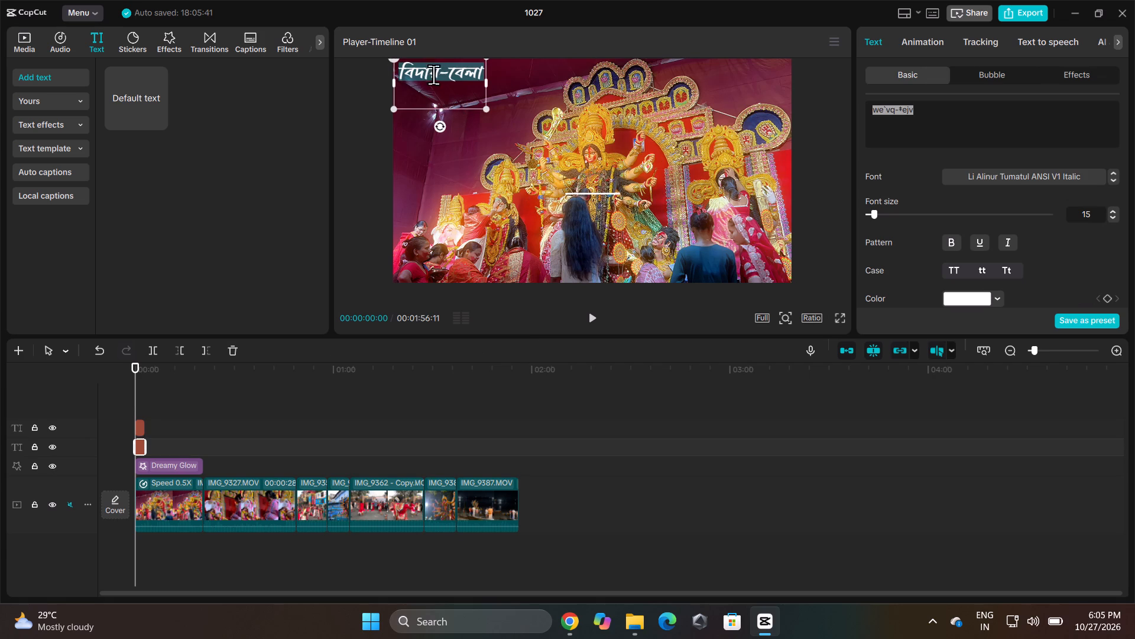
click(474, 153)
click(432, 69)
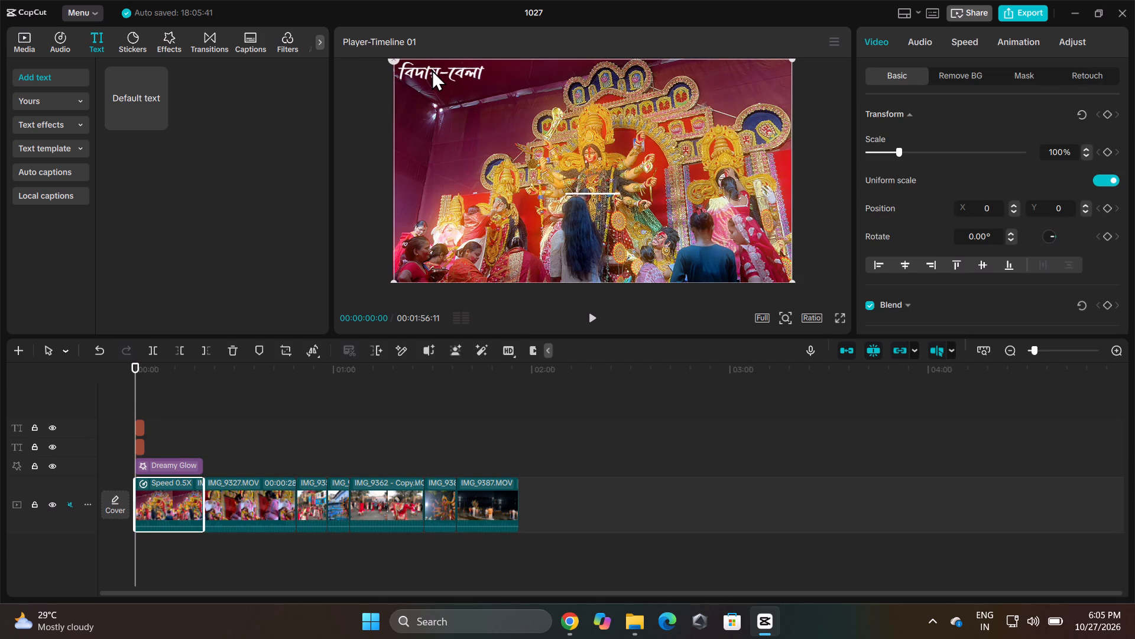
click(432, 69)
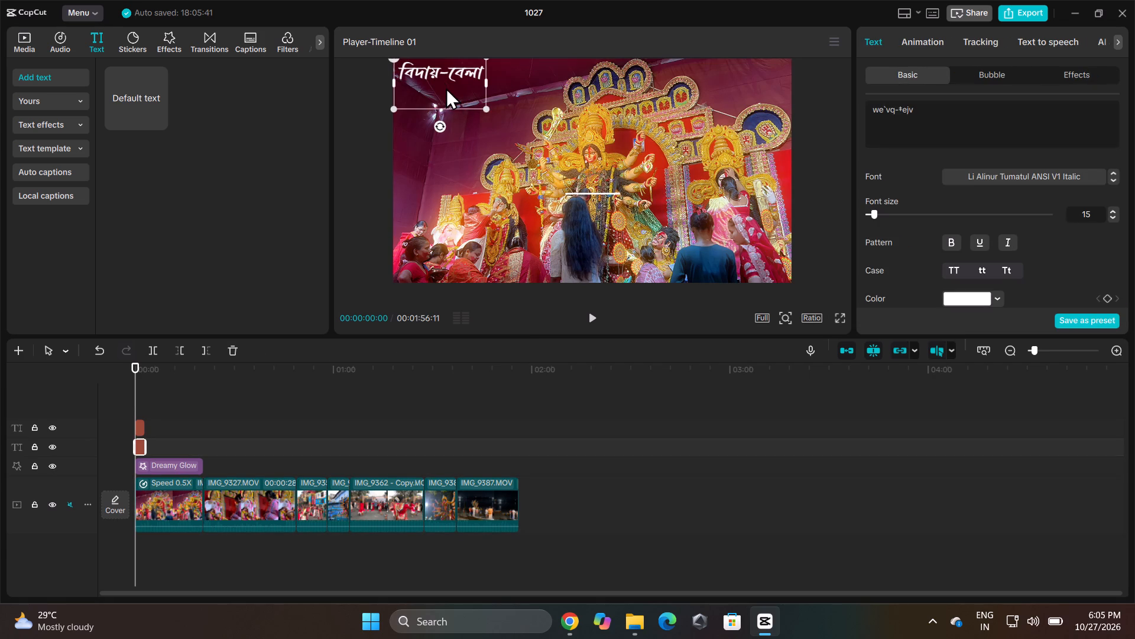
drag(446, 88, 449, 92)
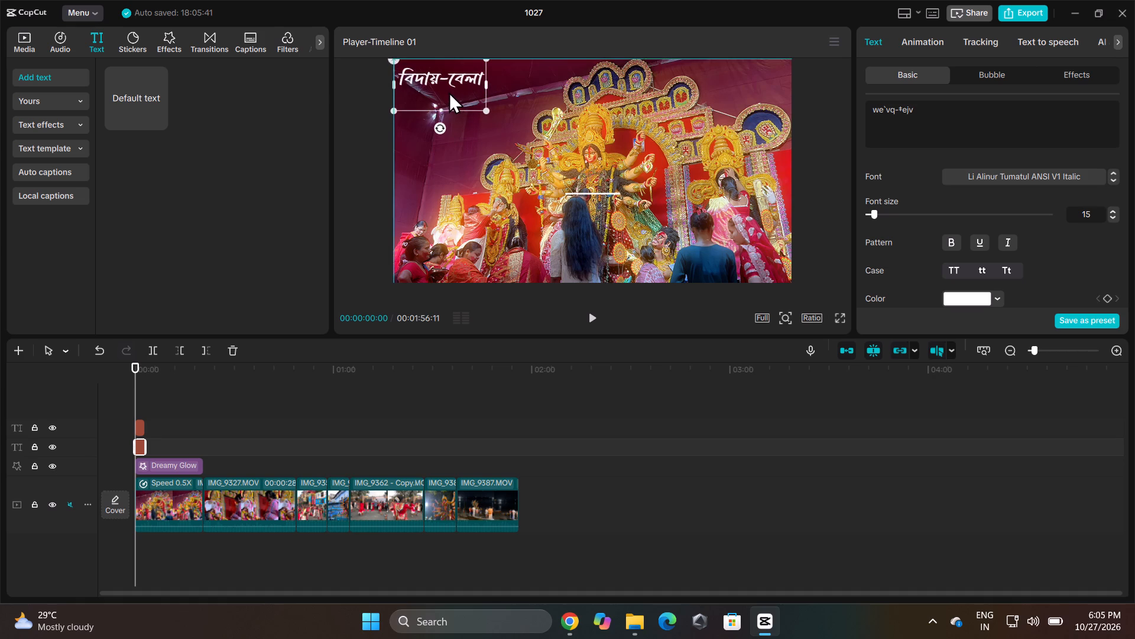
drag(449, 92, 450, 97)
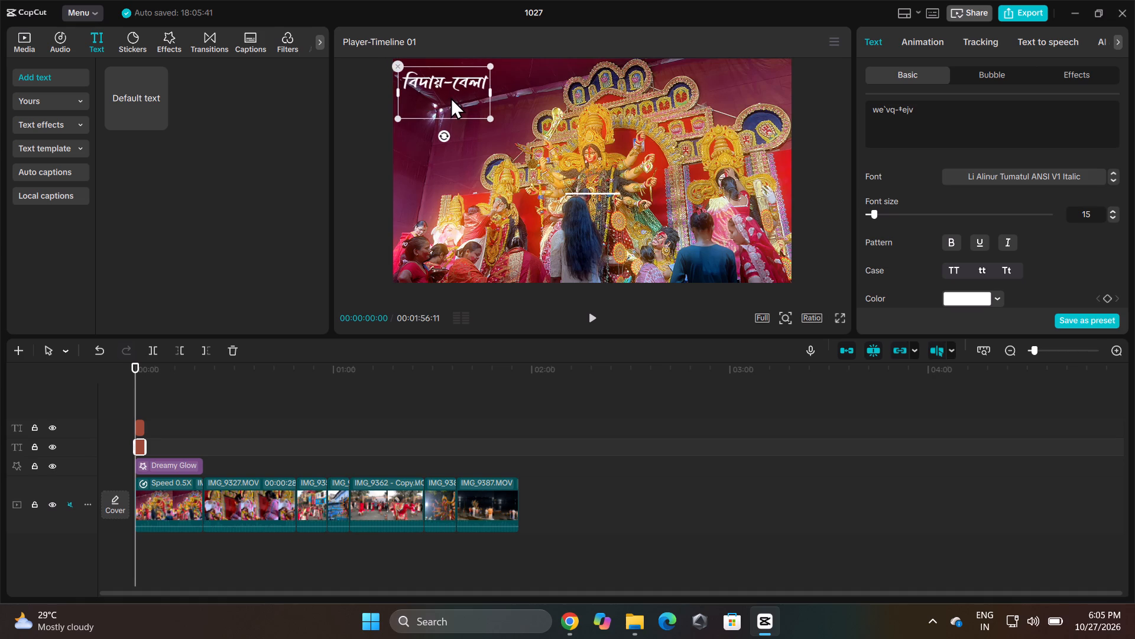
drag(450, 97, 560, 201)
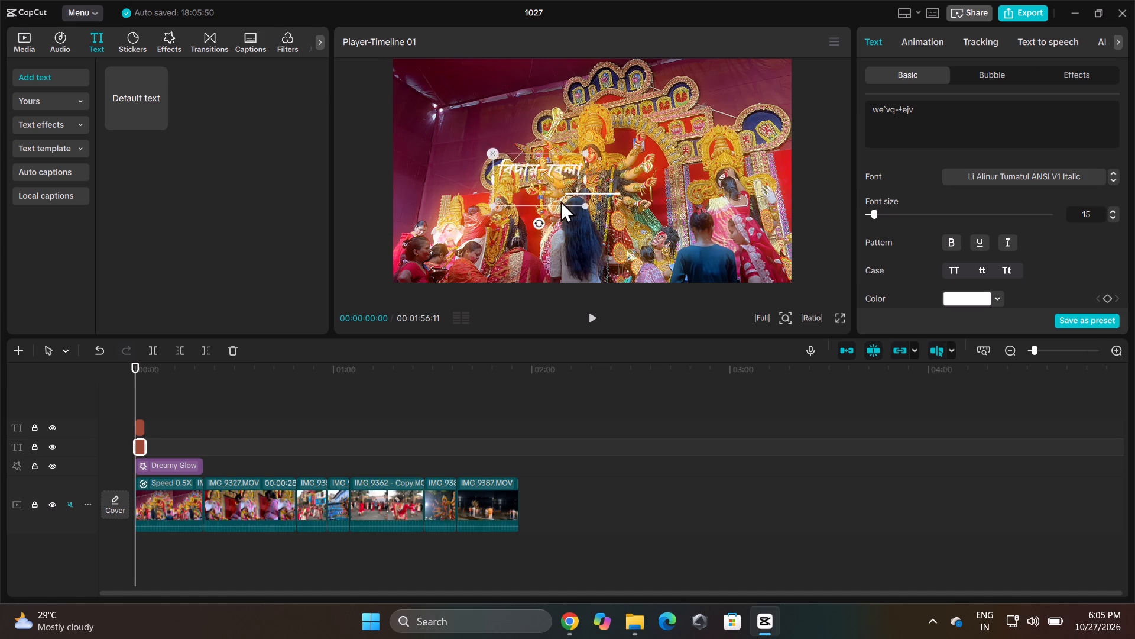
drag(560, 201, 461, 119)
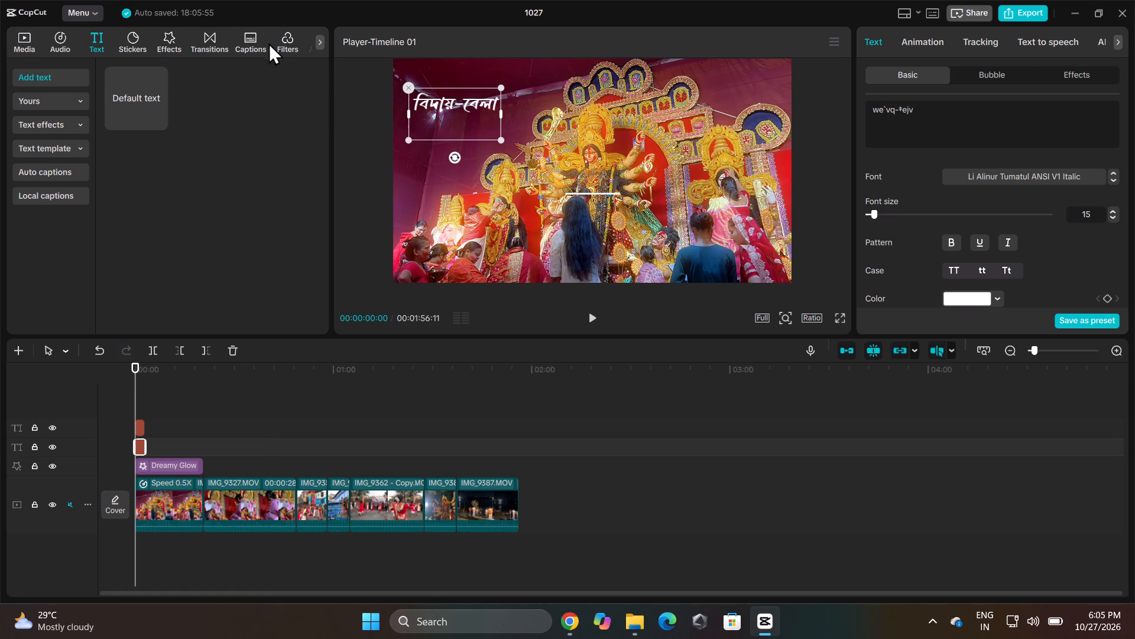
Replace the Glow search in the video effects library with a search for "blur".
click(171, 46)
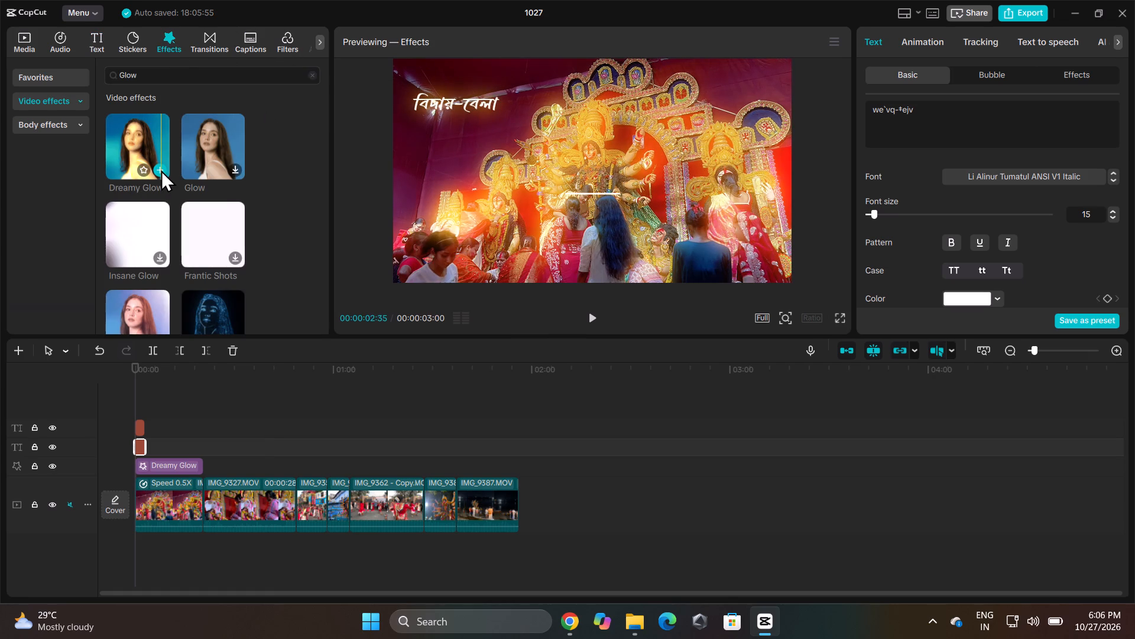
click(313, 72)
click(240, 73)
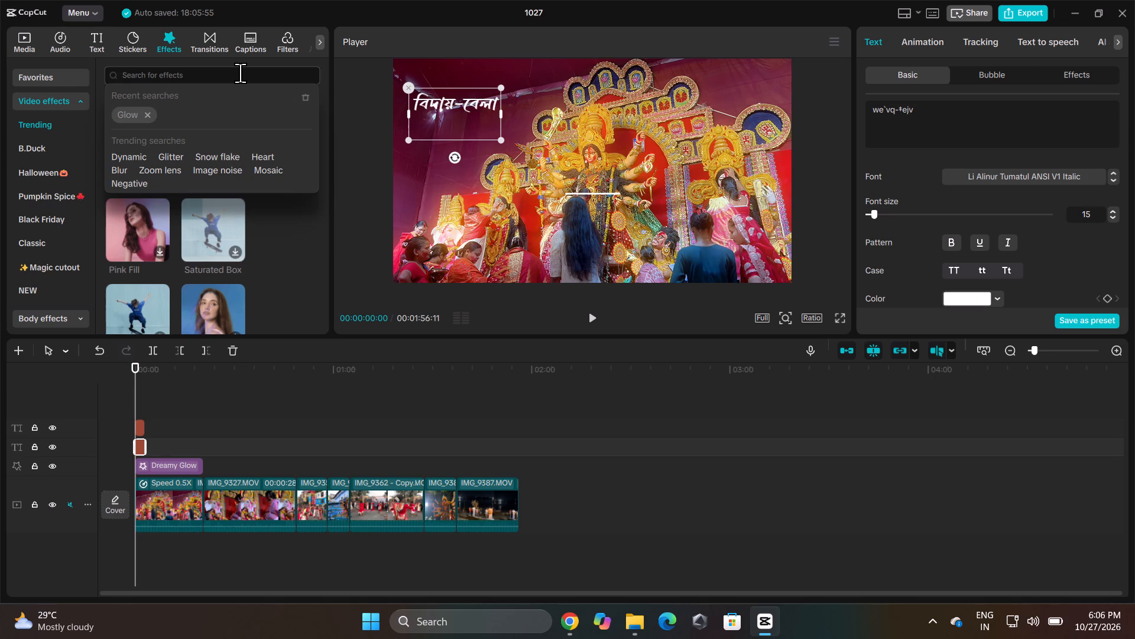
text(blur)
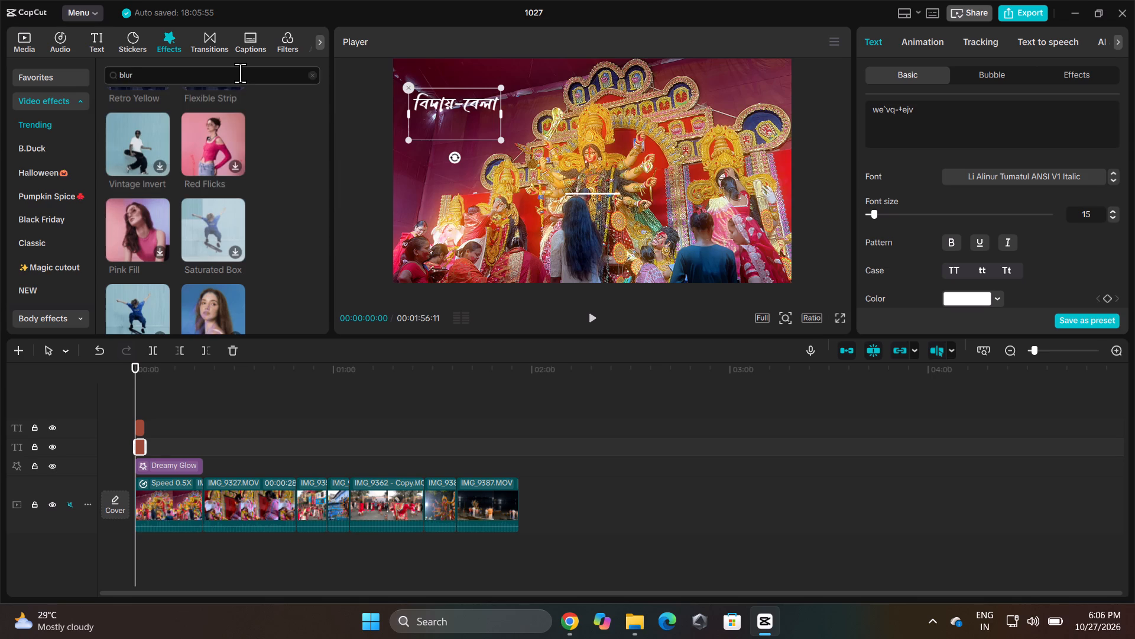
click(200, 88)
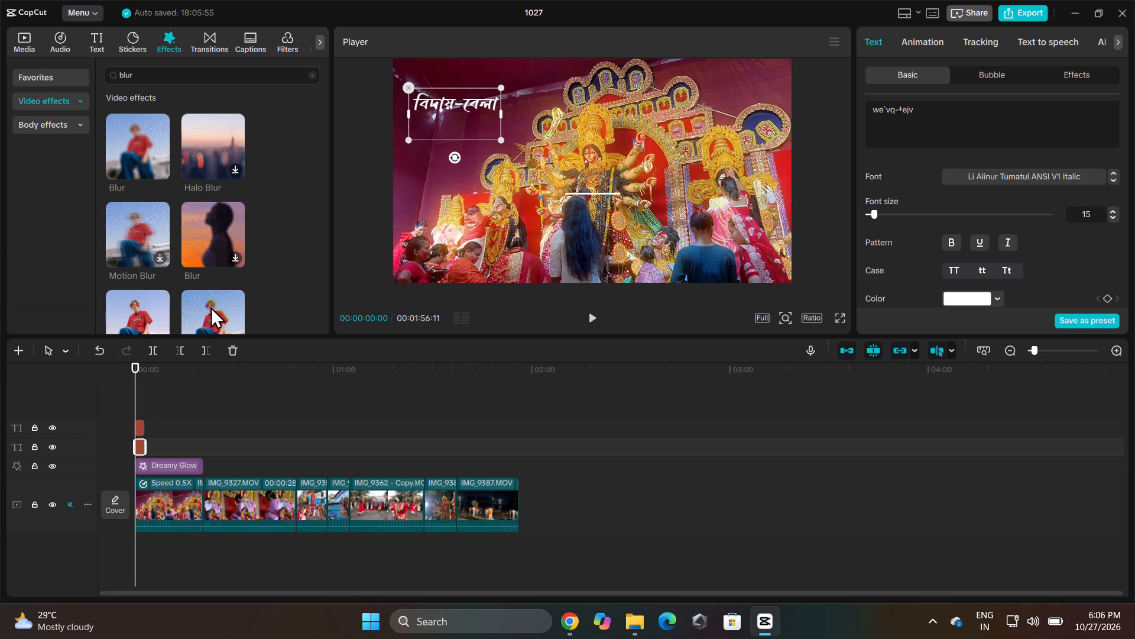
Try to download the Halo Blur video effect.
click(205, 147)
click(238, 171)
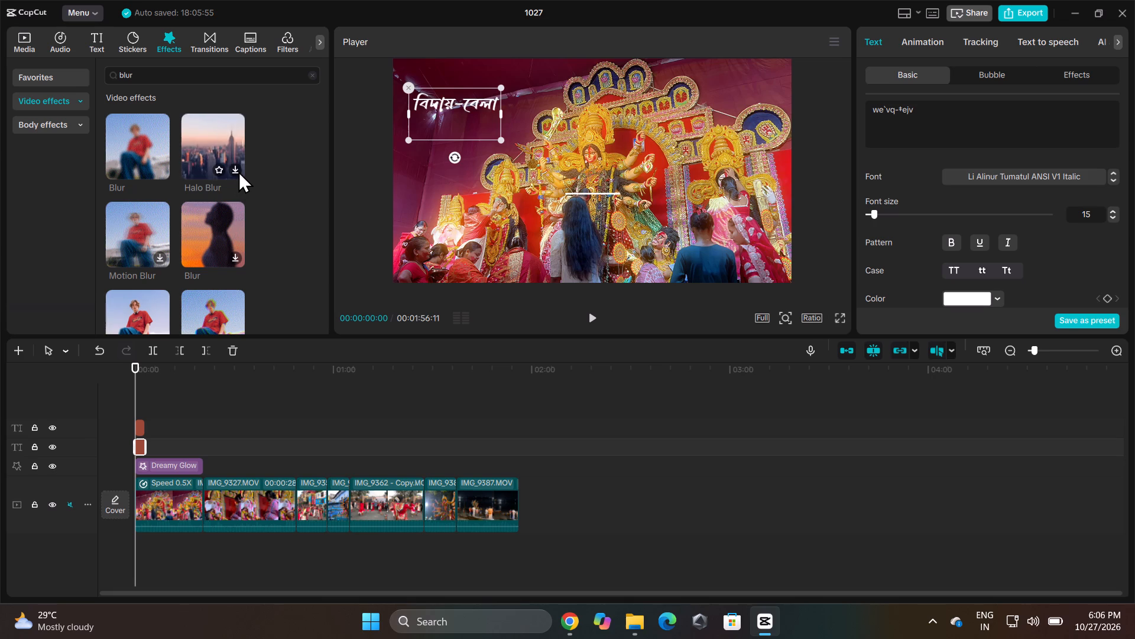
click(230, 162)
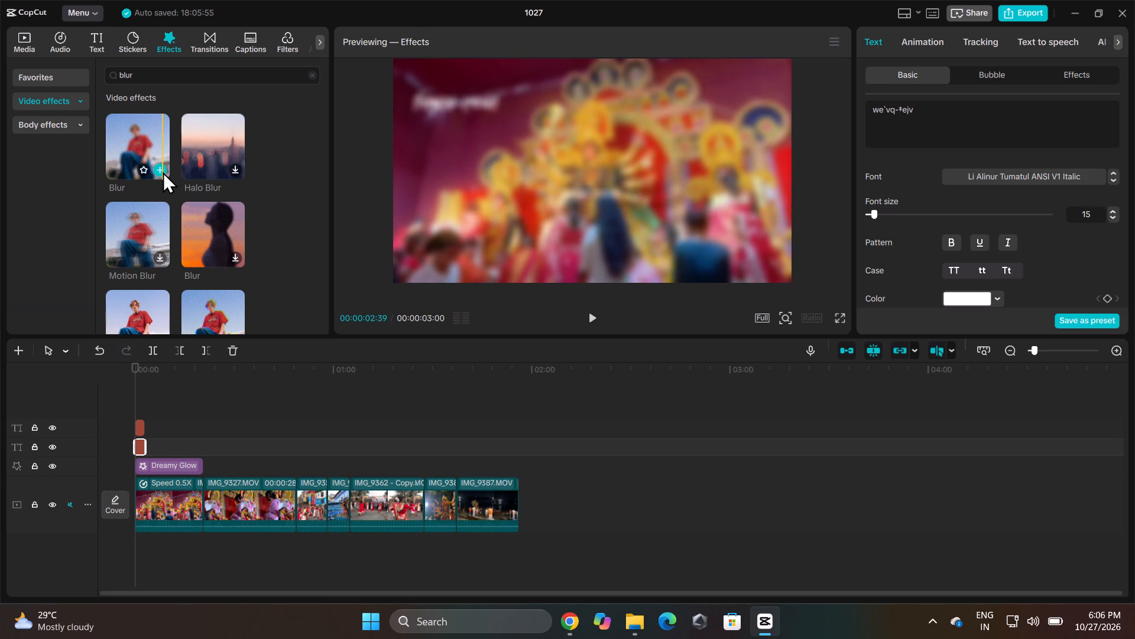
Add the first Blur video effect from the search results to the start of the timeline.
click(163, 172)
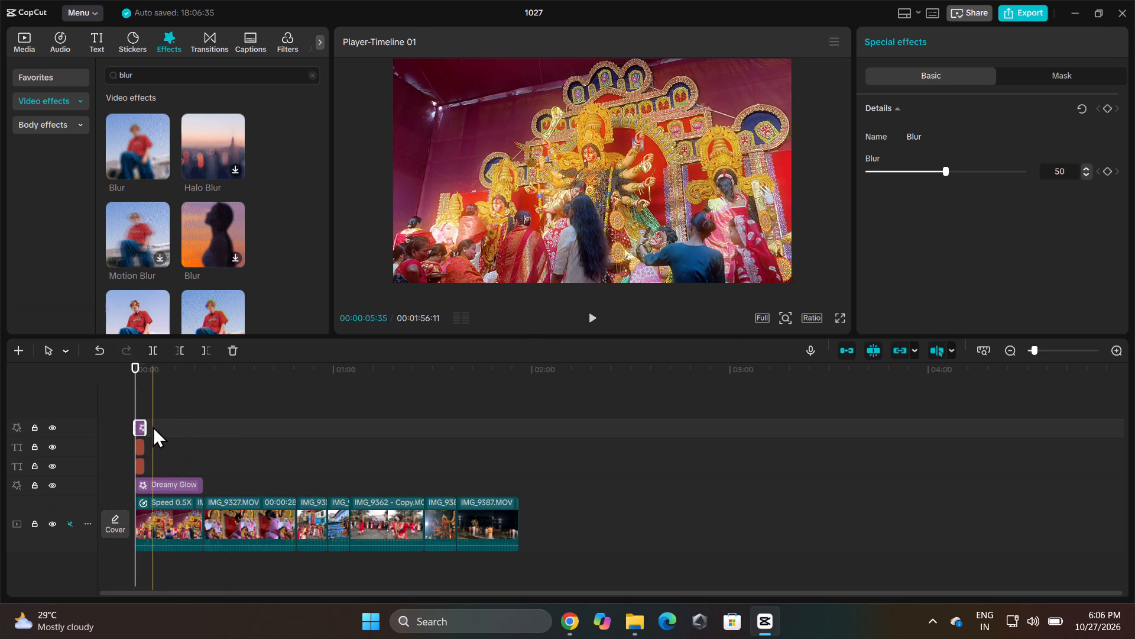
click(149, 427)
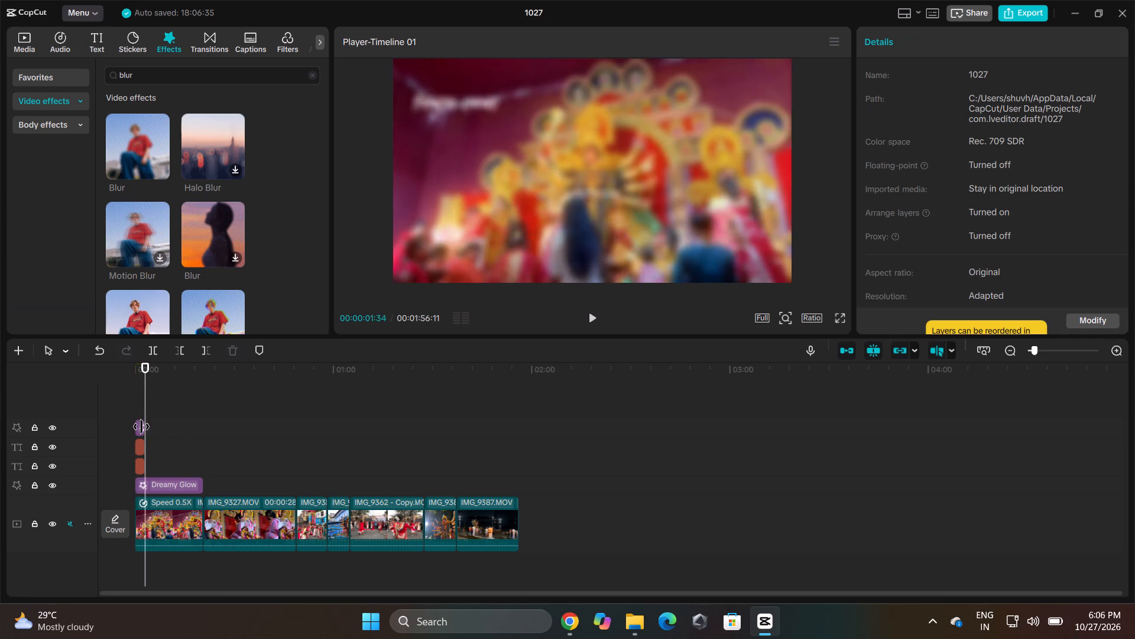
click(141, 427)
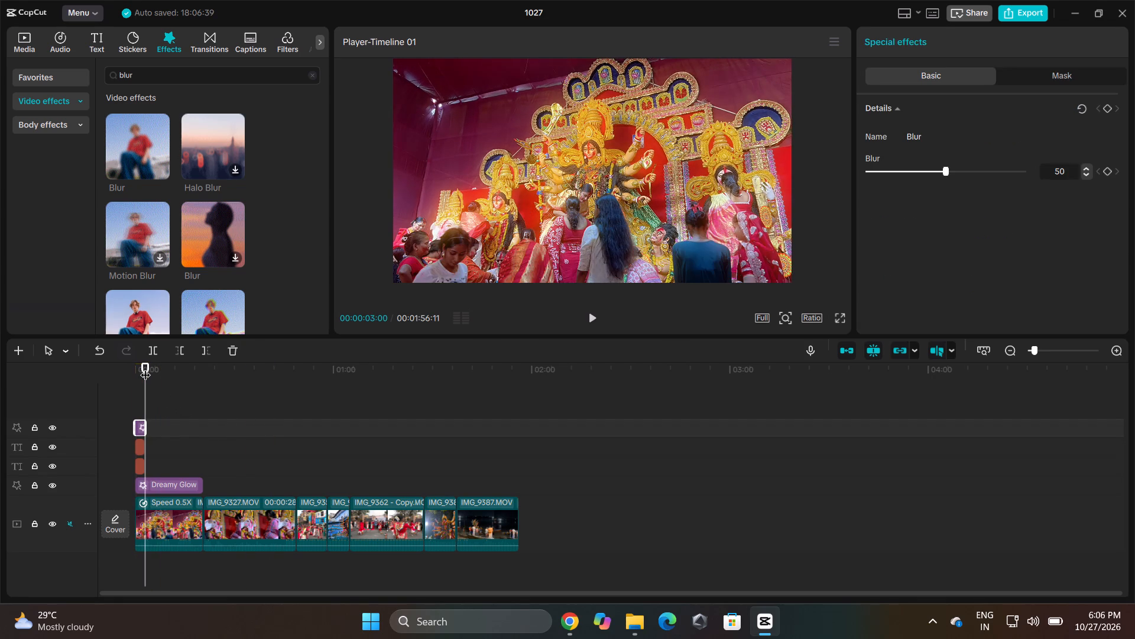
Play the opening seconds from the start to check the Blur effect over the title.
drag(145, 367, 134, 370)
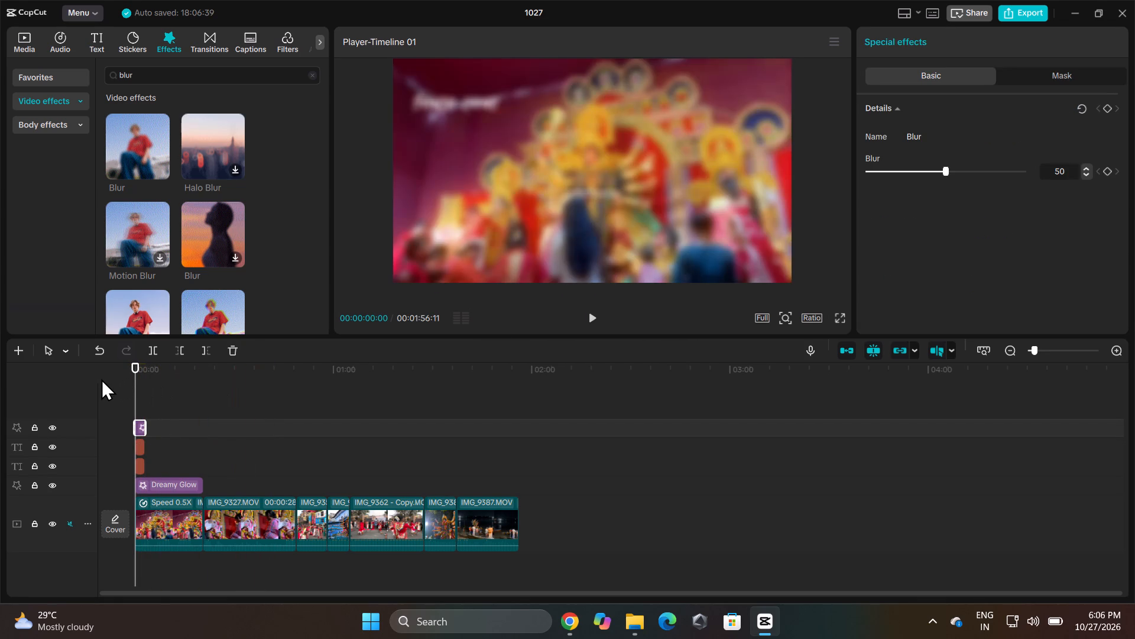
key(space)
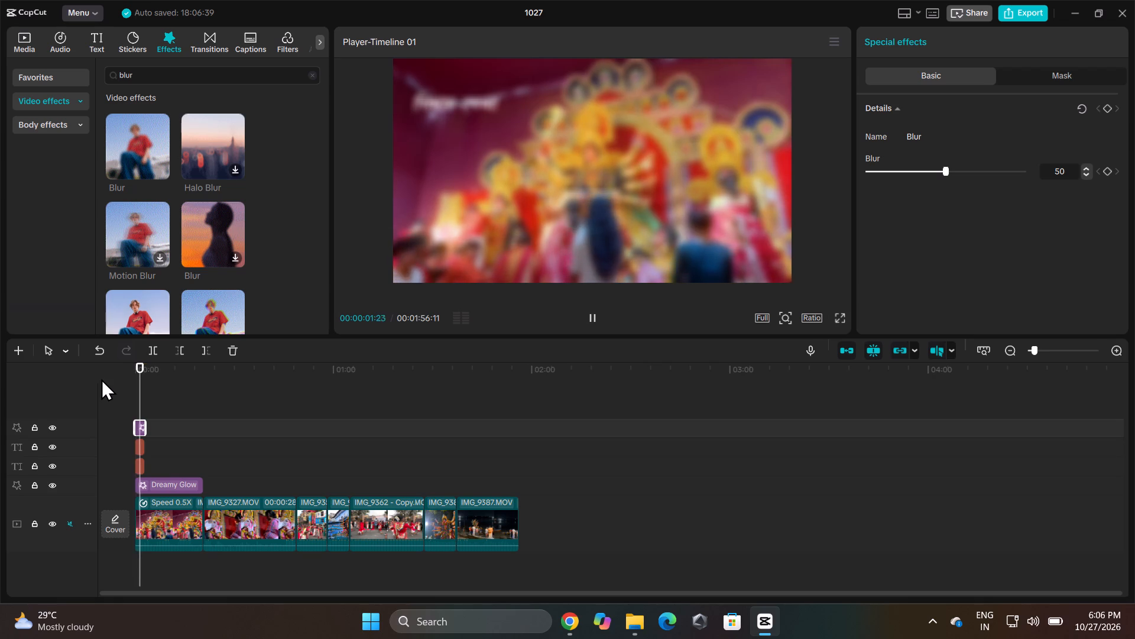
key(space)
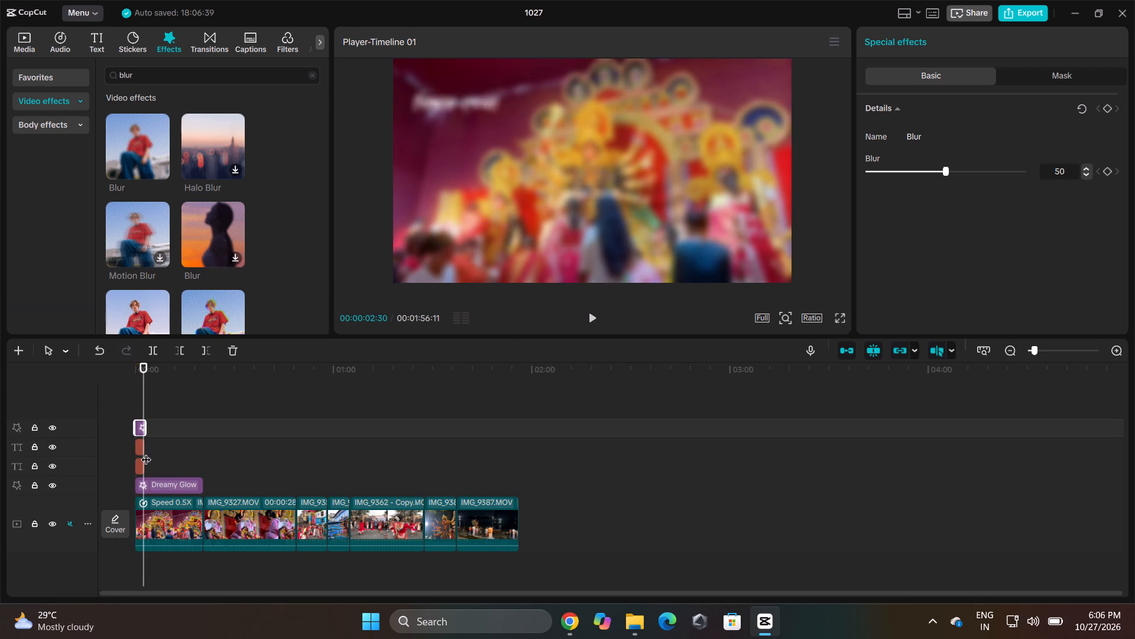
Delete the underscore line and the Bengali title text clips from the timeline.
click(140, 450)
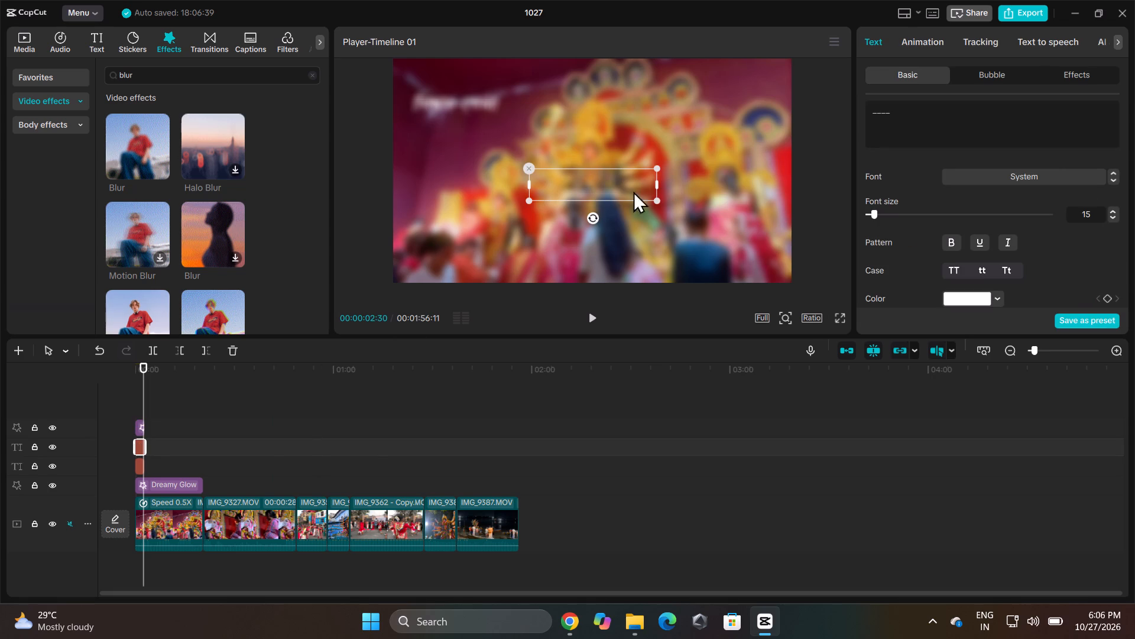
click(229, 349)
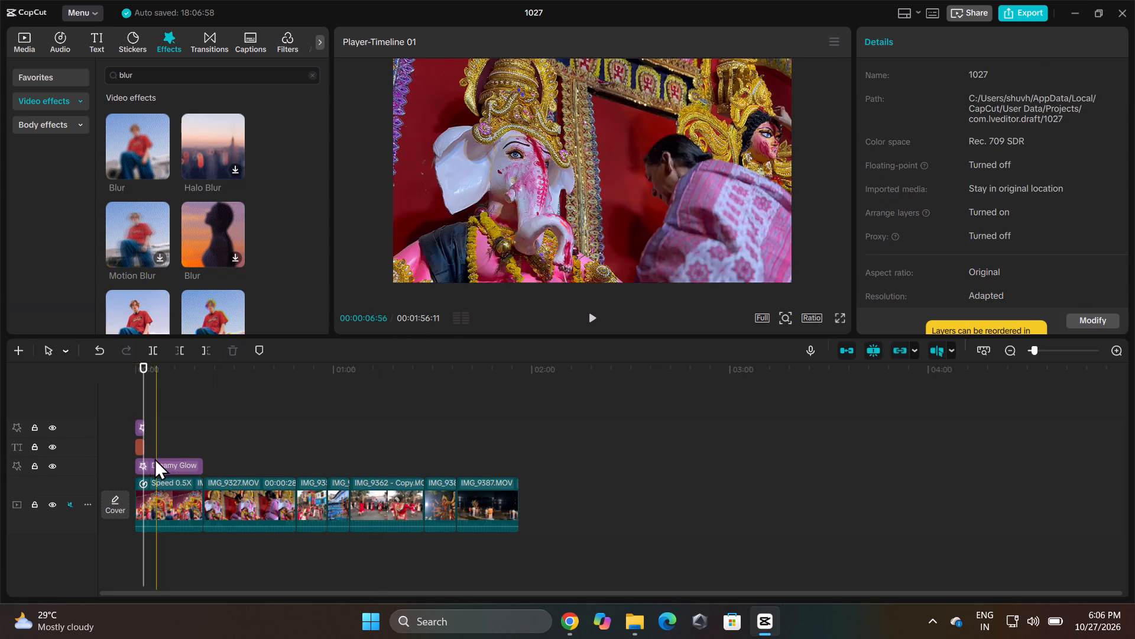
click(135, 446)
click(139, 446)
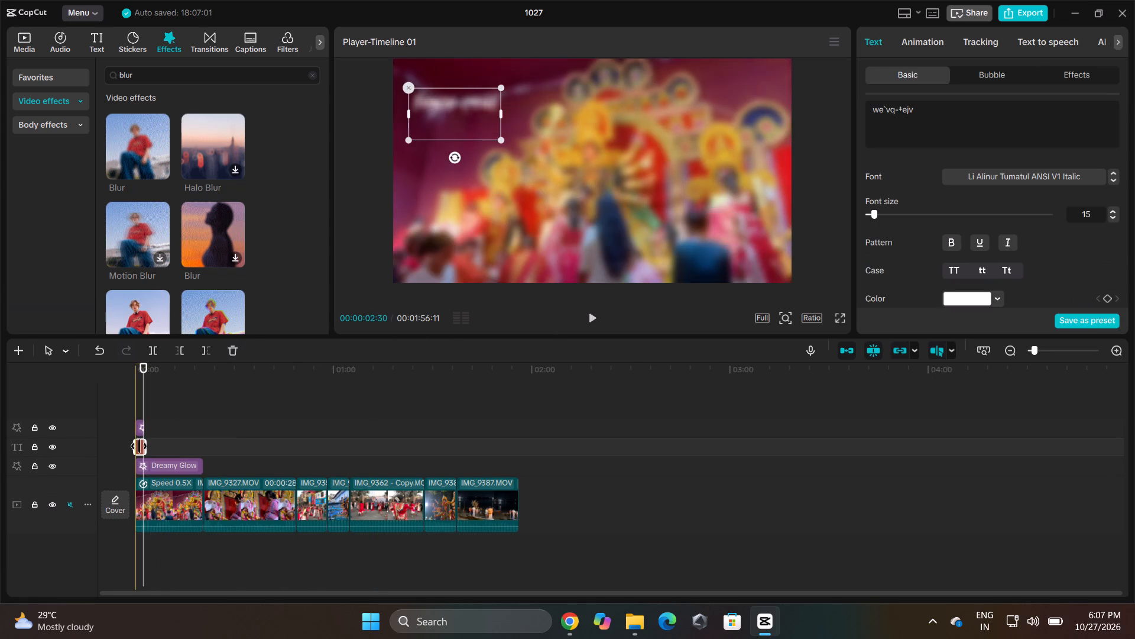
click(232, 347)
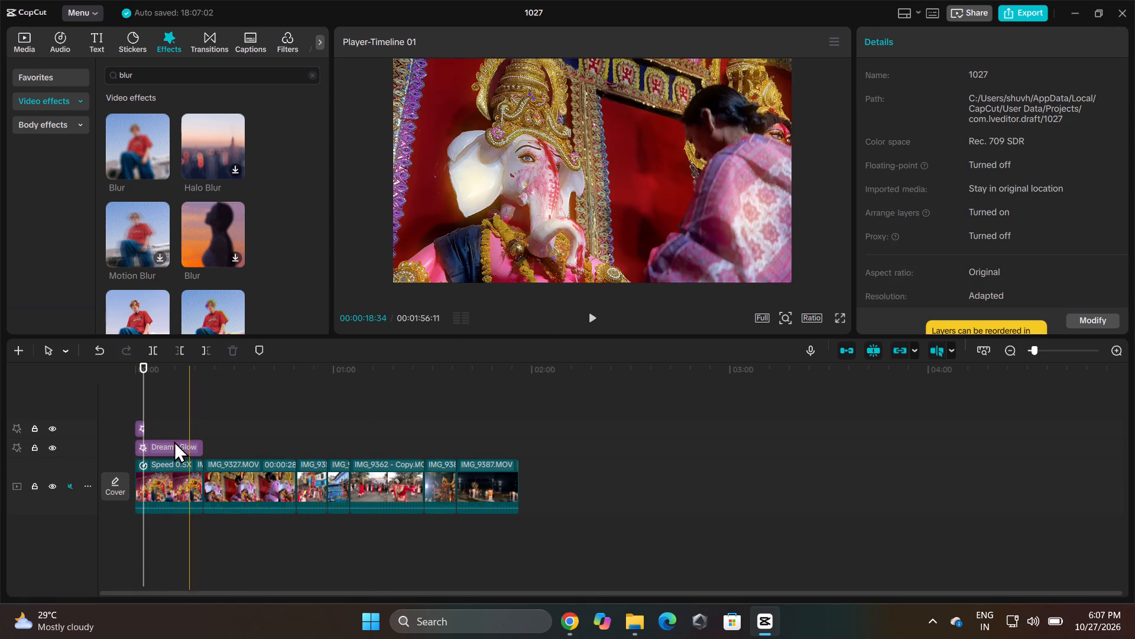
Add a default text clip at the very start of the timeline and replace its wording with the copied title "we`vq-‡ejv".
drag(147, 367, 115, 369)
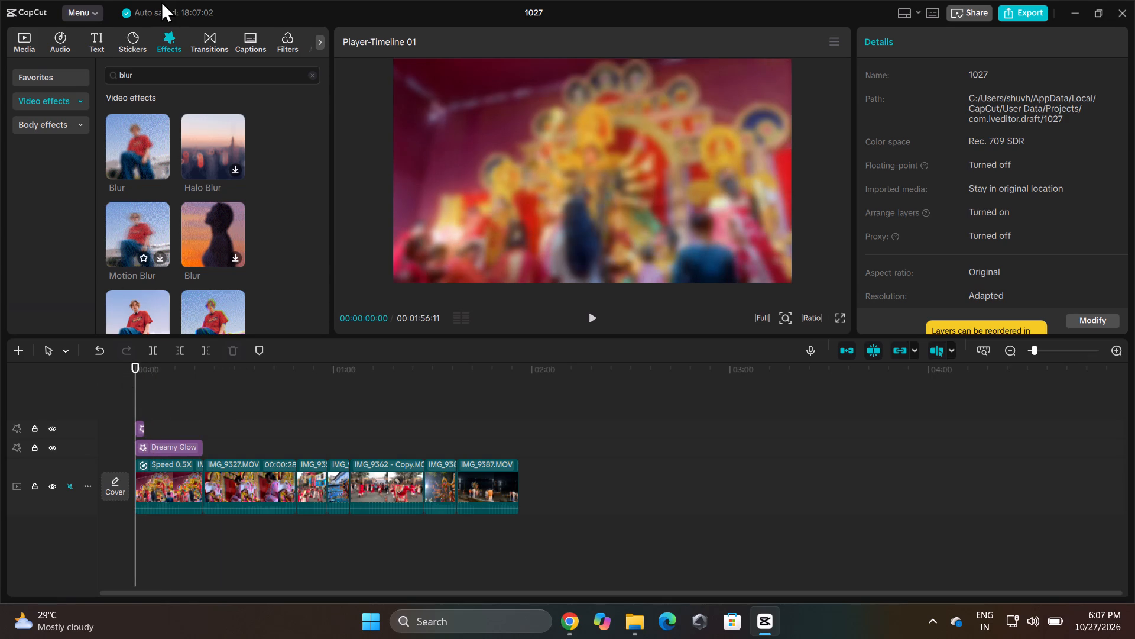
click(94, 44)
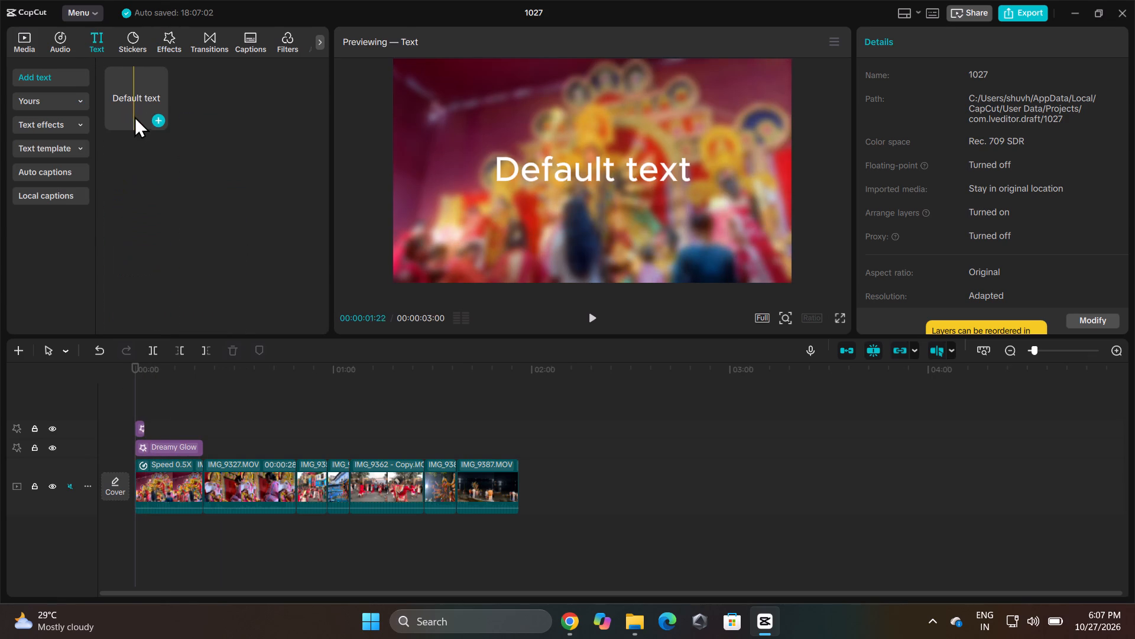
click(153, 115)
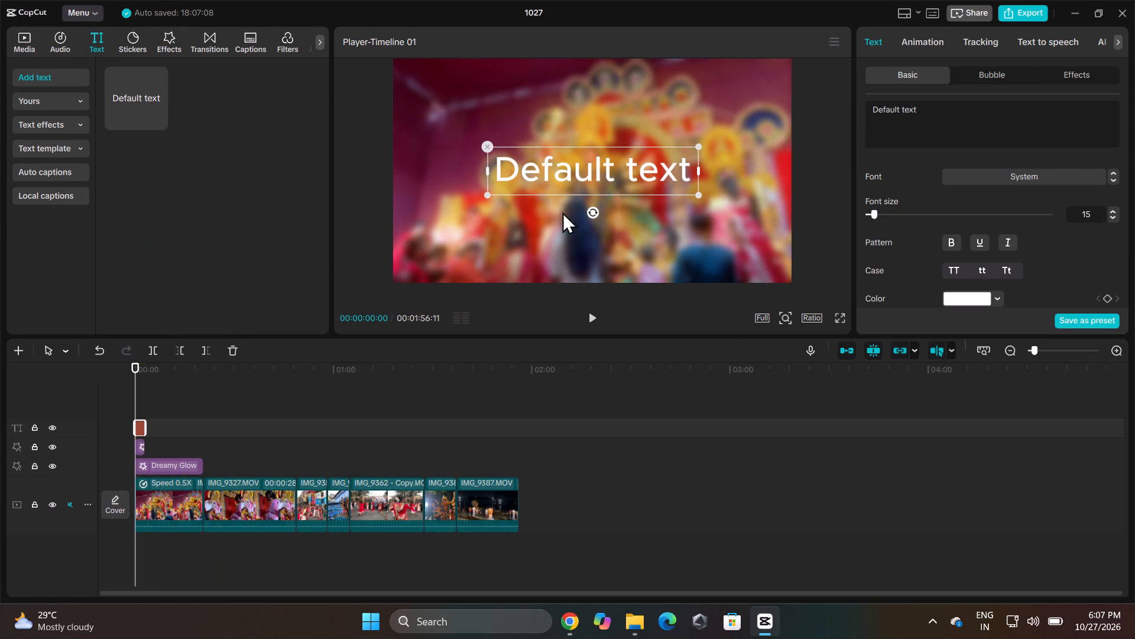
triple_click(938, 109)
click(938, 109)
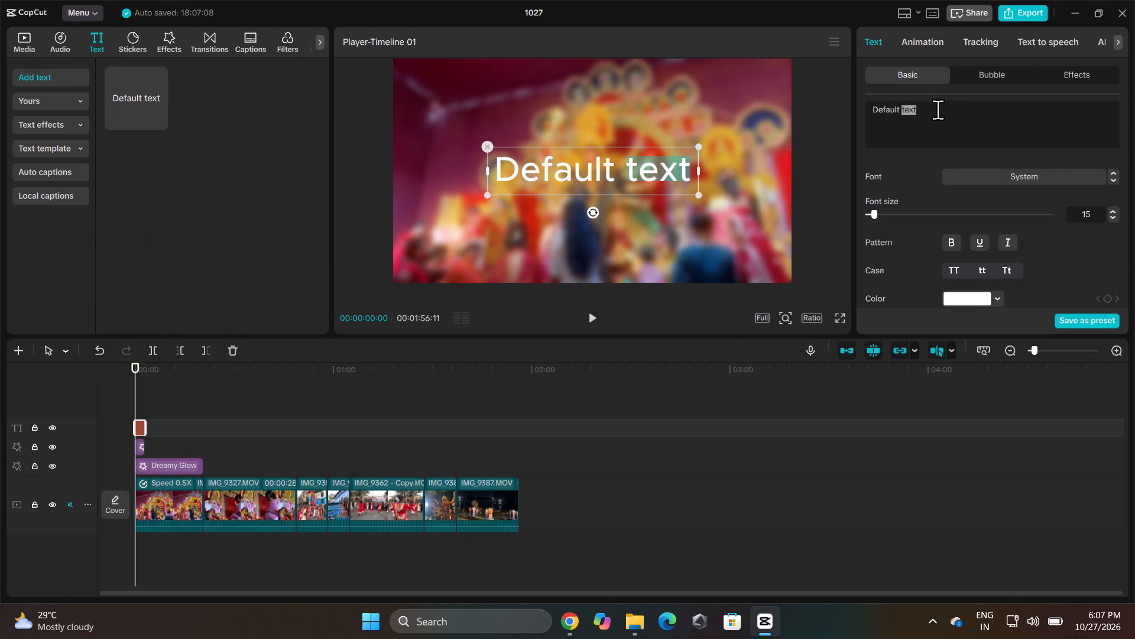
key(BackSpace)
key(BackSpace)
key(BackSpace)
key(BackSpace)
key(BackSpace)
key(BackSpace)
key(BackSpace)
key(BackSpace)
key(BackSpace)
key(BackSpace)
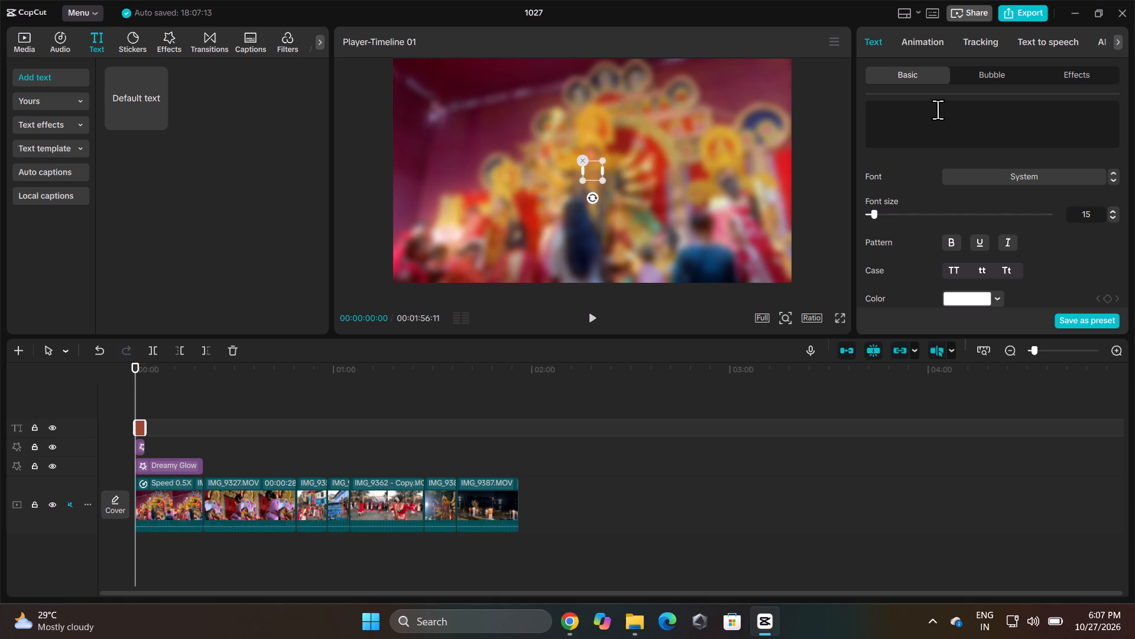
key(BackSpace)
key(ctrl+v)
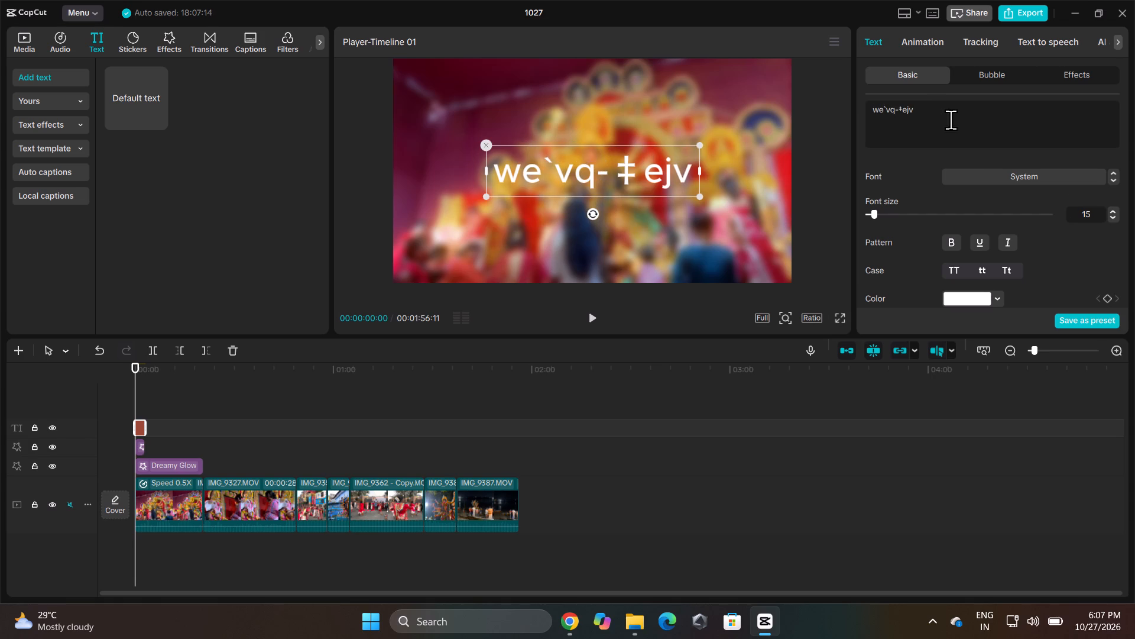
Set the new title's font to Li Tahir Zaman ANSI V1.
click(1091, 177)
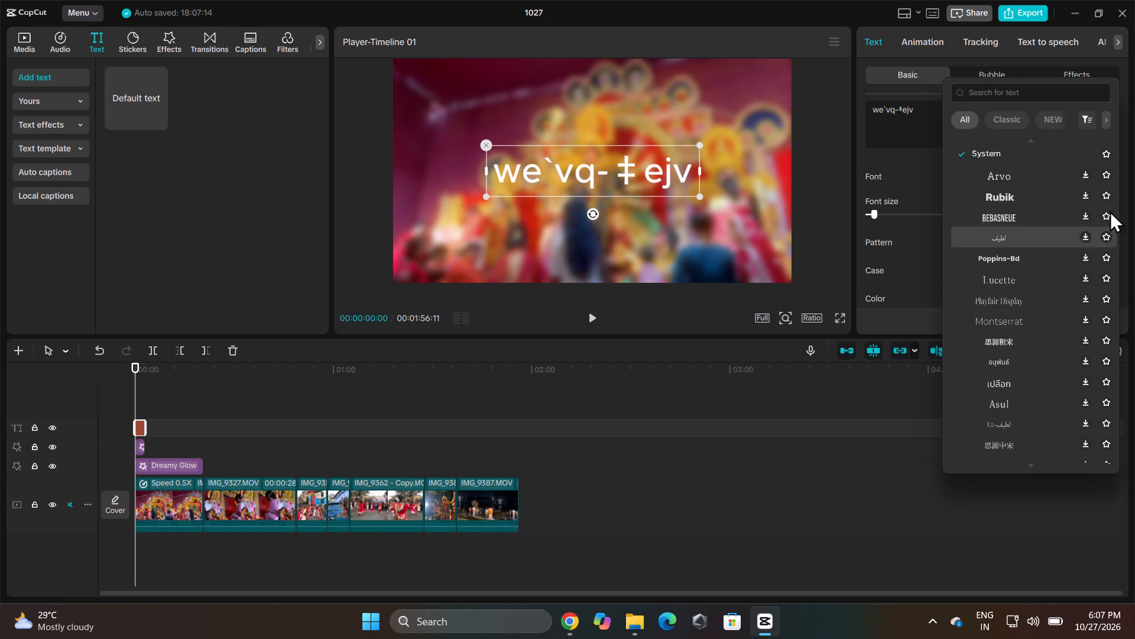
click(1114, 469)
drag(1117, 466, 1118, 456)
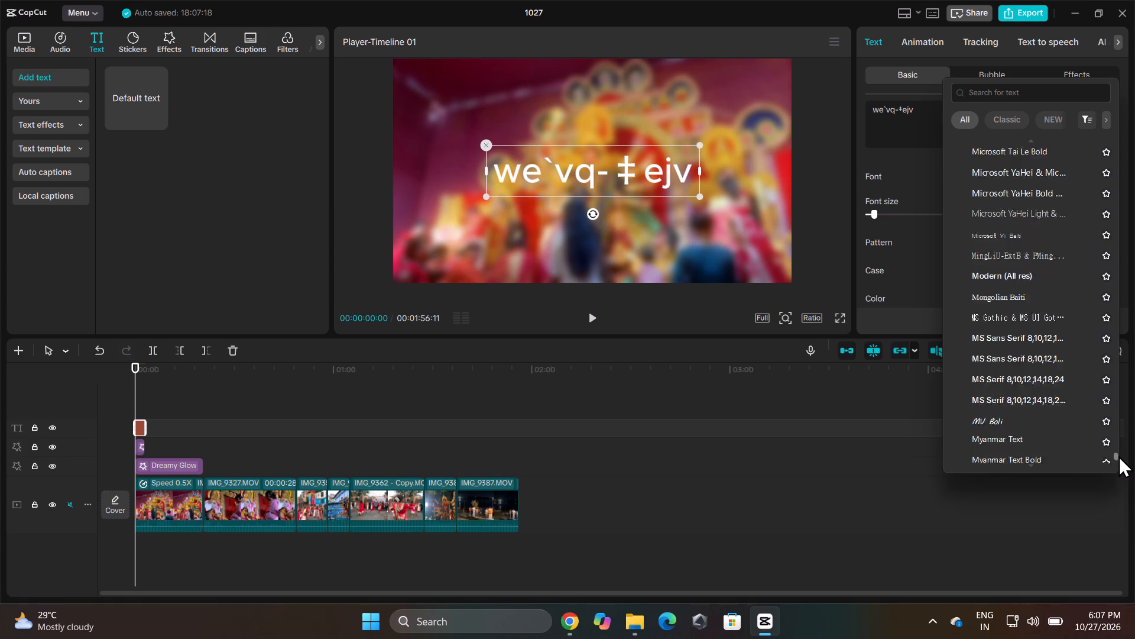
drag(1118, 456, 1121, 441)
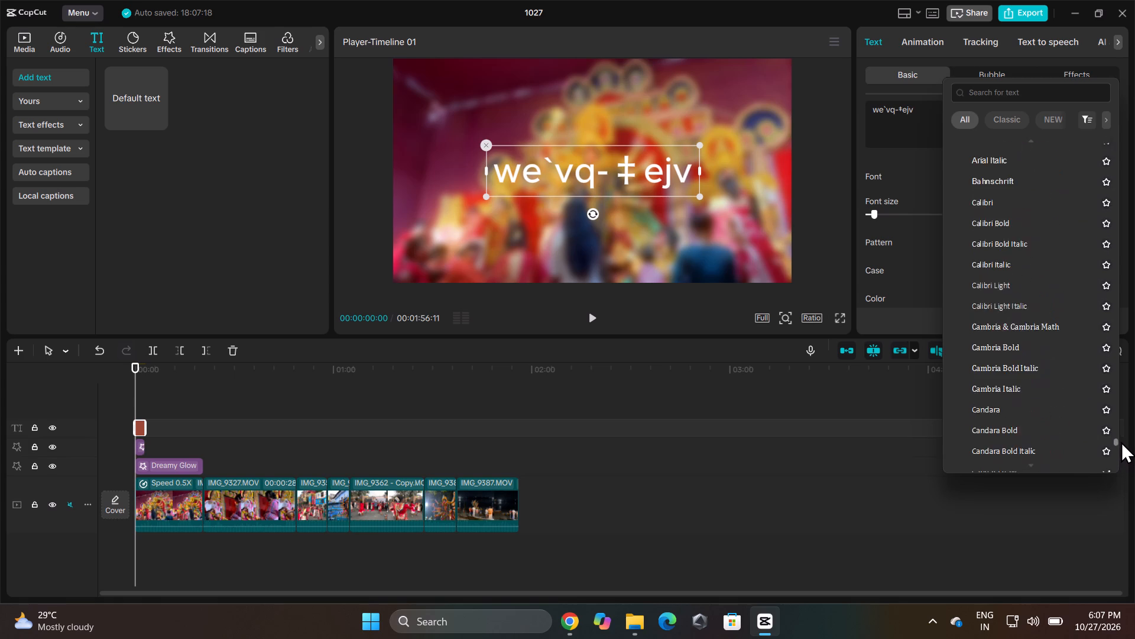
drag(1121, 441, 1118, 448)
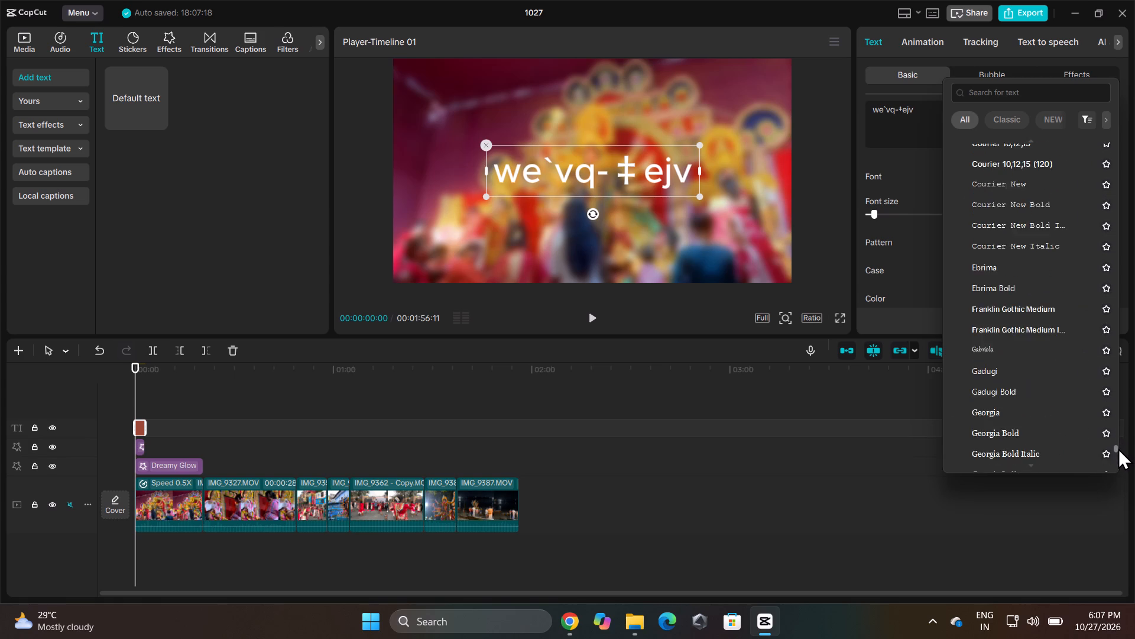
drag(1118, 448, 1120, 451)
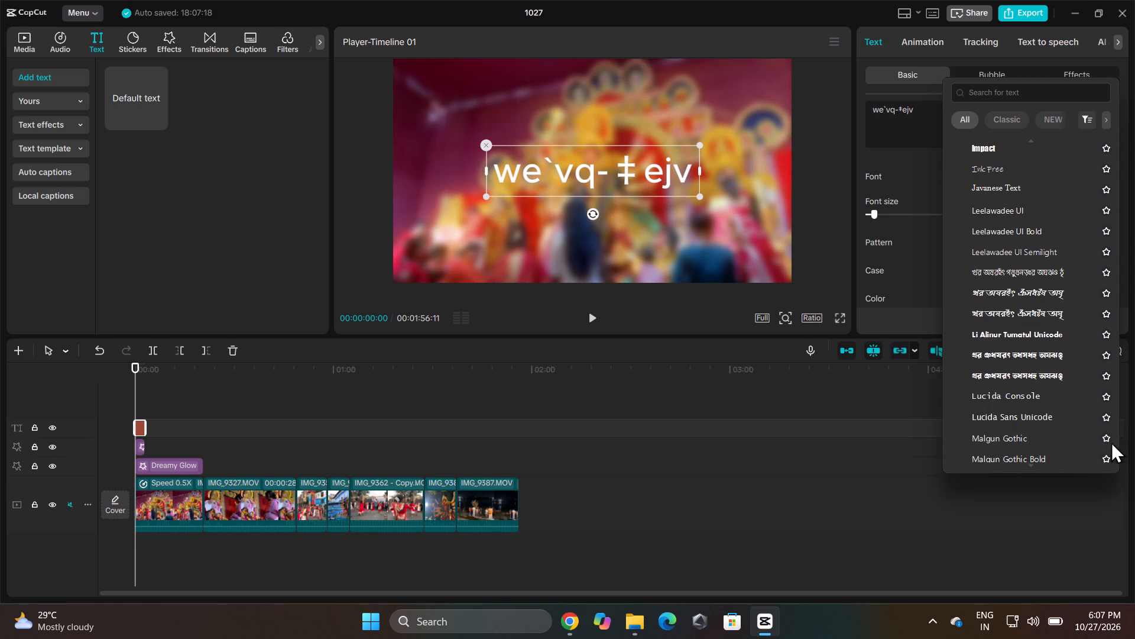
click(1039, 354)
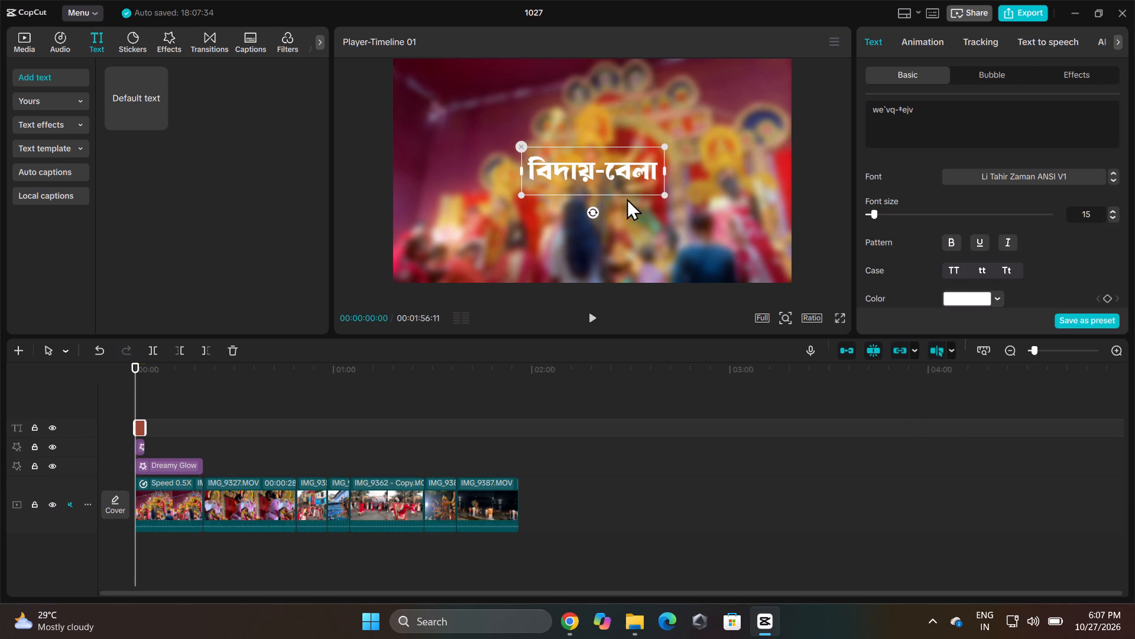
Move the Bengali title up to the upper centre of the frame and enlarge it slightly.
drag(606, 163, 606, 125)
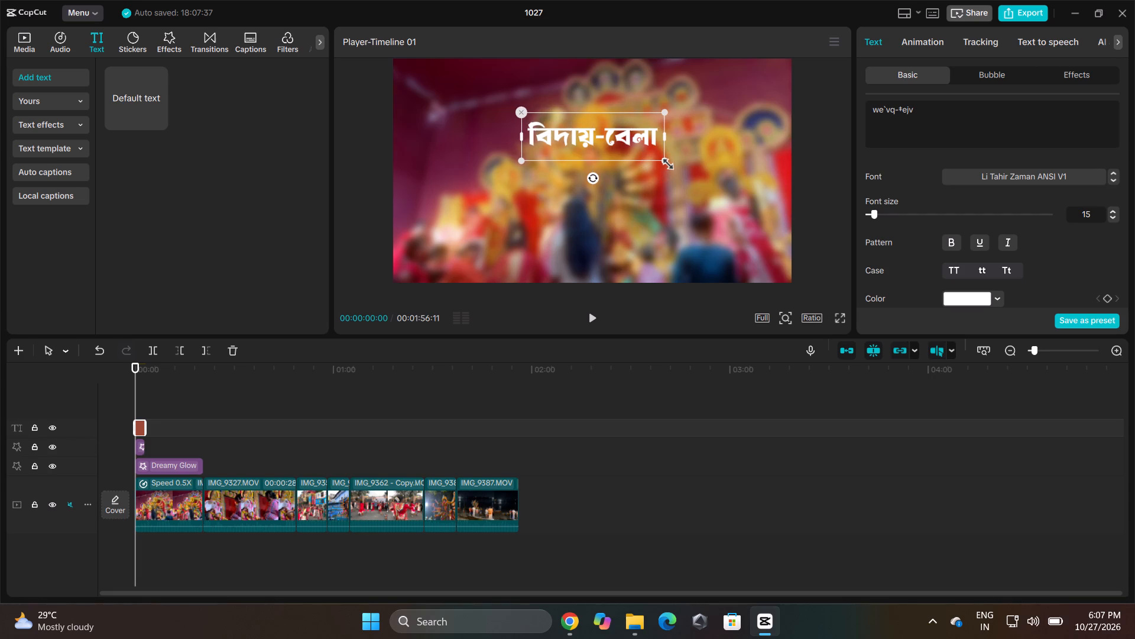
drag(664, 162, 695, 168)
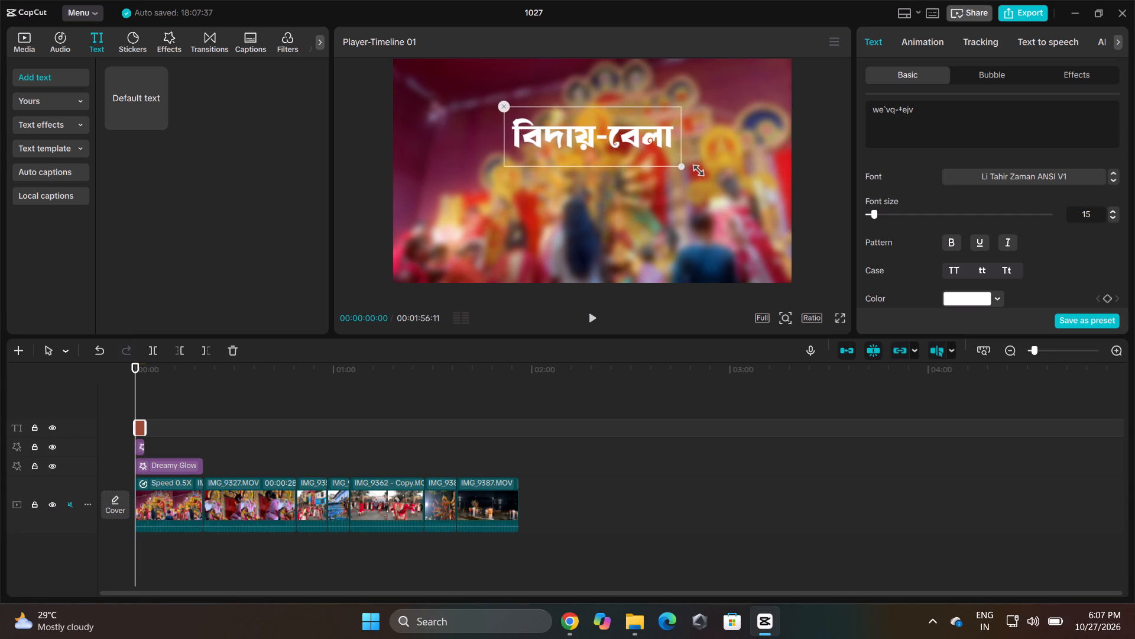
drag(695, 168, 695, 167)
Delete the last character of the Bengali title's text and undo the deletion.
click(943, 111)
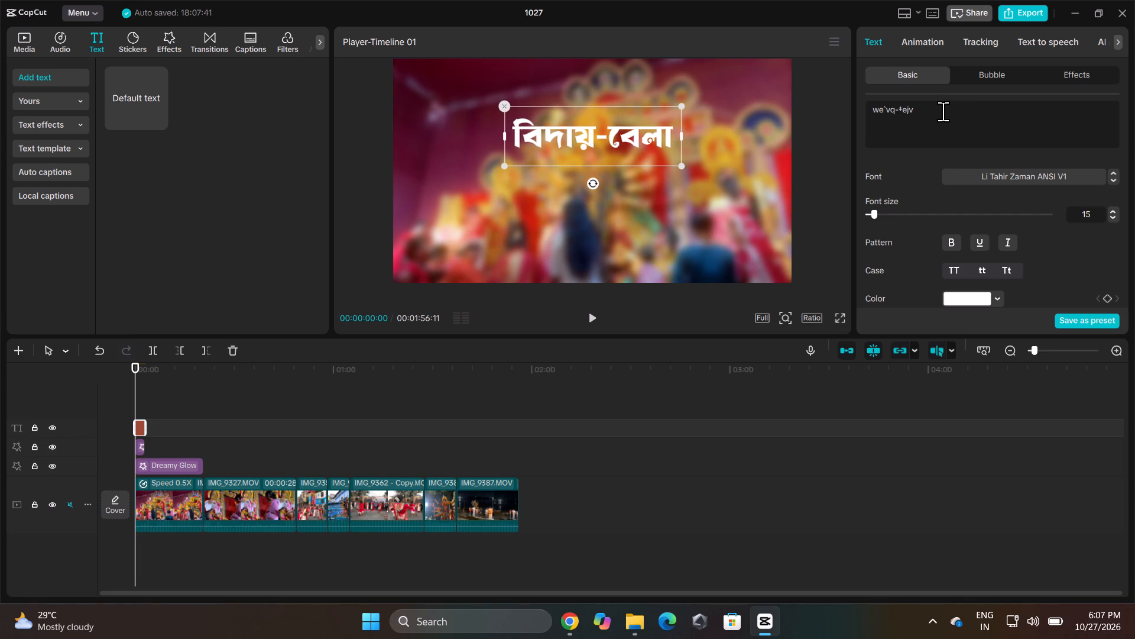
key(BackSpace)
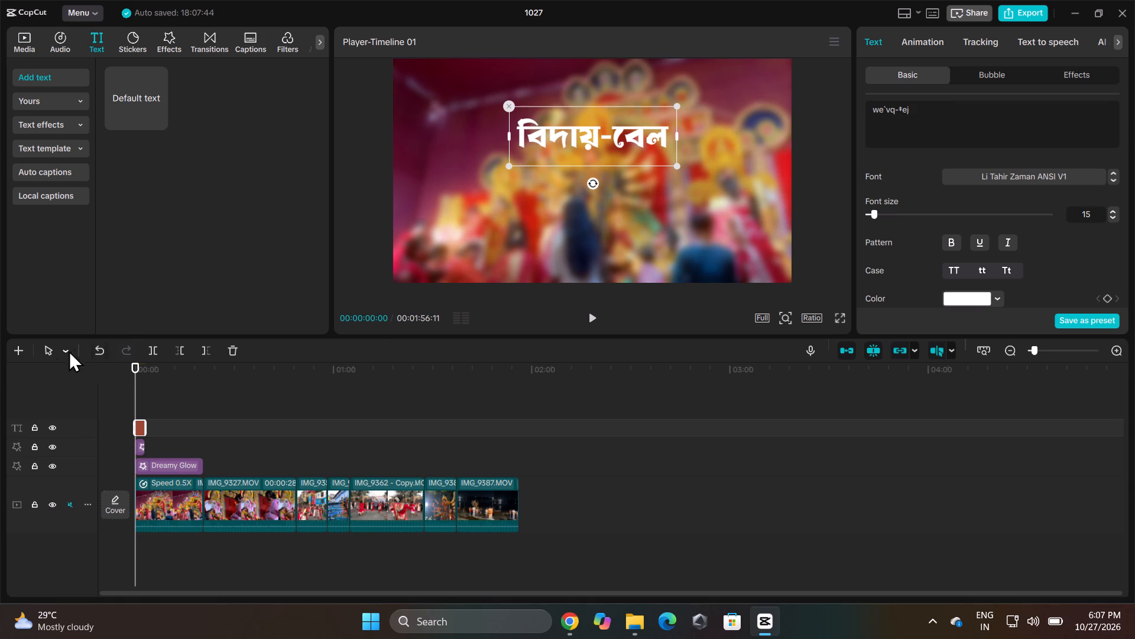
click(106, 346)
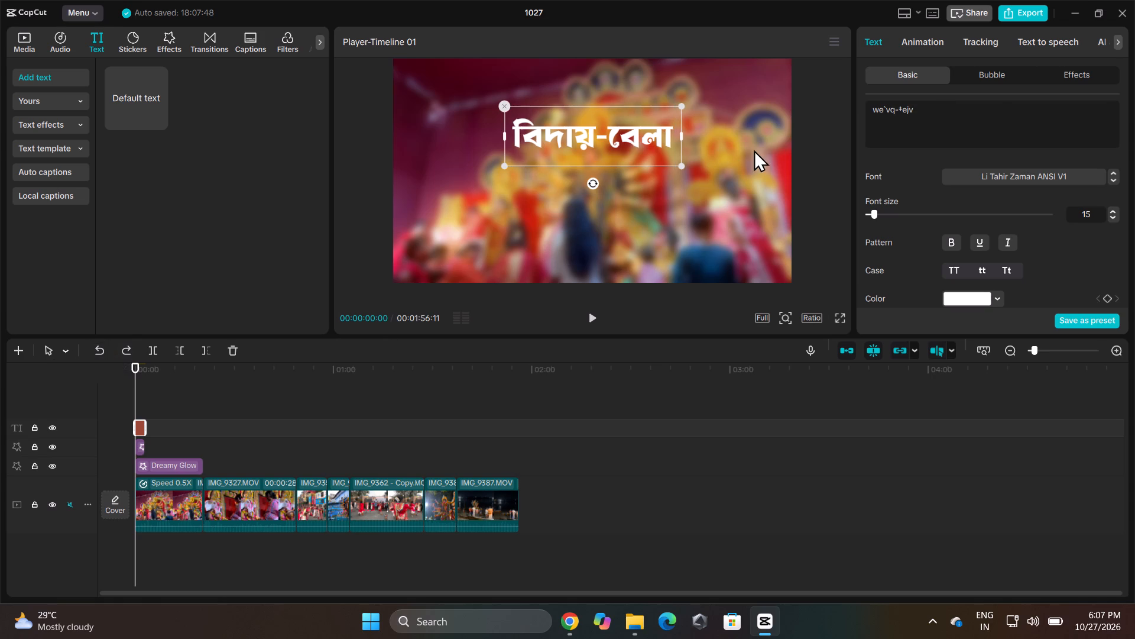
Add an empty second line after the Bengali title's text.
click(941, 120)
key(Return)
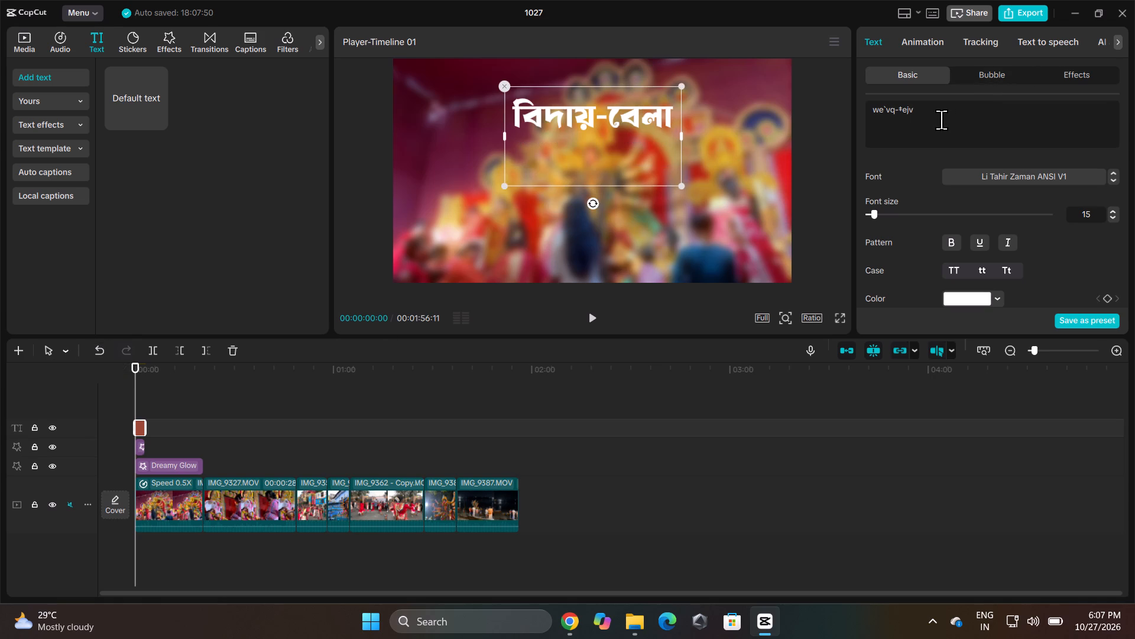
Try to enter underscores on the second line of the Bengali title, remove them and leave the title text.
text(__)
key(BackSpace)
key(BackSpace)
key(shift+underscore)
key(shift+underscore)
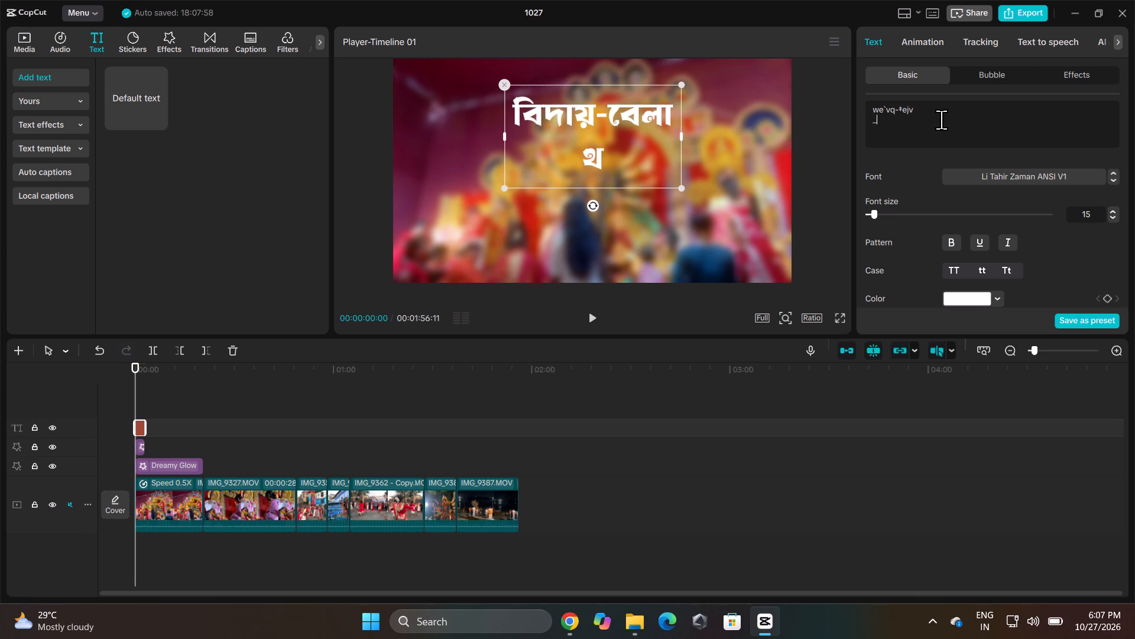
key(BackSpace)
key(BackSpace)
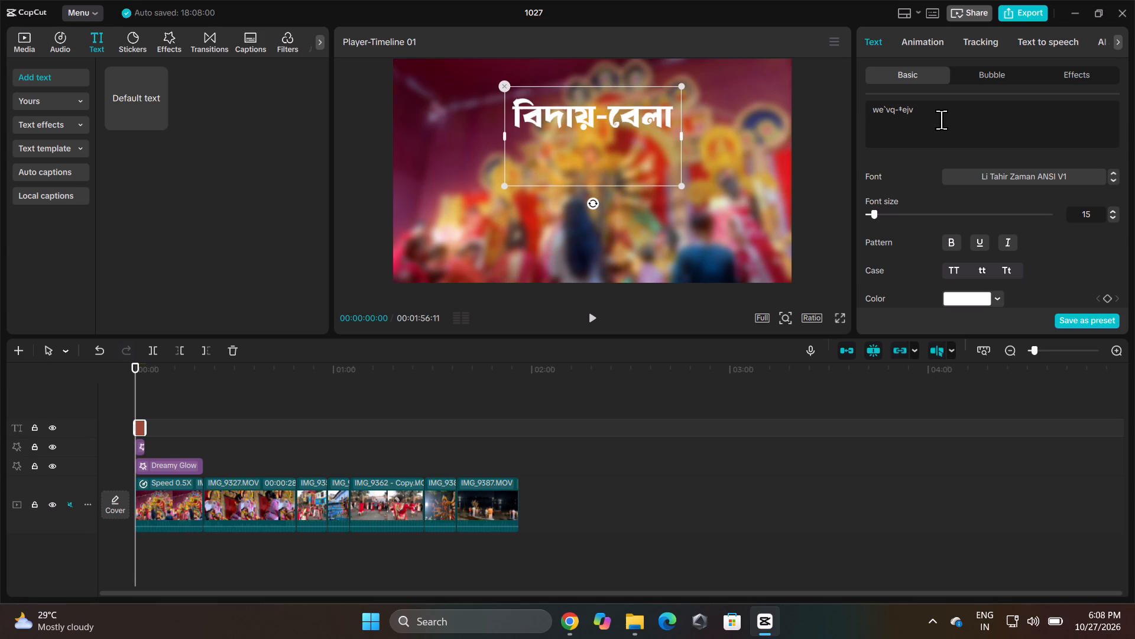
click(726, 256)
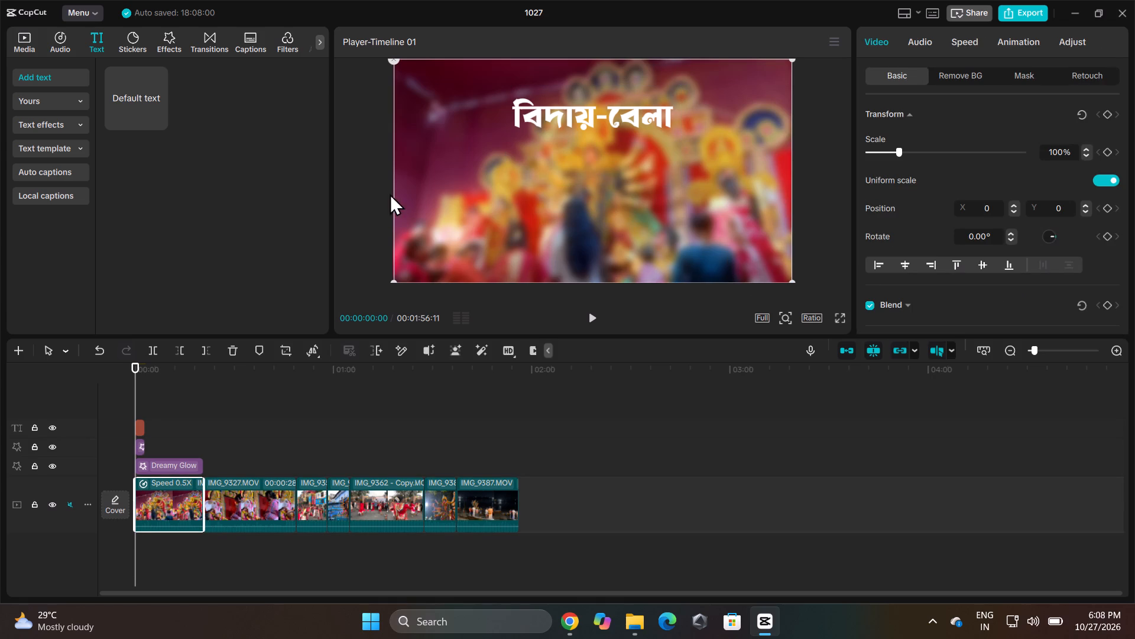
Add a new default text at the start of the timeline and replace its wording with three underscores.
click(157, 120)
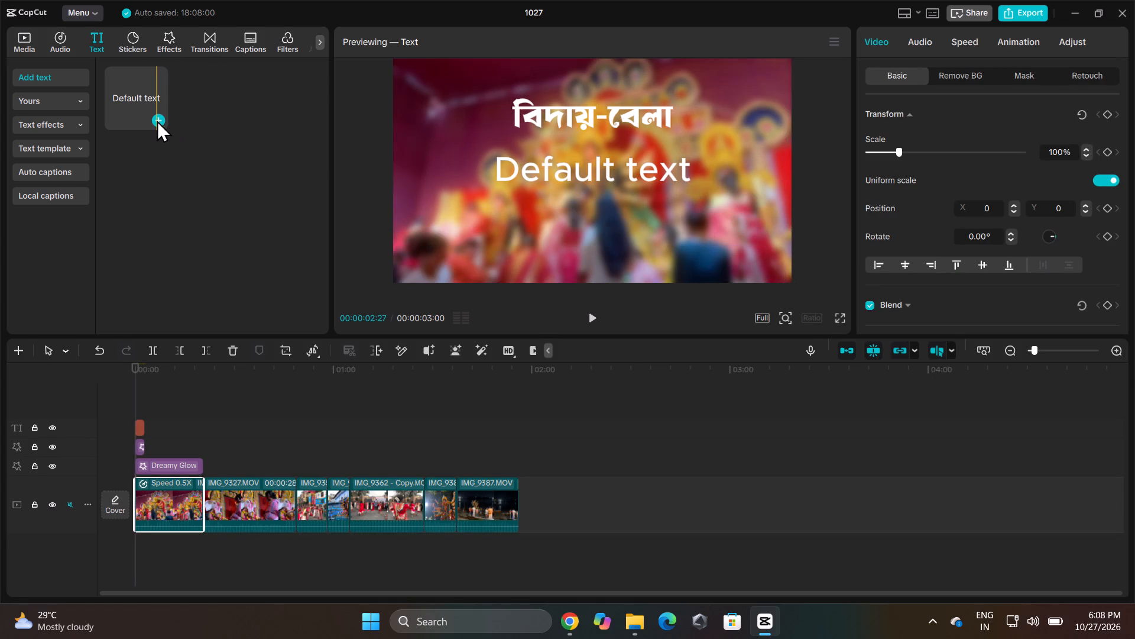
double_click(926, 114)
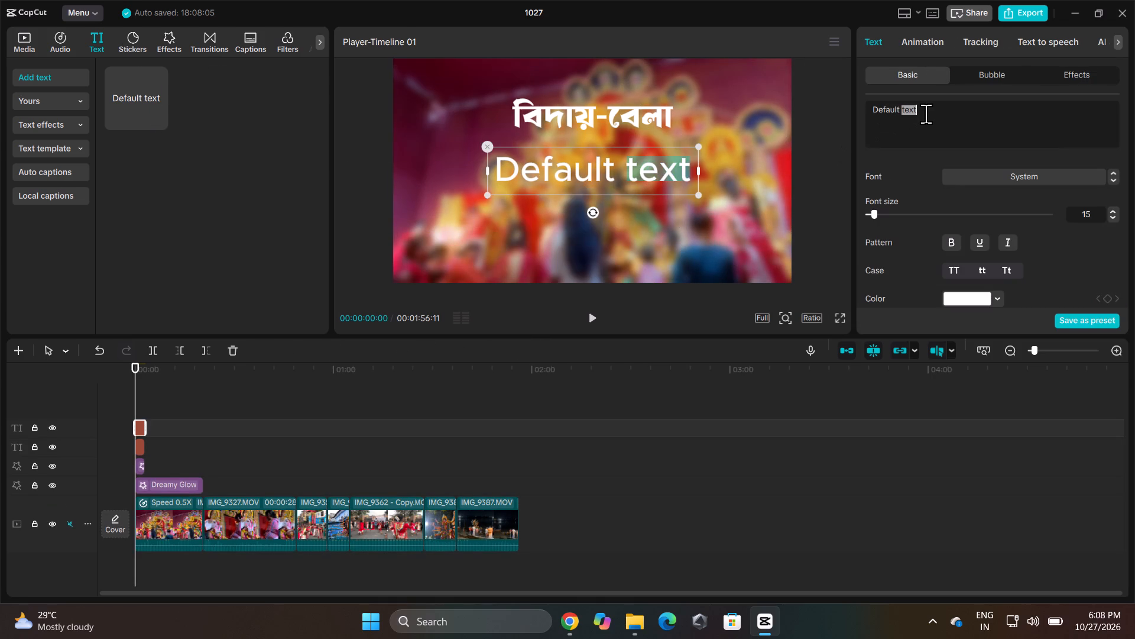
key(BackSpace)
key(BackSpace)
key(BackSpace)
key(BackSpace)
key(BackSpace)
key(BackSpace)
key(BackSpace)
key(BackSpace)
key(BackSpace)
key(BackSpace)
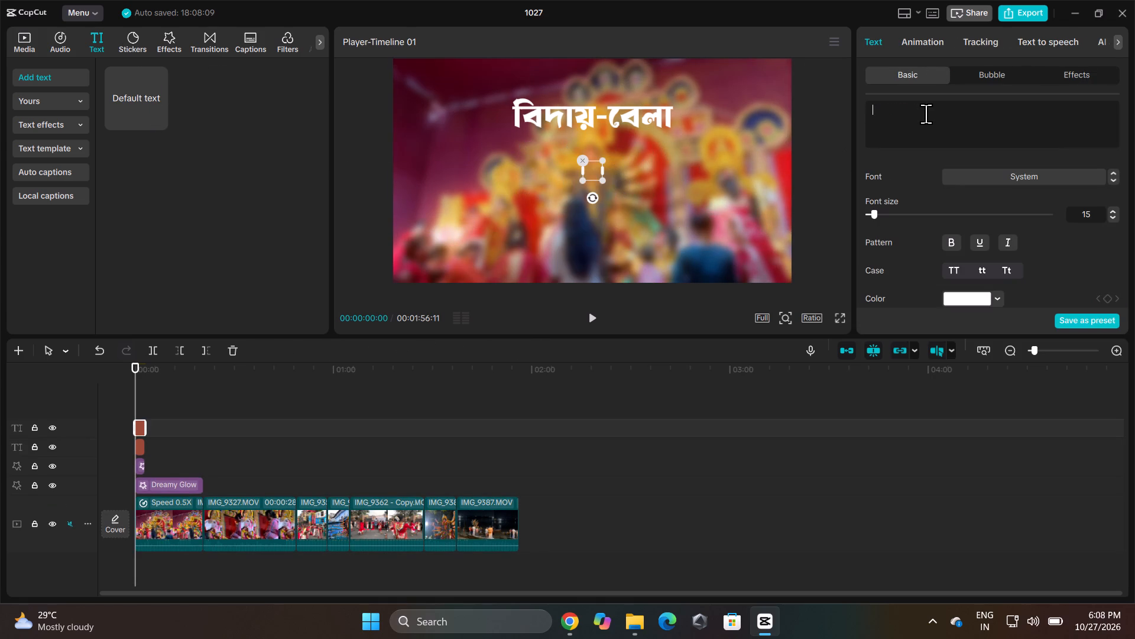
key(BackSpace)
text(__)
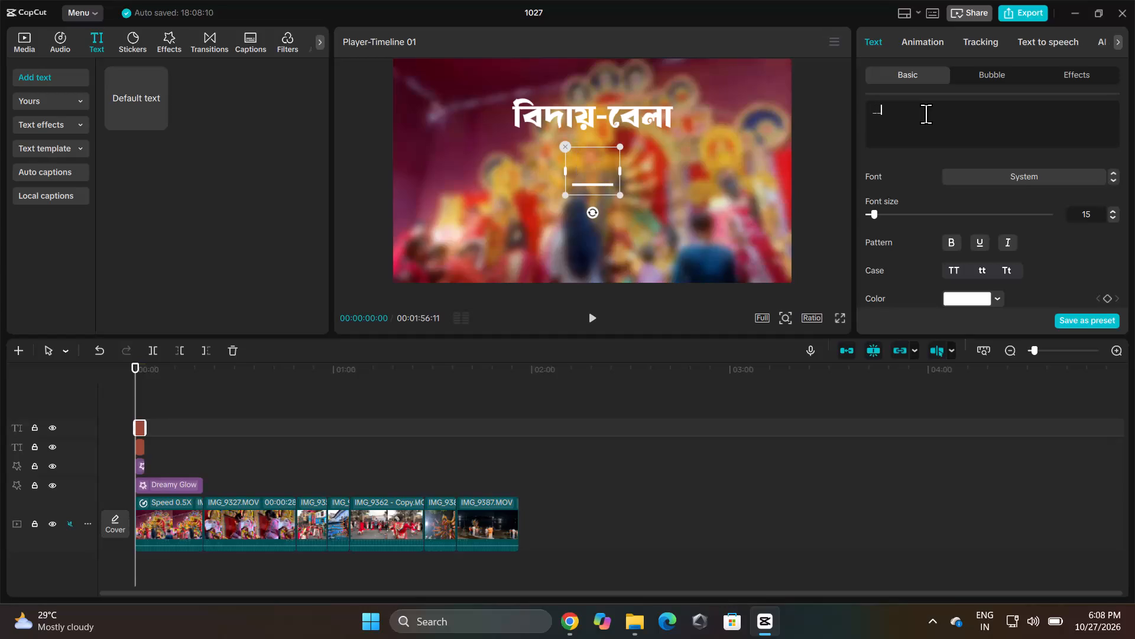
key(shift+underscore)
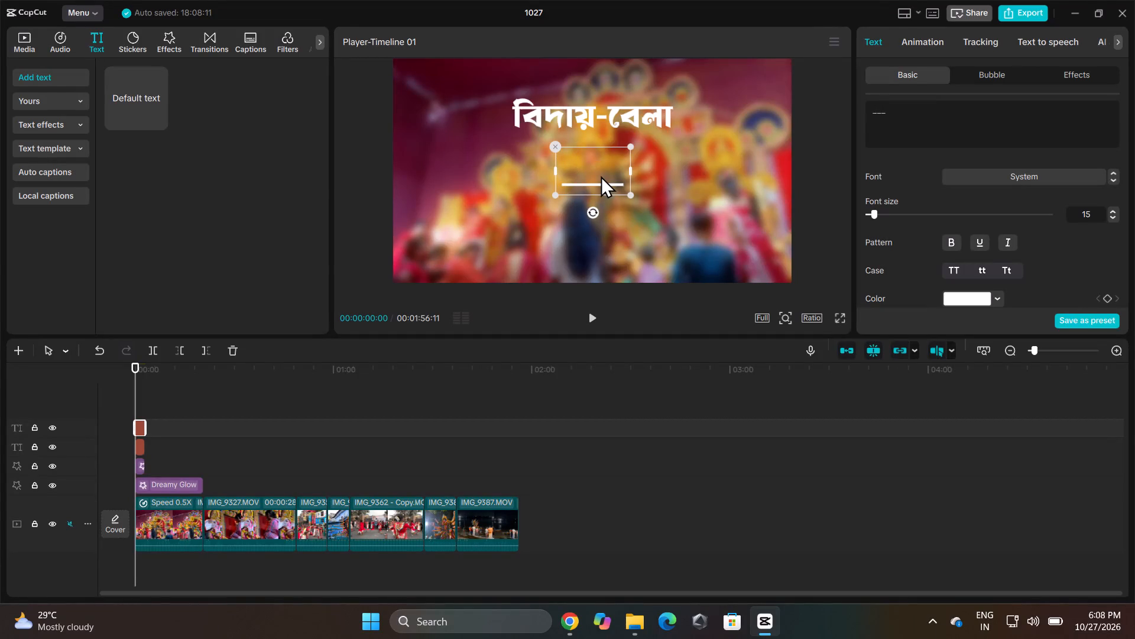
Position the underscore line centred just beneath the Bengali title as its underline, deselect it and return the playhead to the start.
drag(601, 176, 598, 138)
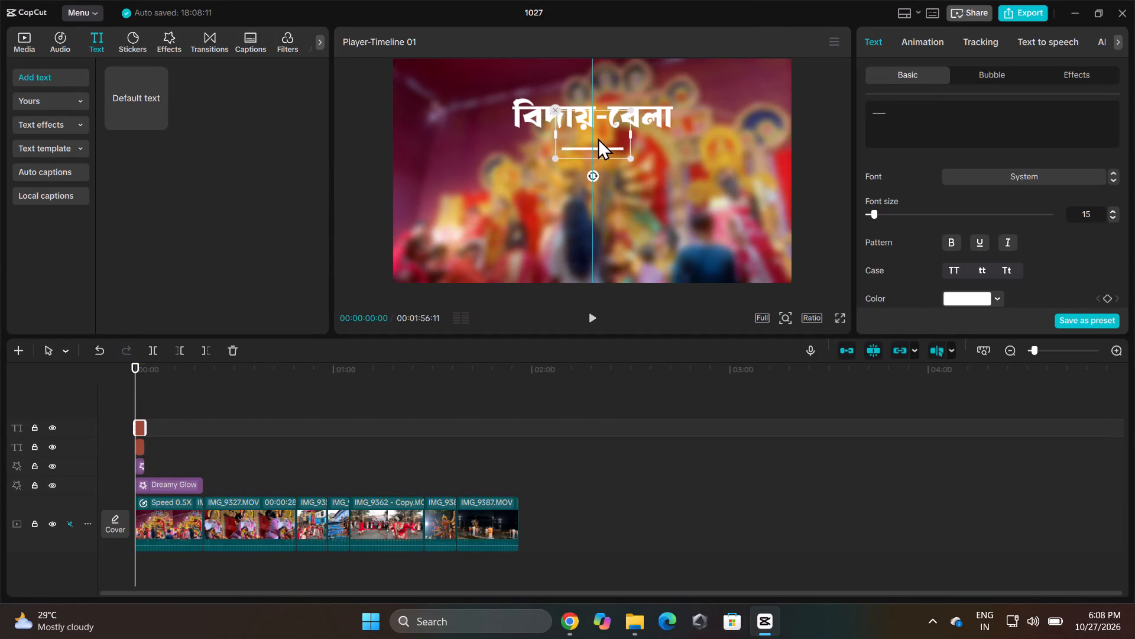
drag(598, 138, 602, 127)
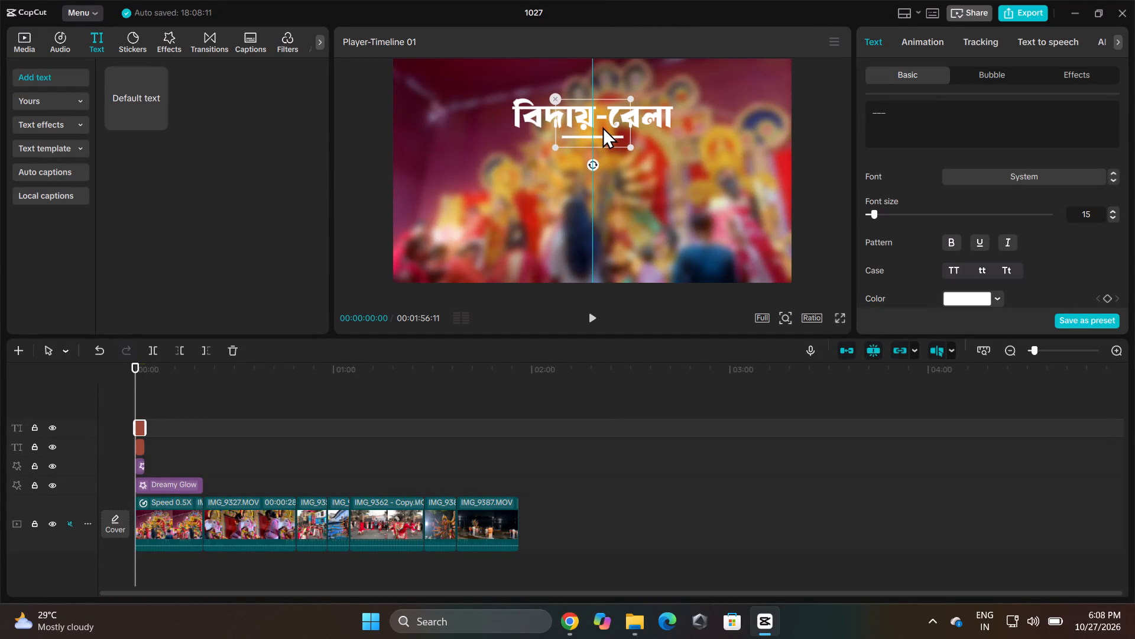
drag(602, 127, 601, 131)
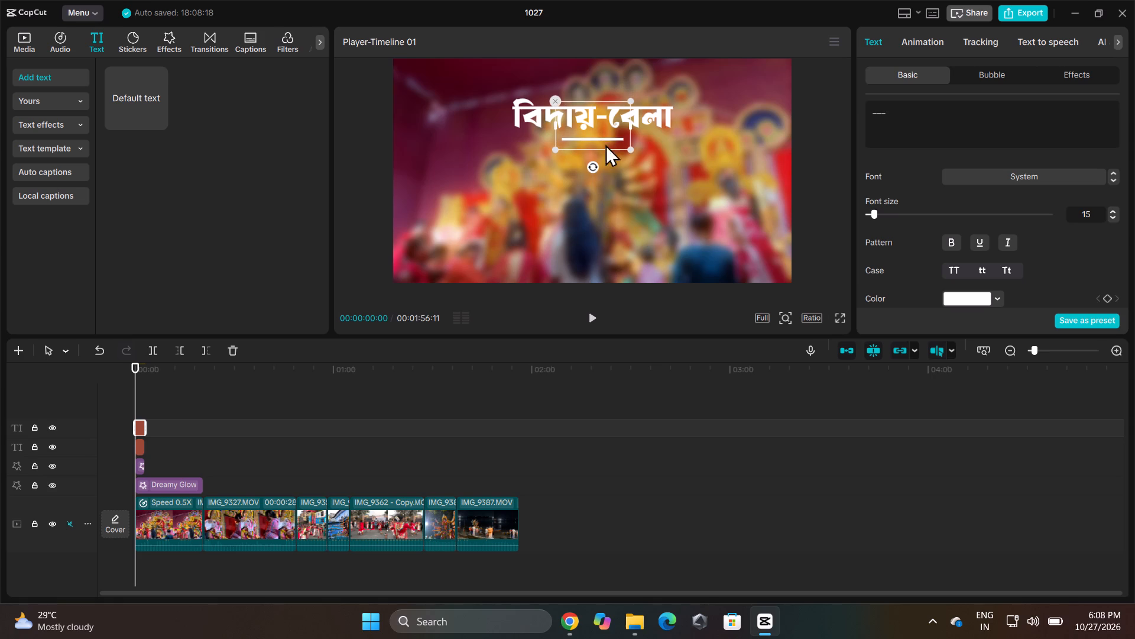
click(676, 392)
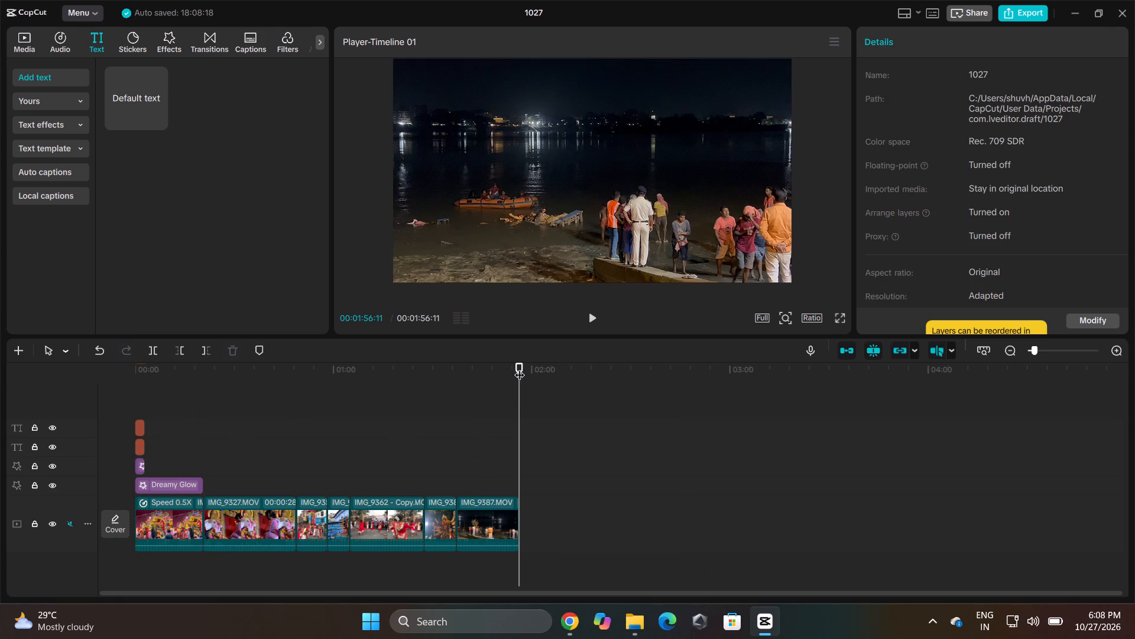
drag(520, 367, 93, 363)
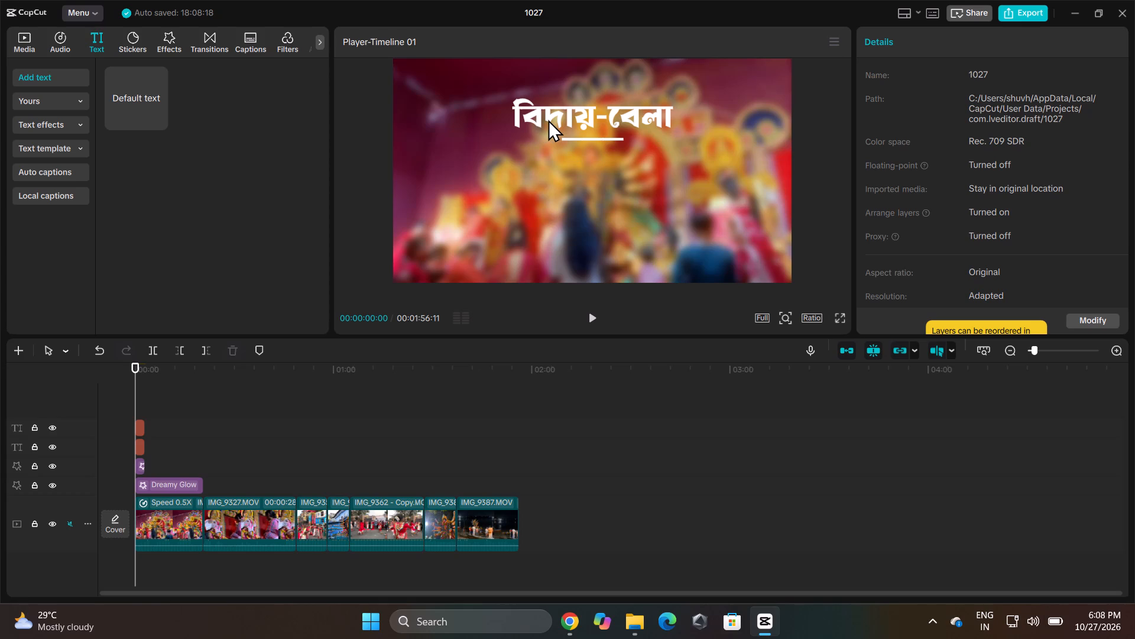
click(23, 17)
Add another default text at the start and set its font to Li Alinur Mayaboti ANSI V1.
click(158, 120)
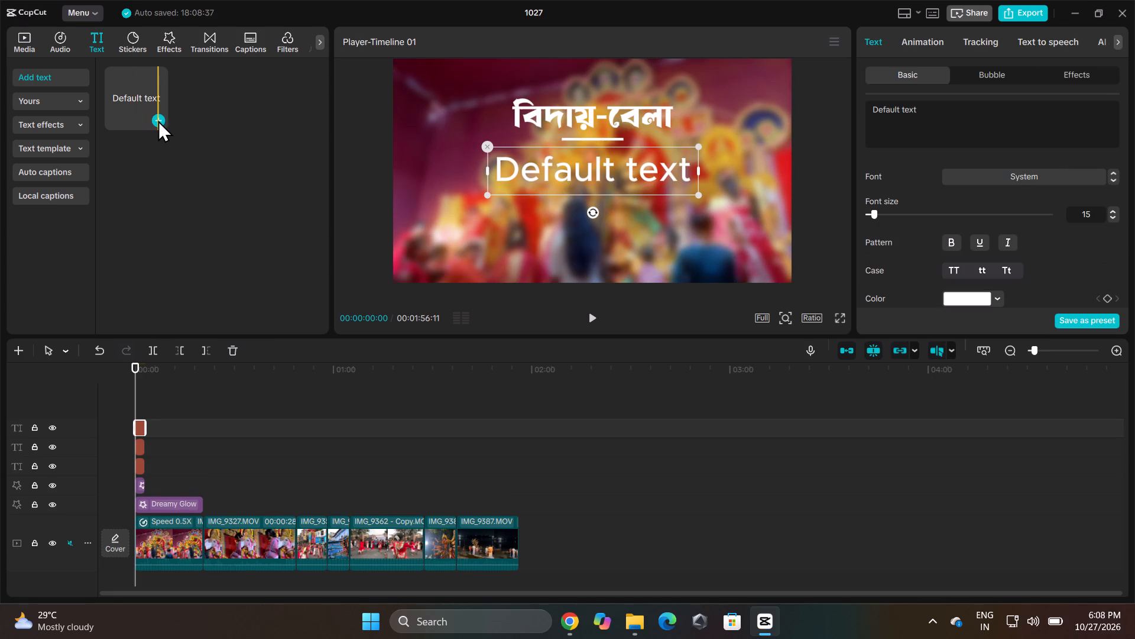
click(1081, 176)
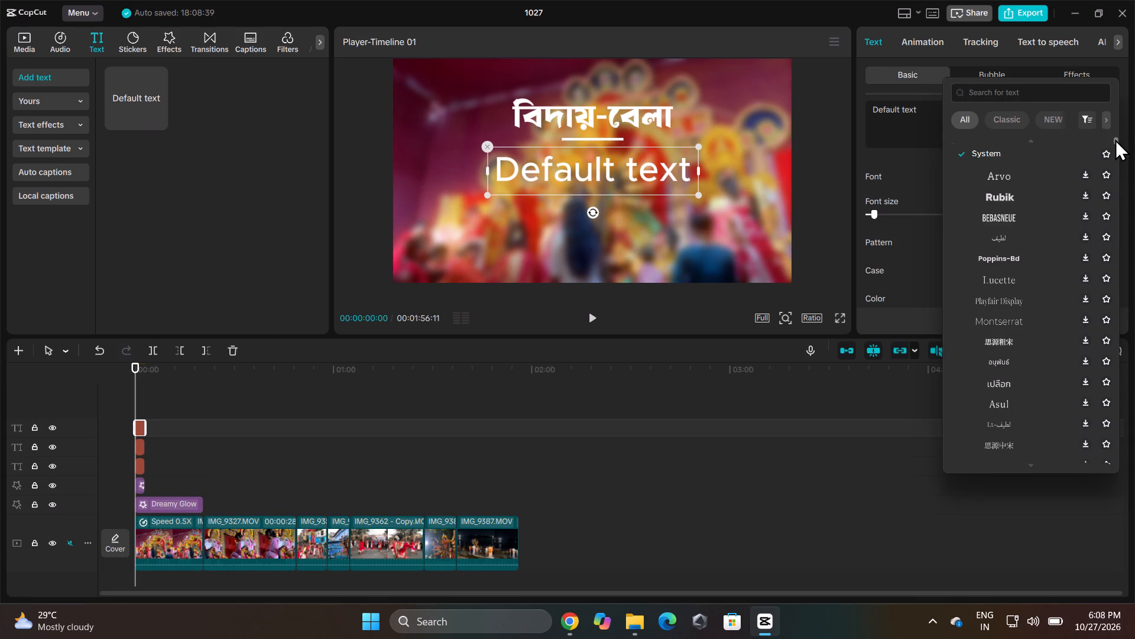
drag(1115, 139, 1123, 486)
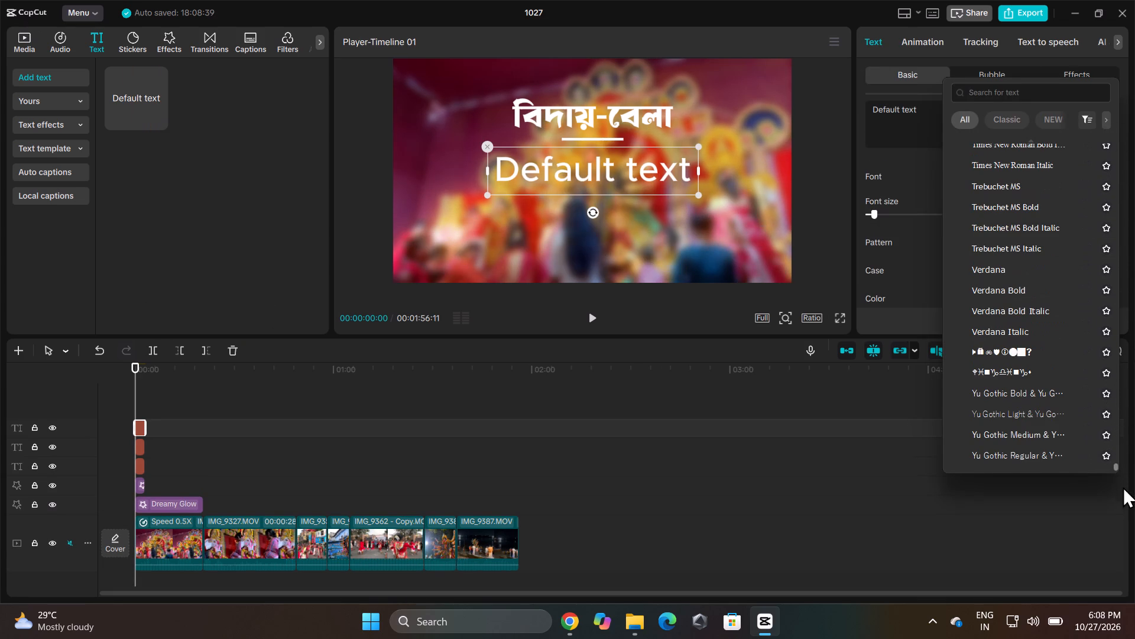
drag(1123, 486, 1124, 514)
drag(1116, 466, 1116, 458)
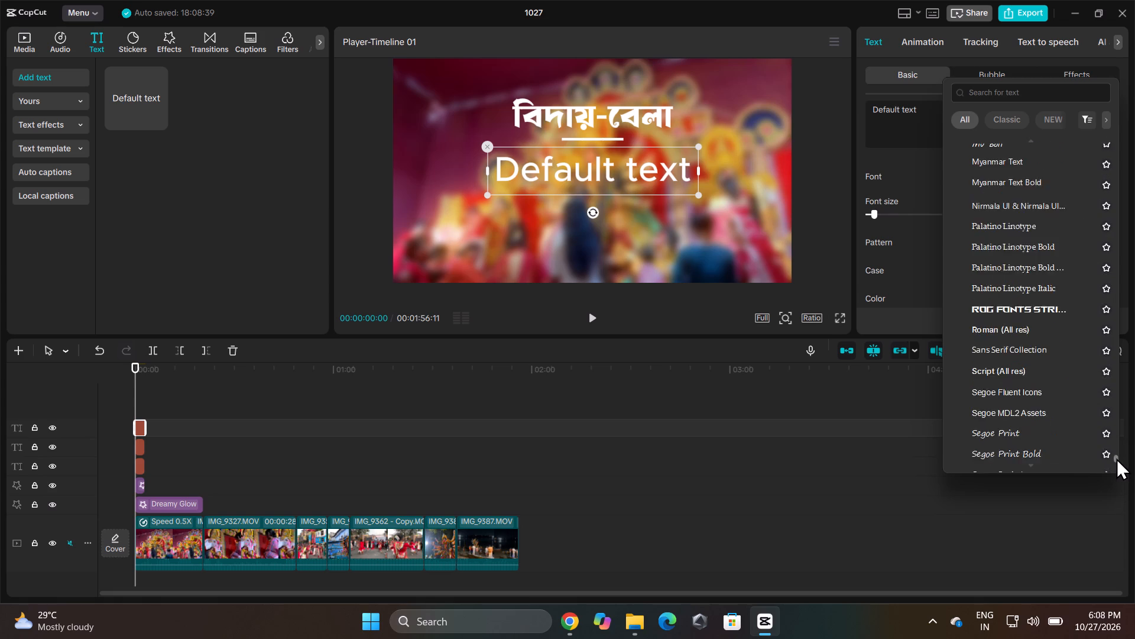
drag(1116, 458, 1118, 450)
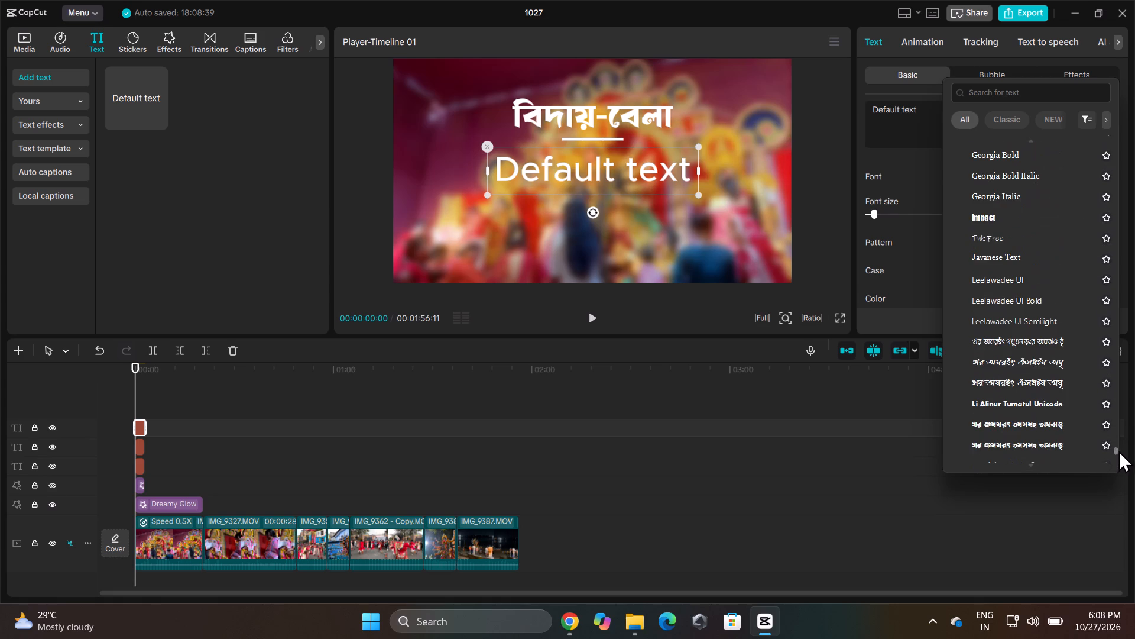
drag(1118, 450, 1119, 453)
click(1119, 453)
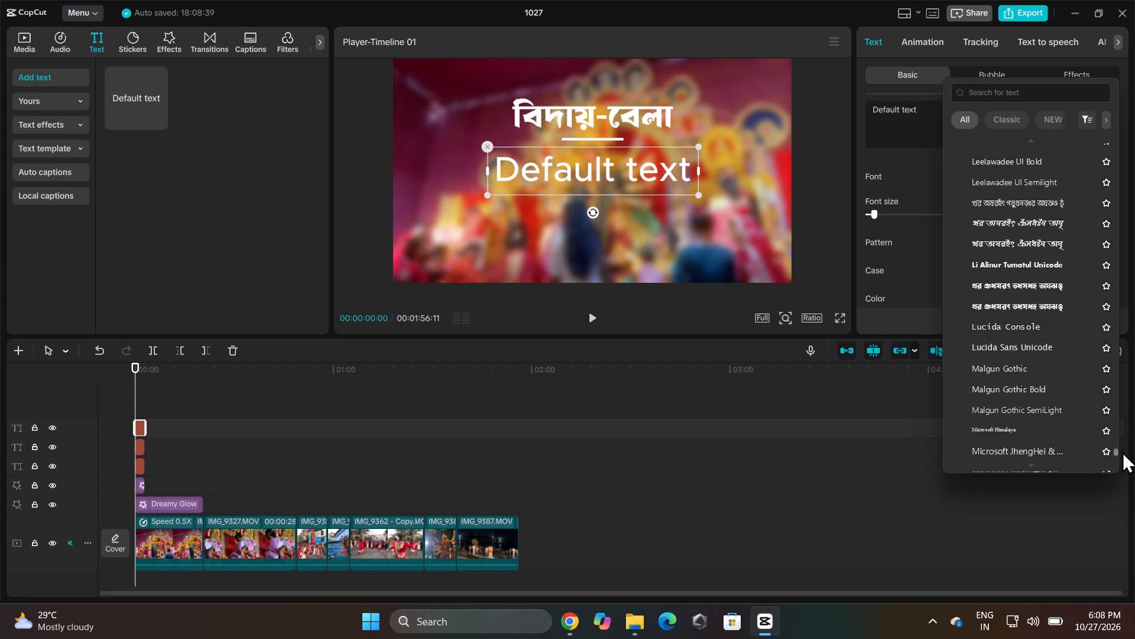
click(1029, 207)
Clear the placeholder wording from the newly added text.
double_click(923, 106)
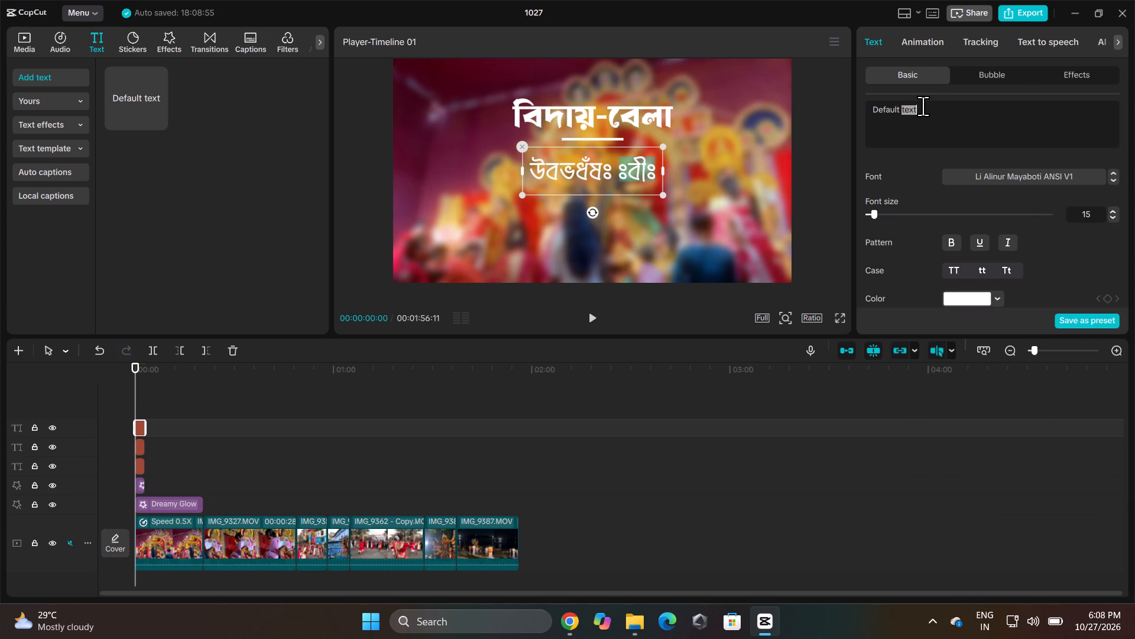
key(BackSpace)
key(BackSpace)
key(BackSpace)
key(BackSpace)
key(BackSpace)
key(BackSpace)
key(BackSpace)
key(BackSpace)
key(BackSpace)
key(BackSpace)
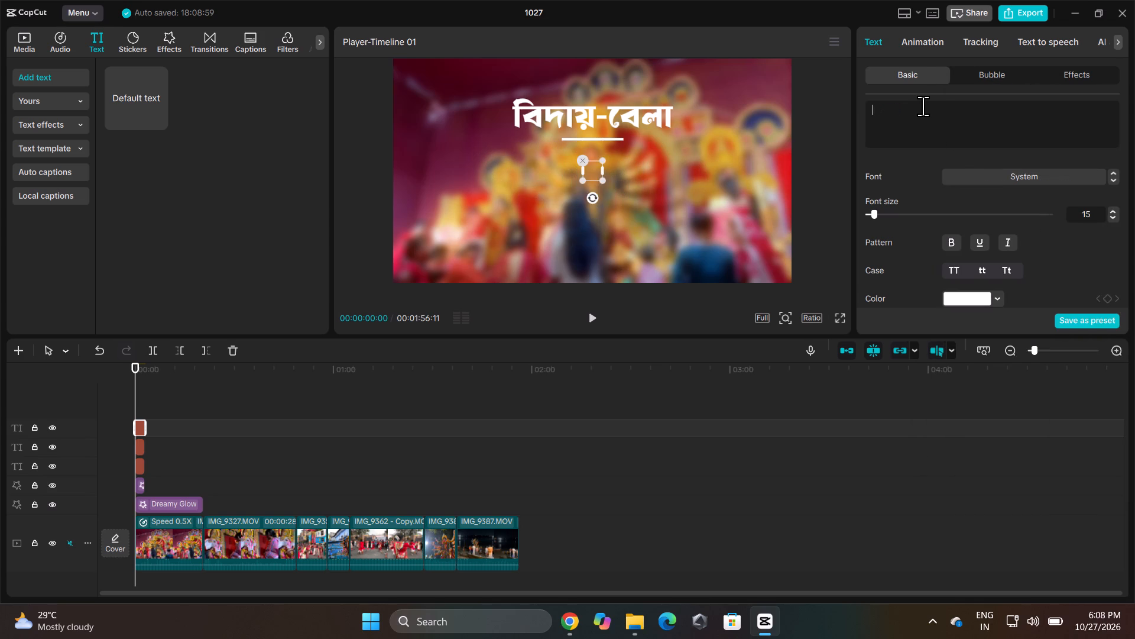
click(570, 628)
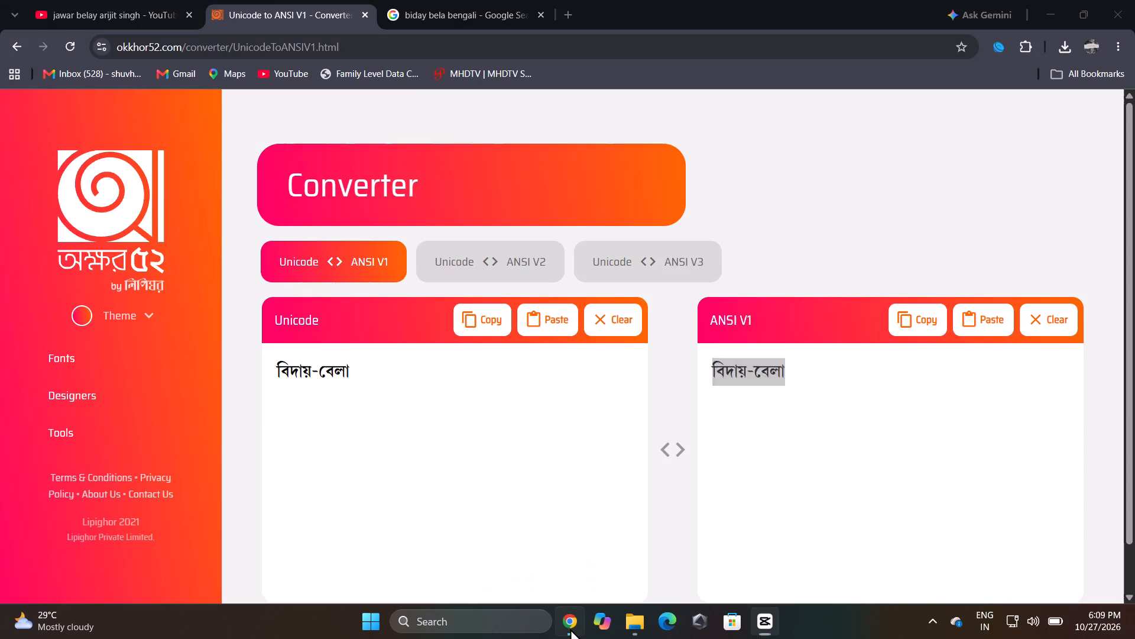
click(513, 8)
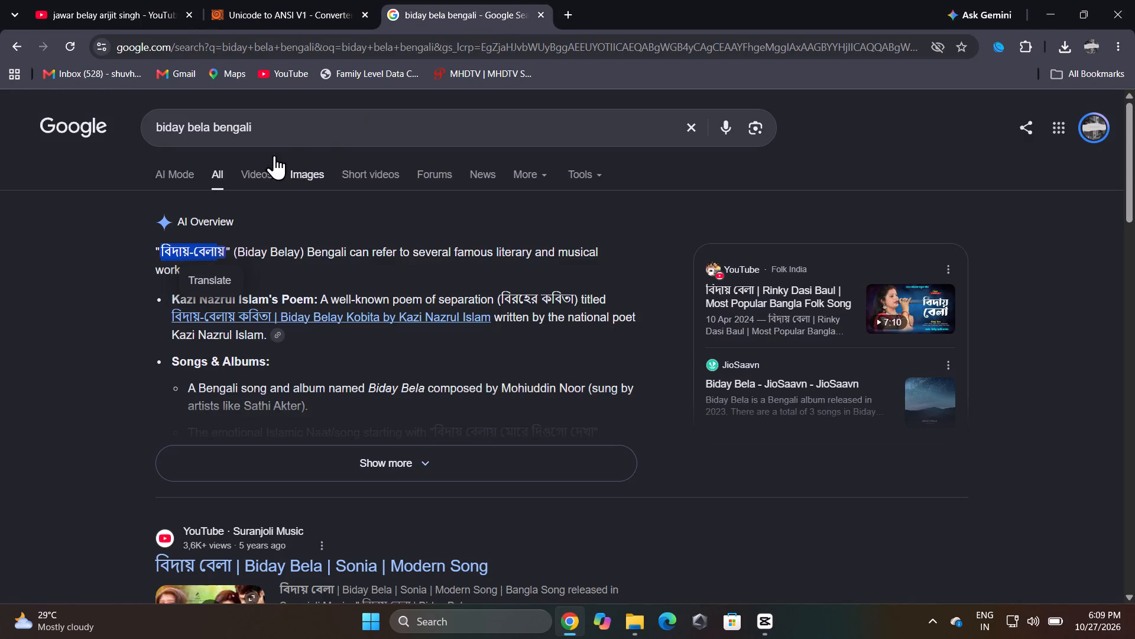
click(293, 130)
click(70, 221)
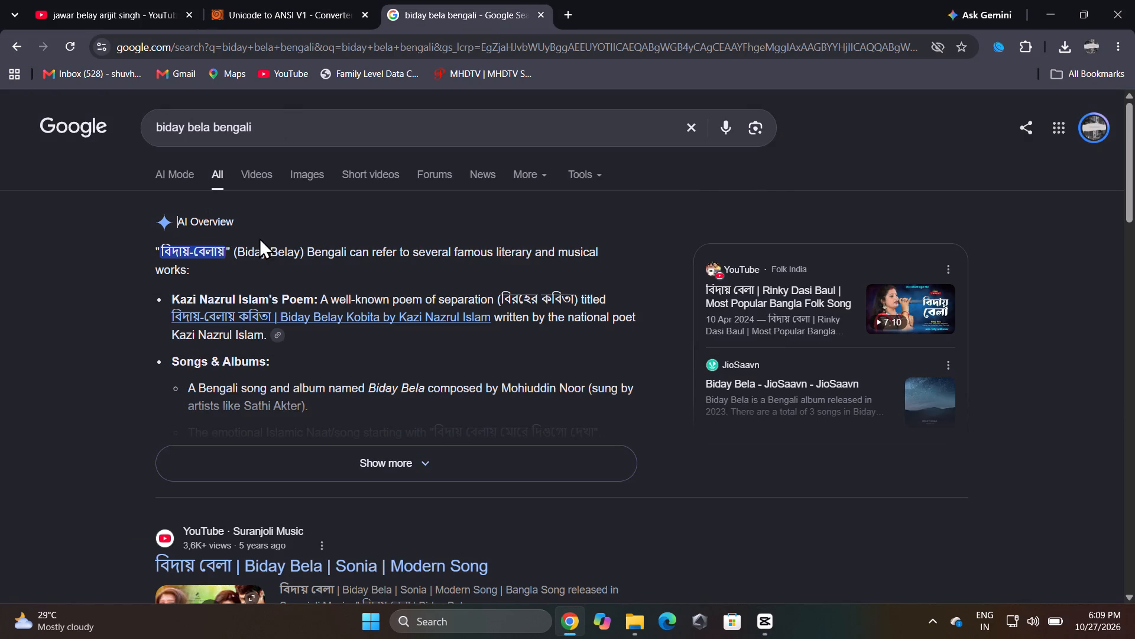
drag(215, 252, 175, 259)
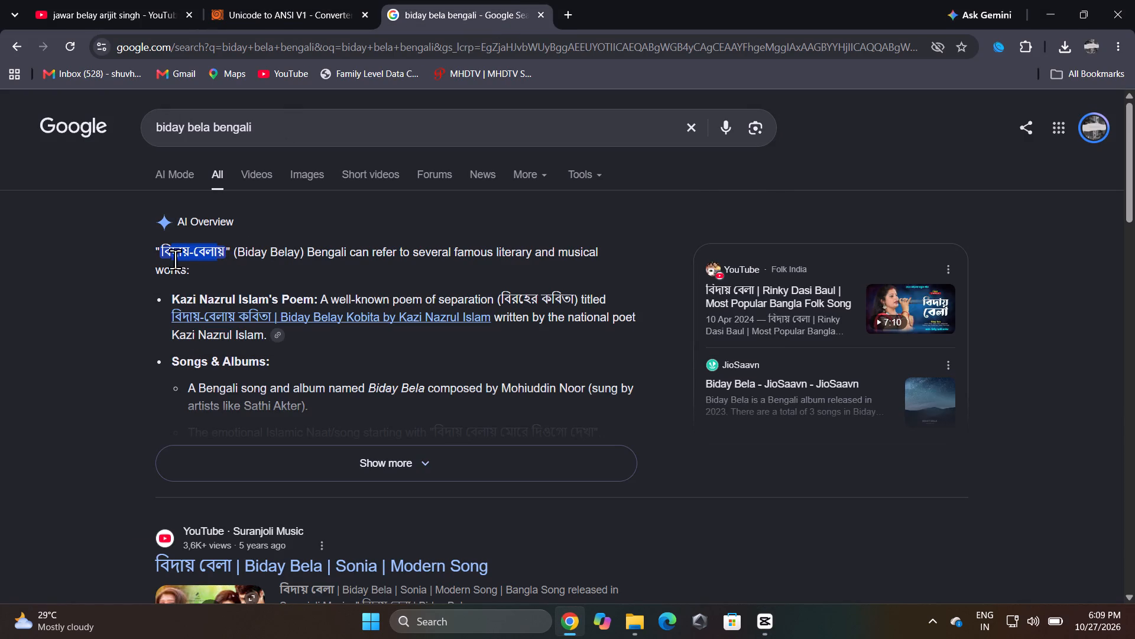
drag(175, 259, 160, 255)
key(ctrl+c)
key(ctrl+c)
key(ctrl+c)
key(ctrl+c)
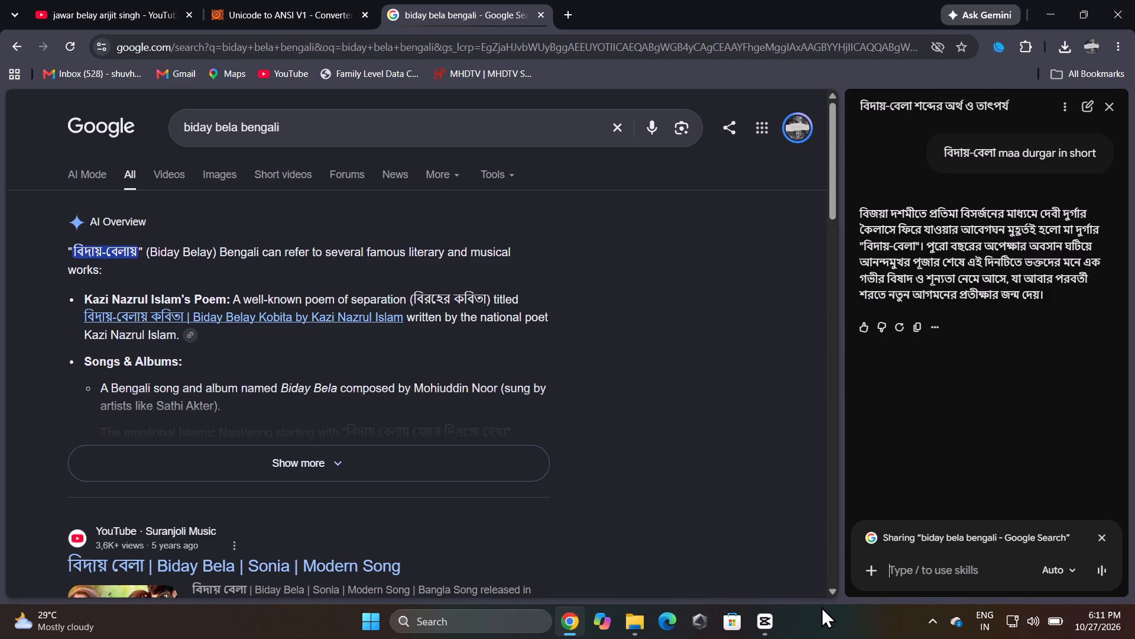
Ask Gemini to explain the phrase in 50 words with "বিদায়-বেলা mane ki 50 words e bojhao".
key(ctrl+v)
key(space)
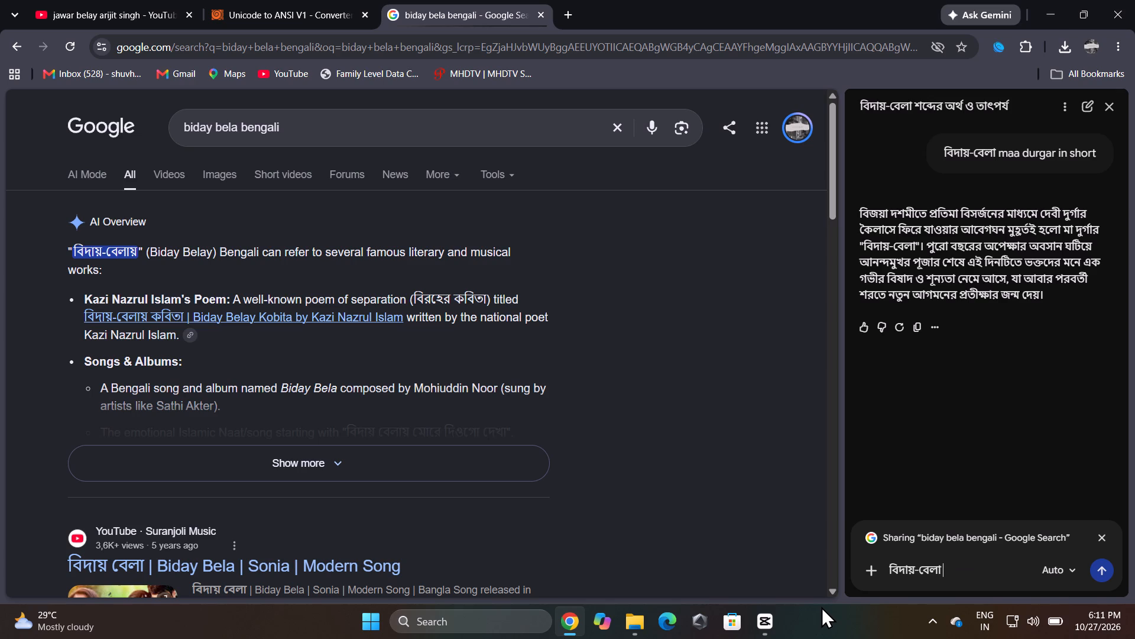
text(mane ki 50 words e bojhao)
key(Return)
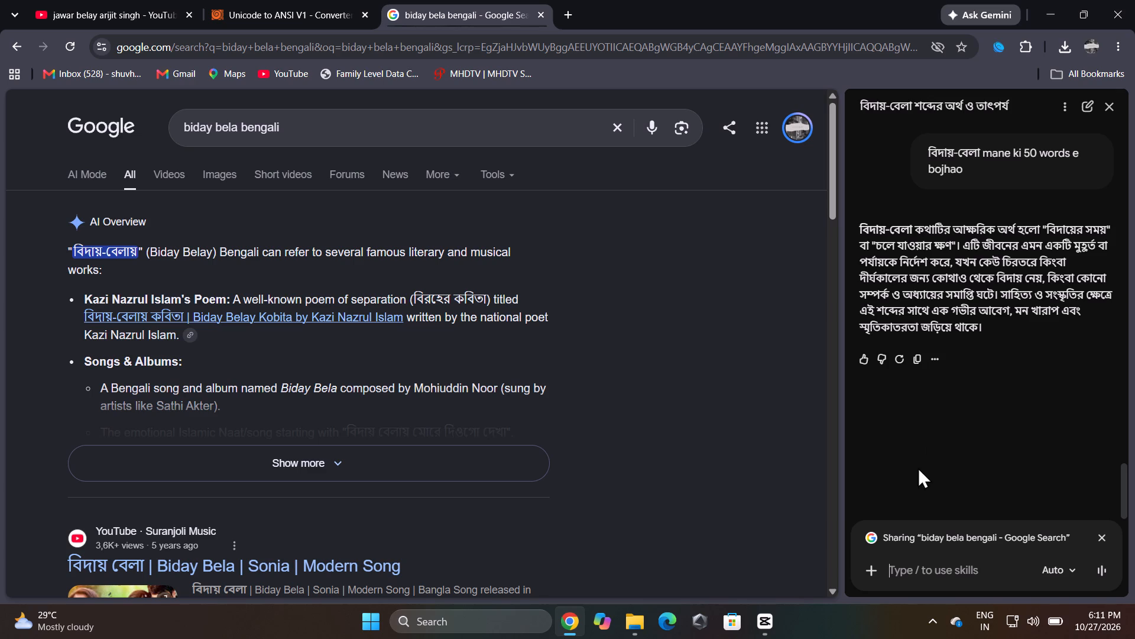
Ask Gemini for a 40-word version about Maa Durga with "বিদায়-বেলা maa durga in 40 words".
key(ctrl+v)
key(space)
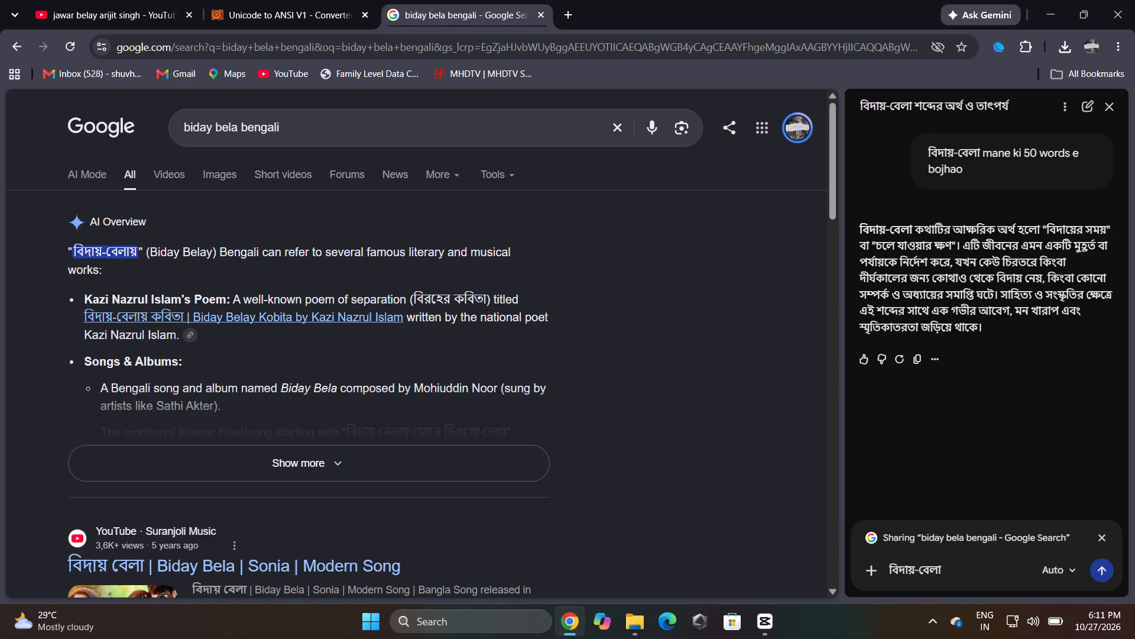
text(maa durga)
key(space)
text(in)
key(space)
text(40 words)
key(Return)
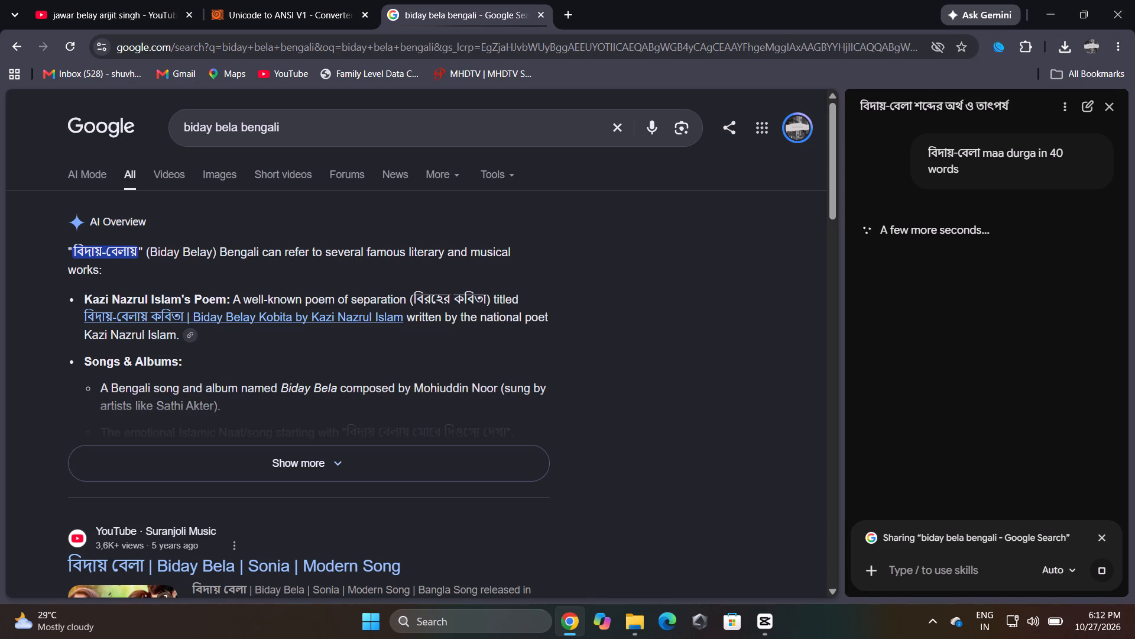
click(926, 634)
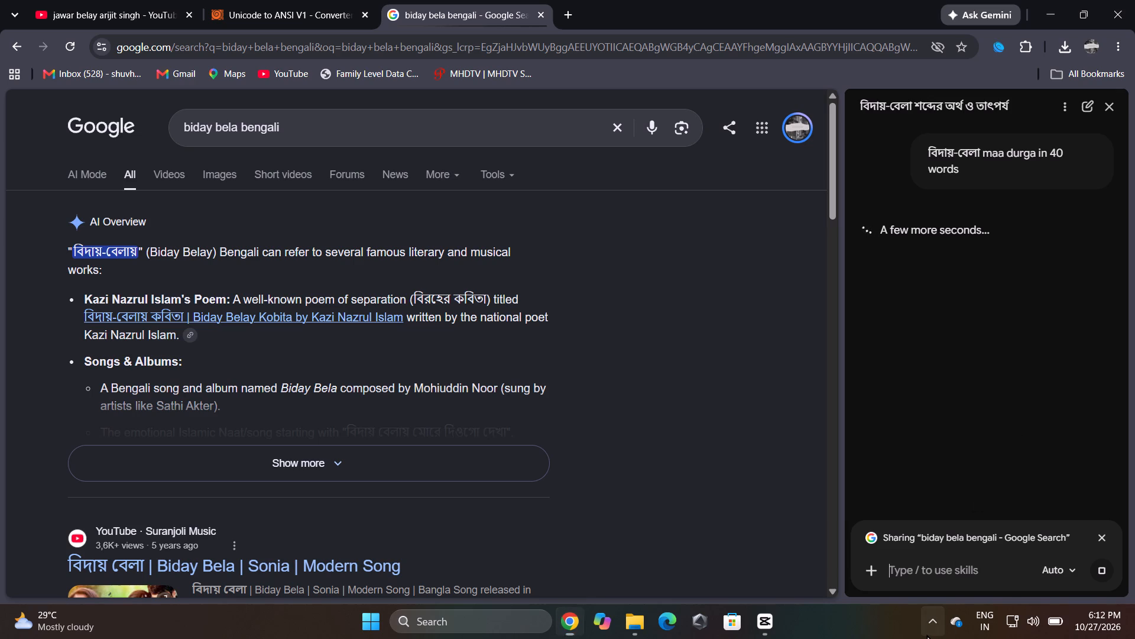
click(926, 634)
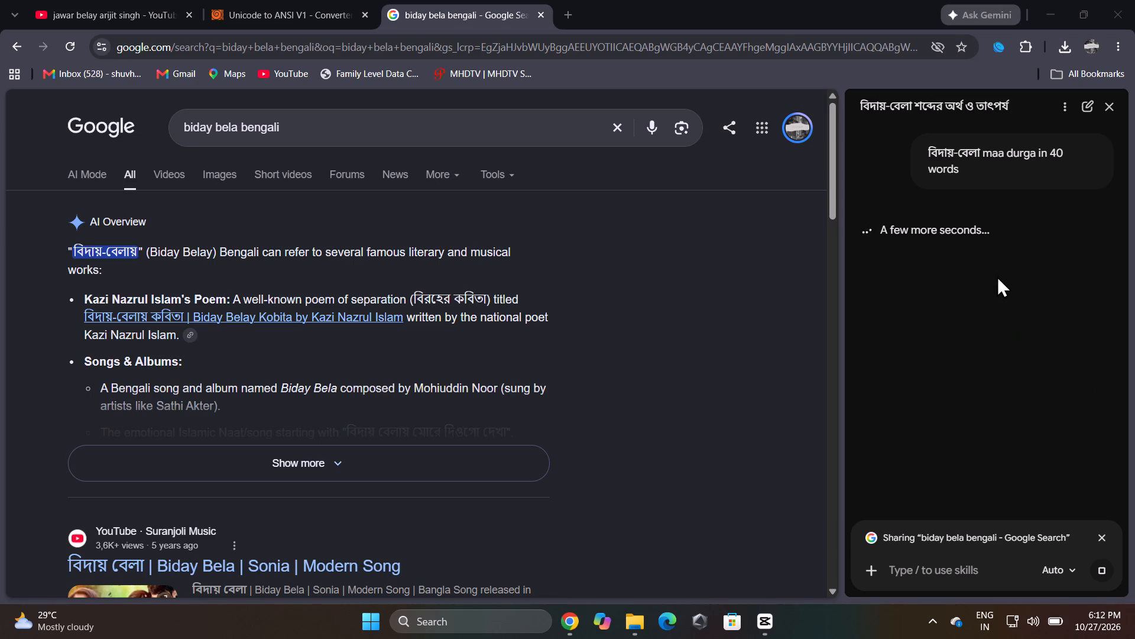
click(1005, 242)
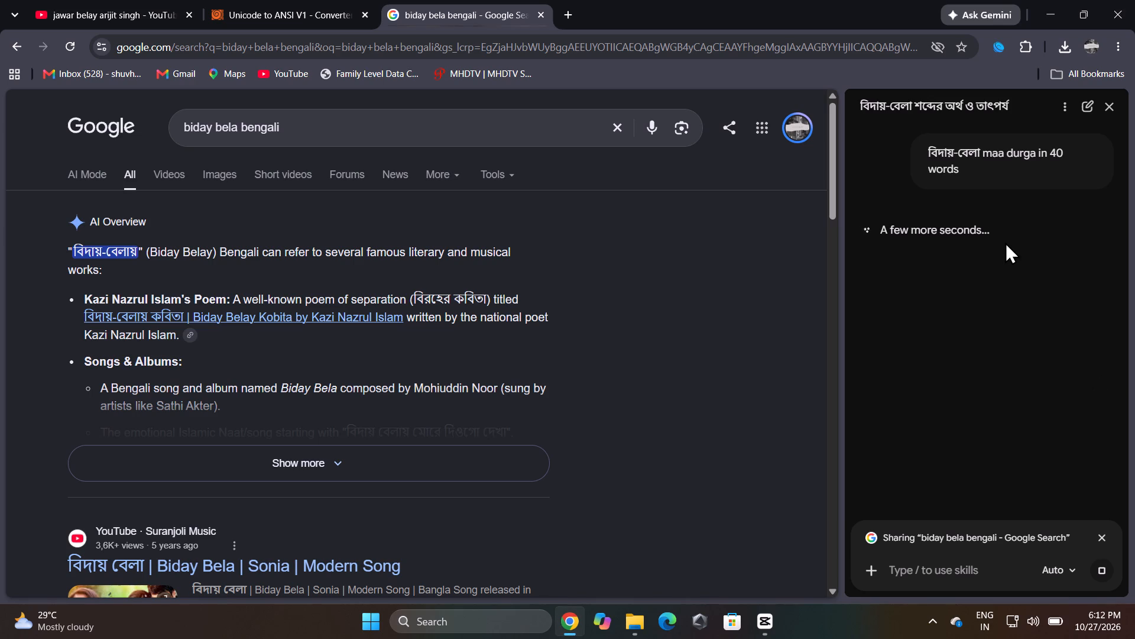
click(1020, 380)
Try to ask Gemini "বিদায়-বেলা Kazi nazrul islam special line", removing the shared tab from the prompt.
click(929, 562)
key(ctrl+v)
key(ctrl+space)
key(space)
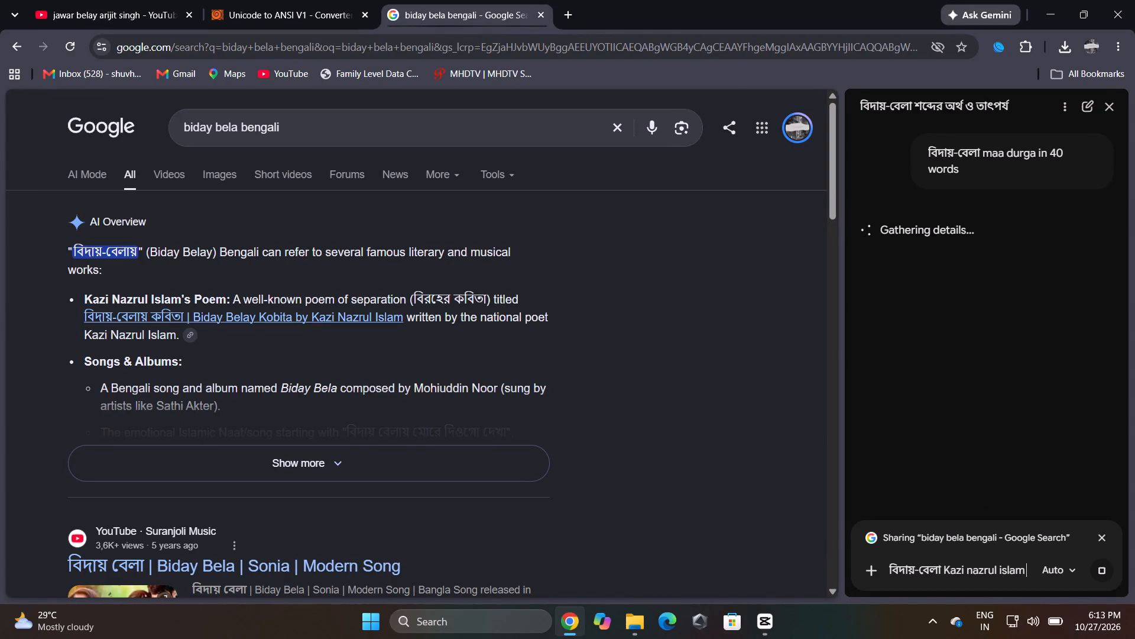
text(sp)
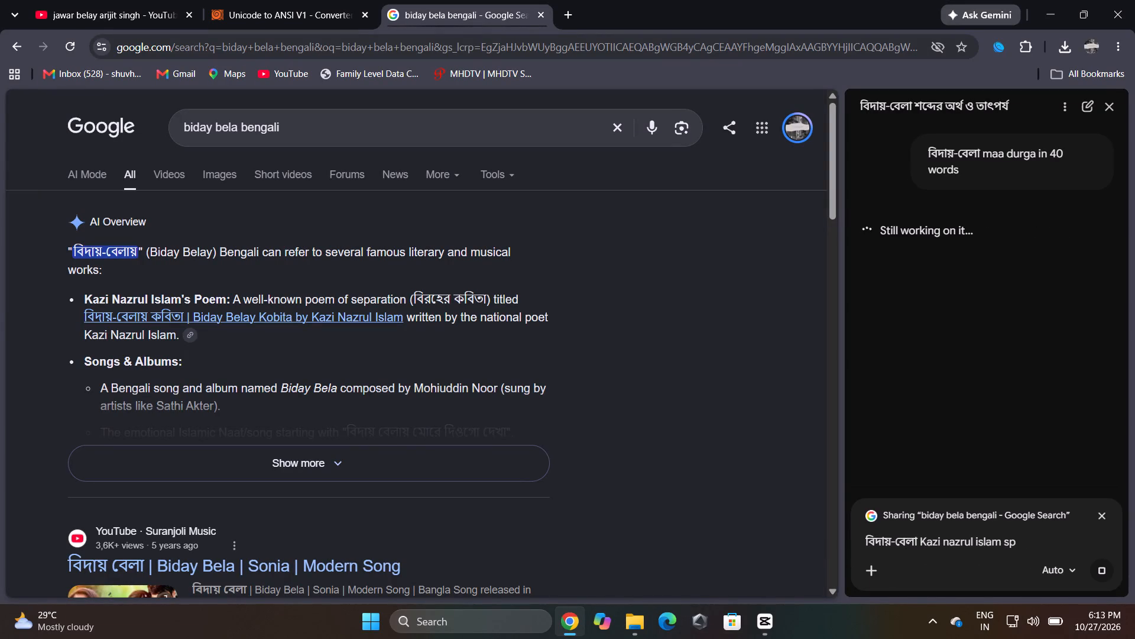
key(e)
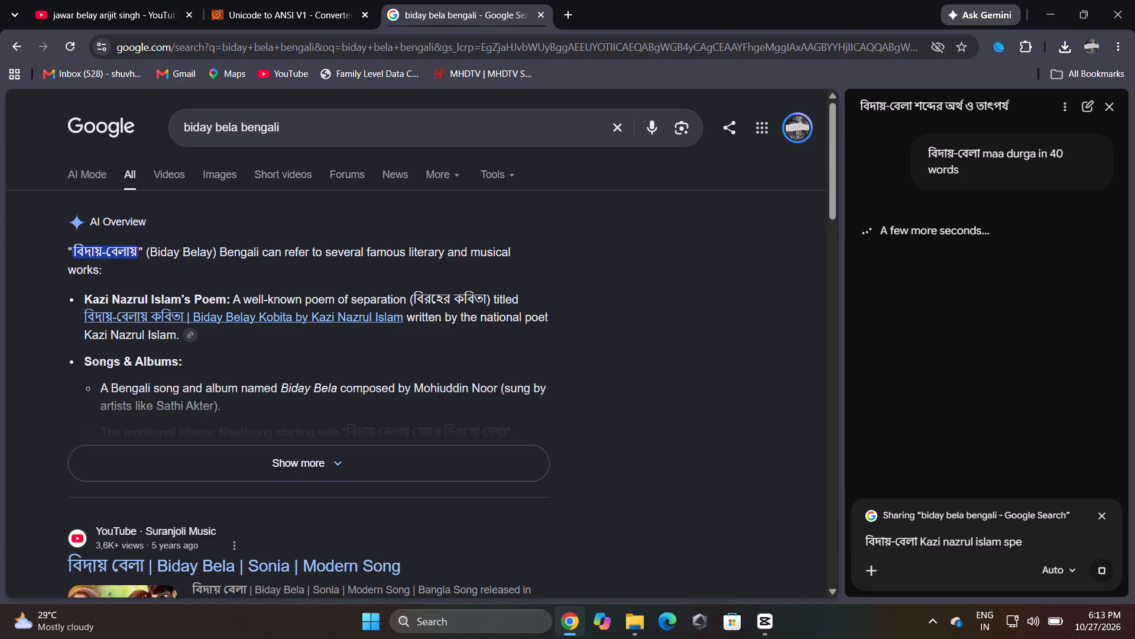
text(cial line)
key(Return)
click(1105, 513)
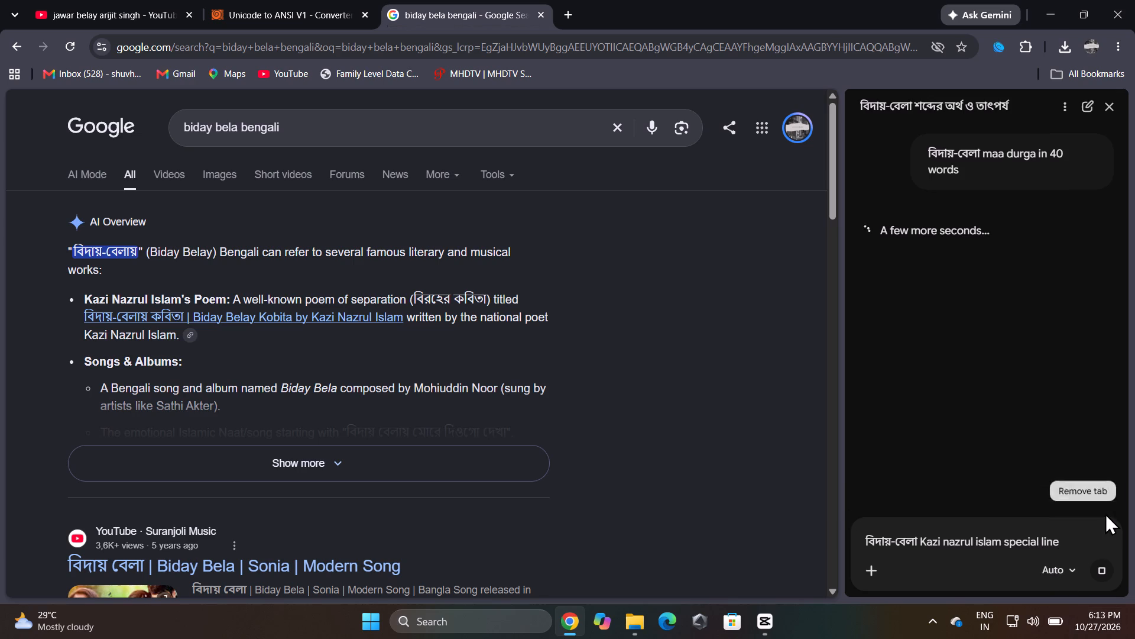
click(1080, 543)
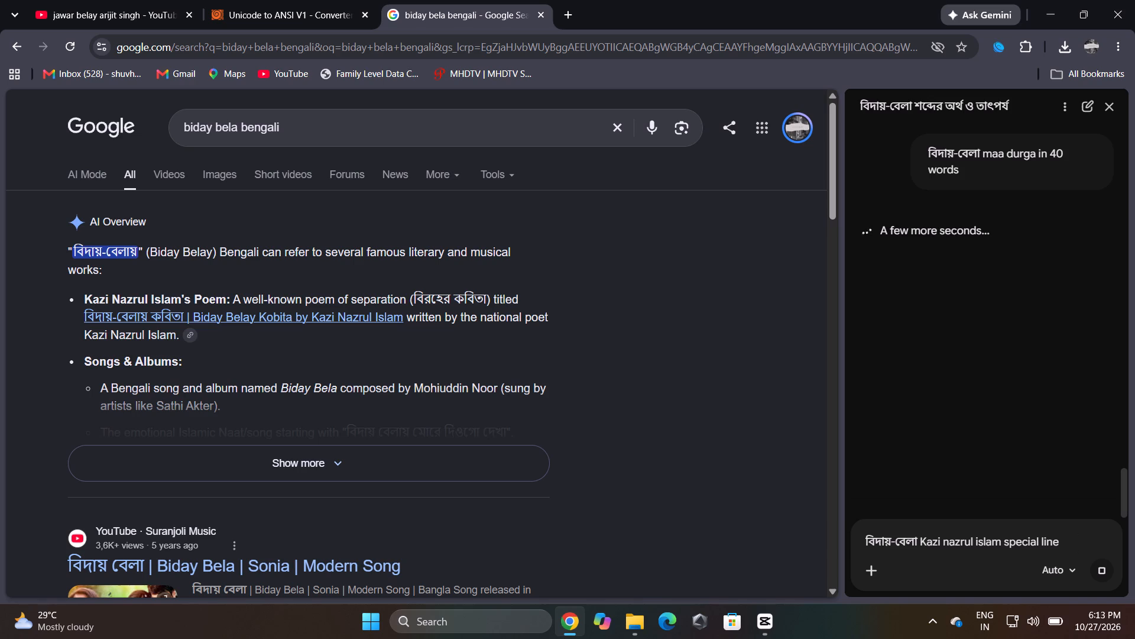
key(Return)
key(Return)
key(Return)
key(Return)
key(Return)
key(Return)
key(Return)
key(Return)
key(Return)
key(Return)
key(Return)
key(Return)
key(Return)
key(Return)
click(564, 15)
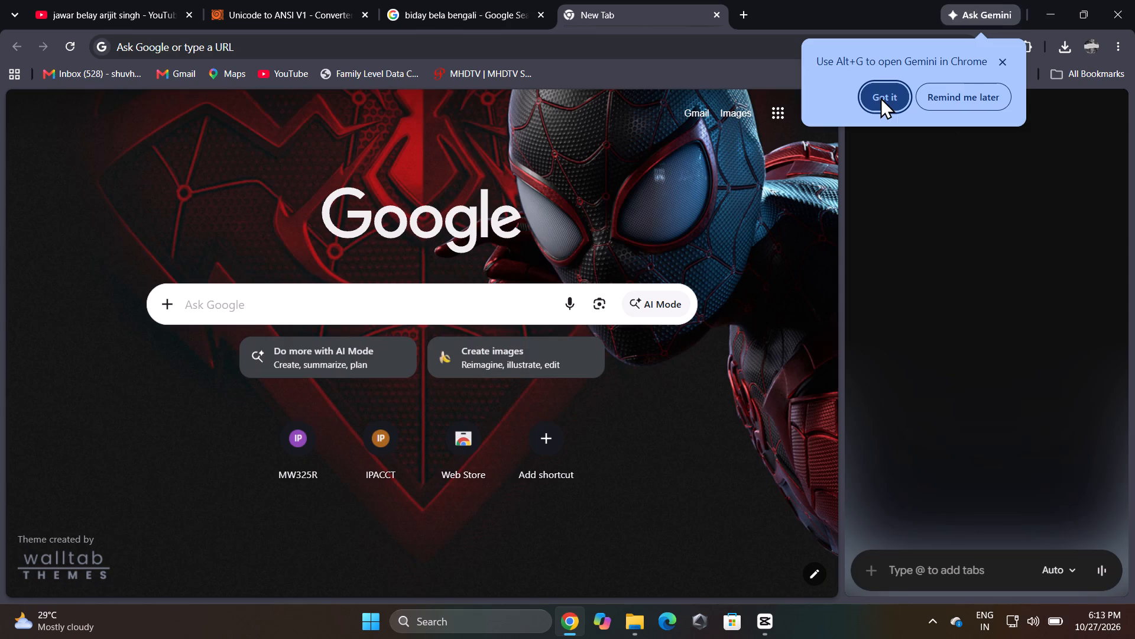
click(879, 97)
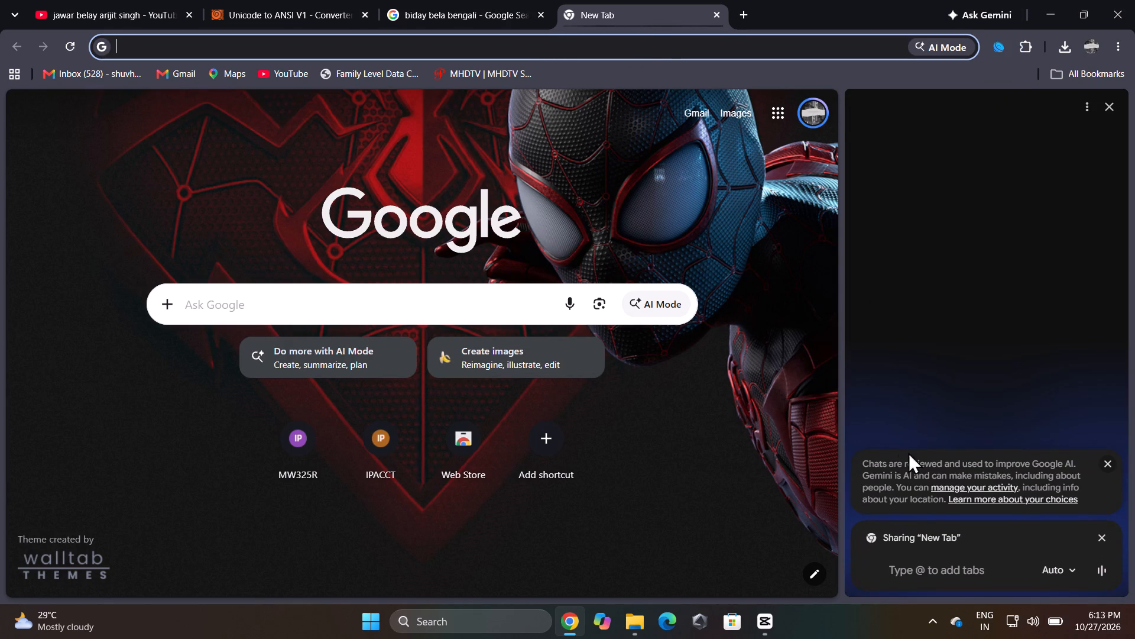
key(ctrl+v)
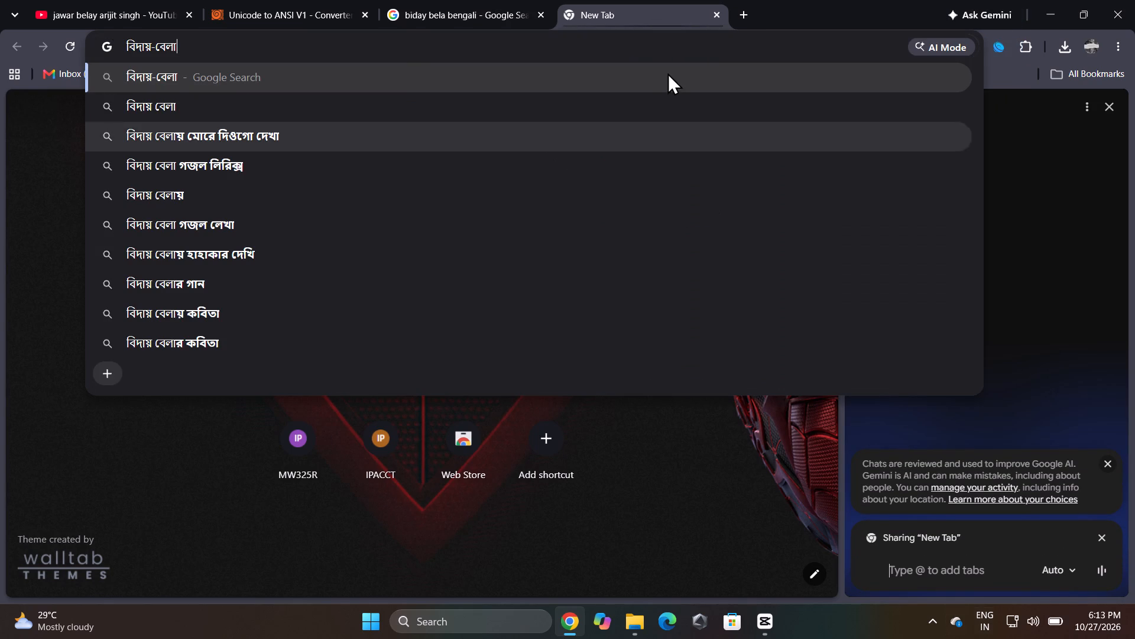
key(space)
text(kazi nazrul islam spe)
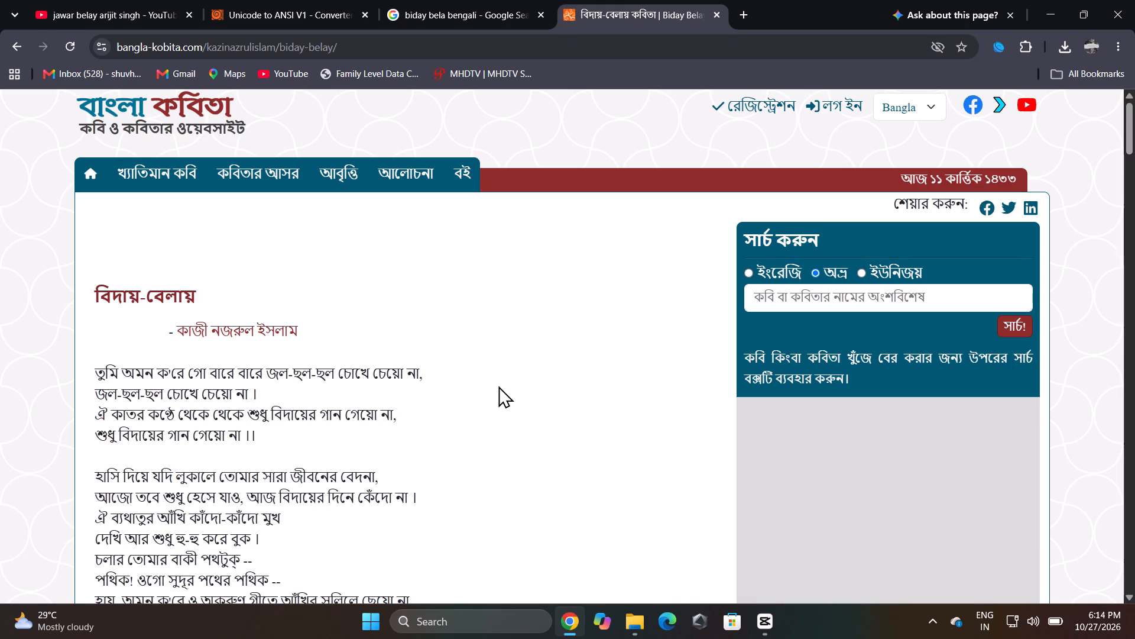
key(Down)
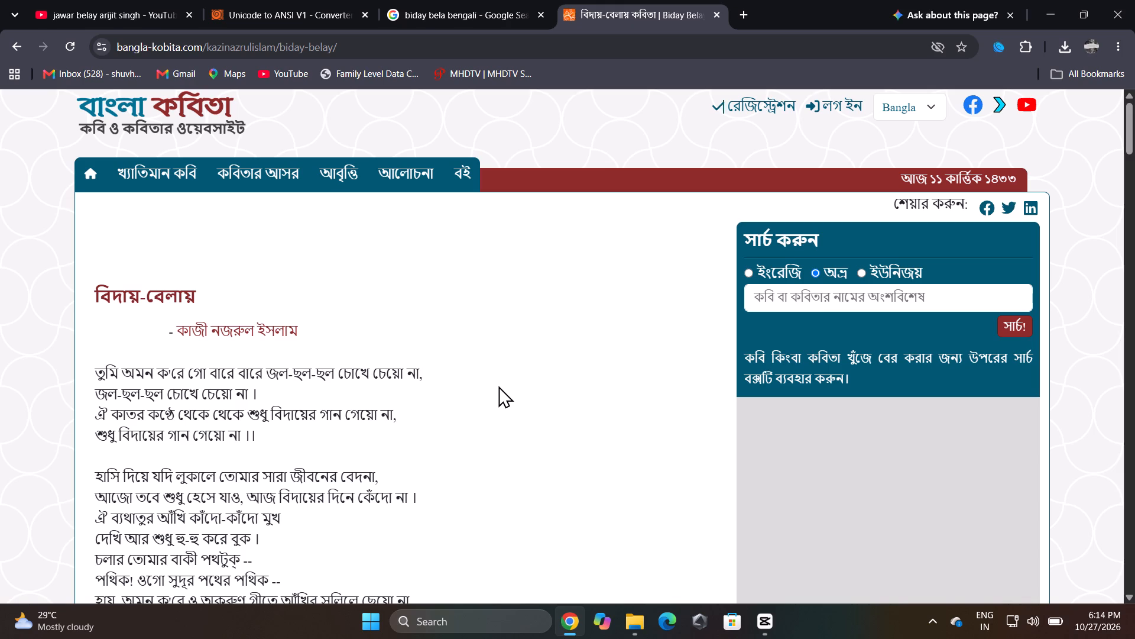
Read through Kazi Nazrul Islam's poem বিদায়-বেলায় to look for lines that suit the video caption.
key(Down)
drag(1128, 120, 1134, 157)
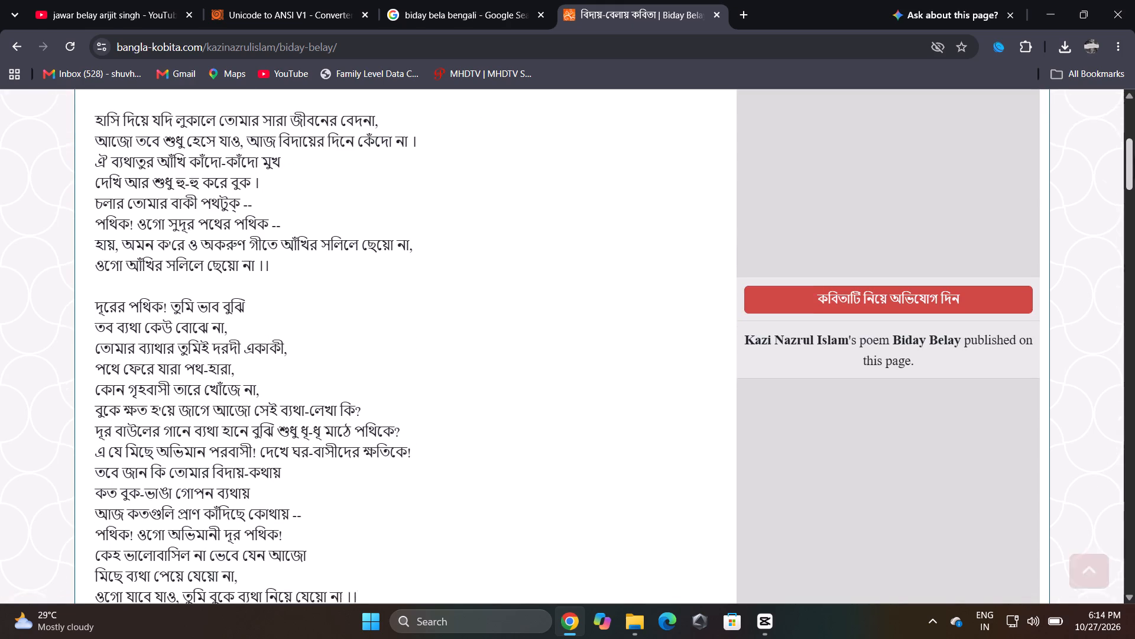
drag(1134, 157, 1134, 158)
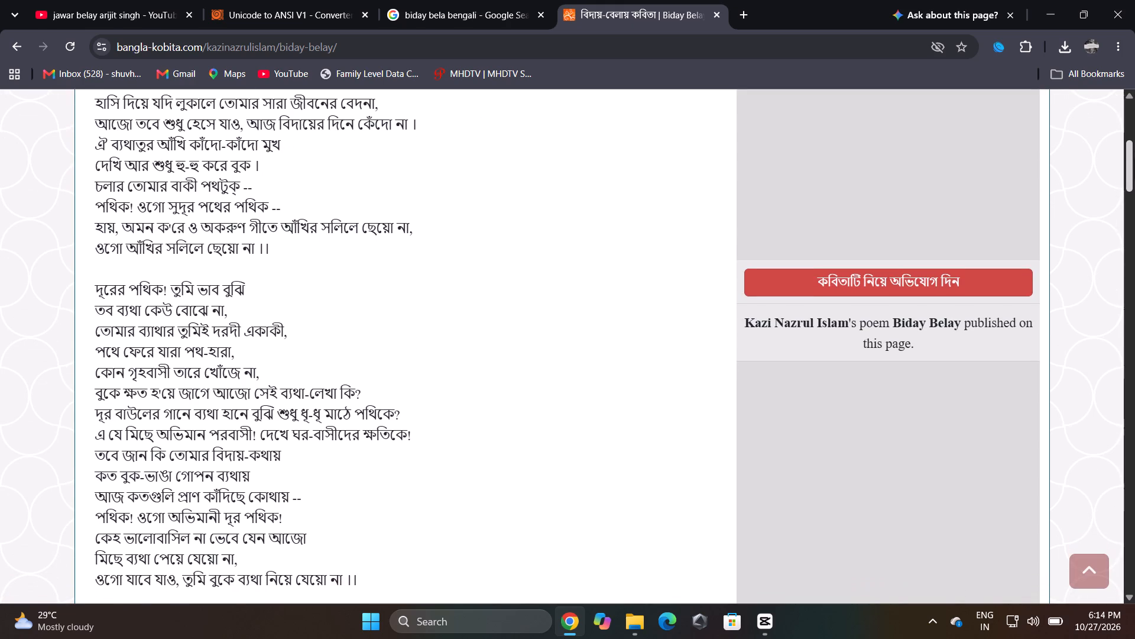
drag(1134, 158, 1134, 150)
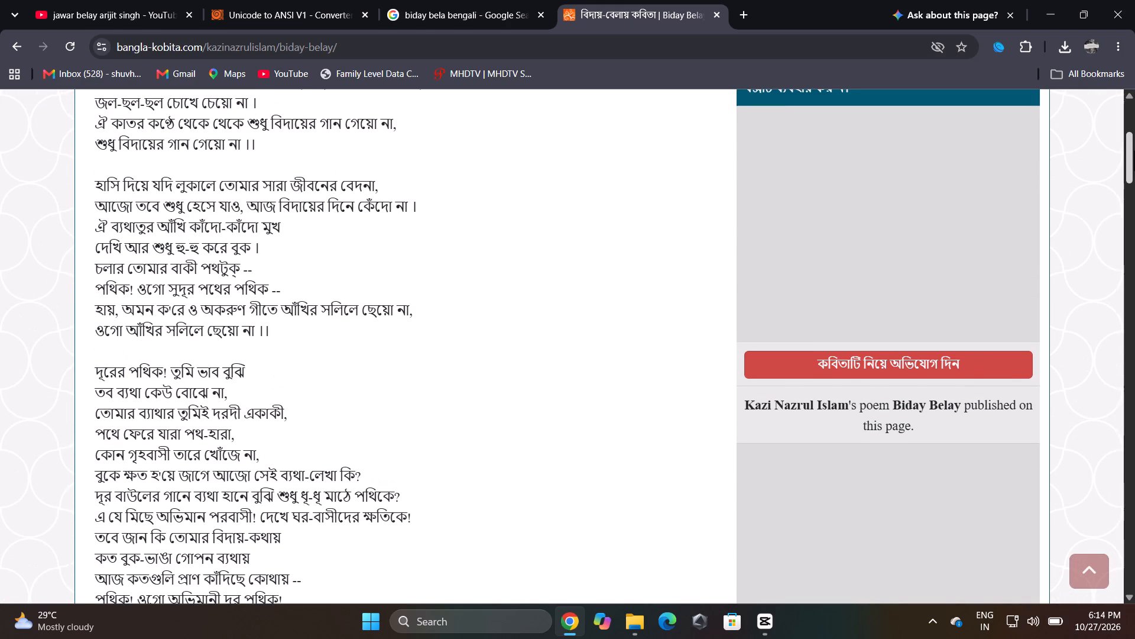
drag(1134, 150, 1130, 173)
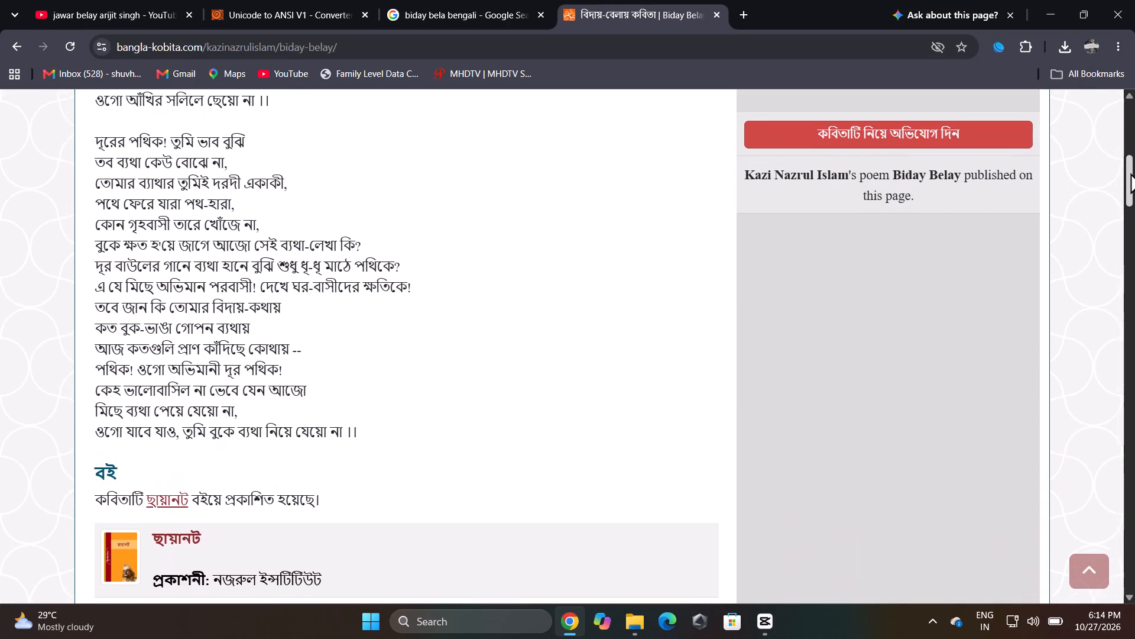
drag(1130, 173, 1134, 134)
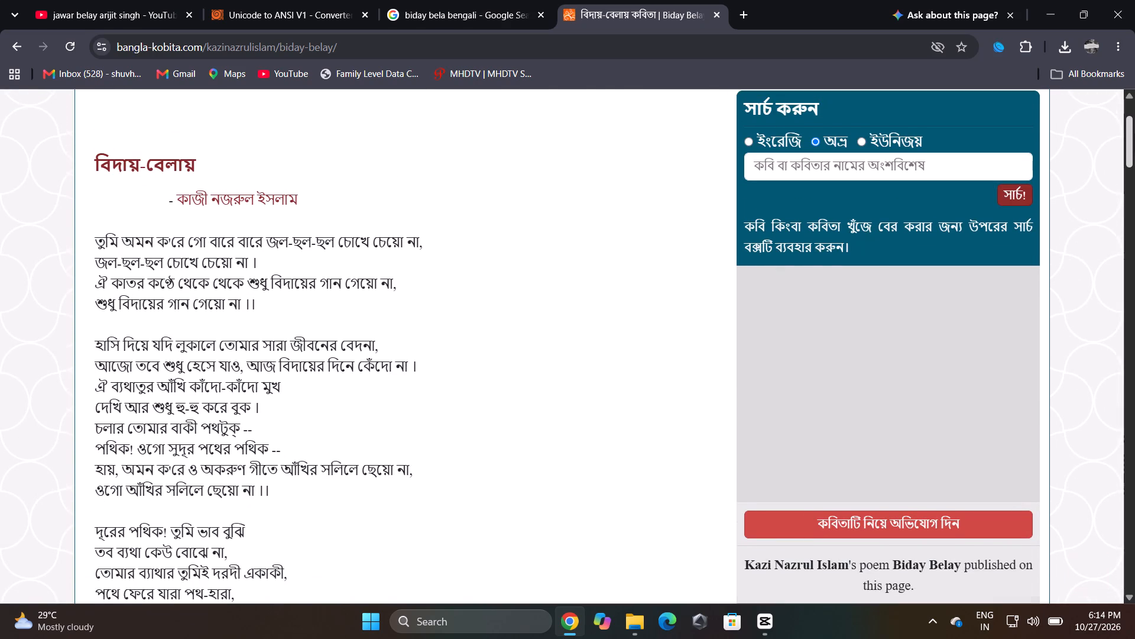
drag(1134, 134, 1131, 138)
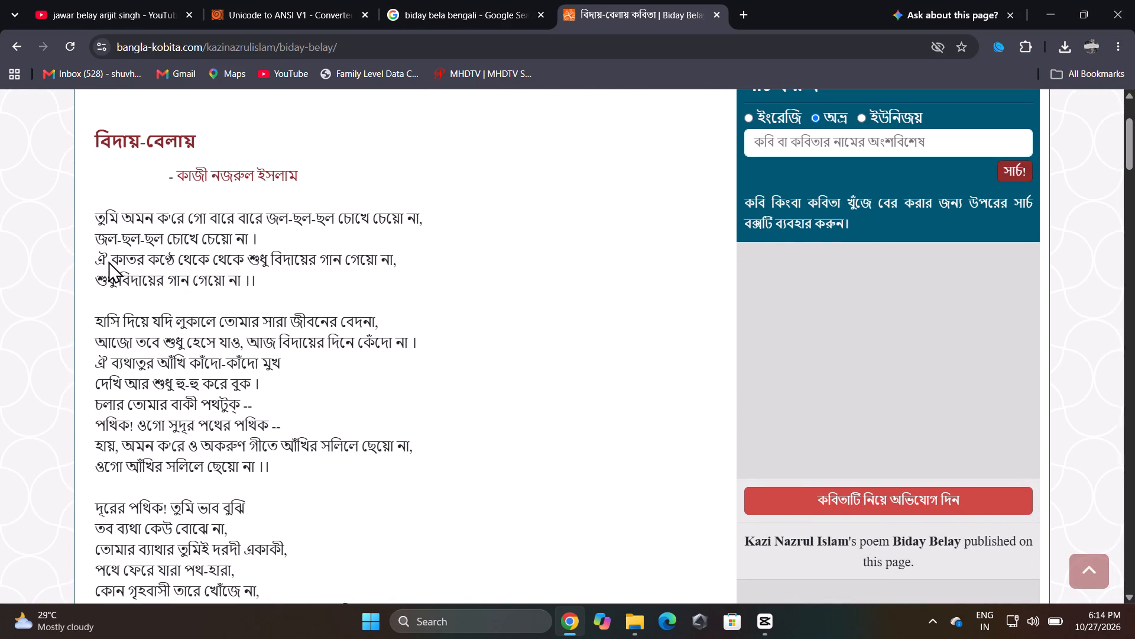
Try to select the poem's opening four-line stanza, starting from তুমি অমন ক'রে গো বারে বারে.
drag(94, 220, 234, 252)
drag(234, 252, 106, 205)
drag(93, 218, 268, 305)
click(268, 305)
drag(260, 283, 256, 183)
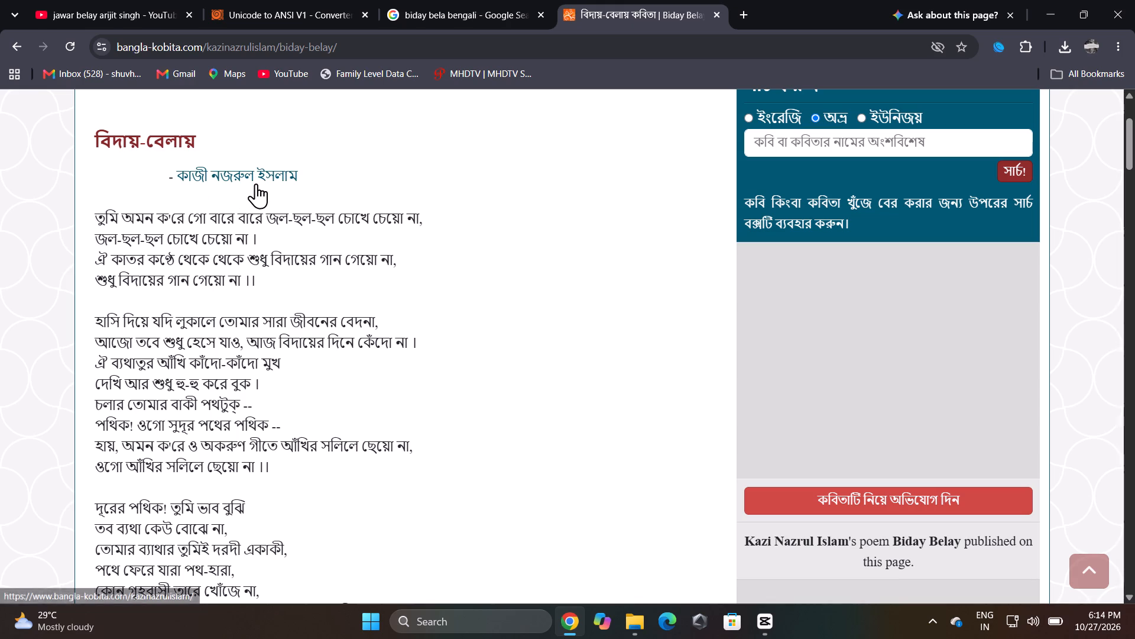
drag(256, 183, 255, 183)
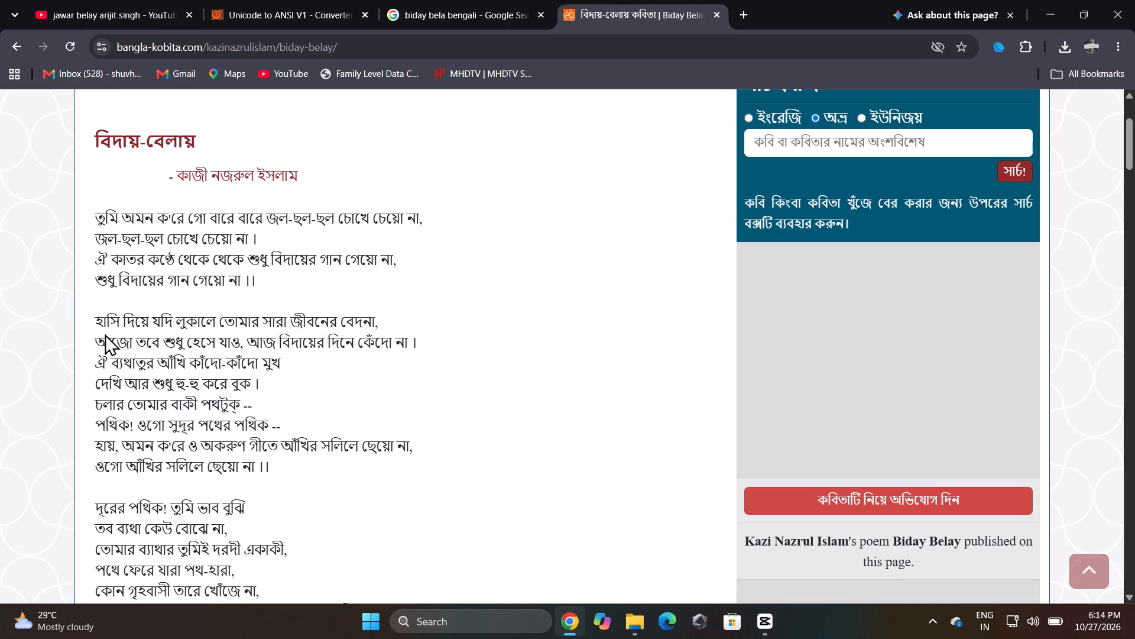
Turn off Bluetooth in Windows to disconnect the realme Buds Air6 earbuds, and return to the poem page.
click(1036, 628)
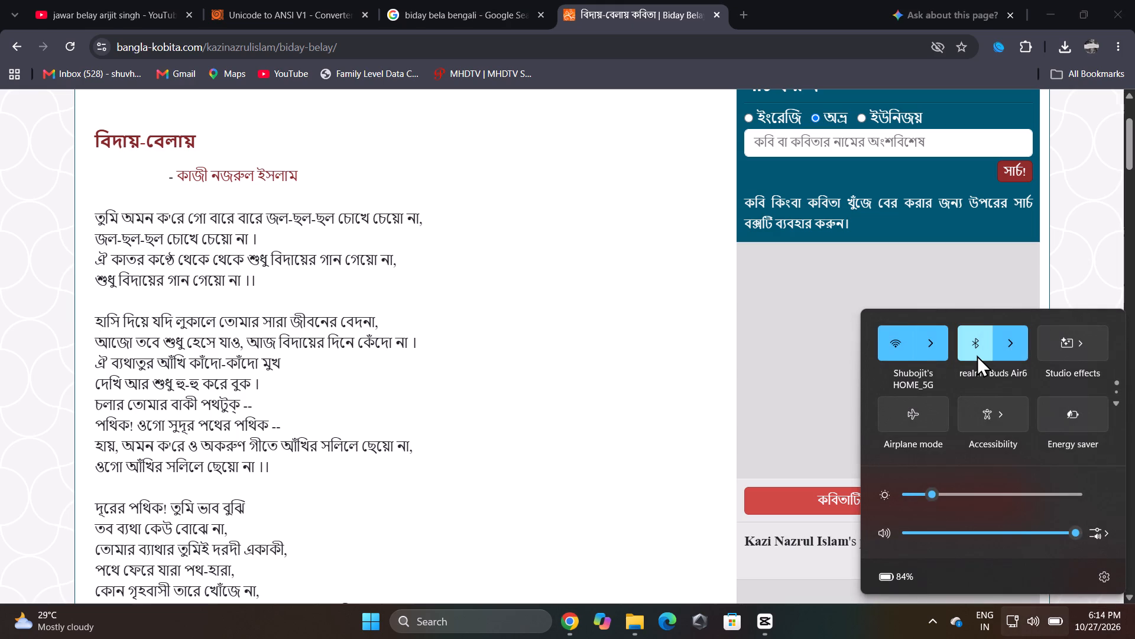
click(977, 355)
click(595, 368)
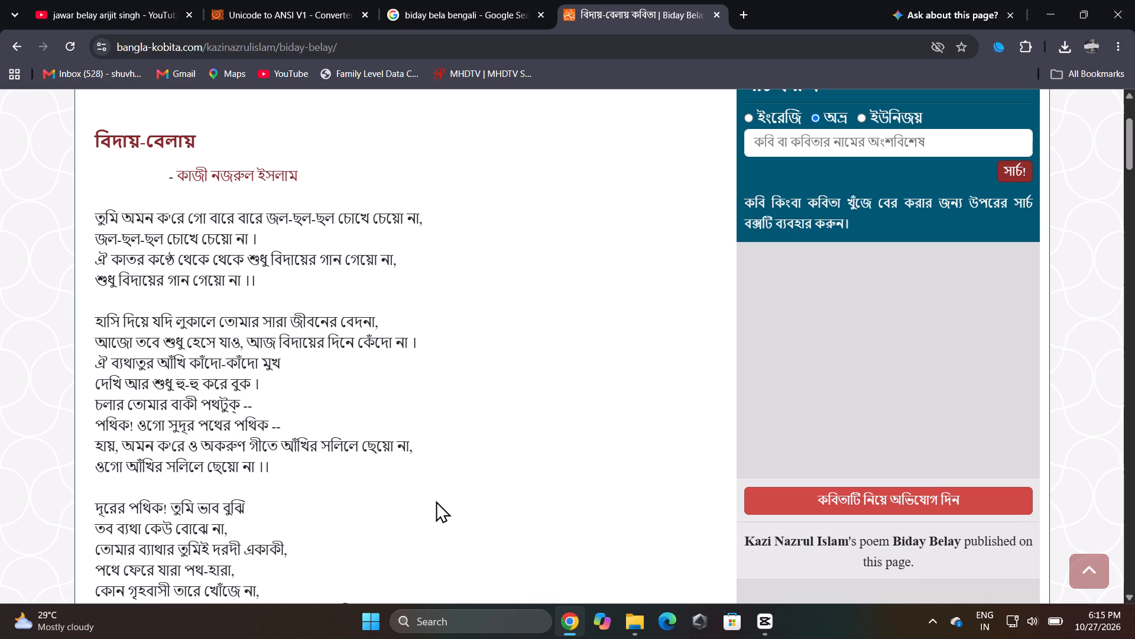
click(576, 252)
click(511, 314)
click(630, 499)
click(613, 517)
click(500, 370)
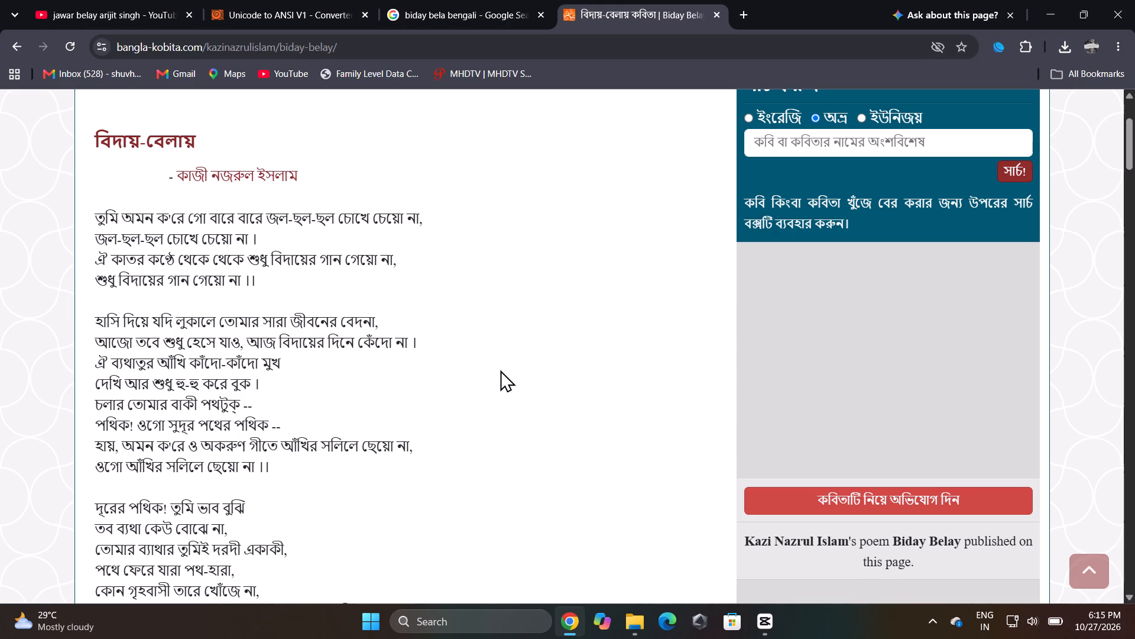
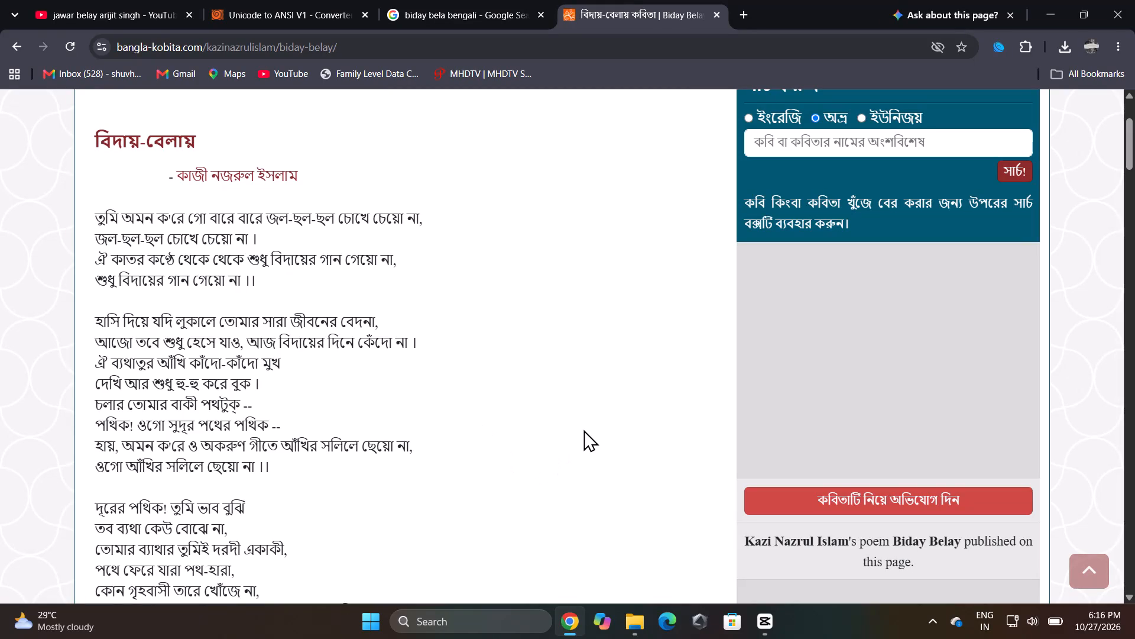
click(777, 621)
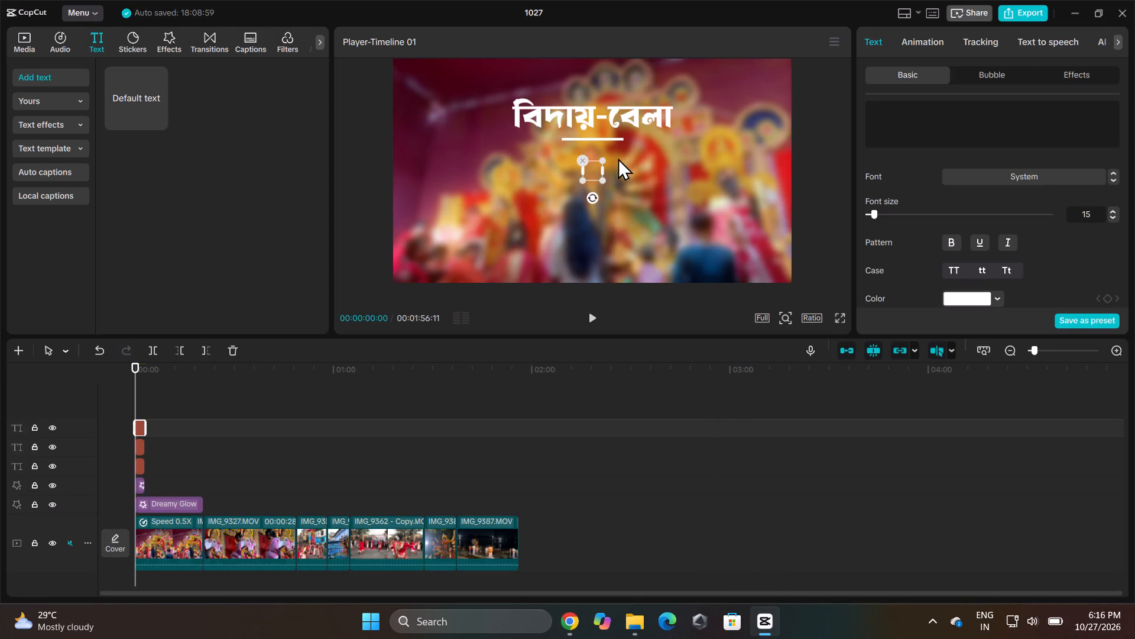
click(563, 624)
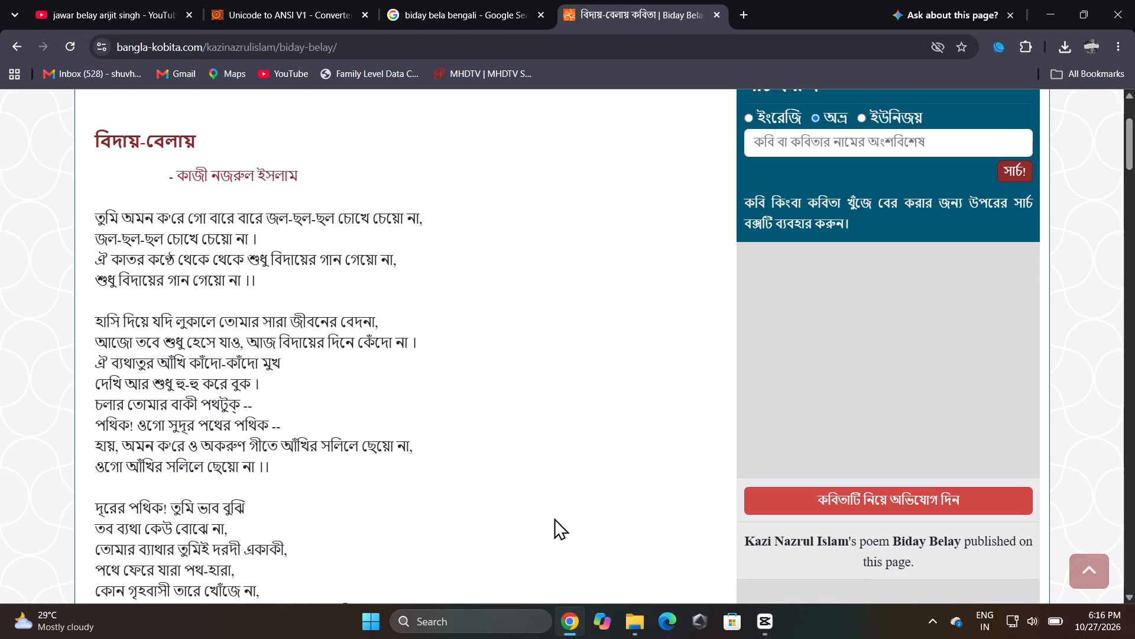
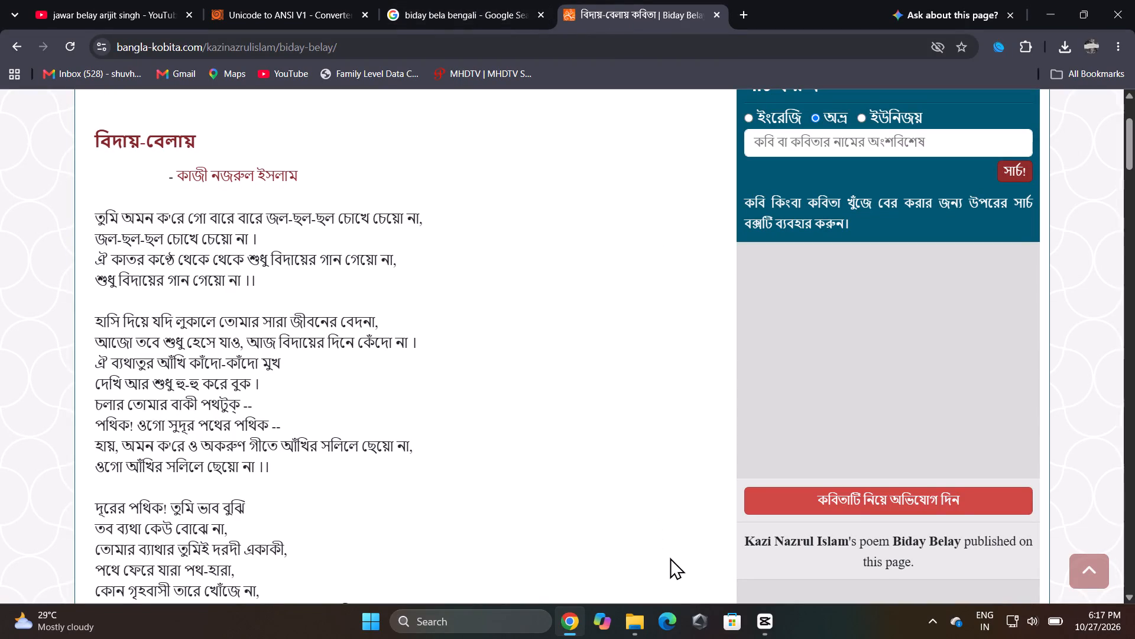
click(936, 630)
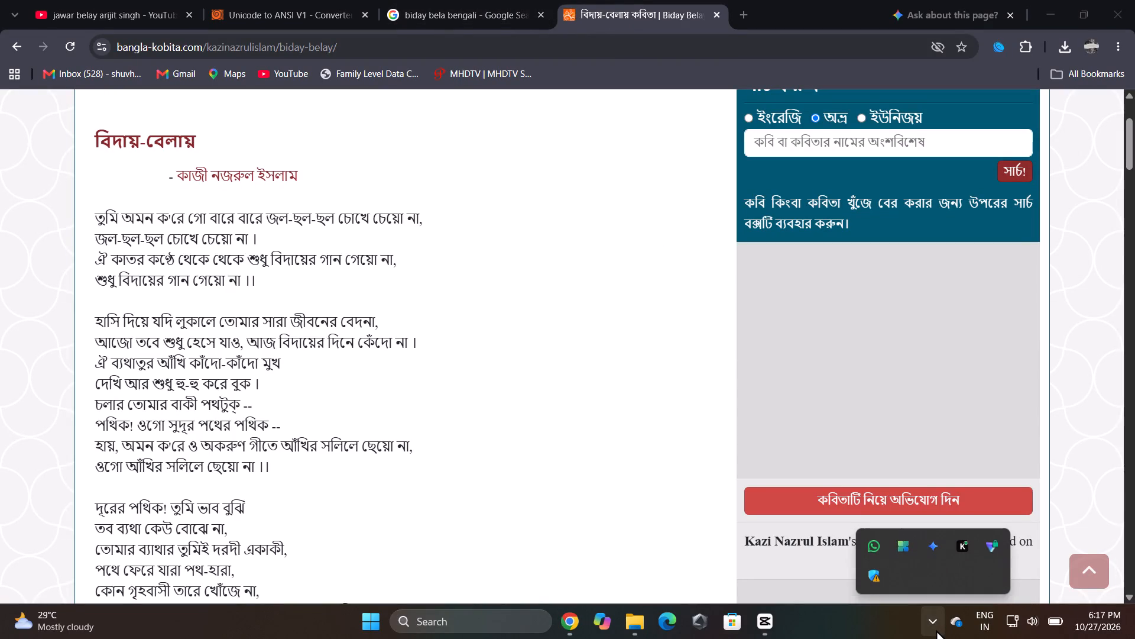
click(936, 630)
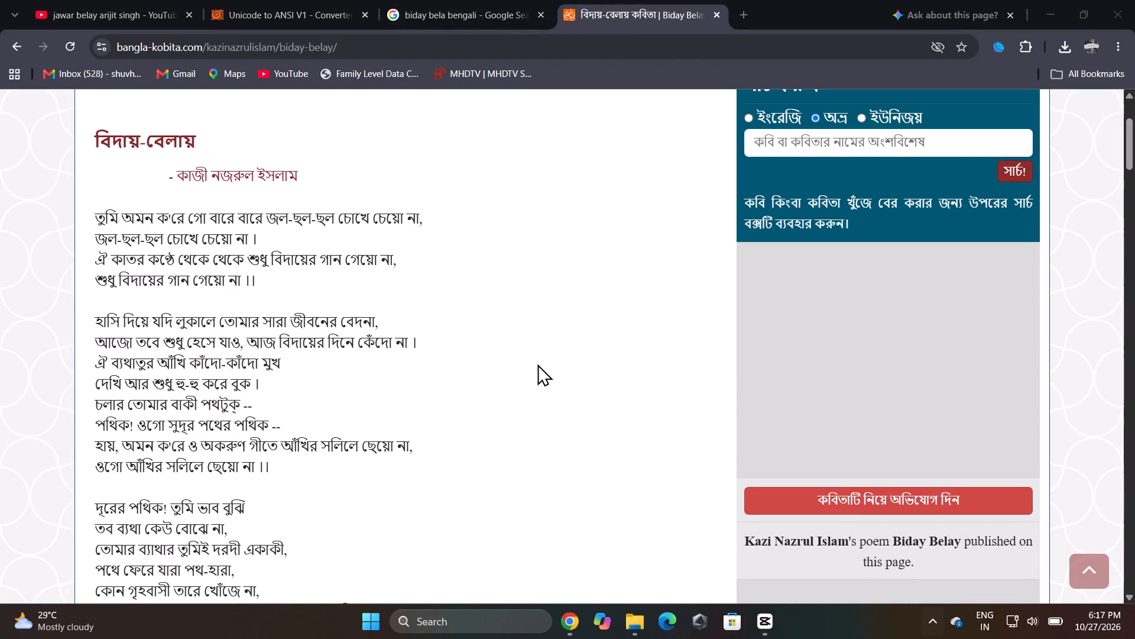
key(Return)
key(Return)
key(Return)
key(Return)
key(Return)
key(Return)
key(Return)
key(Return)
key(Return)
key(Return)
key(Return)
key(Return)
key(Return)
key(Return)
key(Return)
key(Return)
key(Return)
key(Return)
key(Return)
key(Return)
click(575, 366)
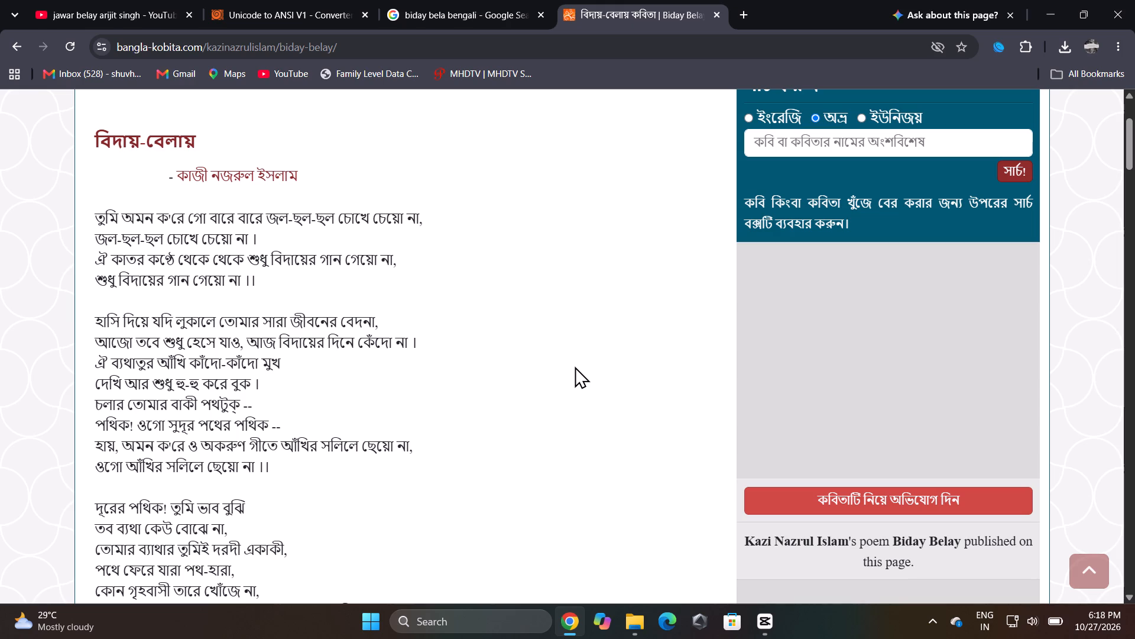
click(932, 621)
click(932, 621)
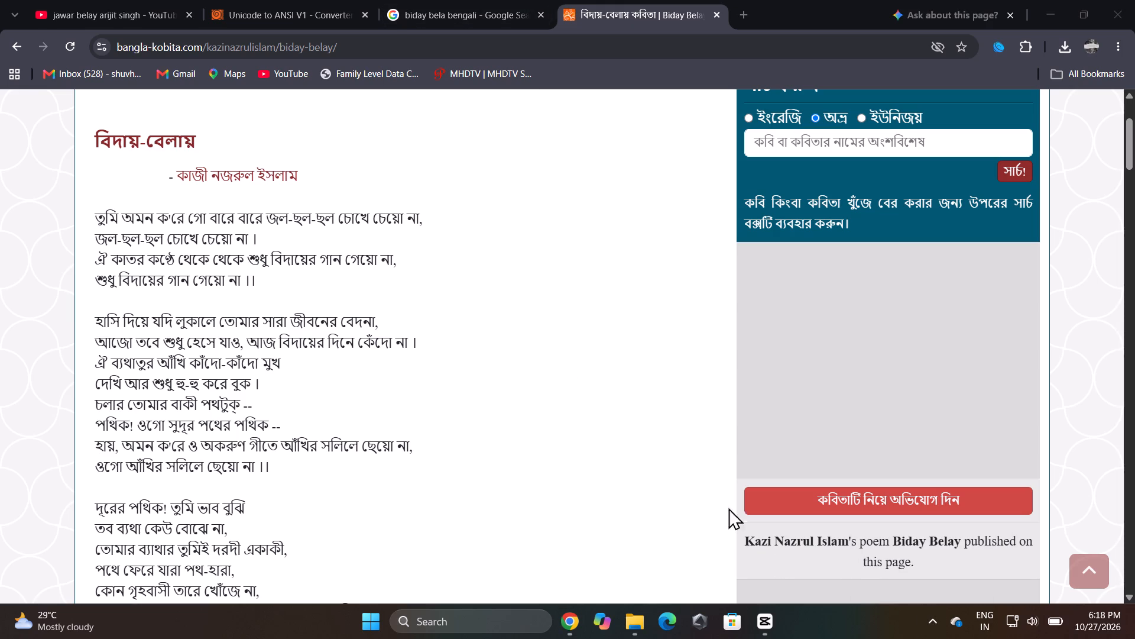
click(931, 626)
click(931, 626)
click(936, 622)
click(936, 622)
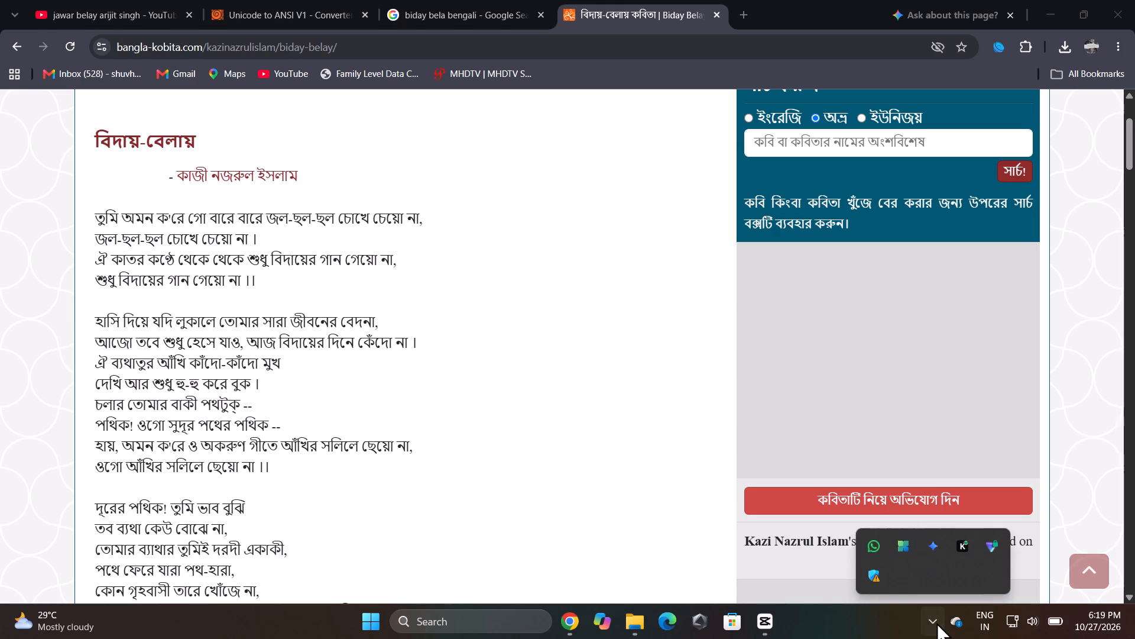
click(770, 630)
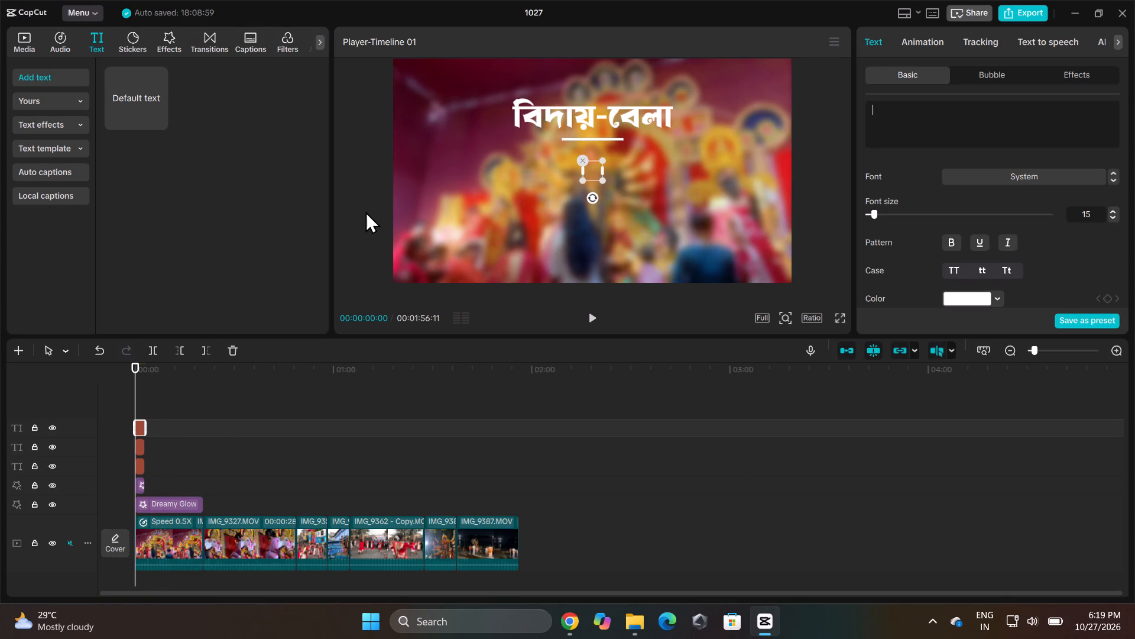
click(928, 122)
Switch to Chrome and delete the text বিদায়-বেলা from the Unicode side of the Unicode to ANSI V1 converter.
click(560, 627)
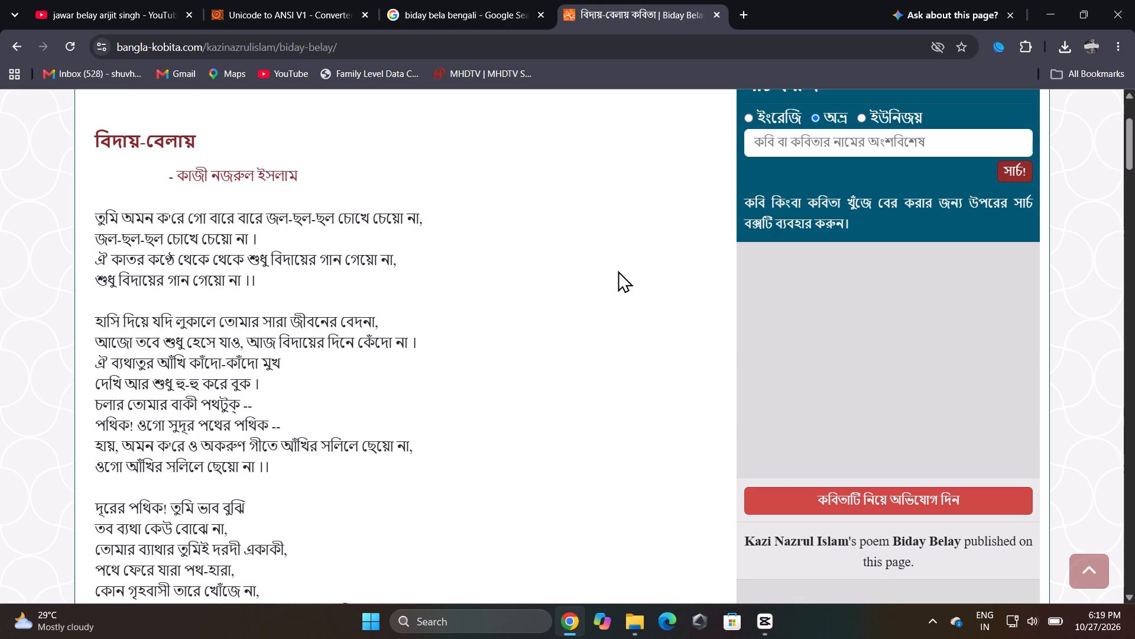
click(742, 19)
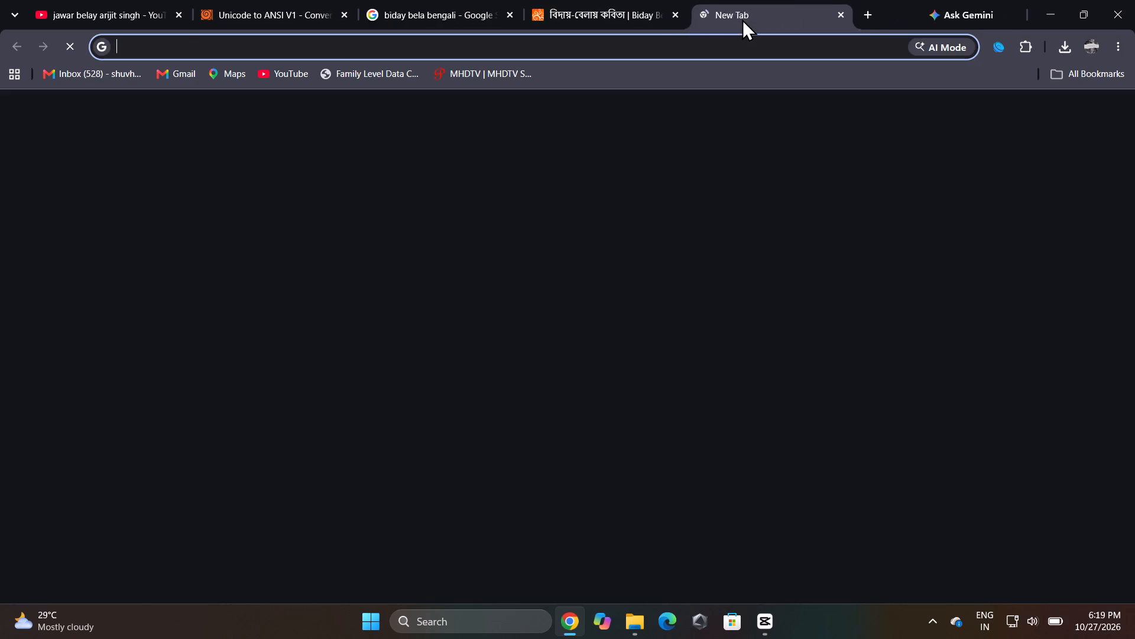
click(855, 14)
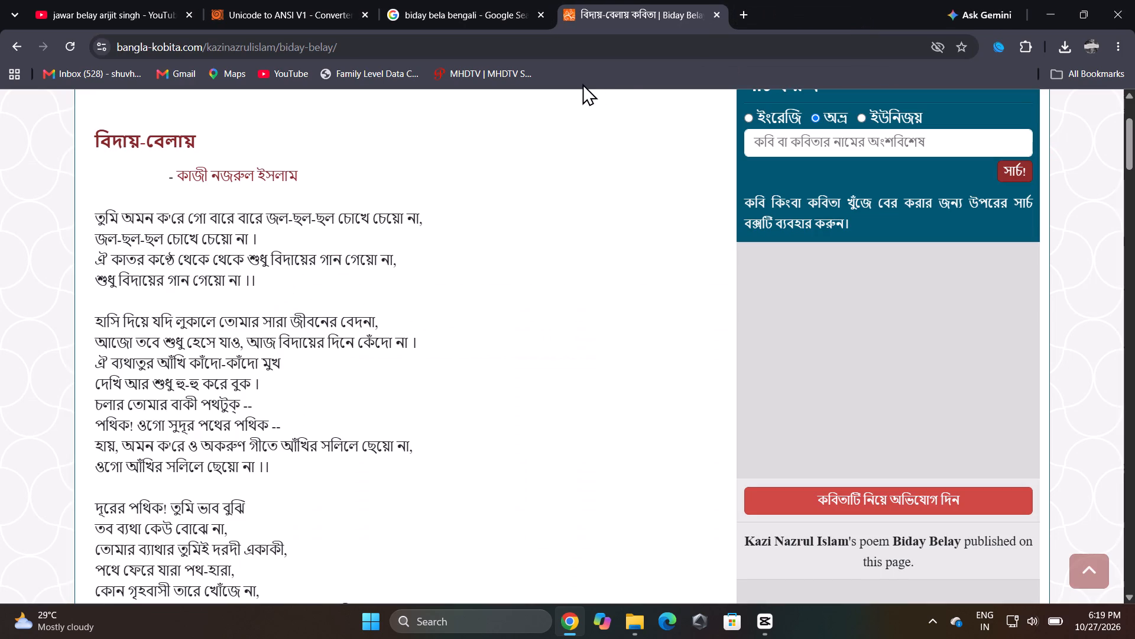
click(296, 0)
click(392, 383)
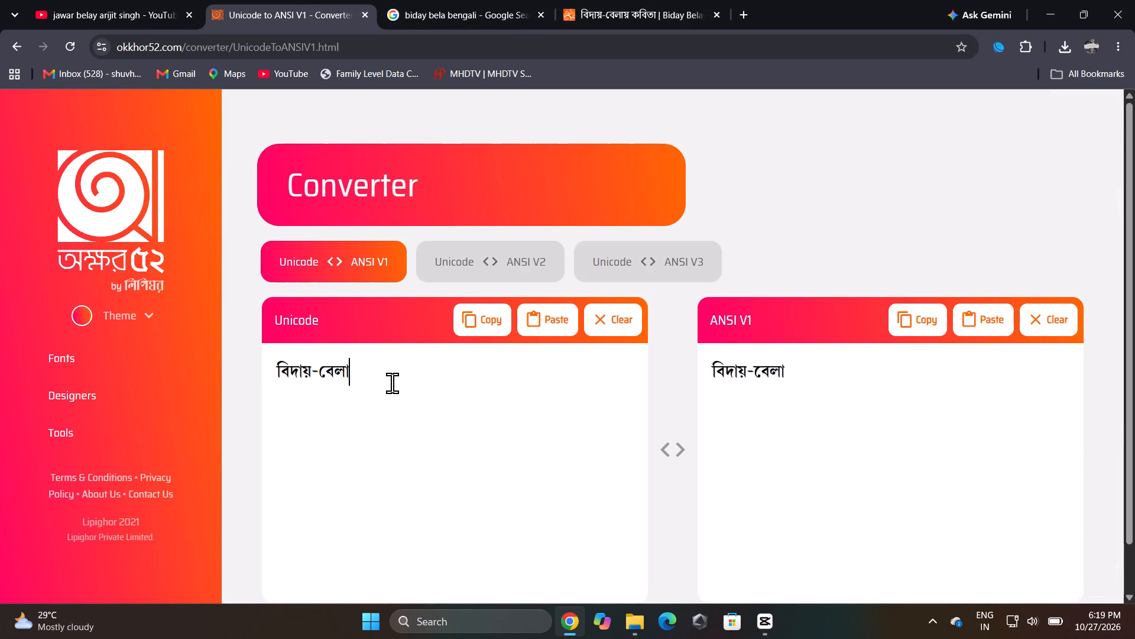
key(BackSpace)
key(BackSpace)
key(BackSpace)
key(BackSpace)
key(BackSpace)
key(BackSpace)
key(BackSpace)
key(BackSpace)
key(BackSpace)
key(BackSpace)
key(BackSpace)
key(BackSpace)
key(BackSpace)
key(BackSpace)
key(BackSpace)
key(BackSpace)
key(BackSpace)
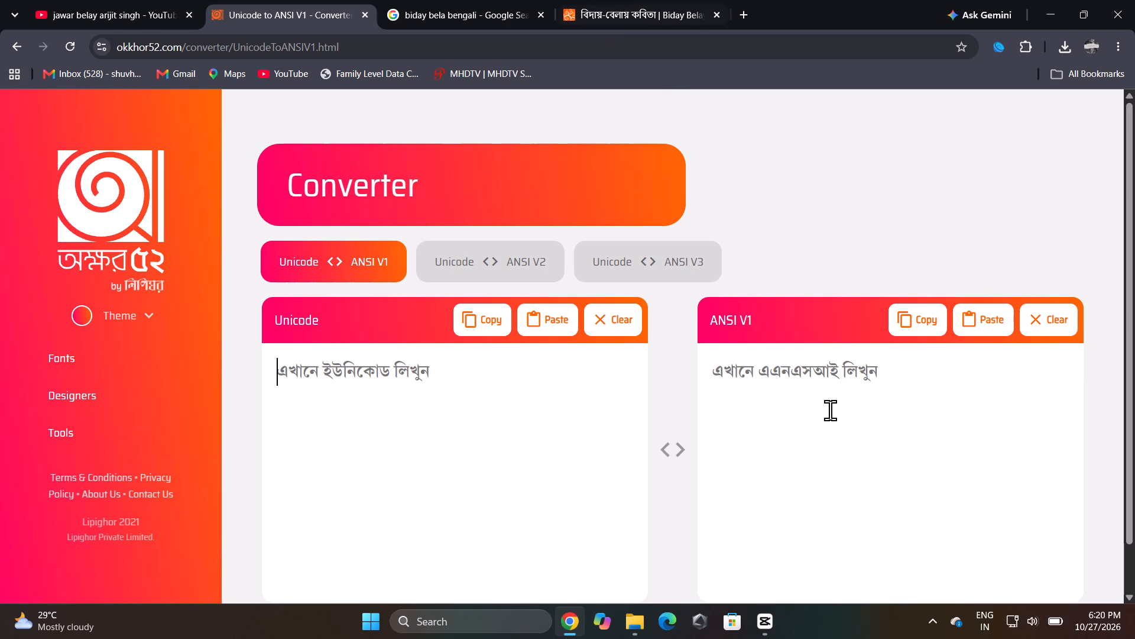
Switch to CapCut and capture a full-screen screenshot of the project with the Snipping Tool.
click(768, 627)
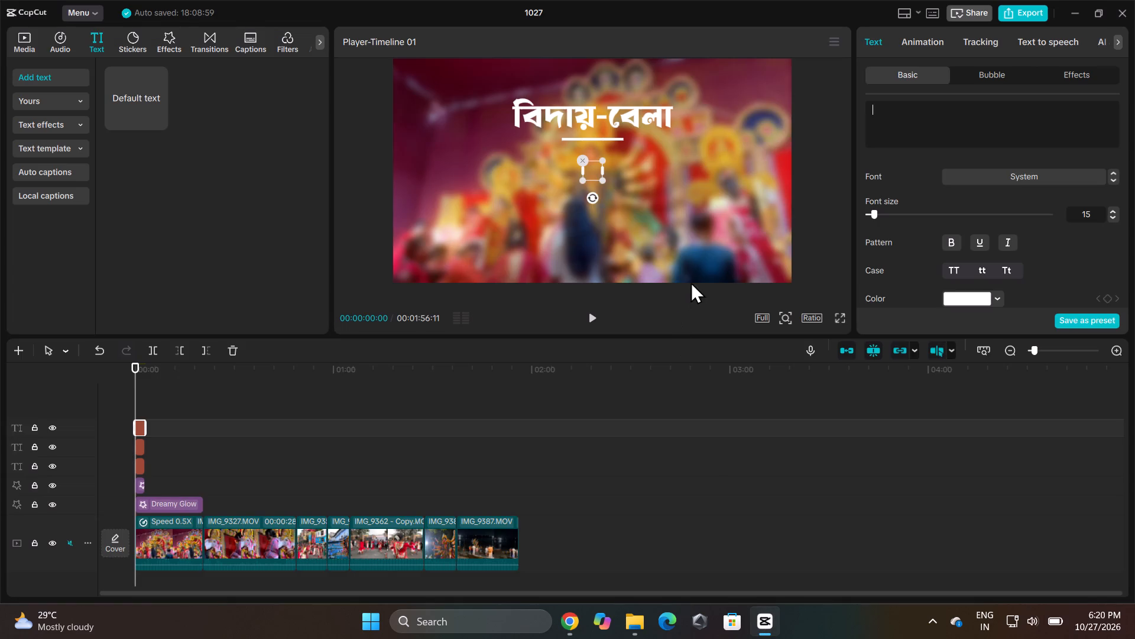
key(shift+super+s)
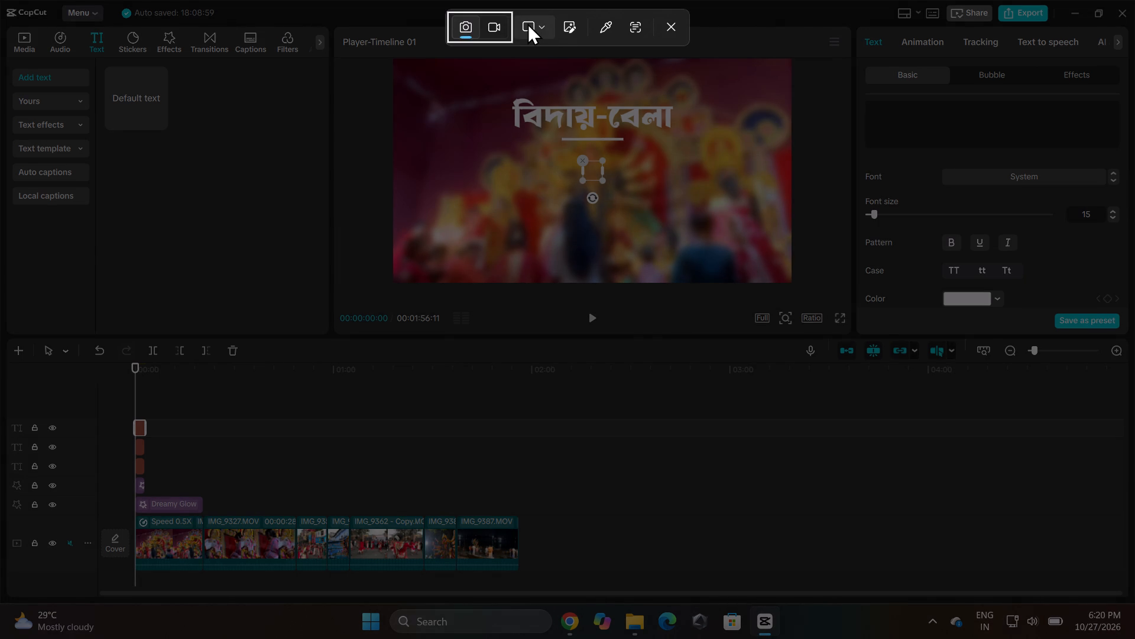
click(527, 23)
click(546, 83)
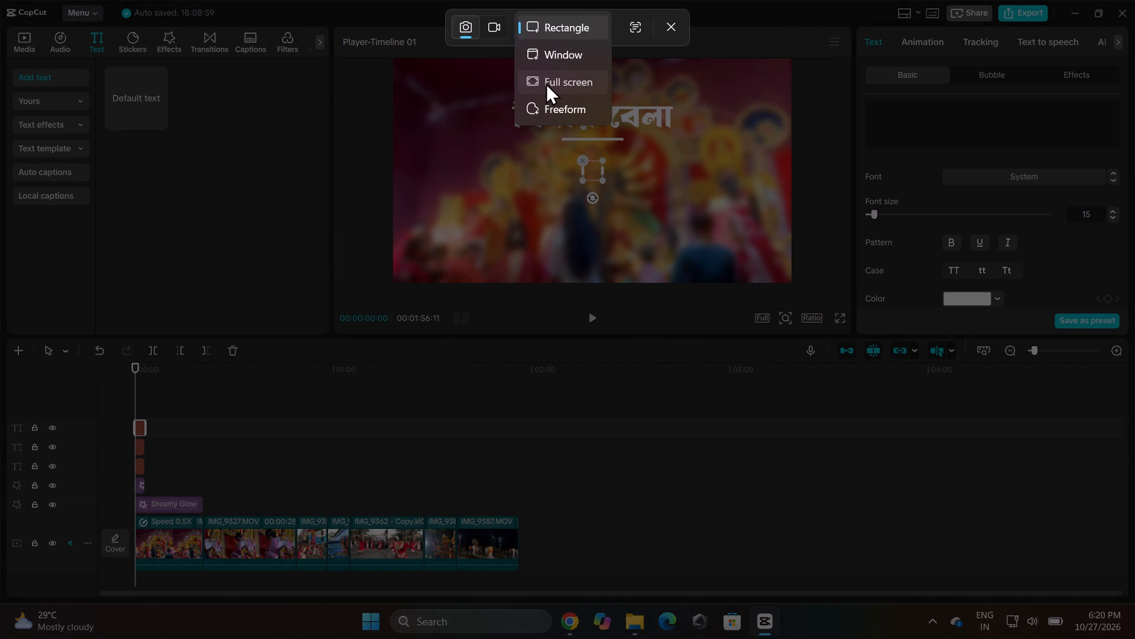
Clear the desktop by minimizing CapCut and Chrome and closing the File Explorer window showing the Unicode font folder.
click(1065, 10)
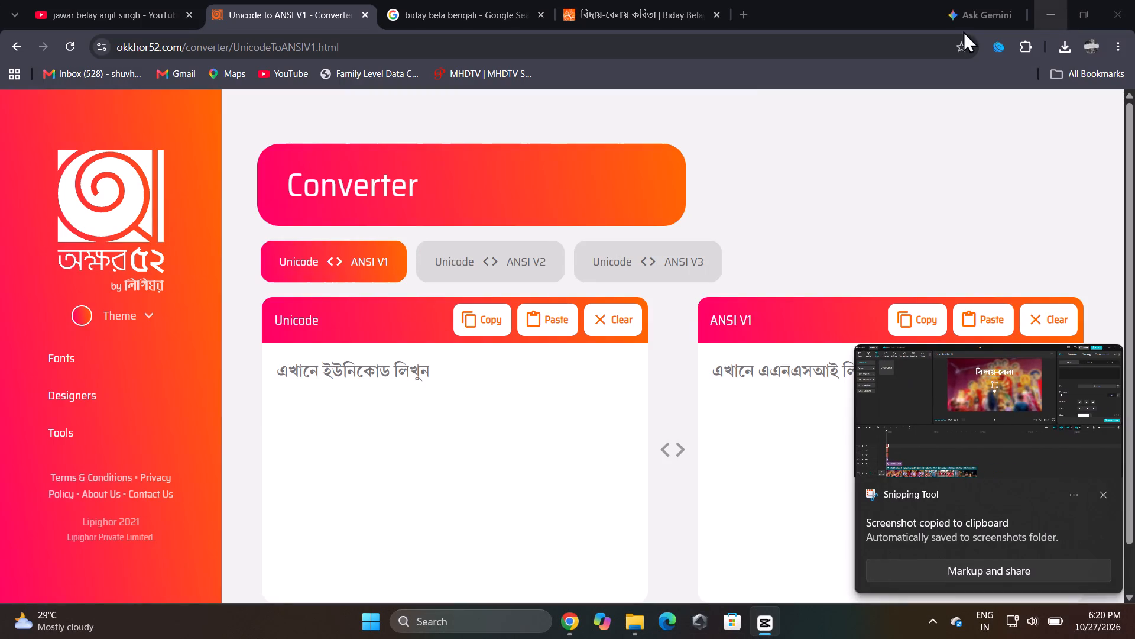
click(1042, 12)
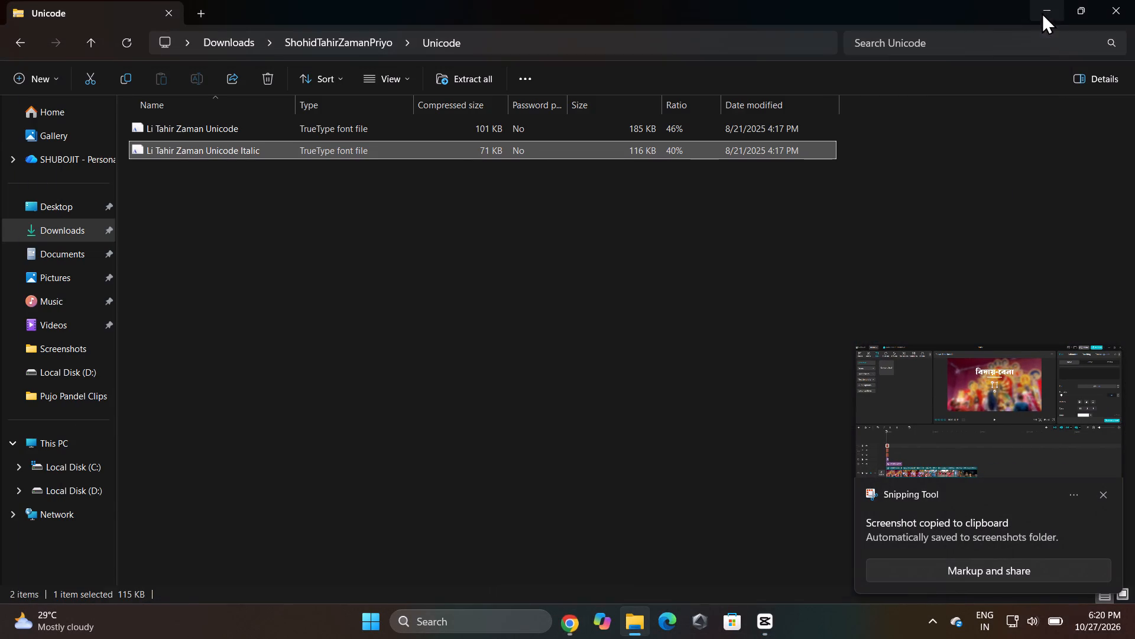
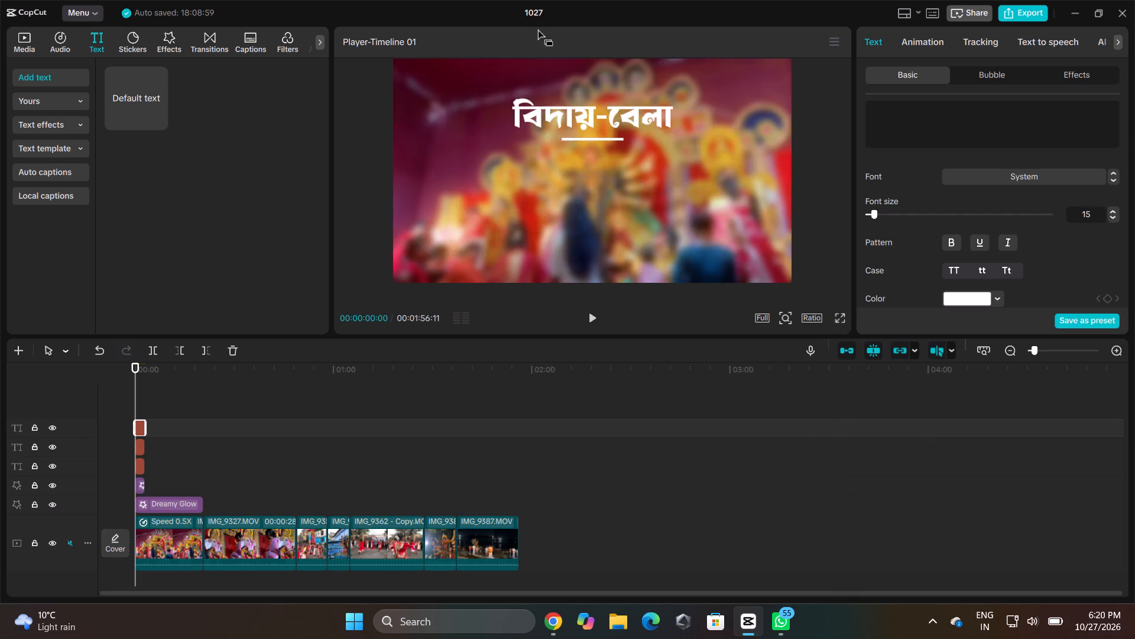
Switch to Chrome and place the text cursor in the empty Unicode side of the Unicode to ANSI V1 converter.
click(554, 620)
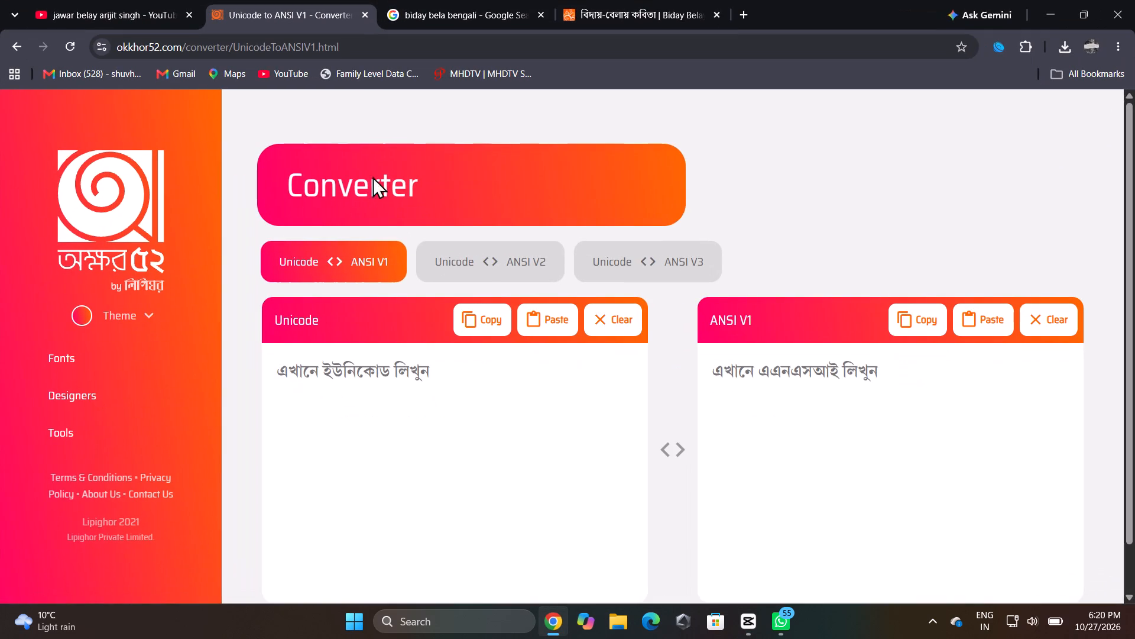
click(416, 367)
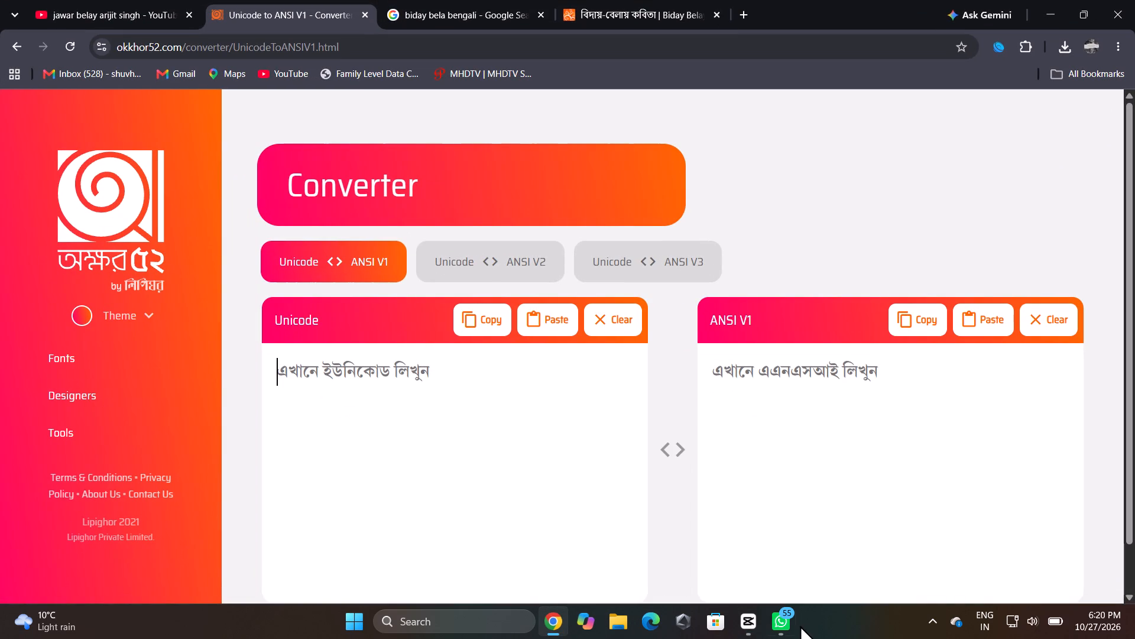
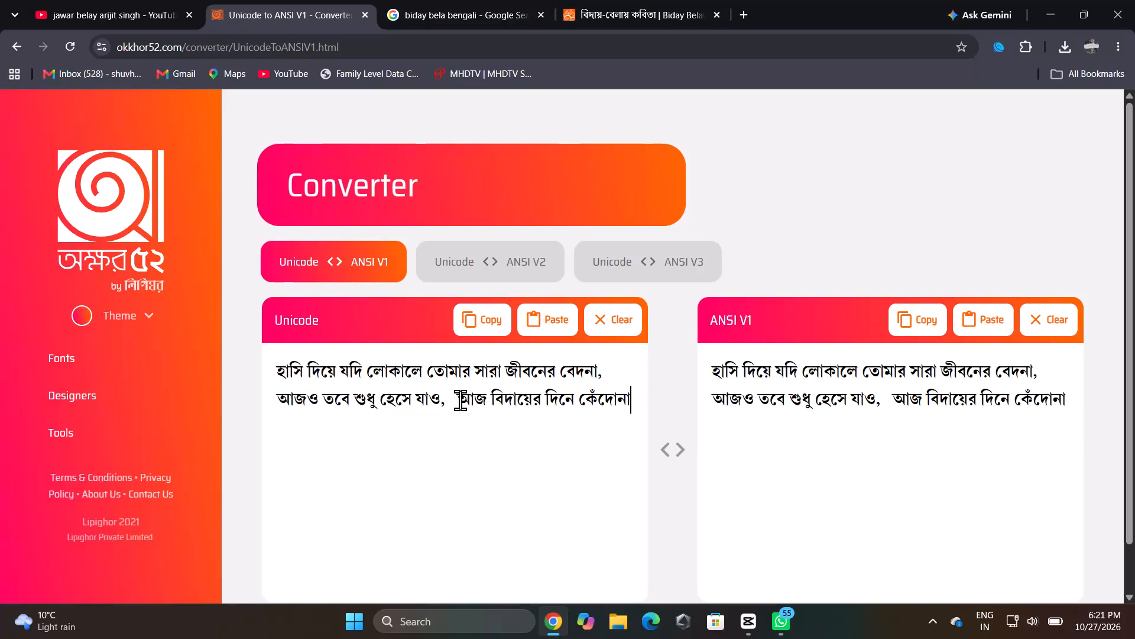
Replace the comma and extra spaces between যাও and আজ in the Unicode text's second line with a single space.
click(460, 400)
key(BackSpace)
key(BackSpace)
key(BackSpace)
key(BackSpace)
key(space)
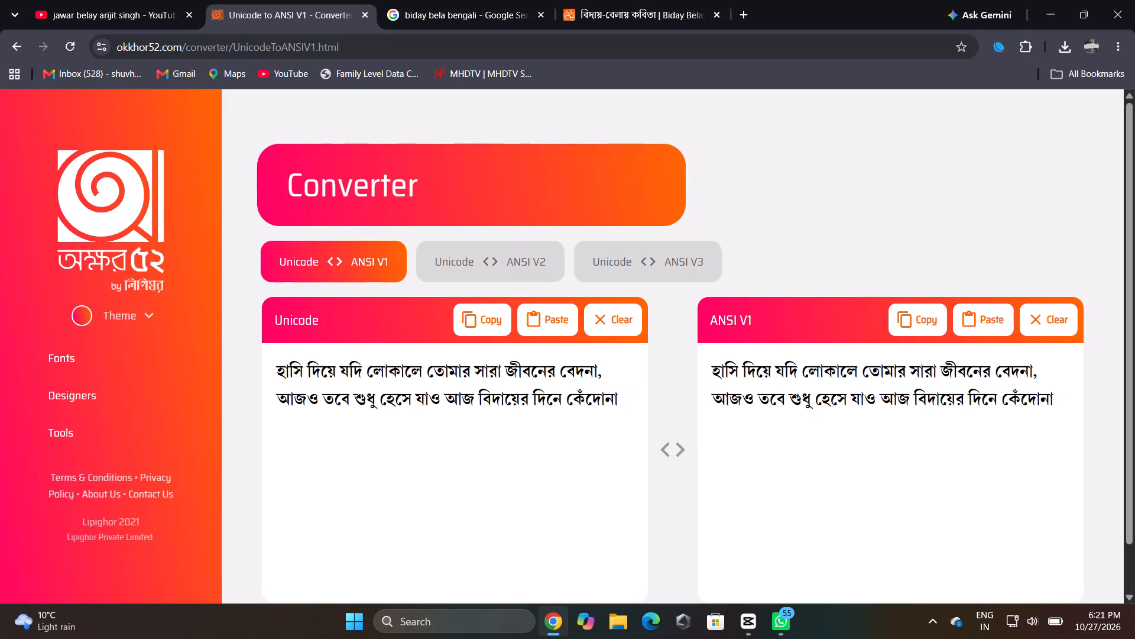
Copy the converted two-line ANSI V1 text and switch to the CapCut project for the empty caption text.
click(917, 317)
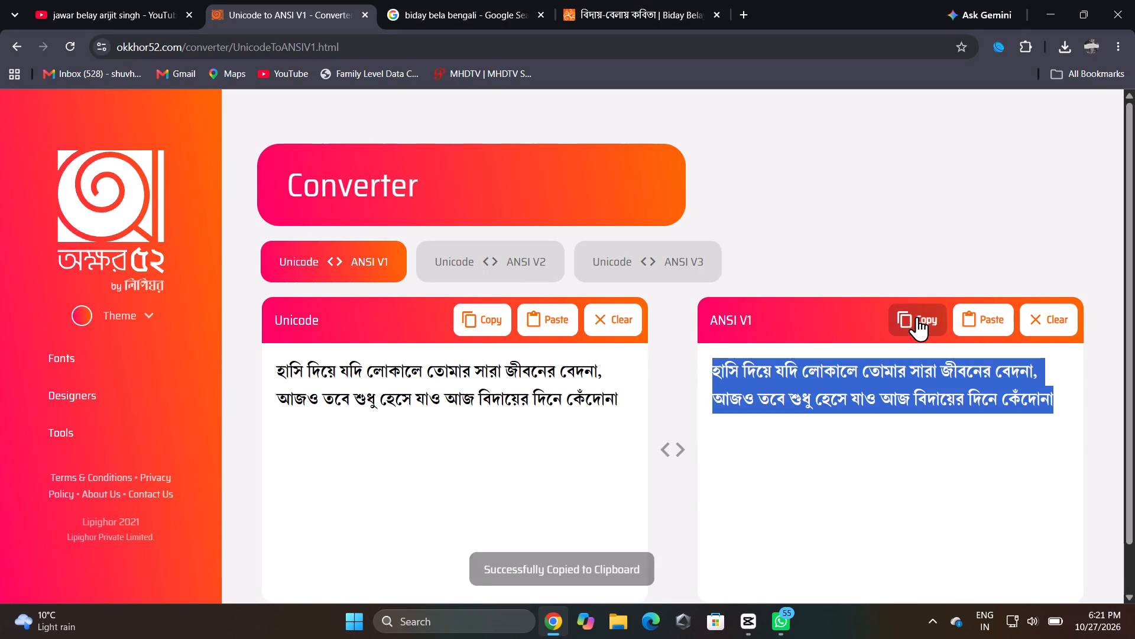
click(732, 626)
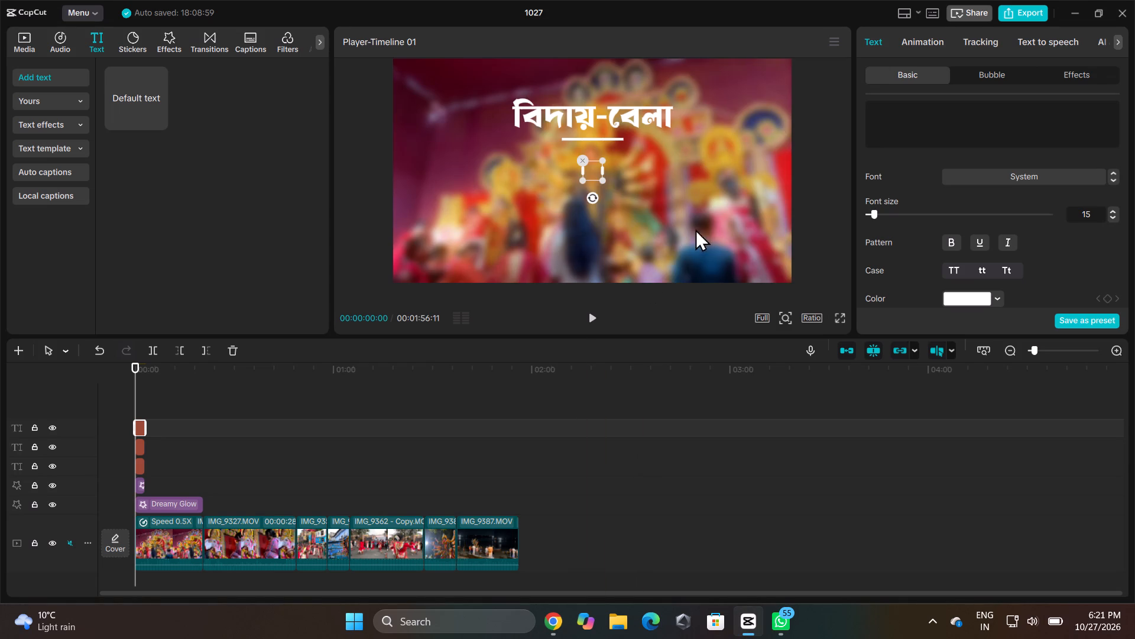
Paste the converted poem text into the empty text layer below the বিদায়-বেলা title.
click(917, 117)
key(ctrl+v)
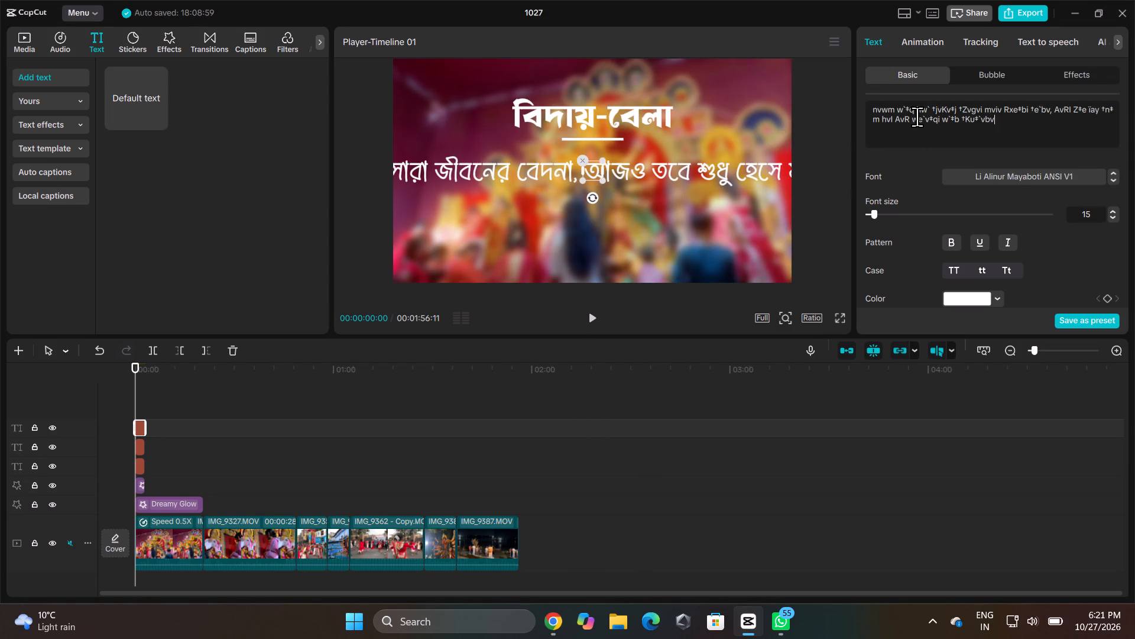
Shrink the poem text until it fits the frame width and place it just below the title's underline.
drag(715, 174, 475, 157)
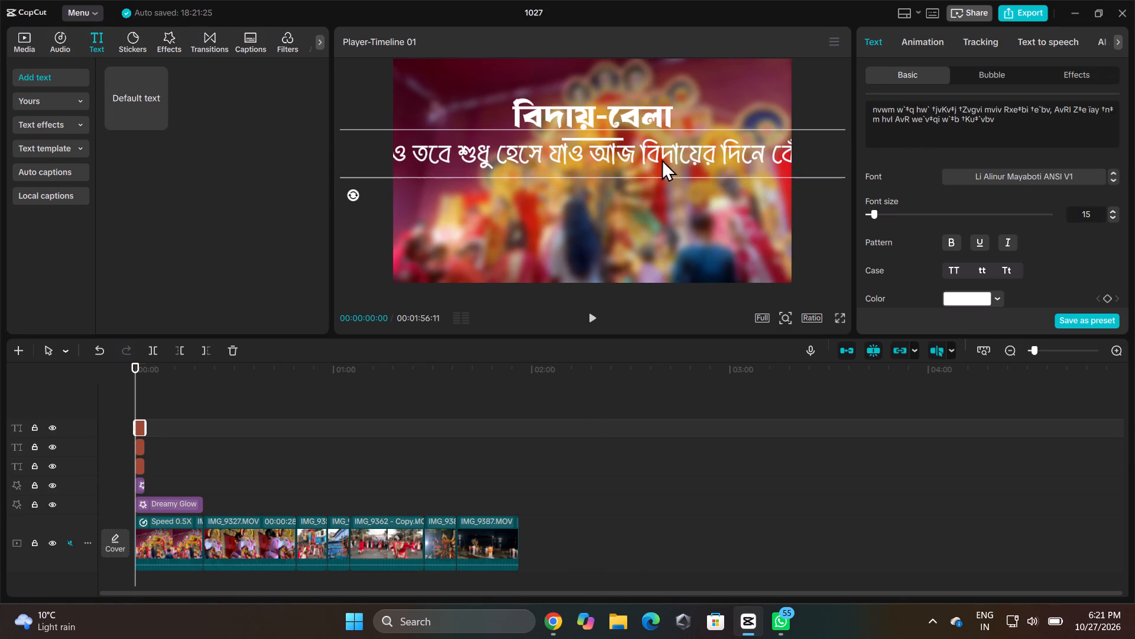
drag(681, 157, 476, 185)
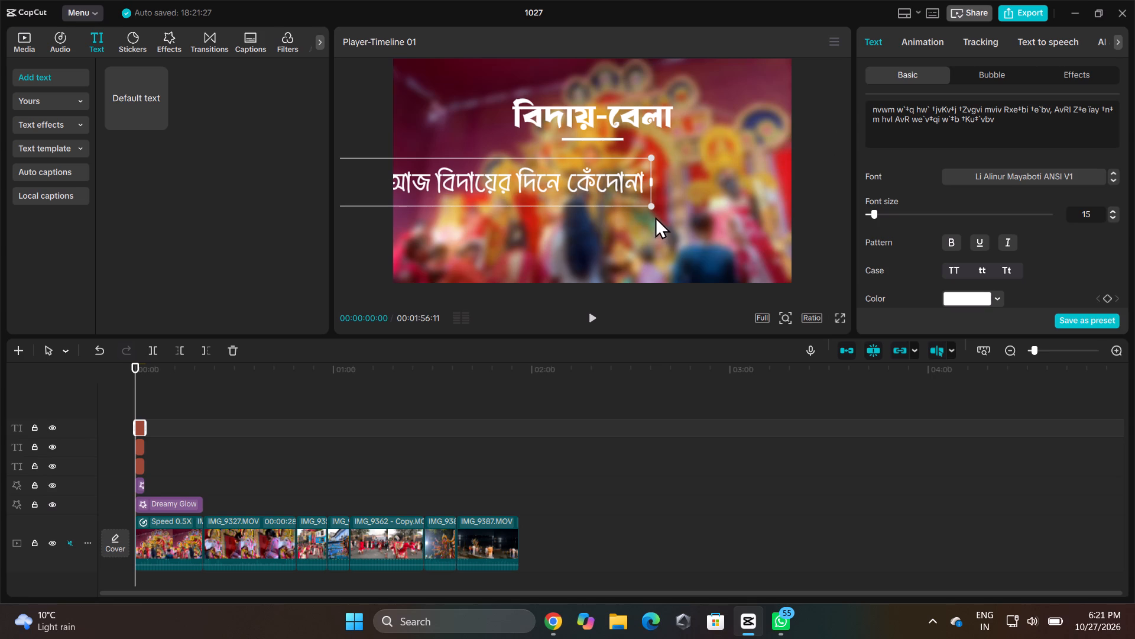
drag(651, 209, 438, 188)
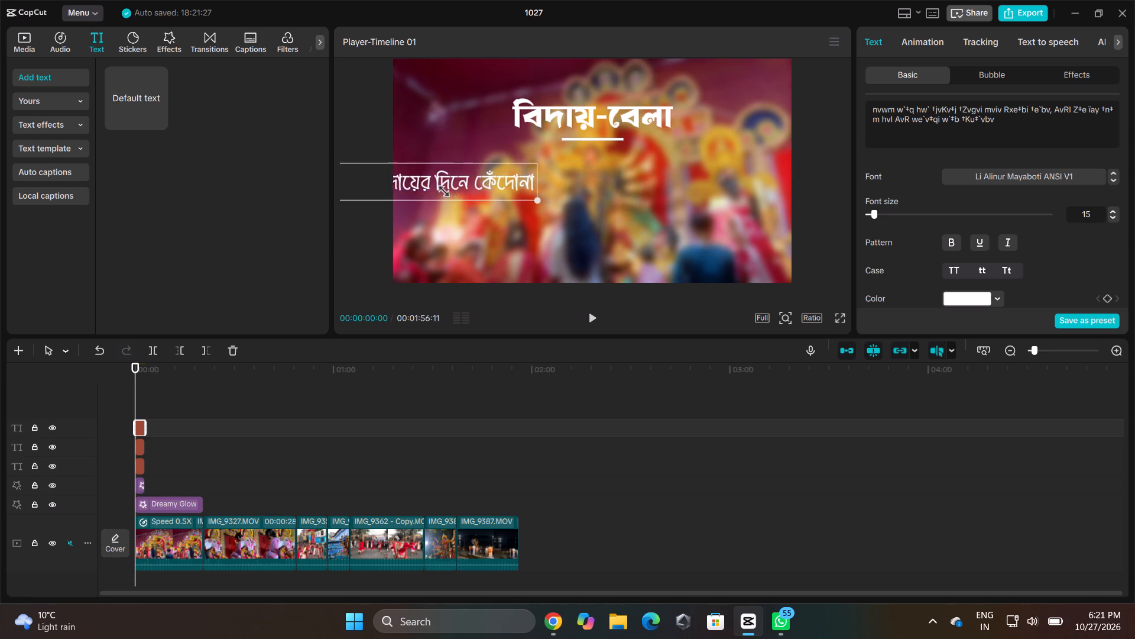
drag(438, 188, 352, 186)
drag(411, 187, 789, 198)
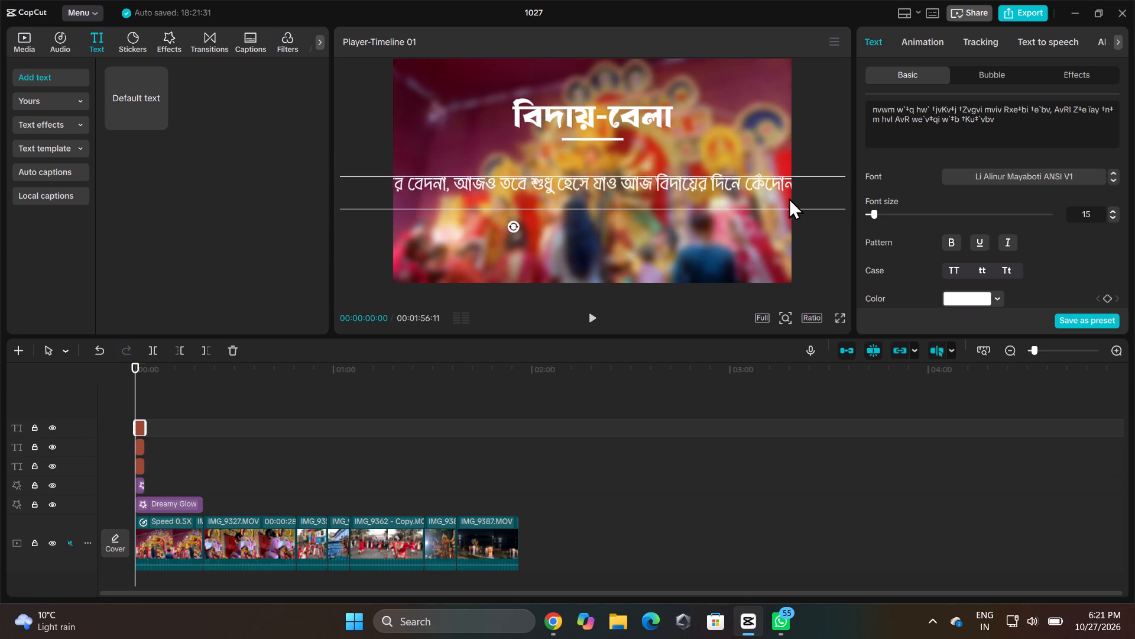
drag(789, 198, 735, 182)
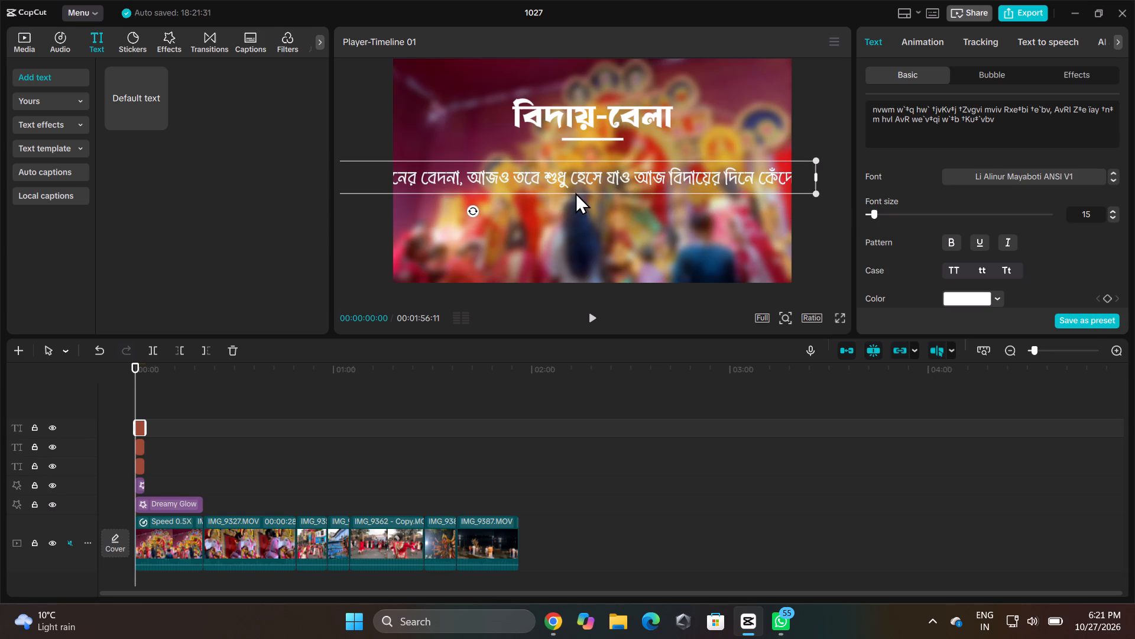
drag(814, 192, 781, 195)
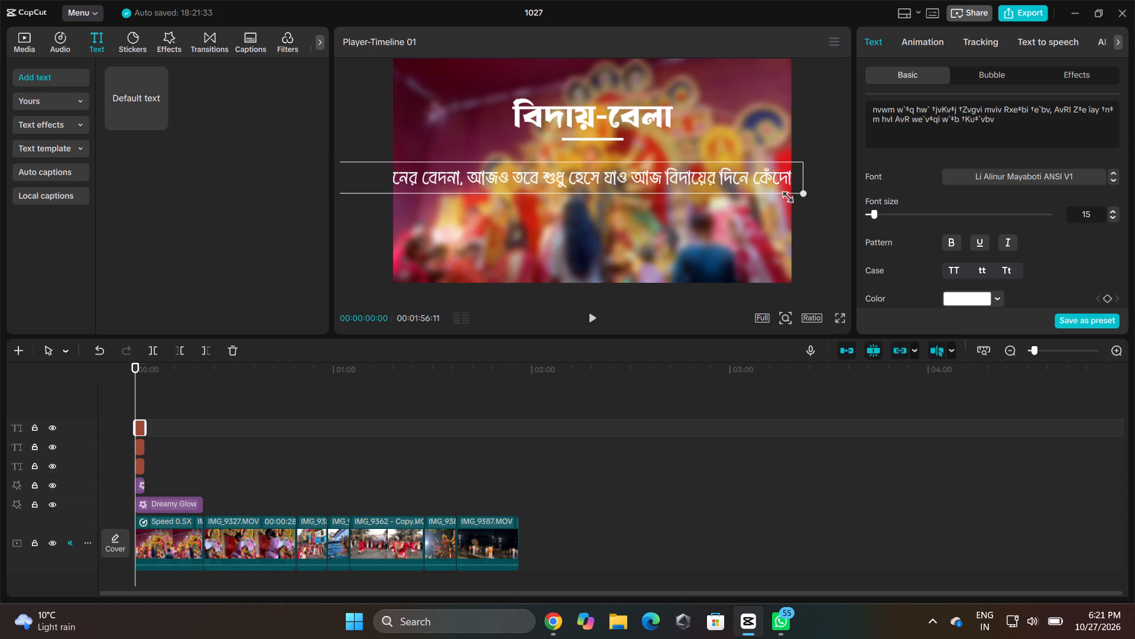
drag(781, 195, 524, 180)
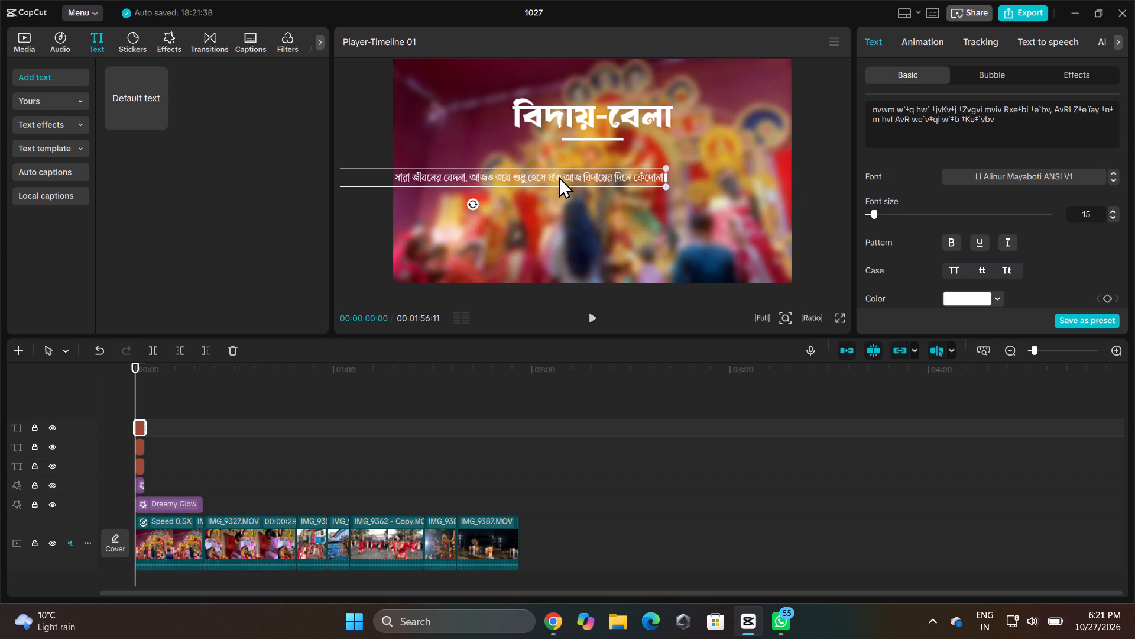
drag(559, 176, 686, 159)
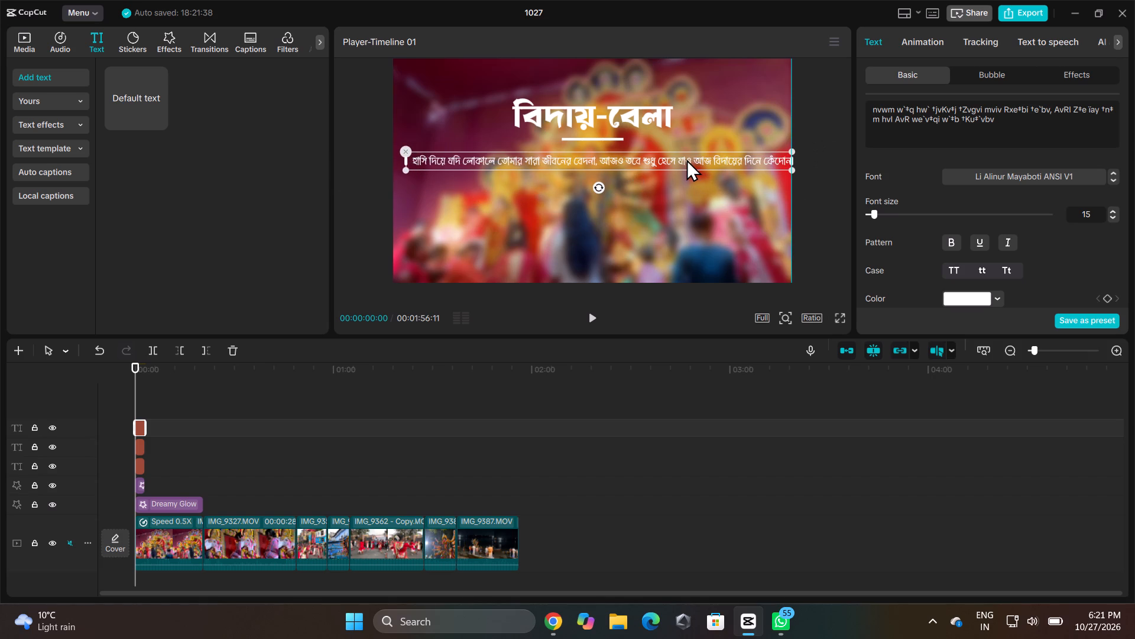
drag(686, 159, 688, 159)
click(688, 159)
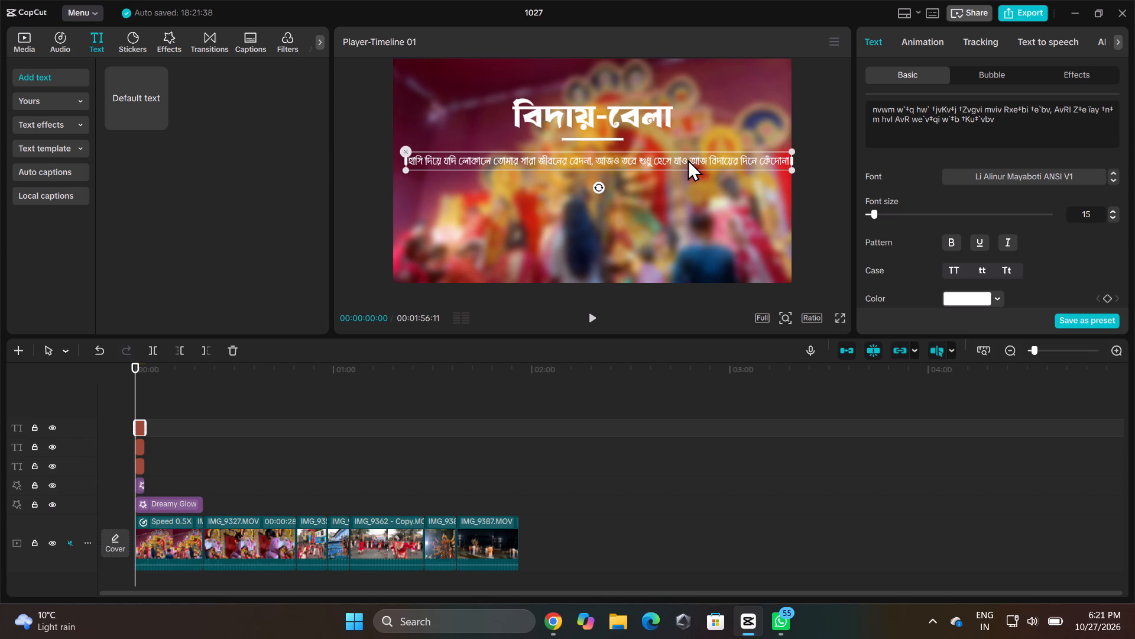
Delete everything after বেদনা in the poem text, including the comma, leaving only হাসি দিয়ে যদি লোকালে তোমার সারা জীবনের বেদনা.
click(1010, 130)
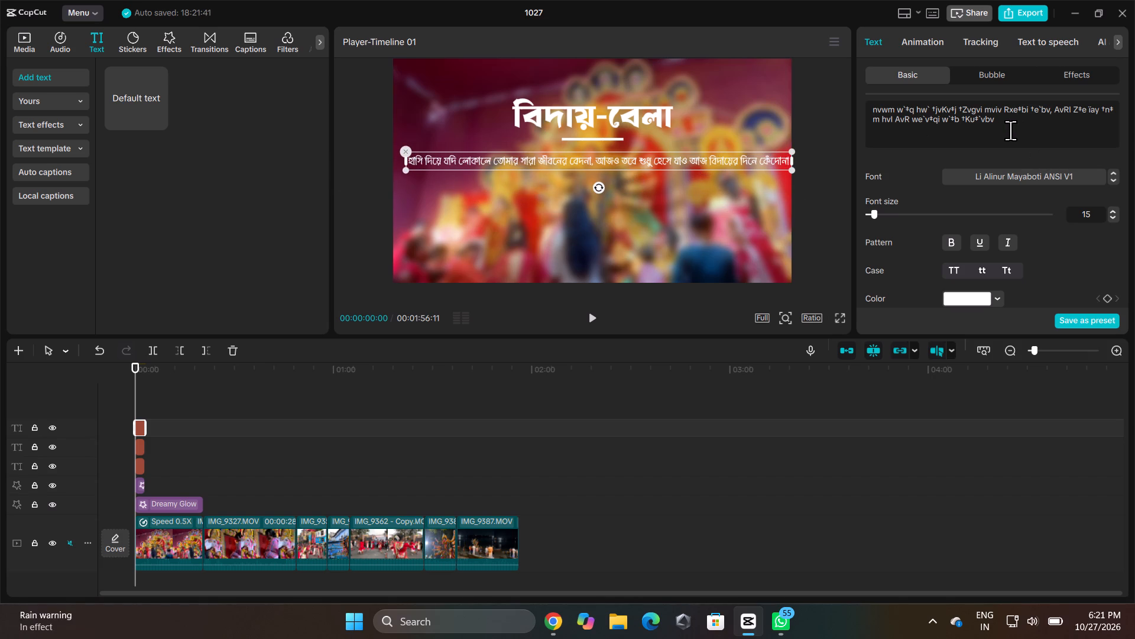
key(BackSpace)
key(BackSpace)
key(BackSpace)
key(BackSpace)
key(BackSpace)
key(BackSpace)
key(BackSpace)
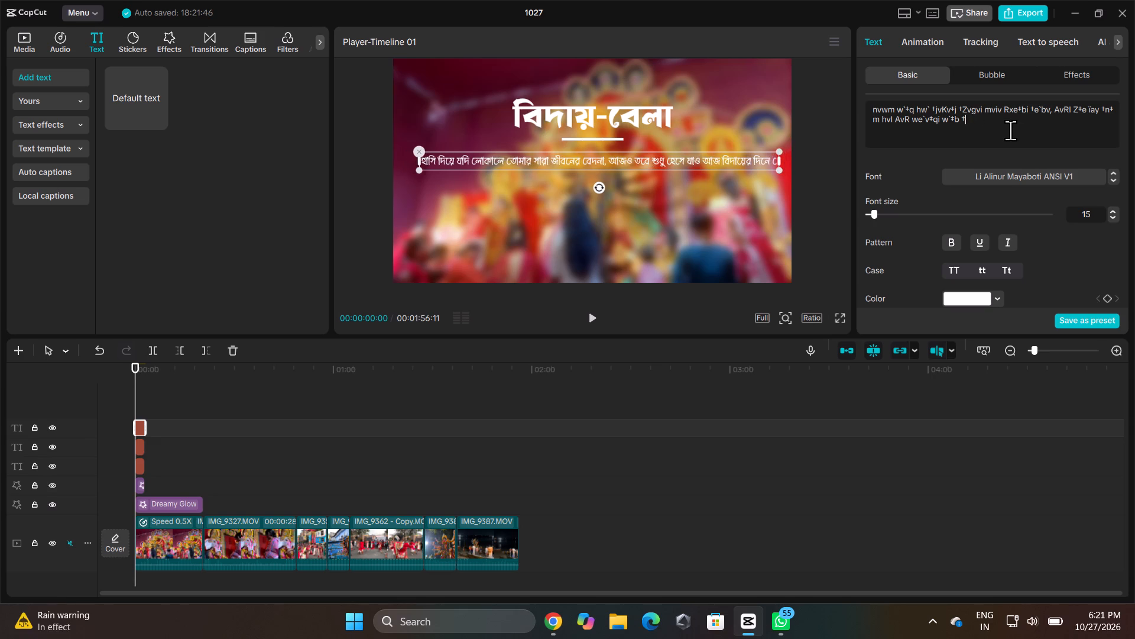
key(BackSpace)
key(BackSpace)
key(BackSpace)
key(BackSpace)
key(BackSpace)
key(BackSpace)
key(BackSpace)
key(BackSpace)
key(BackSpace)
key(BackSpace)
key(BackSpace)
key(BackSpace)
key(BackSpace)
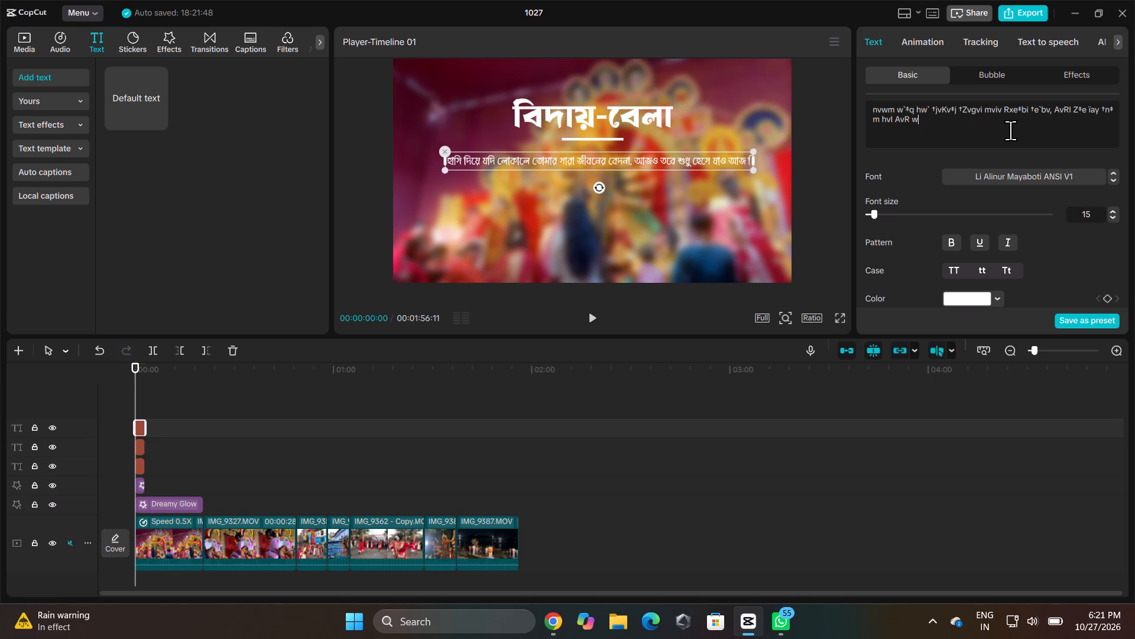
key(BackSpace)
key(BackSpace)
key(BackSpace)
key(BackSpace)
key(BackSpace)
key(BackSpace)
key(BackSpace)
key(BackSpace)
key(BackSpace)
key(BackSpace)
key(BackSpace)
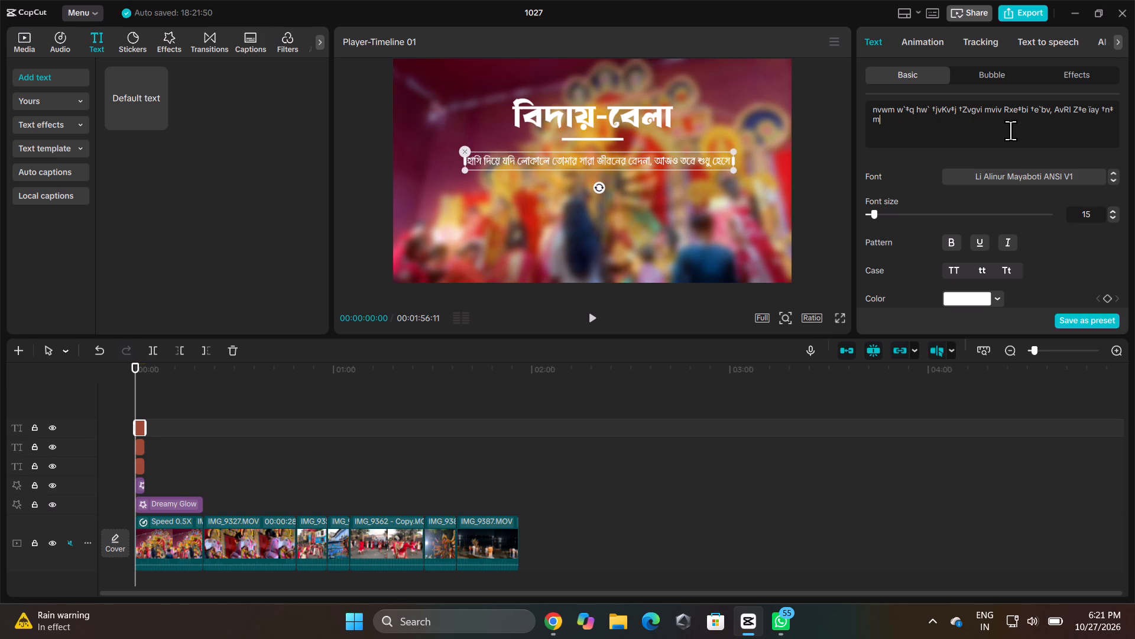
key(BackSpace)
key(BackSpace)
key(BackSpace)
key(BackSpace)
key(BackSpace)
key(BackSpace)
key(BackSpace)
key(BackSpace)
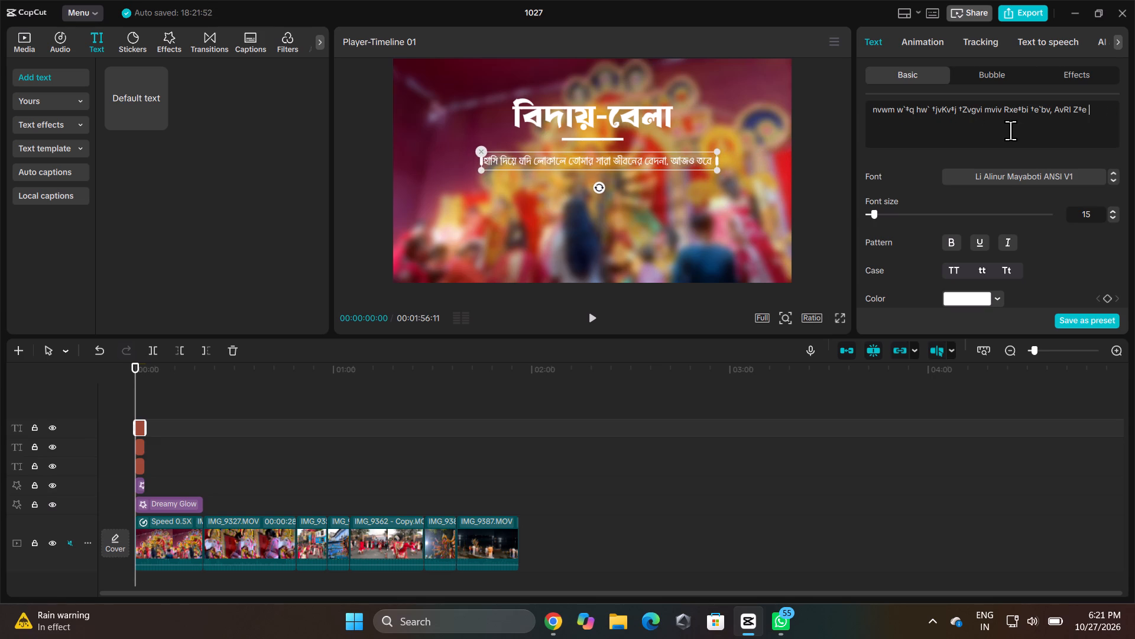
key(BackSpace)
key(BackSpace)
key(BackSpace)
key(BackSpace)
key(BackSpace)
key(BackSpace)
key(BackSpace)
key(BackSpace)
key(BackSpace)
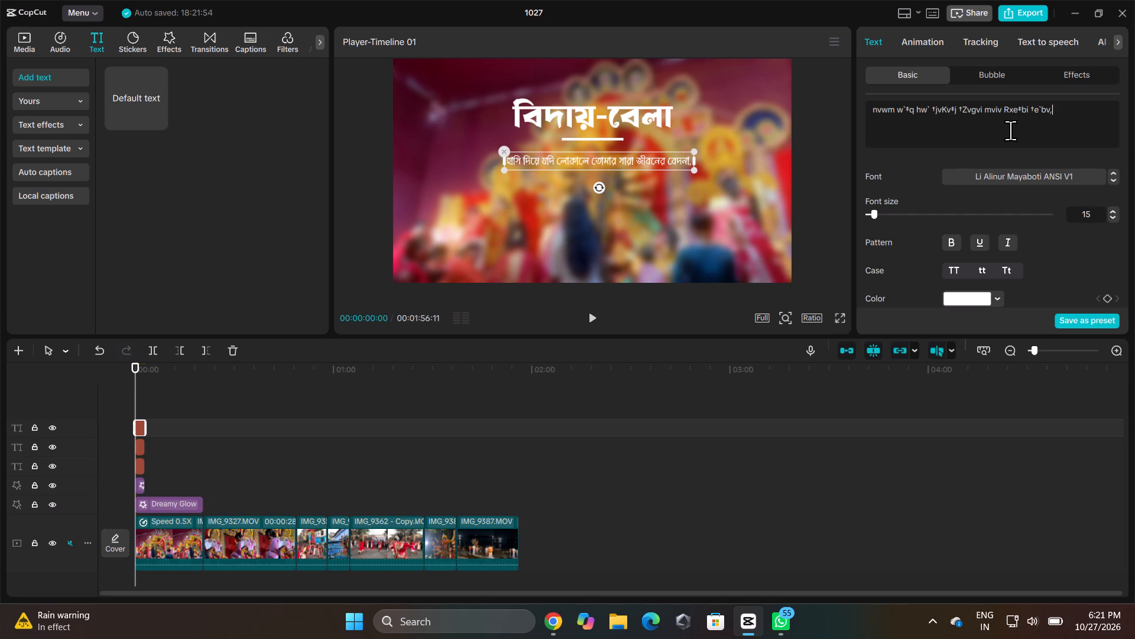
key(BackSpace)
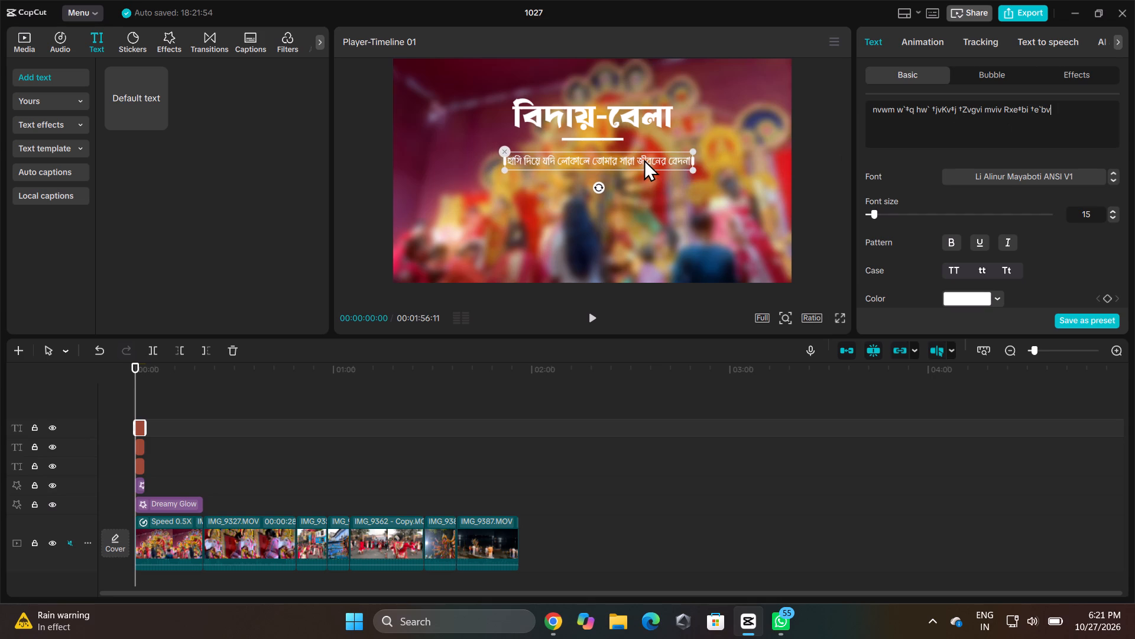
Shrink the first poem line to about the title's width and centre it just under the title's underline.
click(644, 160)
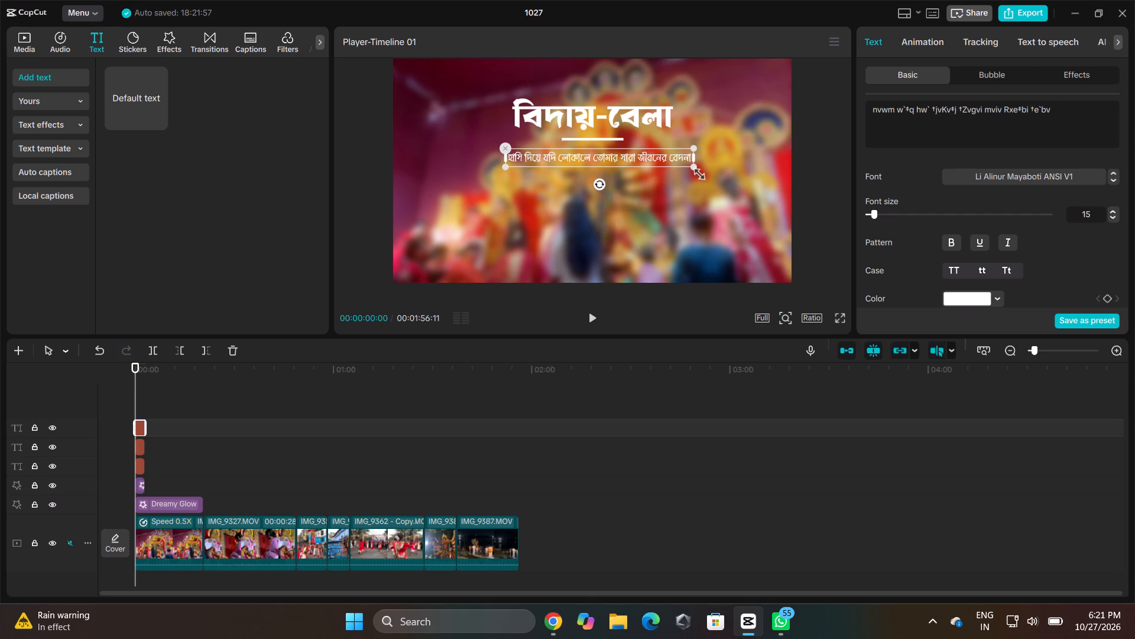
drag(692, 169, 666, 161)
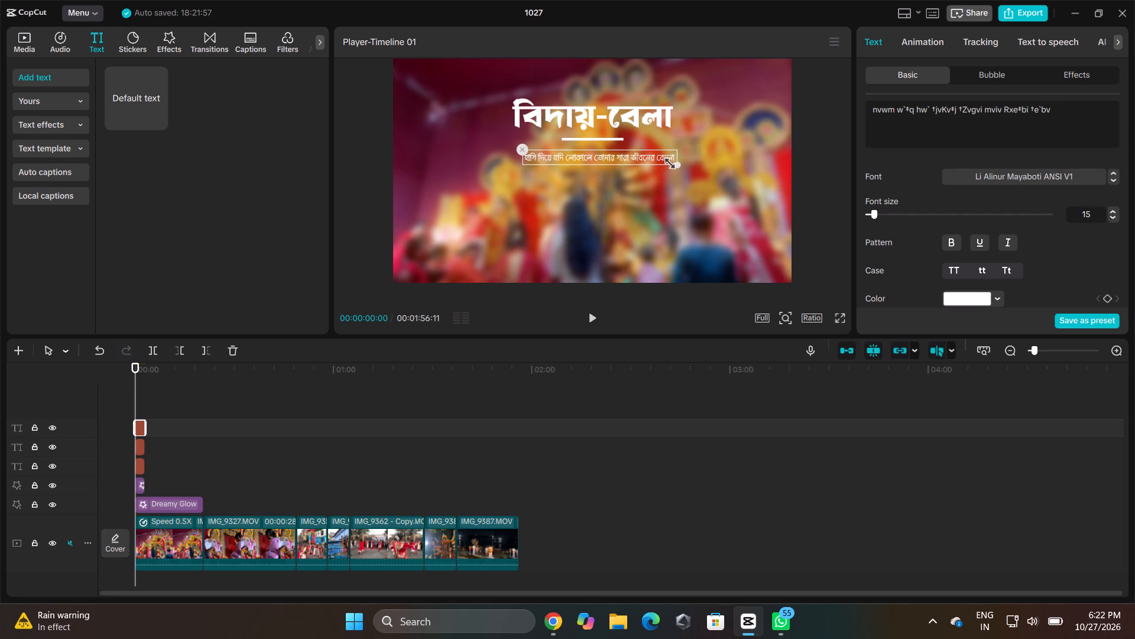
drag(666, 161, 677, 164)
click(644, 160)
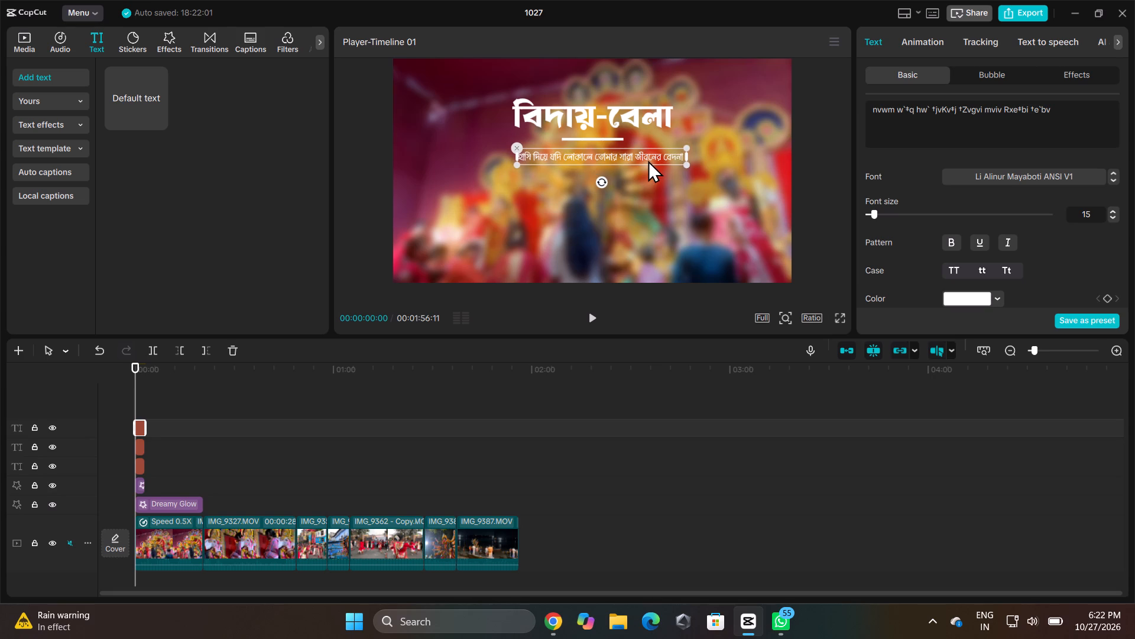
drag(646, 161, 640, 161)
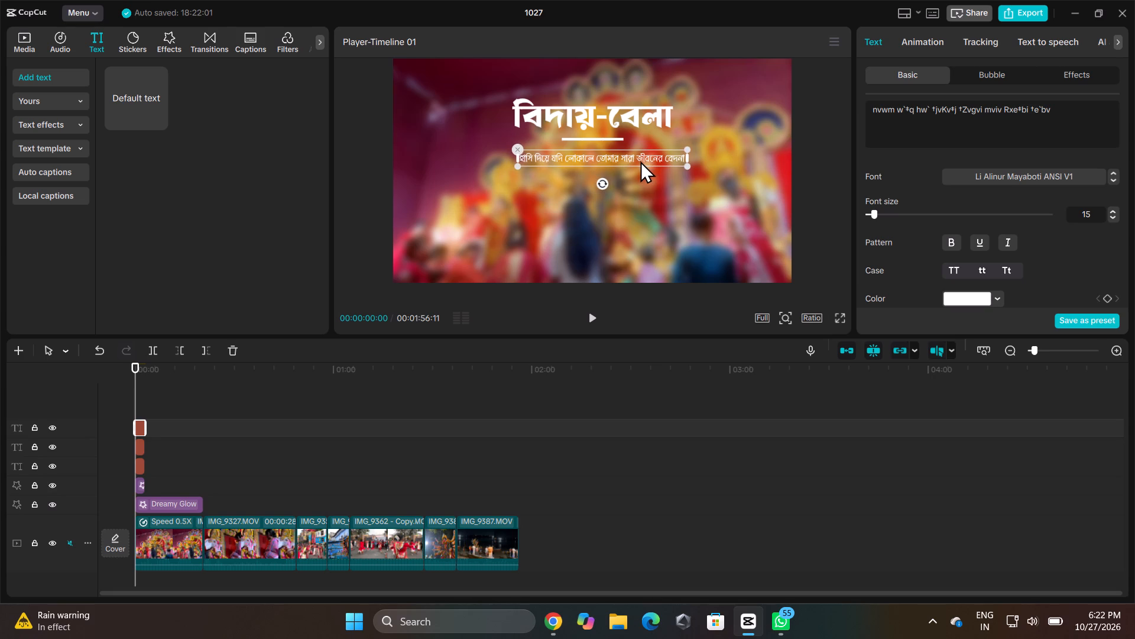
drag(640, 161, 635, 160)
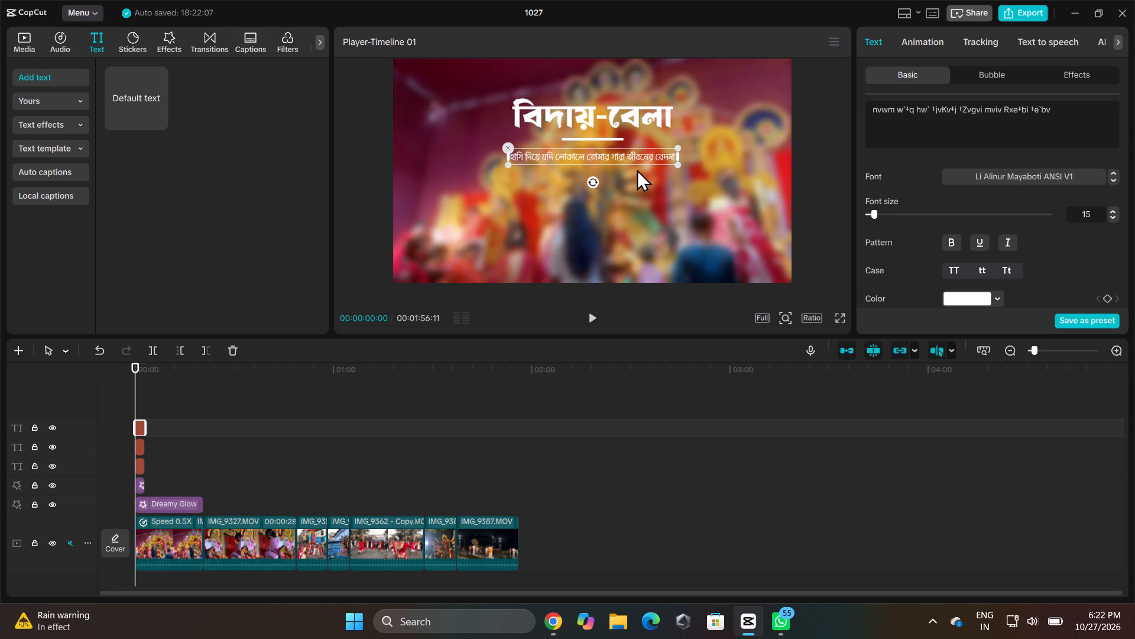
click(644, 209)
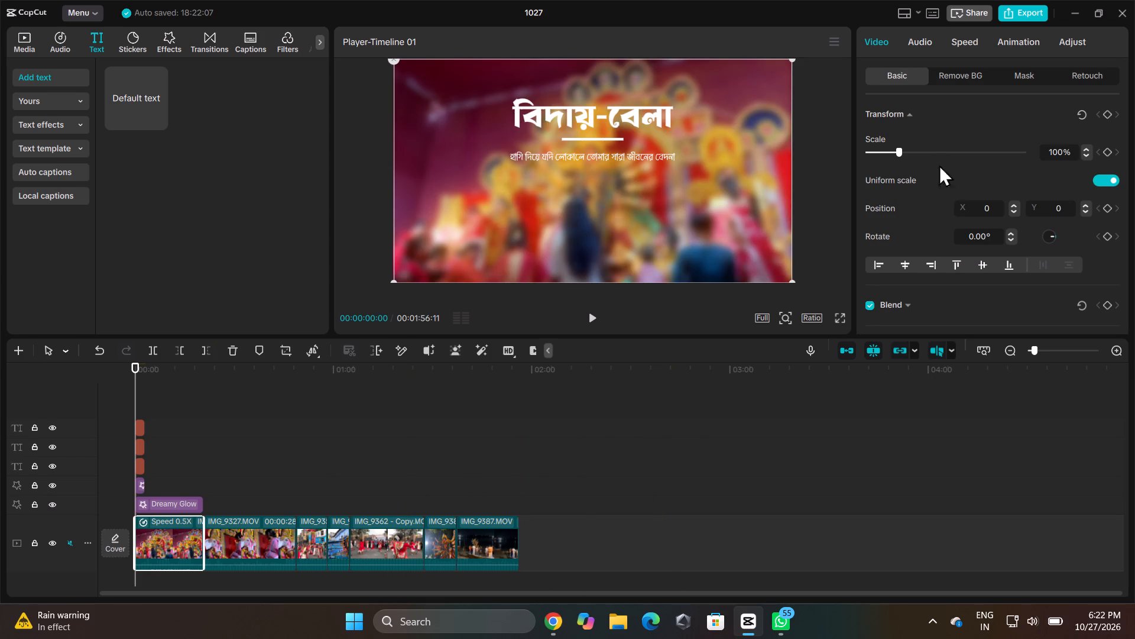
Add a blank line after বেদনা in the poem text layer and paste the full converted poem text below it.
click(138, 428)
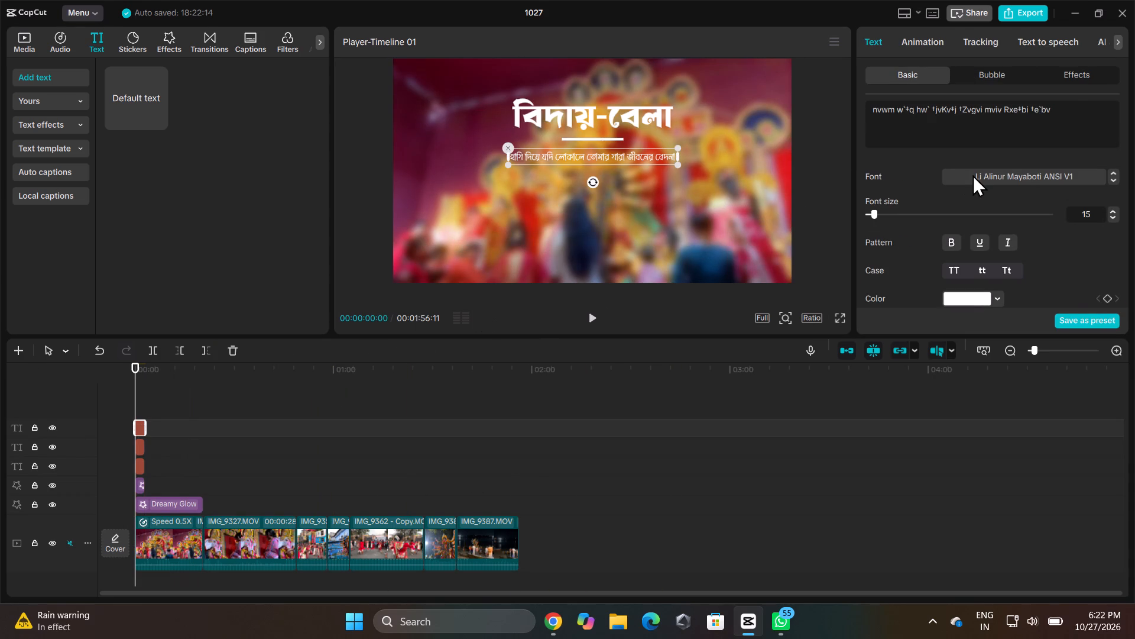
click(1068, 108)
key(Return)
key(Return)
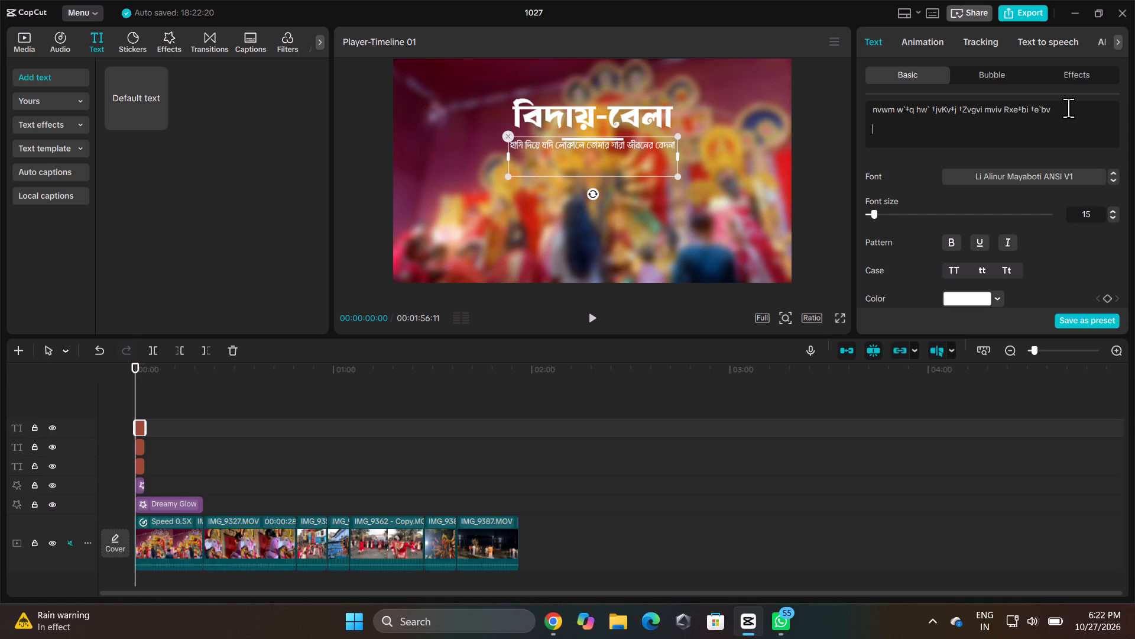
key(BackSpace)
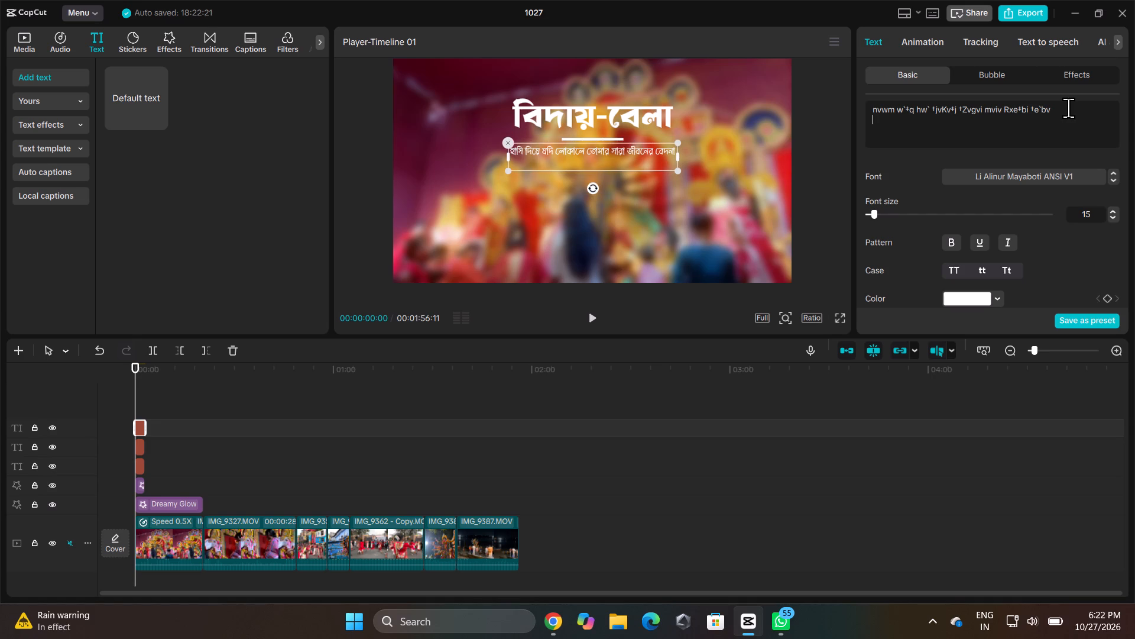
key(Return)
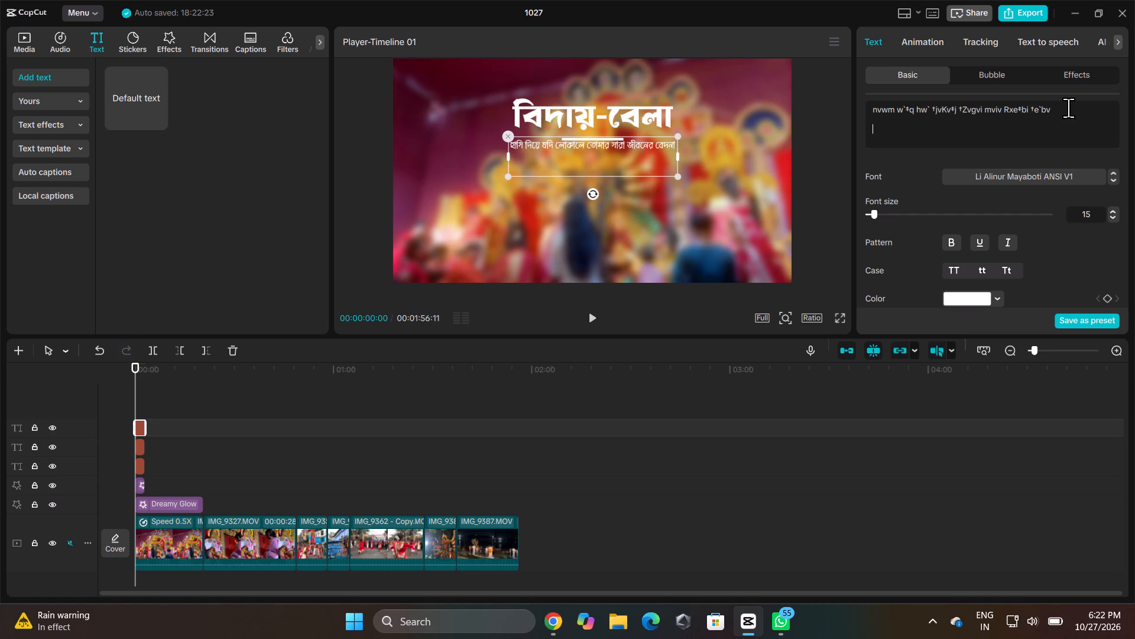
key(ctrl+v)
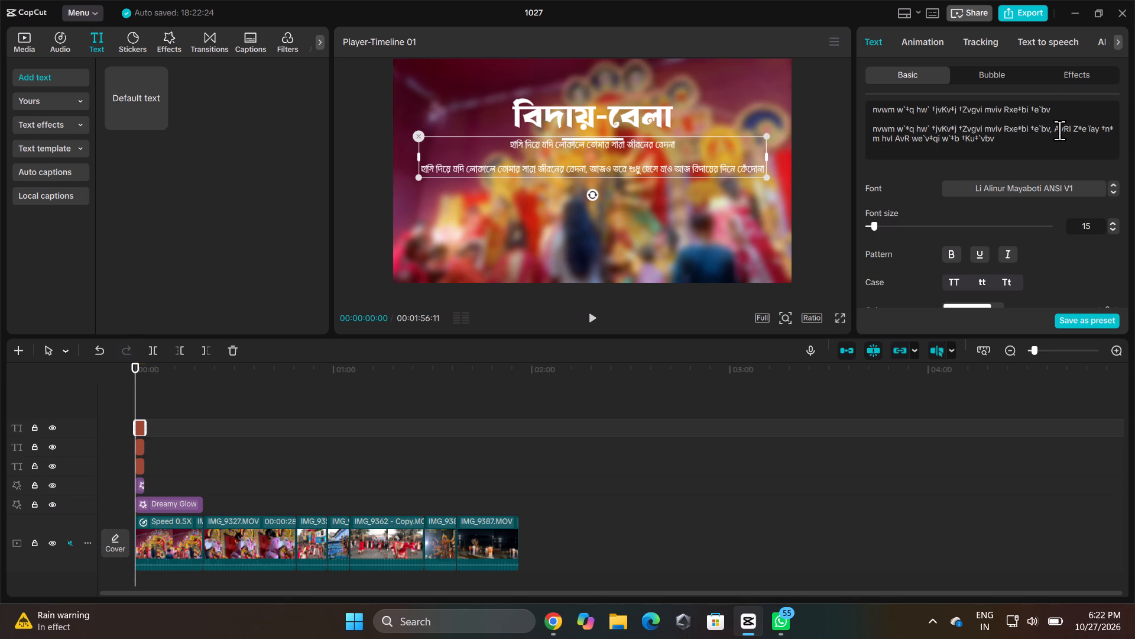
Delete the repeated words হাসি দিয়ে যদি লোকালে from the second pasted copy, along with the line breaks before it.
click(956, 127)
key(BackSpace)
key(BackSpace)
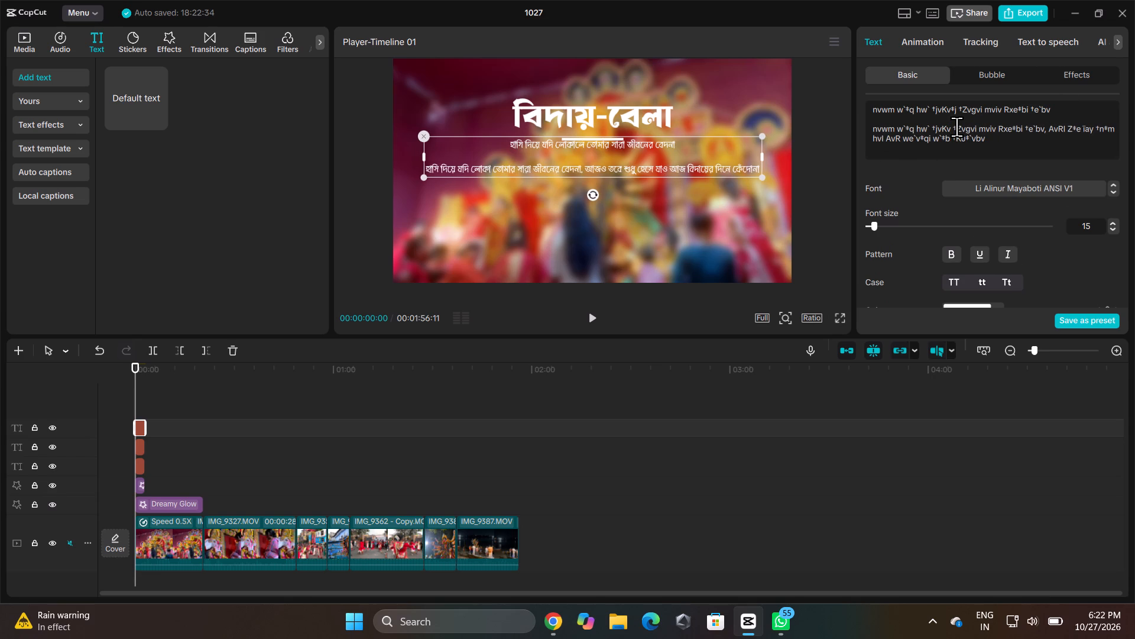
key(BackSpace)
key(BackSpace)
key(BackSpace)
key(BackSpace)
key(BackSpace)
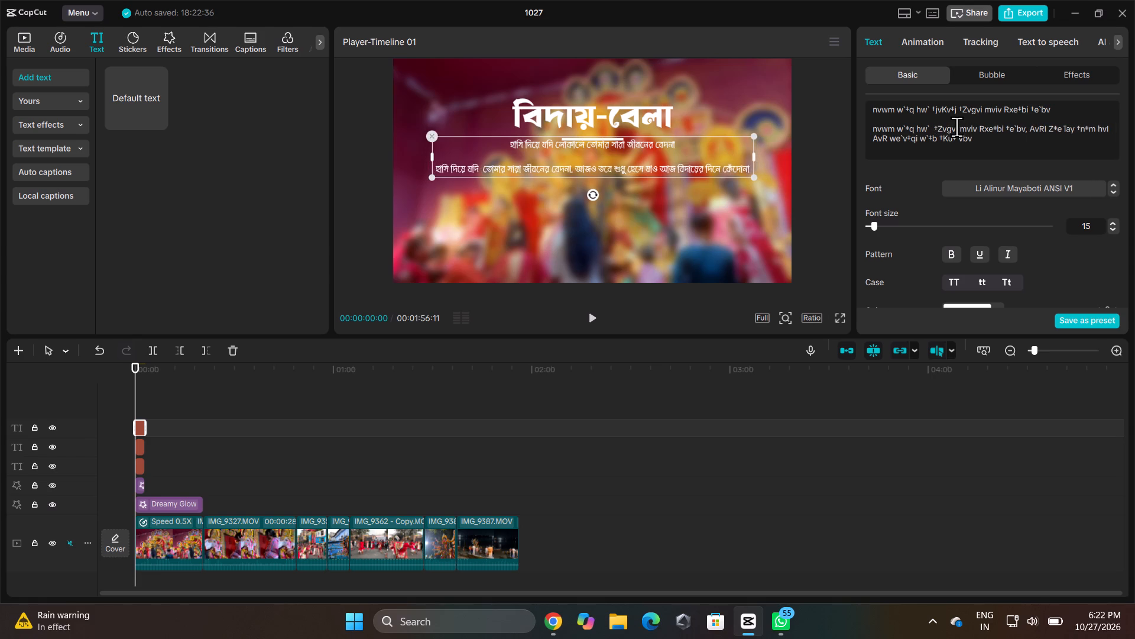
key(BackSpace)
key(BackSpace)
key(BackSpace)
key(BackSpace)
key(BackSpace)
key(BackSpace)
key(BackSpace)
key(BackSpace)
key(BackSpace)
key(BackSpace)
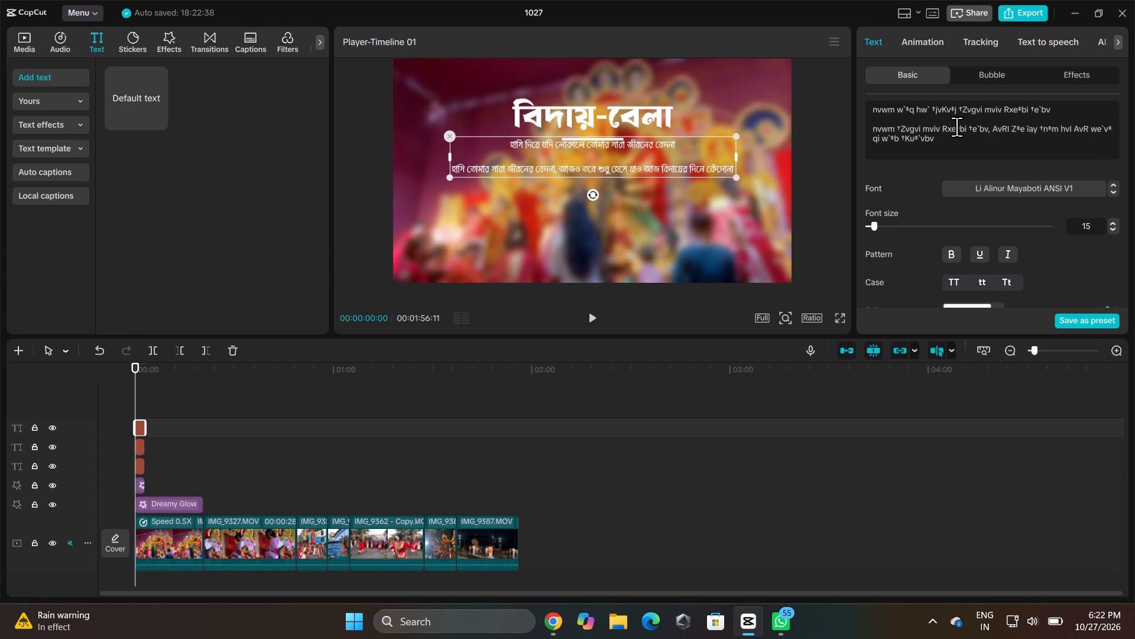
key(BackSpace)
key(BackSpace)
key(BackSpace)
key(BackSpace)
key(BackSpace)
key(BackSpace)
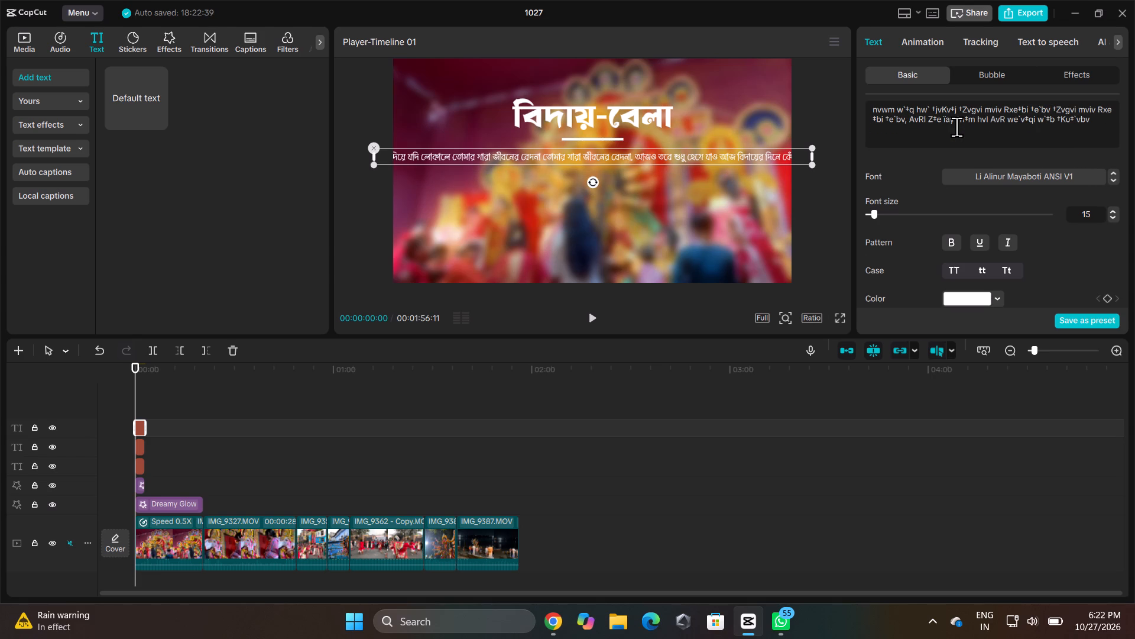
Delete everything after the second বেদনা in the poem text layer, including the comma.
drag(703, 159, 744, 165)
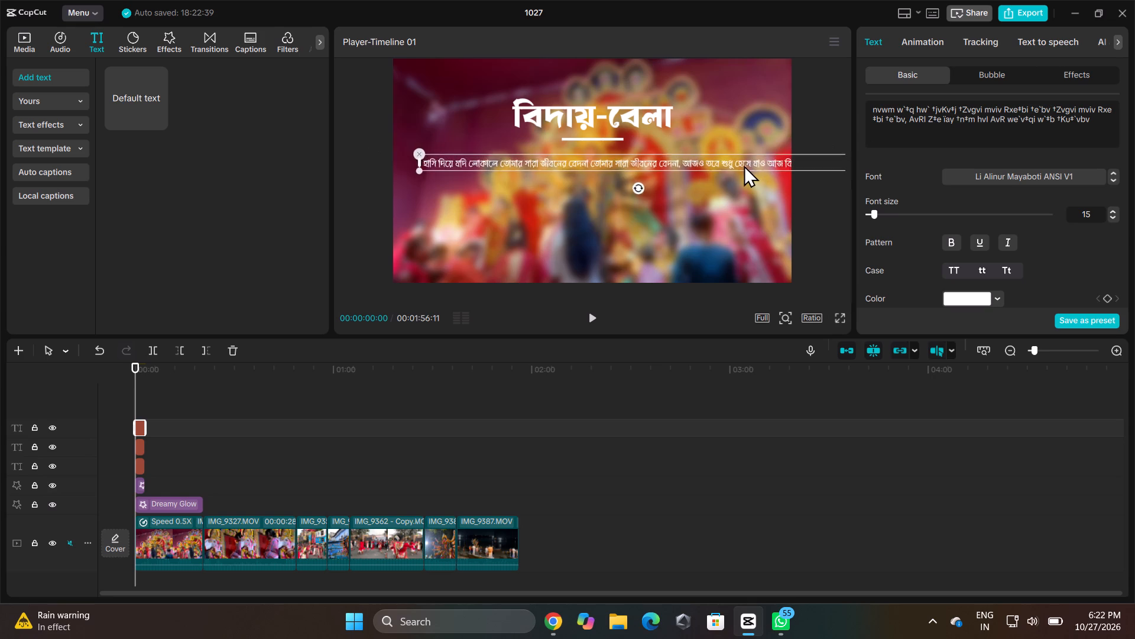
drag(744, 165, 734, 160)
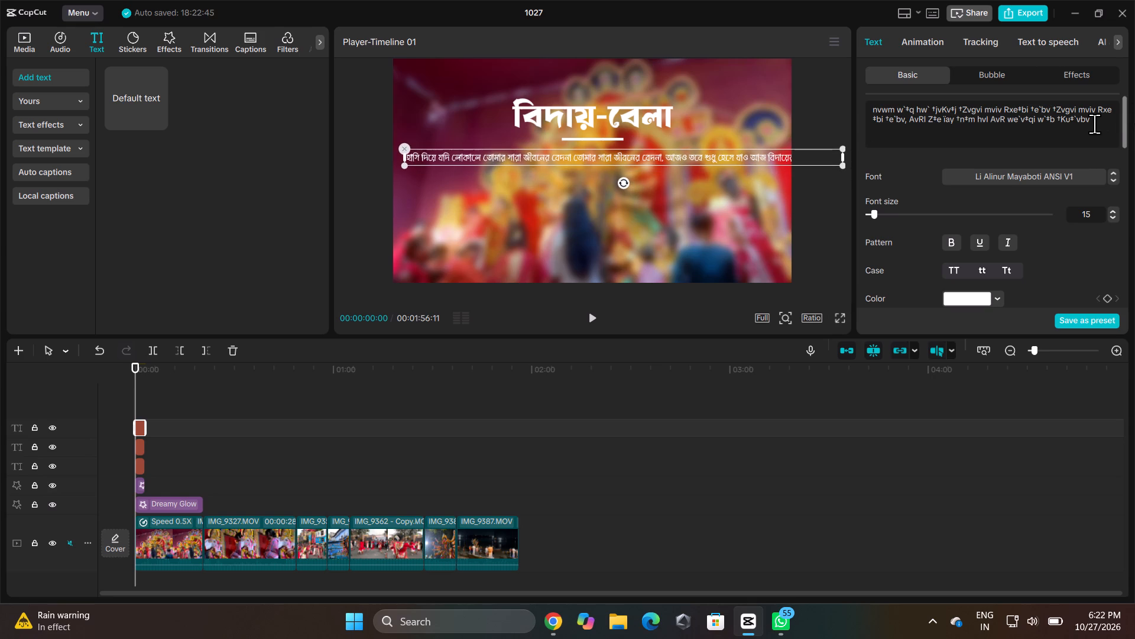
click(1093, 122)
key(BackSpace)
key(BackSpace)
key(BackSpace)
key(BackSpace)
key(BackSpace)
key(BackSpace)
key(BackSpace)
key(BackSpace)
key(BackSpace)
key(BackSpace)
key(BackSpace)
key(BackSpace)
key(BackSpace)
key(BackSpace)
key(BackSpace)
key(BackSpace)
key(BackSpace)
key(BackSpace)
key(BackSpace)
key(BackSpace)
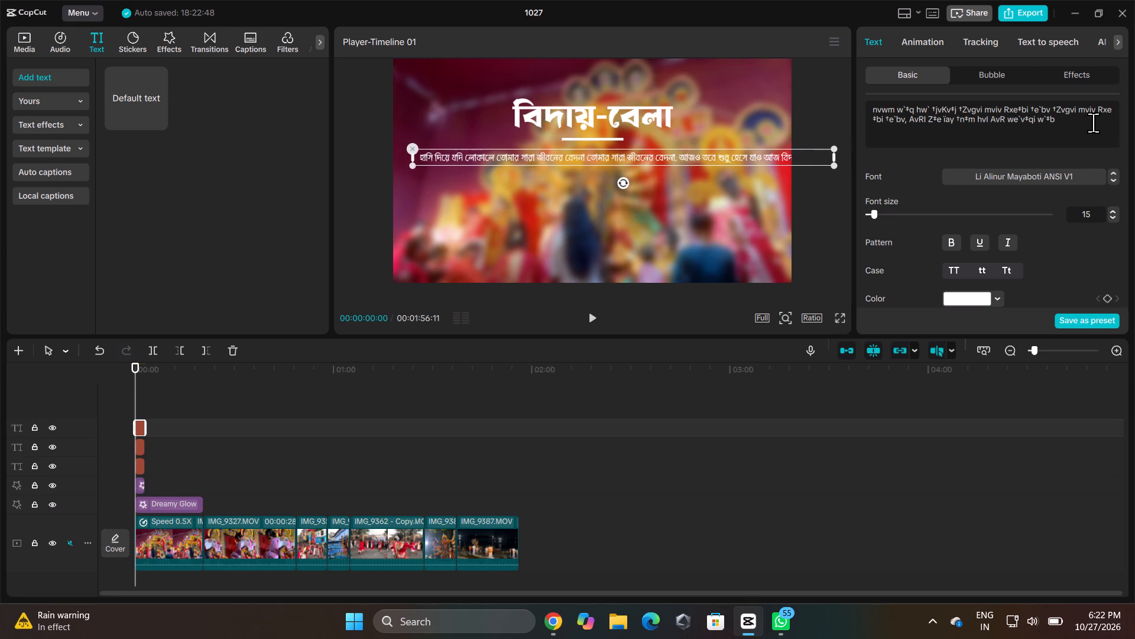
key(BackSpace)
key(BackSpace)
key(BackSpace)
key(BackSpace)
key(BackSpace)
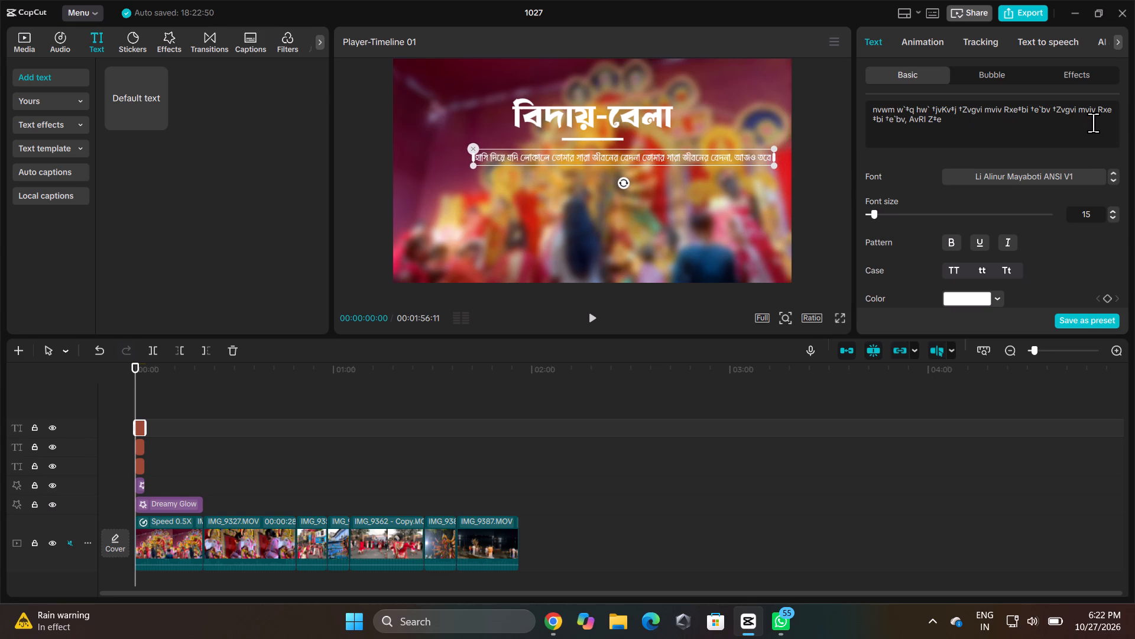
key(BackSpace)
key(BackSpace)
key(BackSpace)
key(BackSpace)
key(BackSpace)
key(BackSpace)
key(BackSpace)
key(BackSpace)
key(BackSpace)
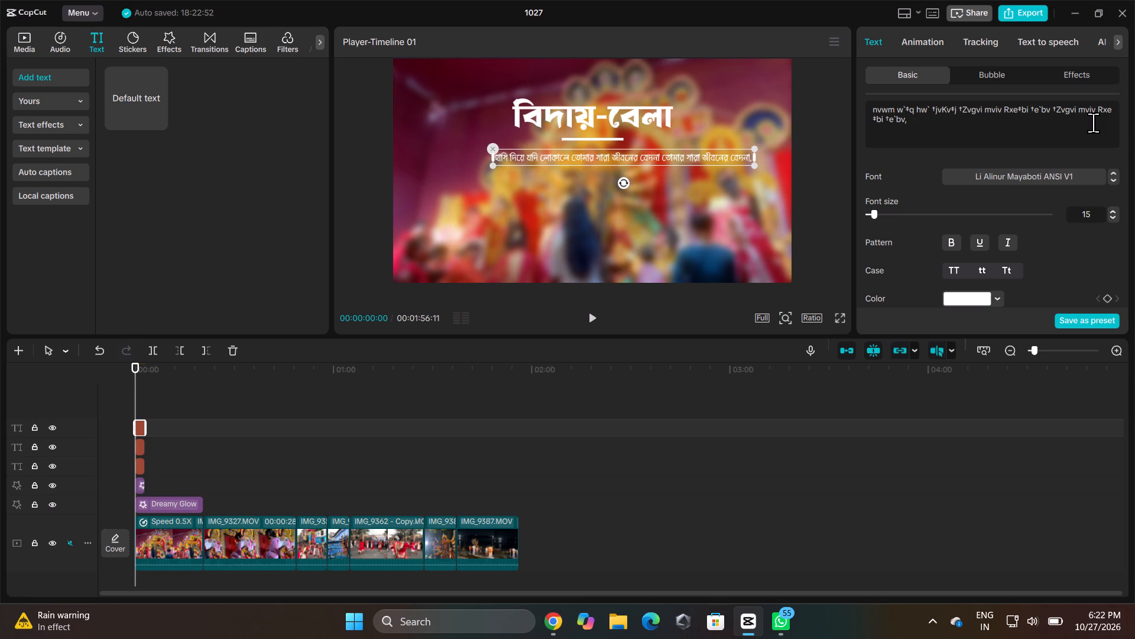
key(BackSpace)
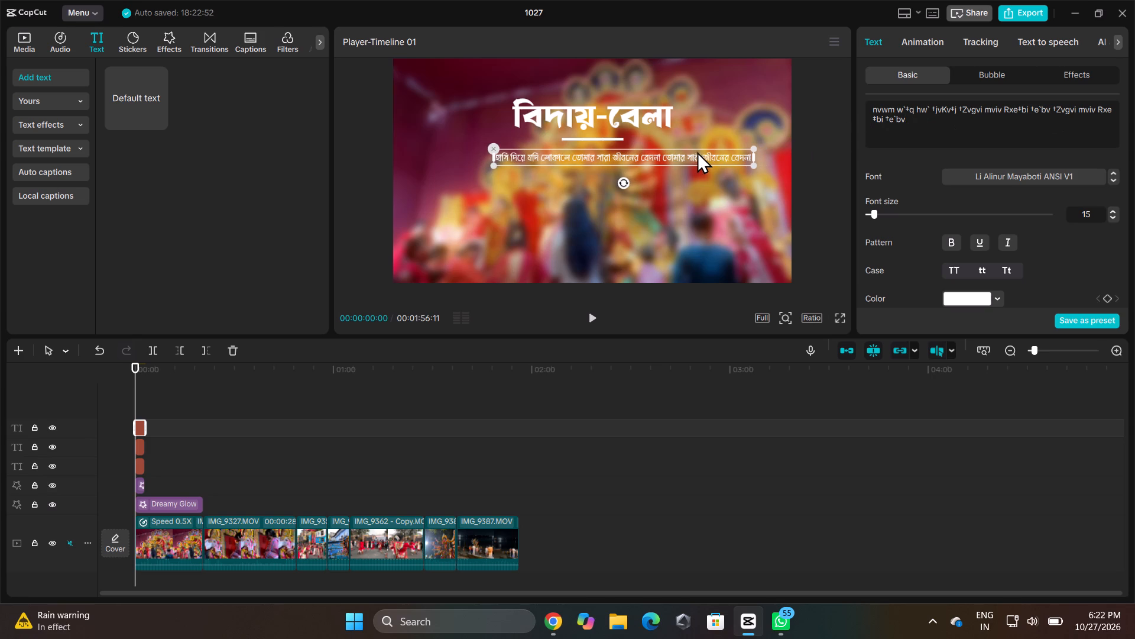
Centre the shortened poem line horizontally in the frame, just below the title's underline.
drag(694, 153, 658, 154)
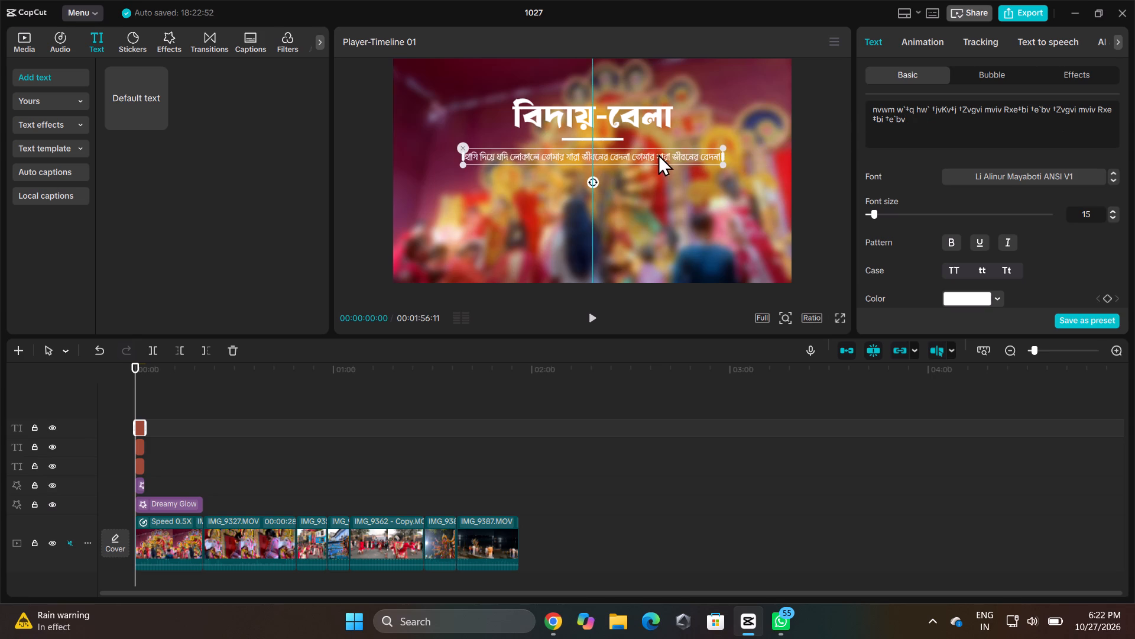
drag(658, 154, 667, 151)
click(657, 195)
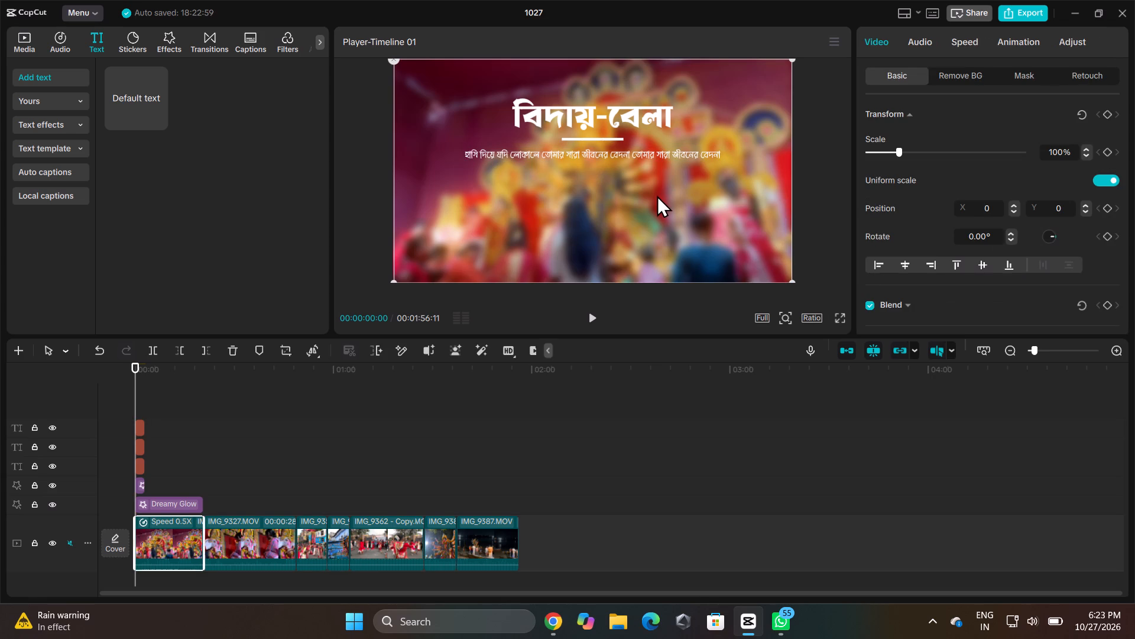
Shrink the underline beneath the বিদায়-বেলা title to about two-thirds of its width, keeping it centred.
click(612, 138)
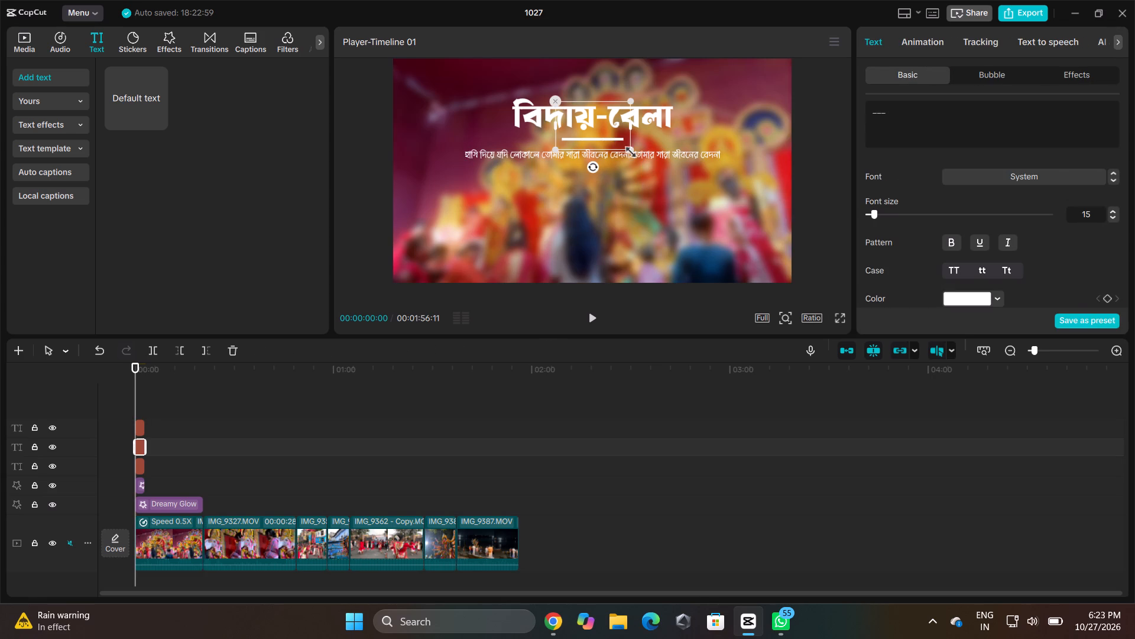
drag(627, 148, 608, 140)
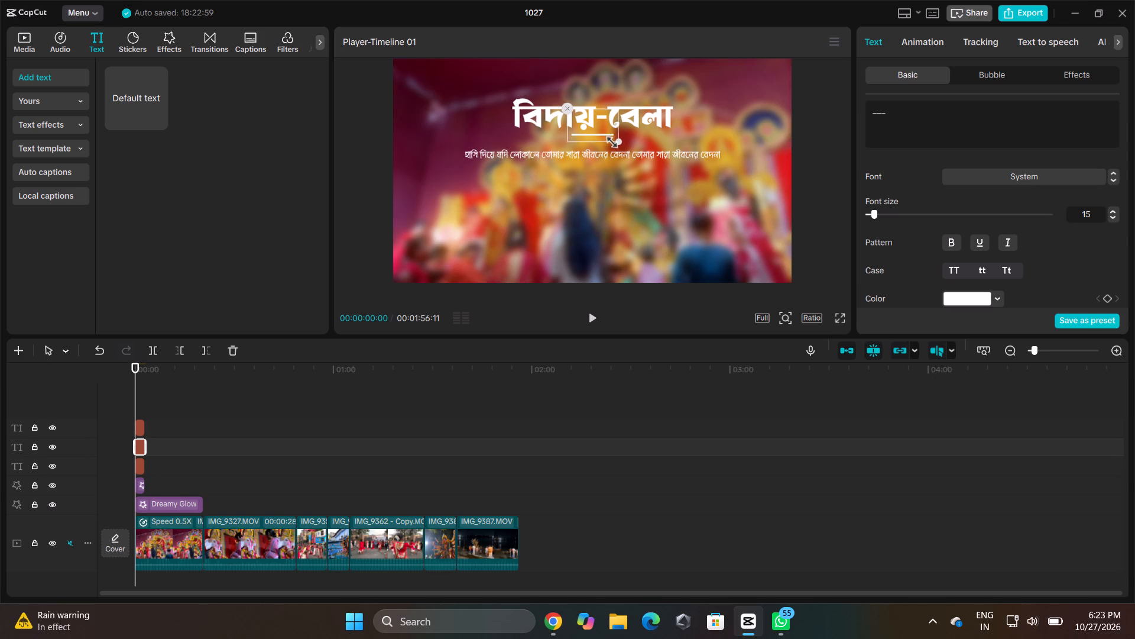
drag(608, 140, 609, 140)
click(591, 127)
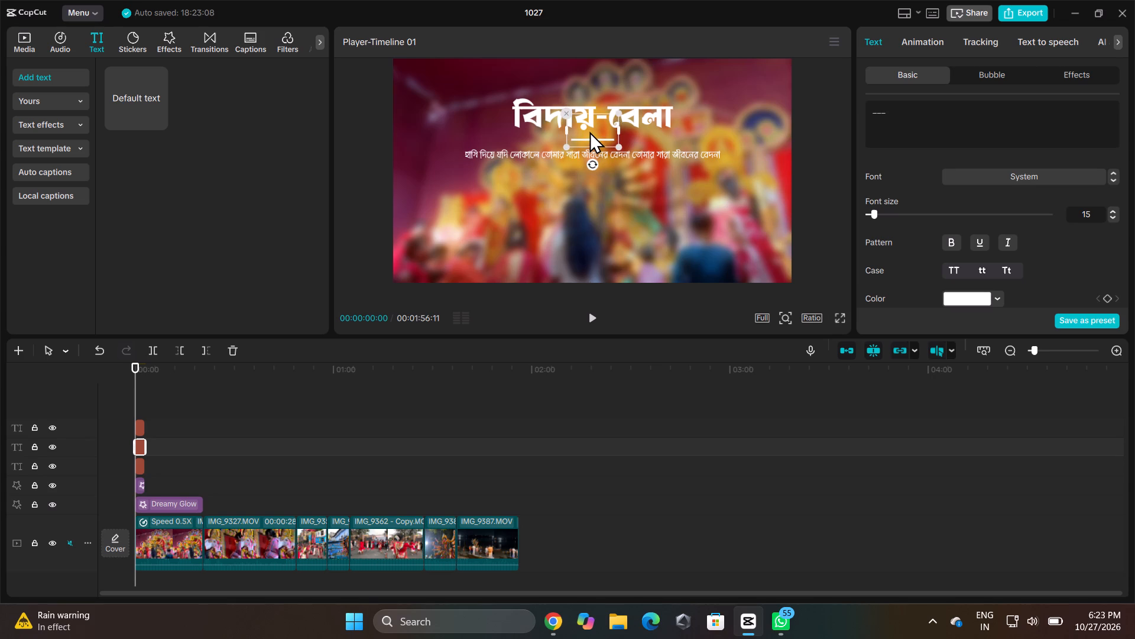
Move the underline slightly up, closer to the বিদায়-বেলা title, keeping it horizontally centred, and deselect it.
click(589, 131)
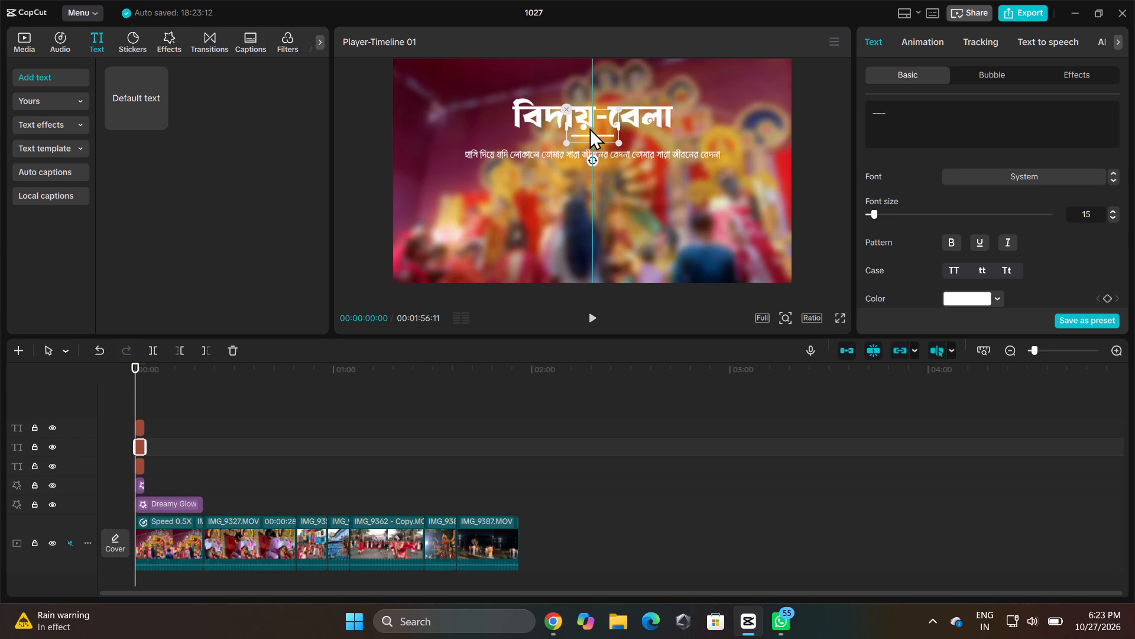
click(632, 397)
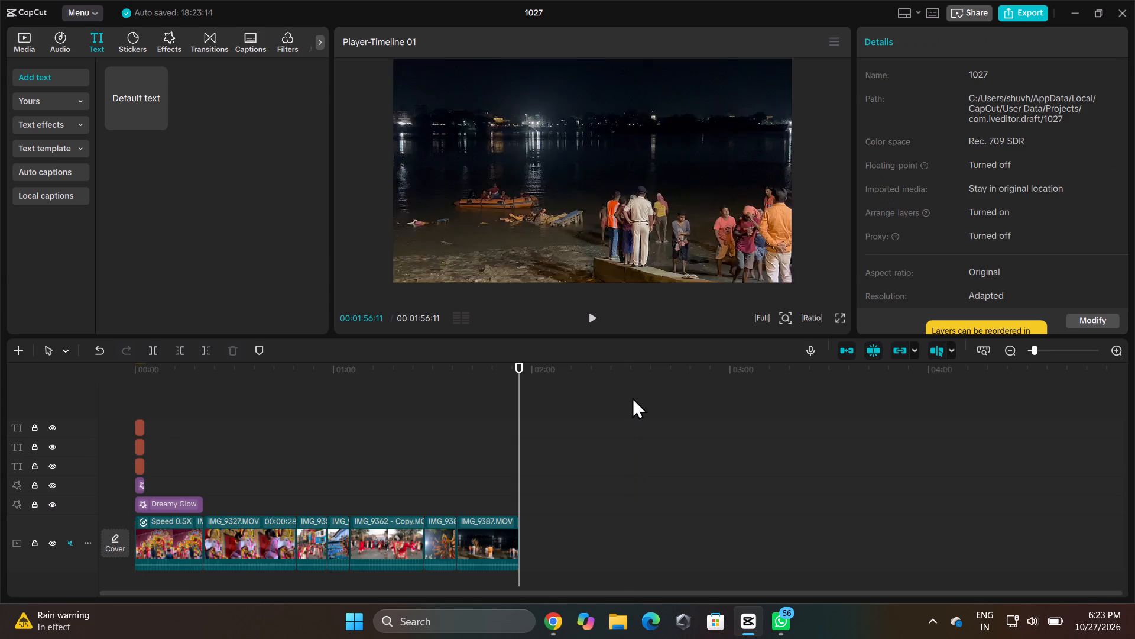
Return the playhead to the start of the timeline at 00:00:00:00, where the title text clips begin.
click(517, 365)
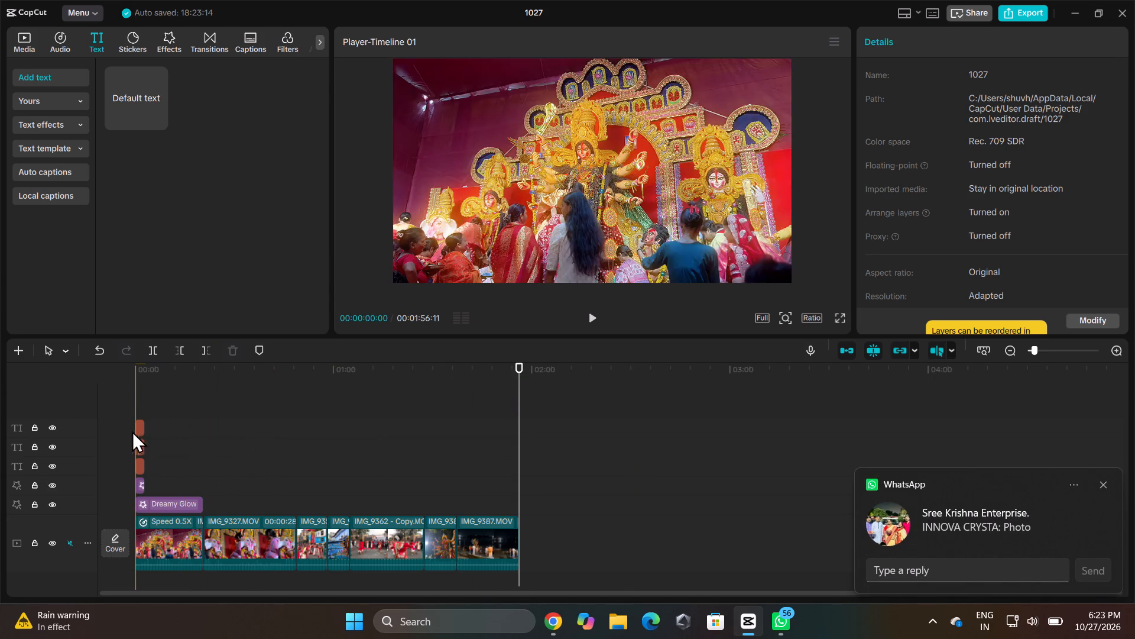
click(137, 430)
click(135, 454)
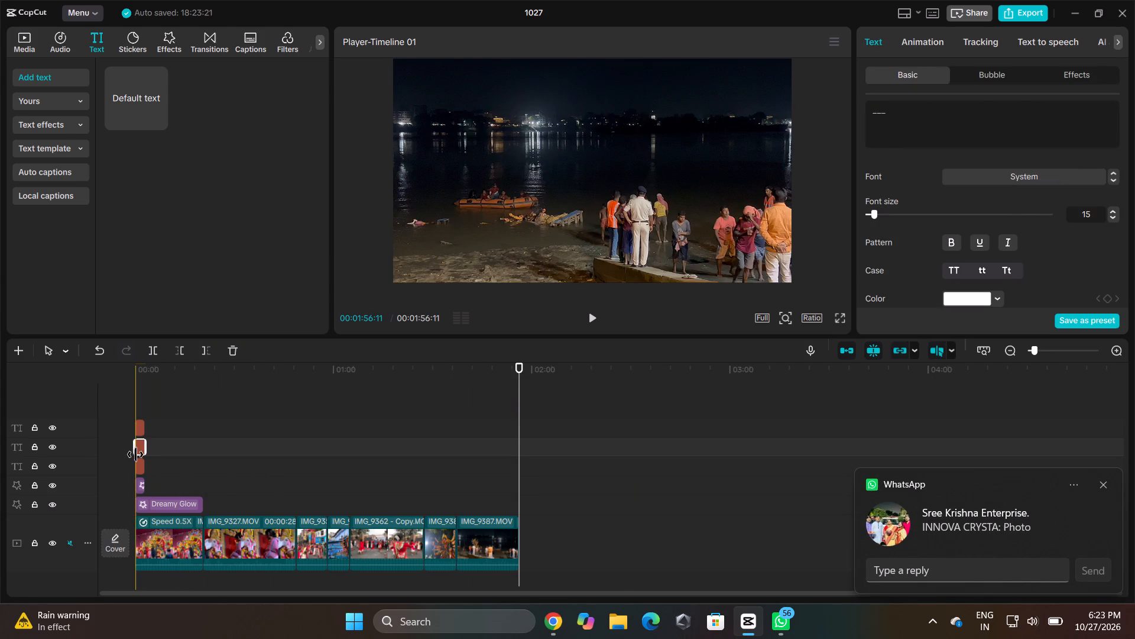
click(135, 466)
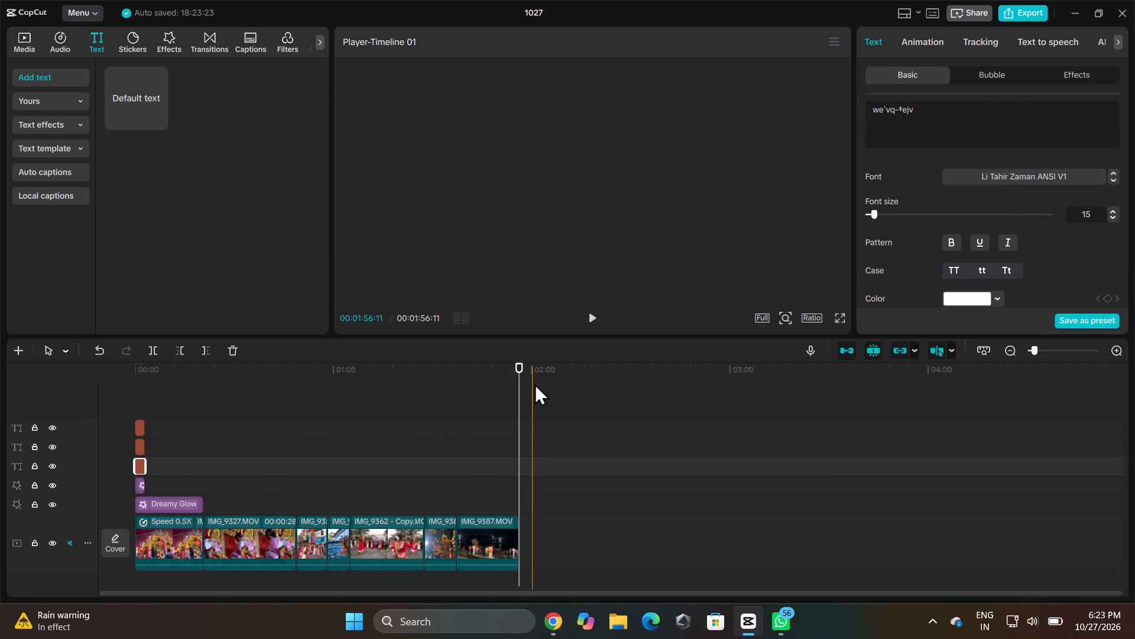
drag(518, 367, 123, 419)
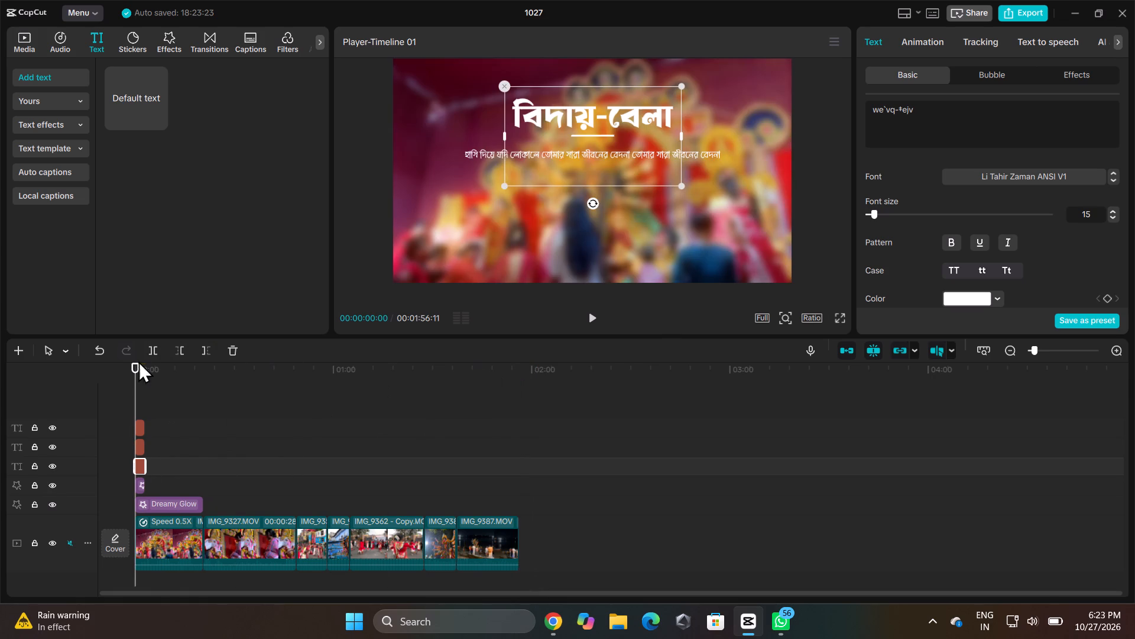
Open the text of the poem line below the title for editing, with the cursor at its end.
click(939, 113)
click(709, 153)
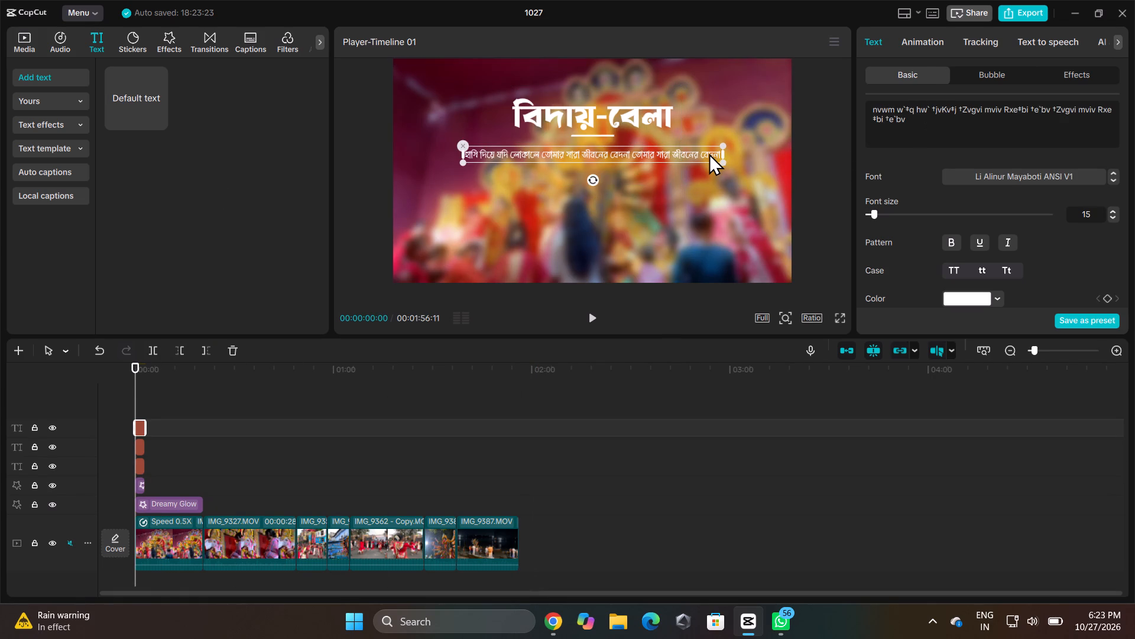
click(935, 125)
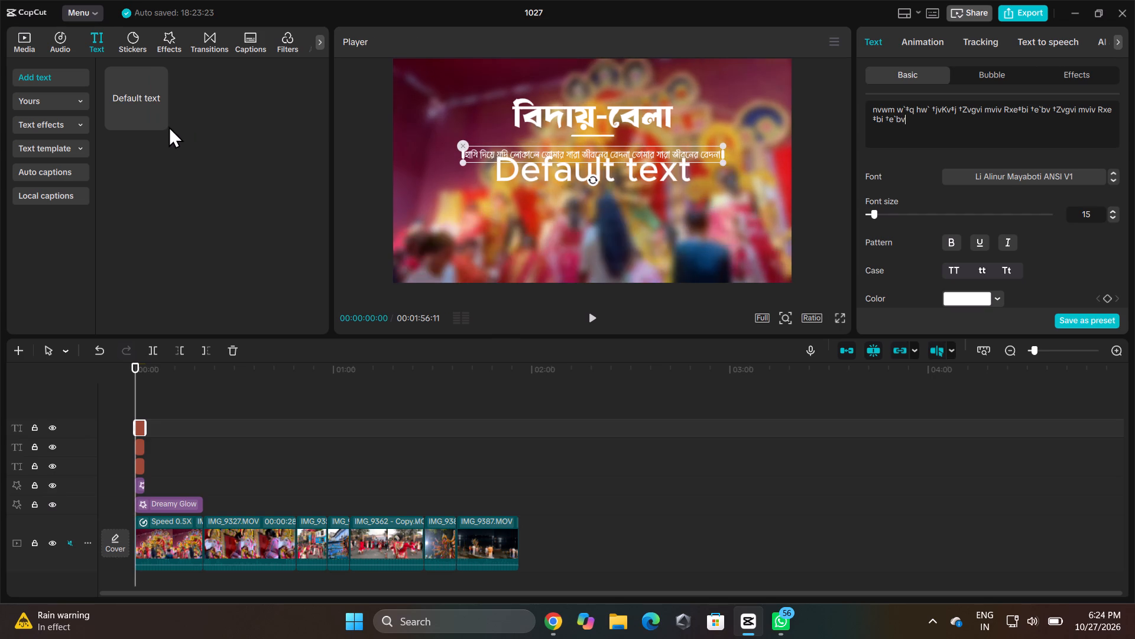
Add a new default text layer and place it just below the poem line.
click(158, 120)
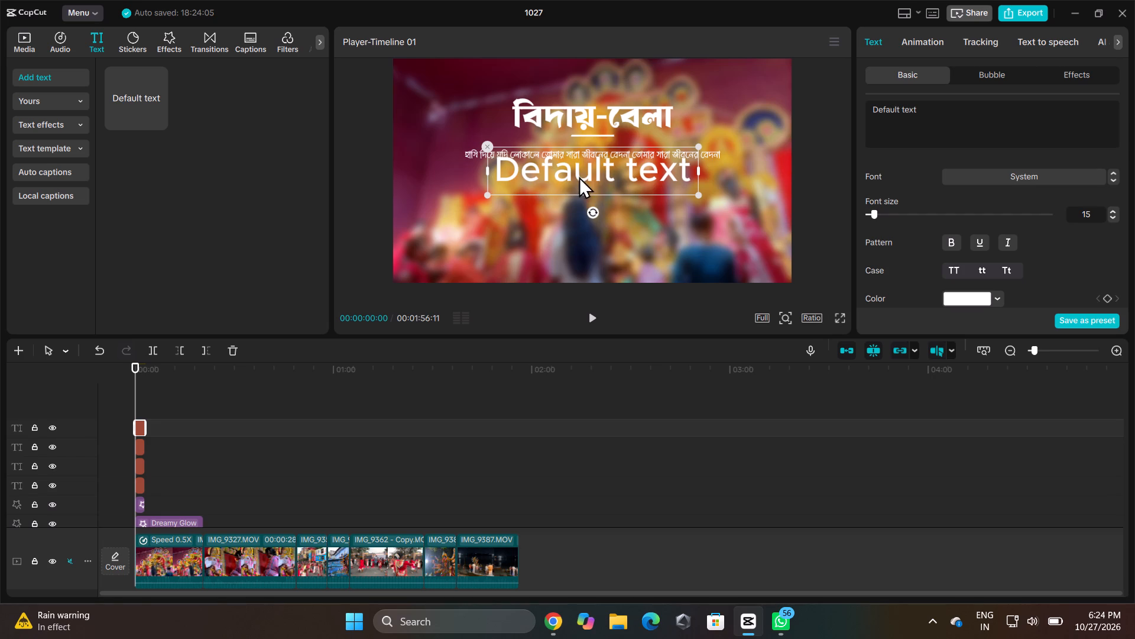
drag(576, 168, 580, 183)
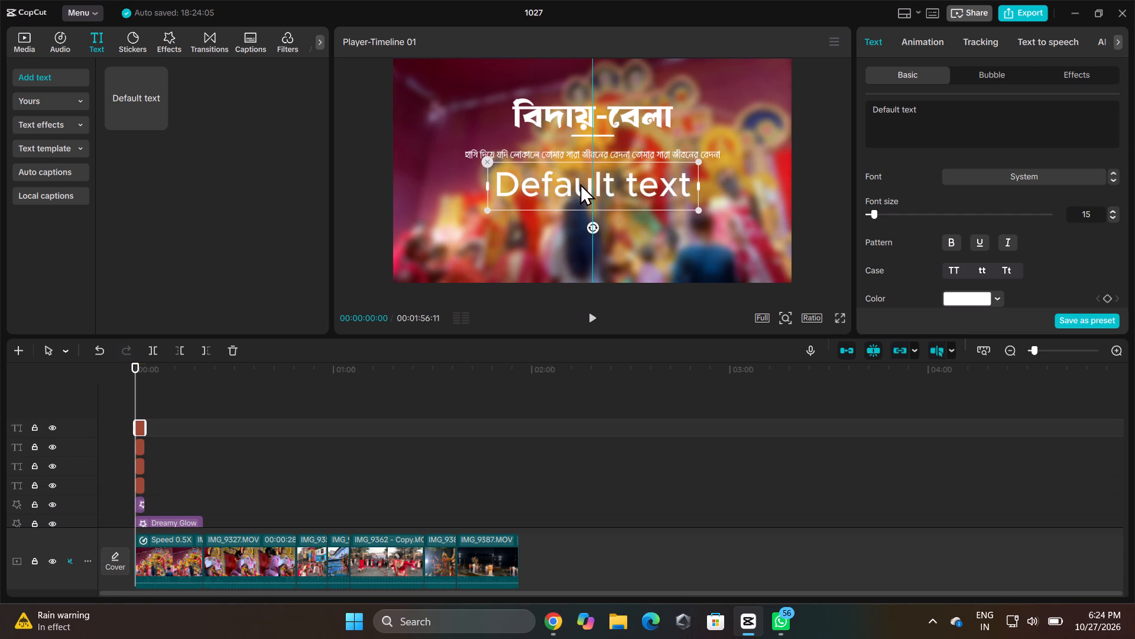
drag(580, 183, 582, 185)
Replace the new layer's placeholder wording with the full converted poem text from the clipboard.
click(927, 112)
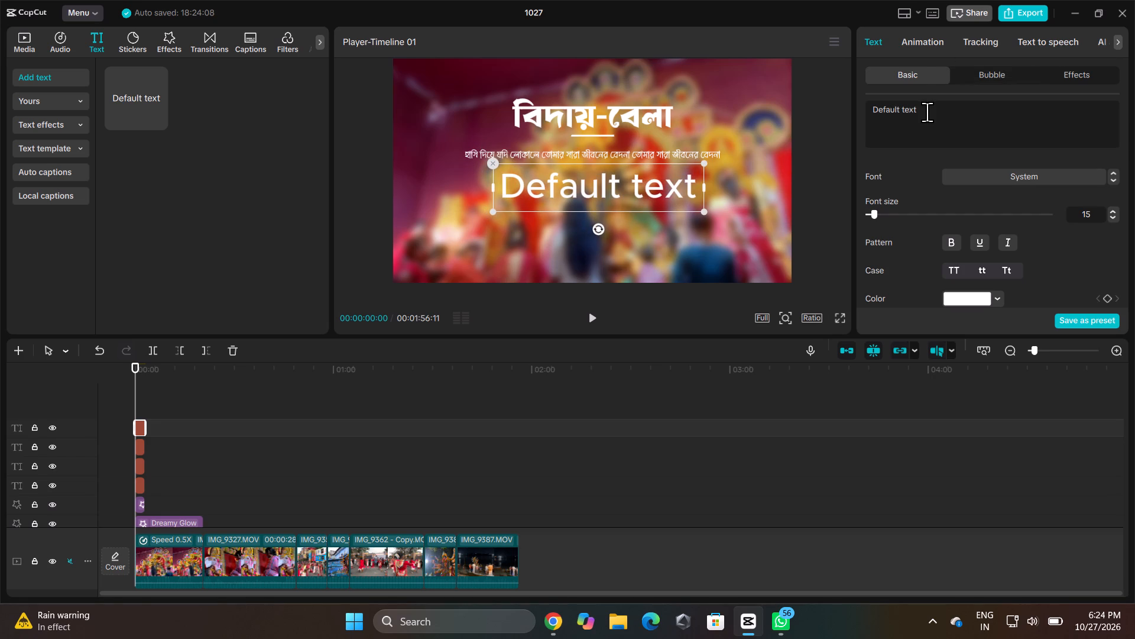
key(BackSpace)
key(BackSpace)
key(BackSpace)
key(BackSpace)
key(BackSpace)
key(BackSpace)
key(BackSpace)
key(BackSpace)
key(BackSpace)
key(BackSpace)
key(BackSpace)
key(BackSpace)
key(BackSpace)
key(BackSpace)
key(BackSpace)
key(BackSpace)
key(BackSpace)
key(BackSpace)
key(BackSpace)
key(BackSpace)
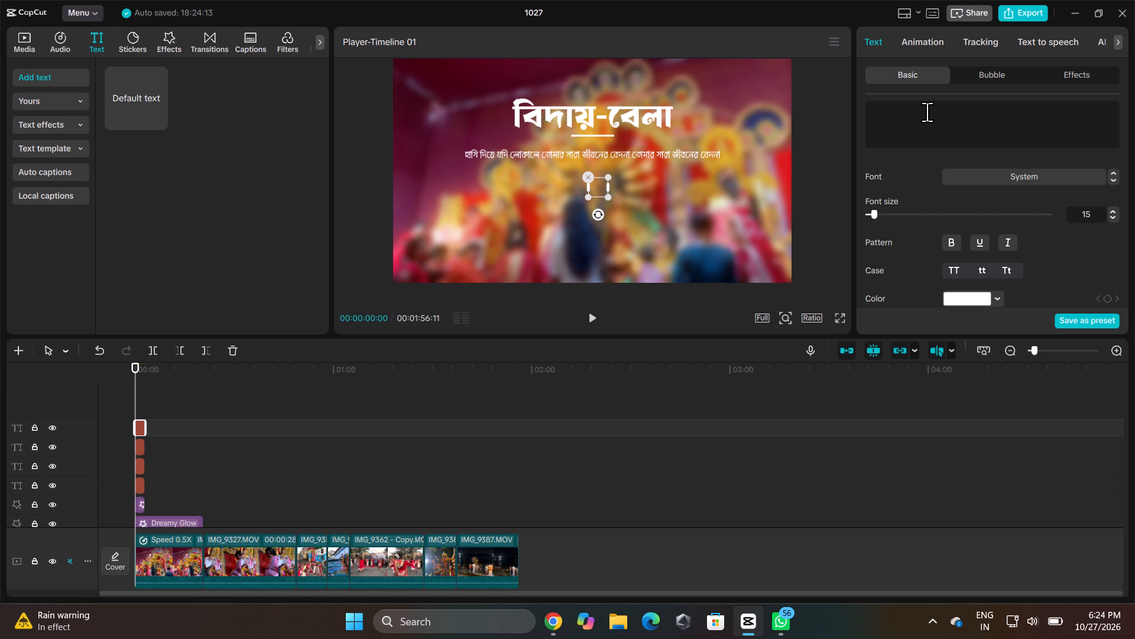
key(ctrl+v)
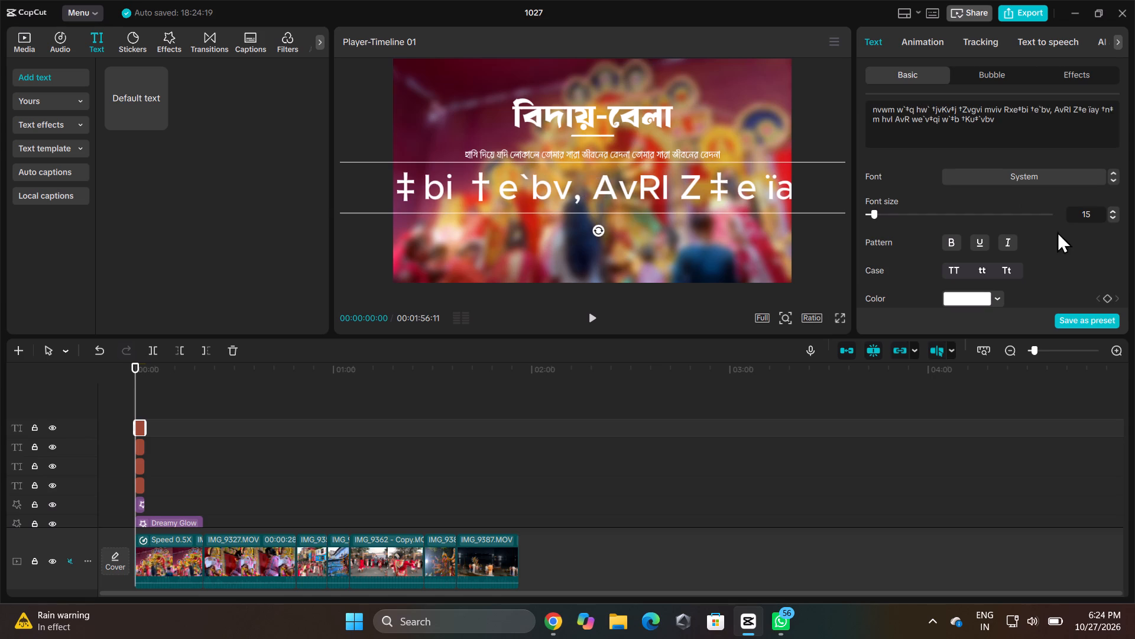
Set the font of the new poem text layer to Li Alinur Mayaboti ANSI V1.
click(1078, 178)
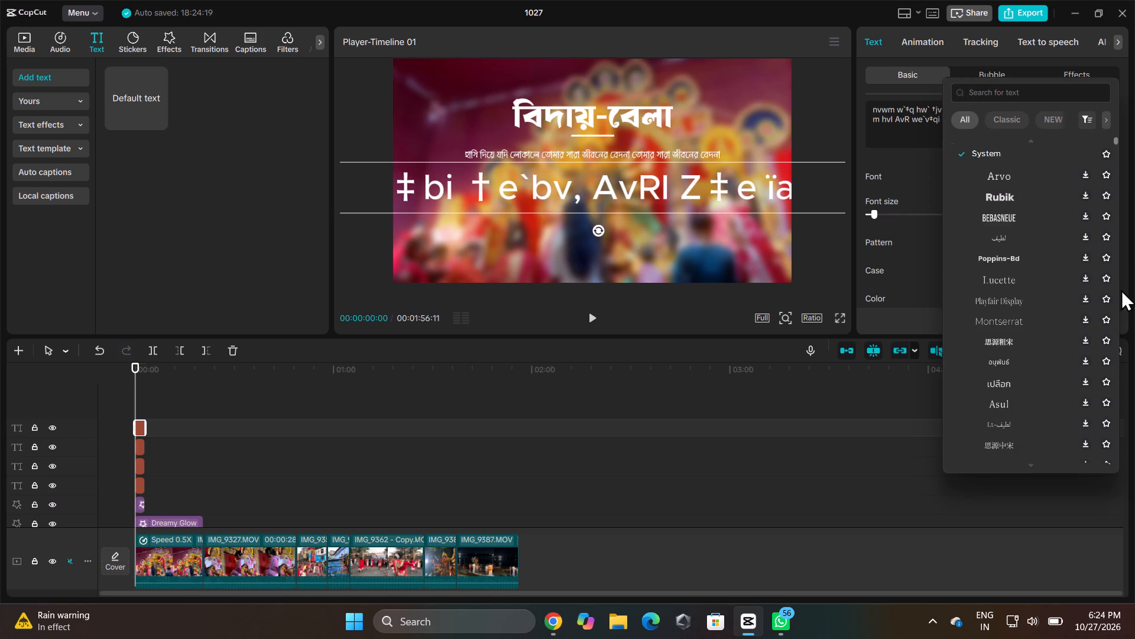
drag(1115, 140, 1118, 293)
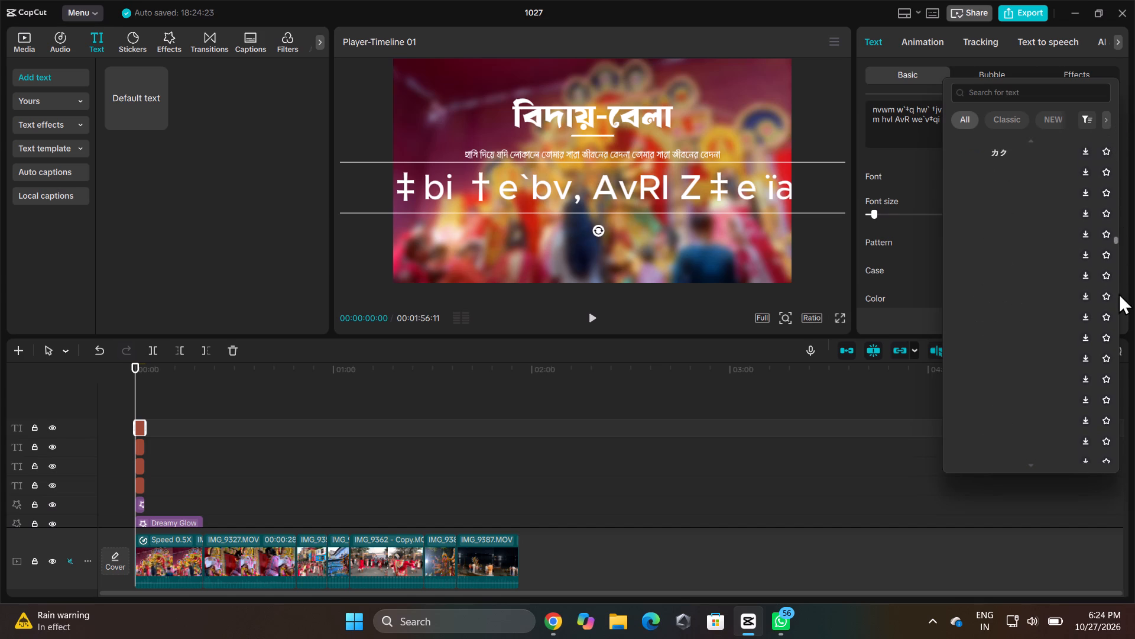
drag(1118, 293, 1113, 477)
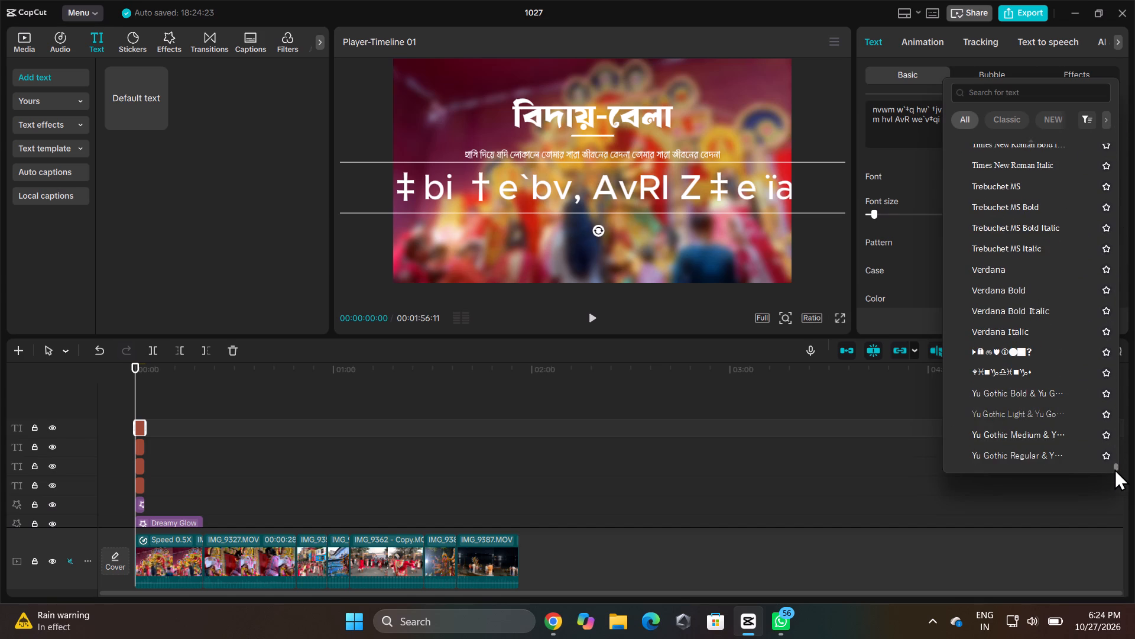
drag(1115, 466, 1118, 461)
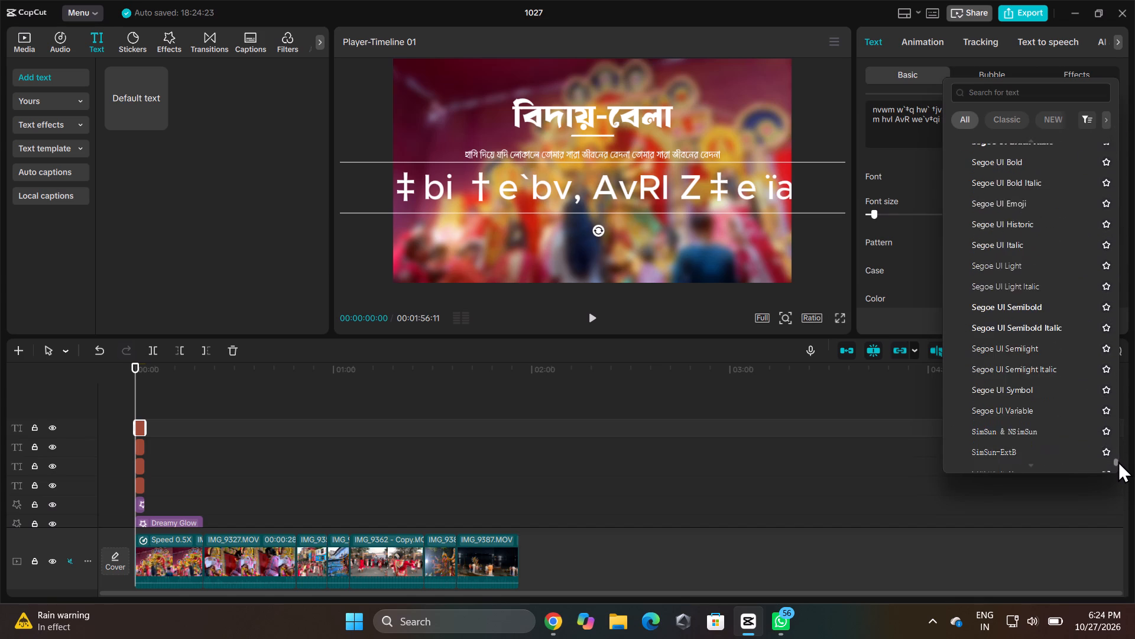
drag(1118, 461, 1120, 454)
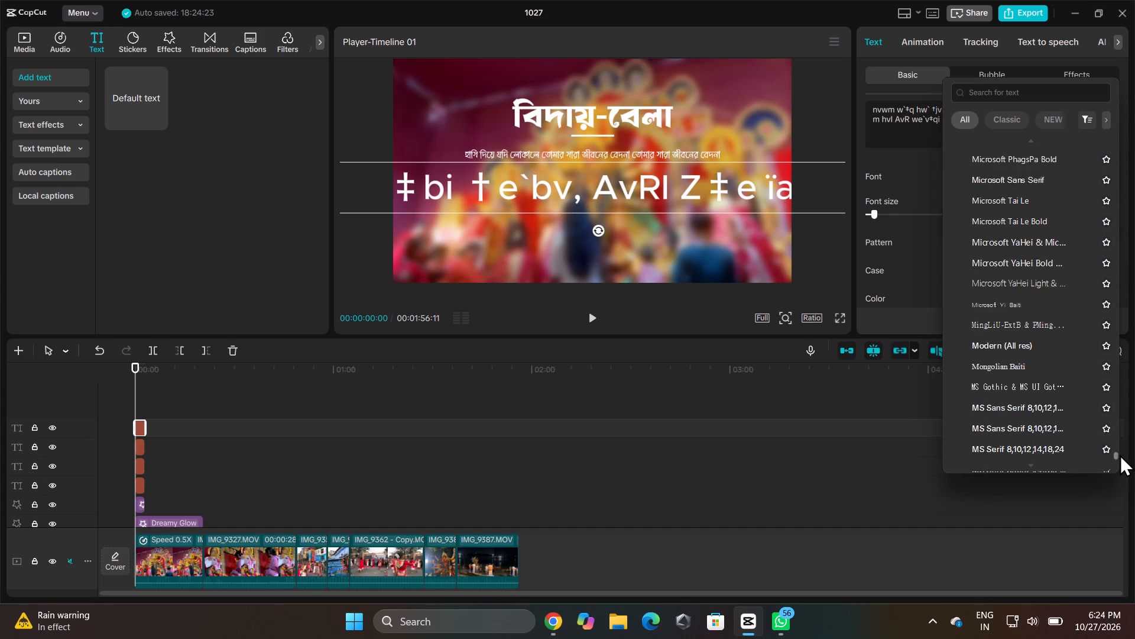
drag(1120, 454, 1121, 451)
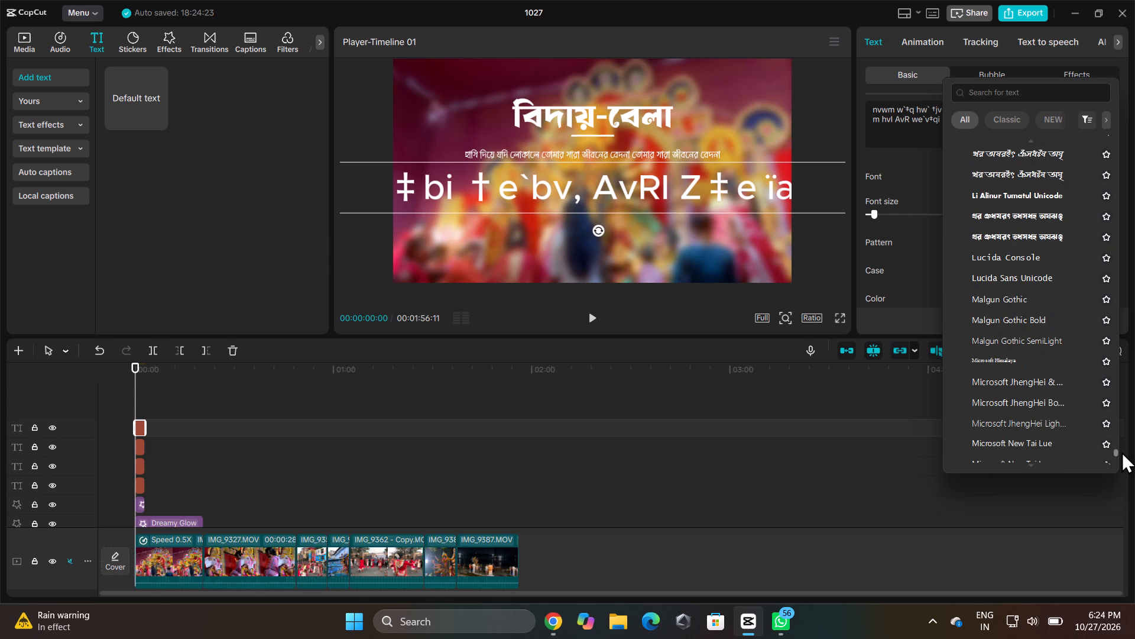
drag(1121, 451, 1121, 455)
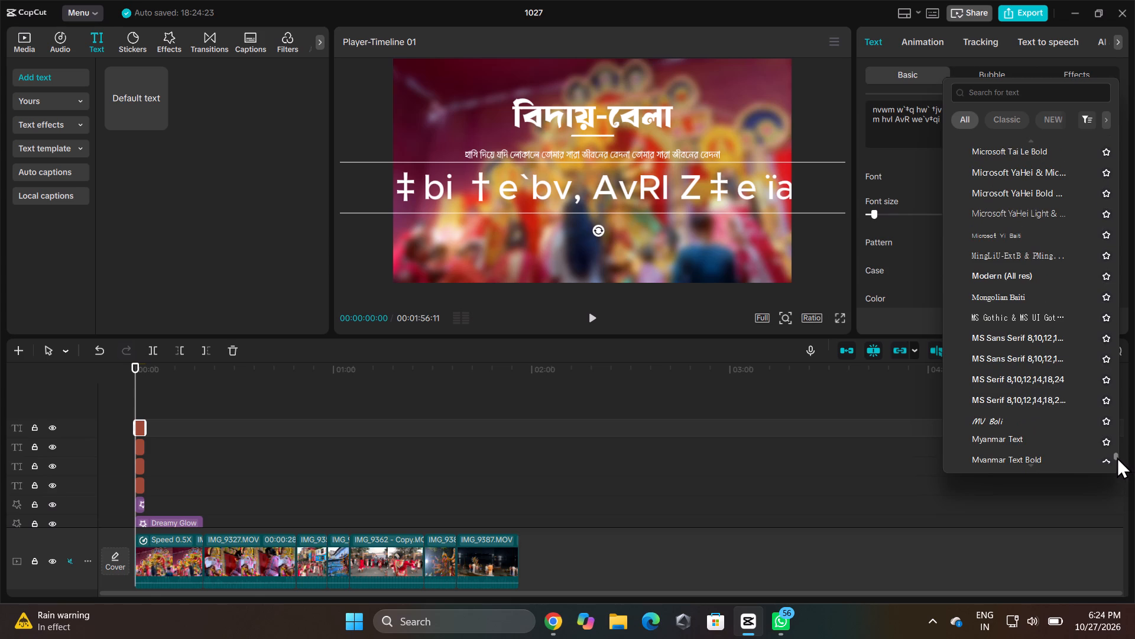
drag(1117, 457, 1115, 467)
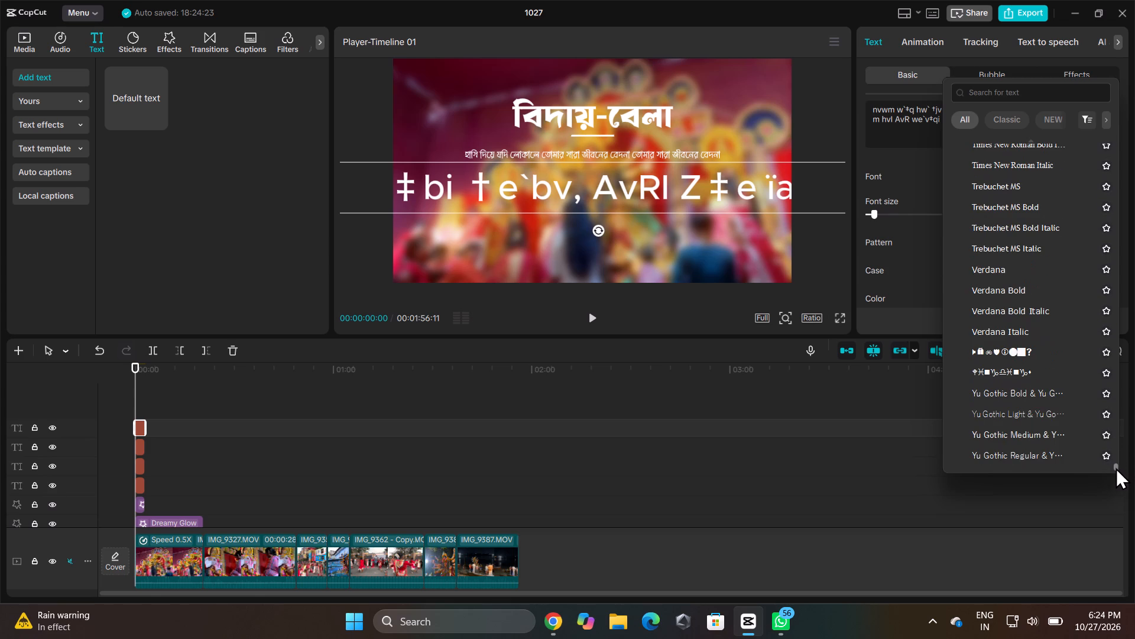
drag(1115, 467, 1118, 463)
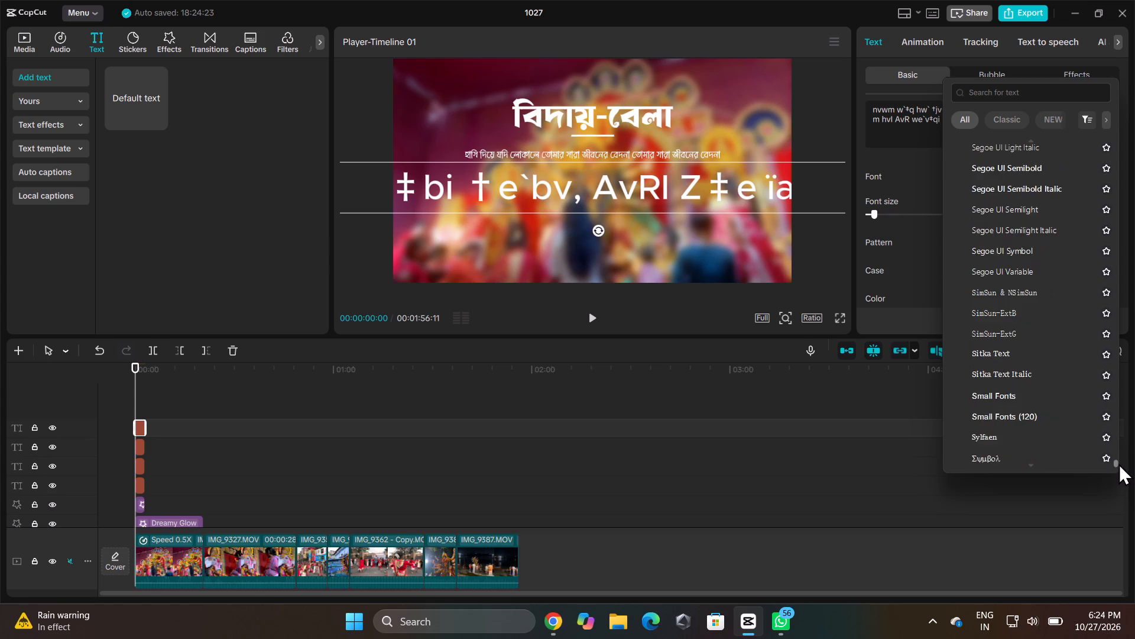
drag(1118, 463, 1122, 450)
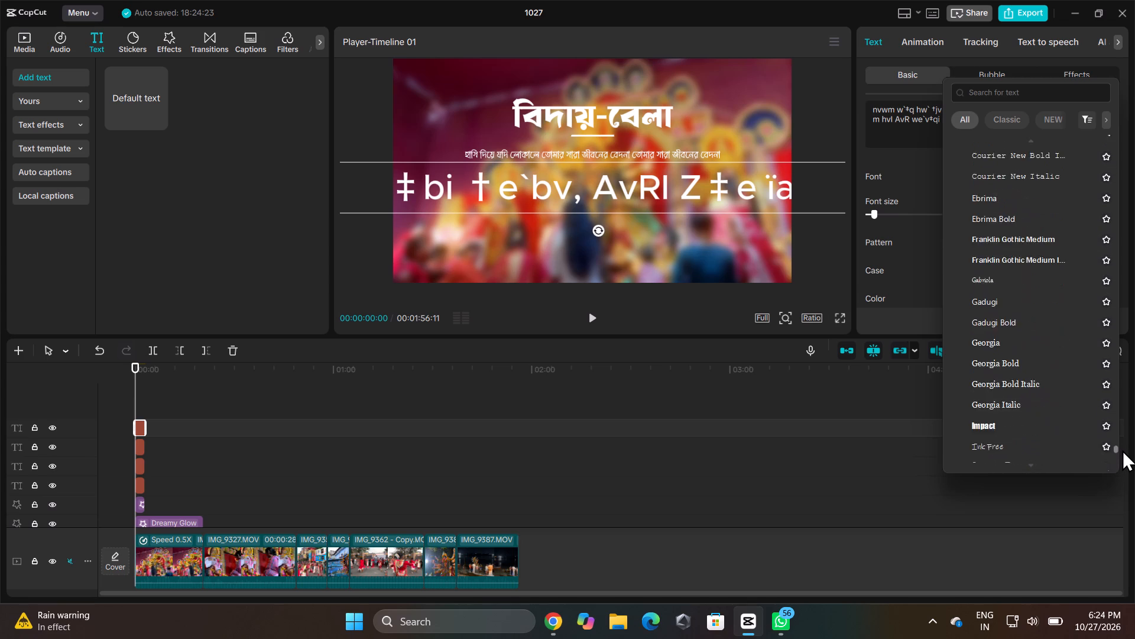
drag(1122, 450, 1117, 464)
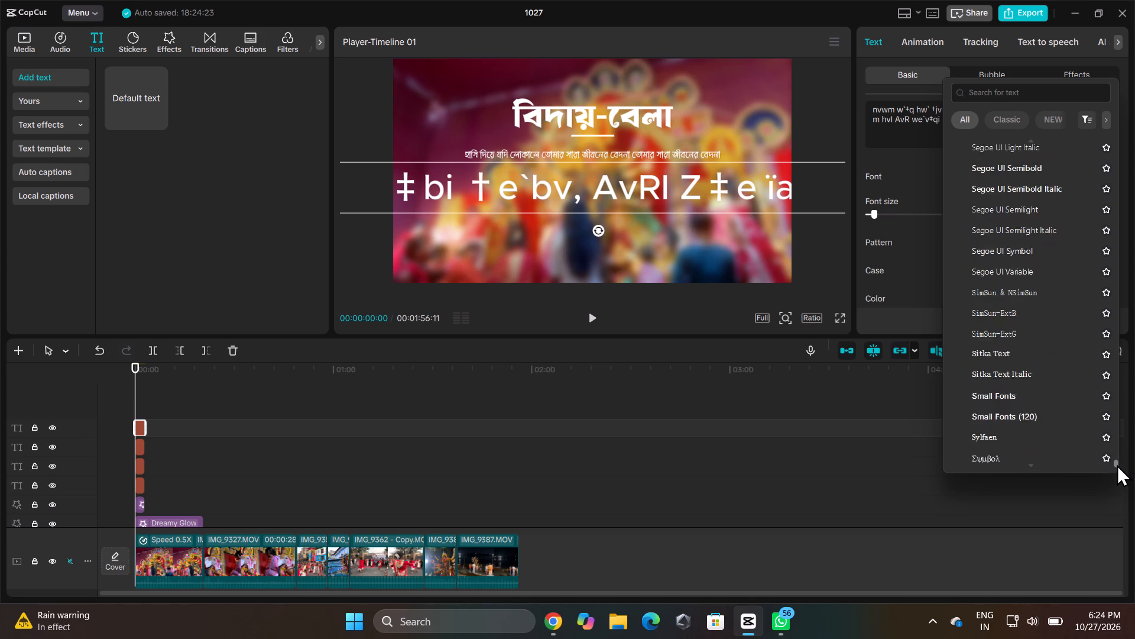
drag(1117, 464, 1118, 464)
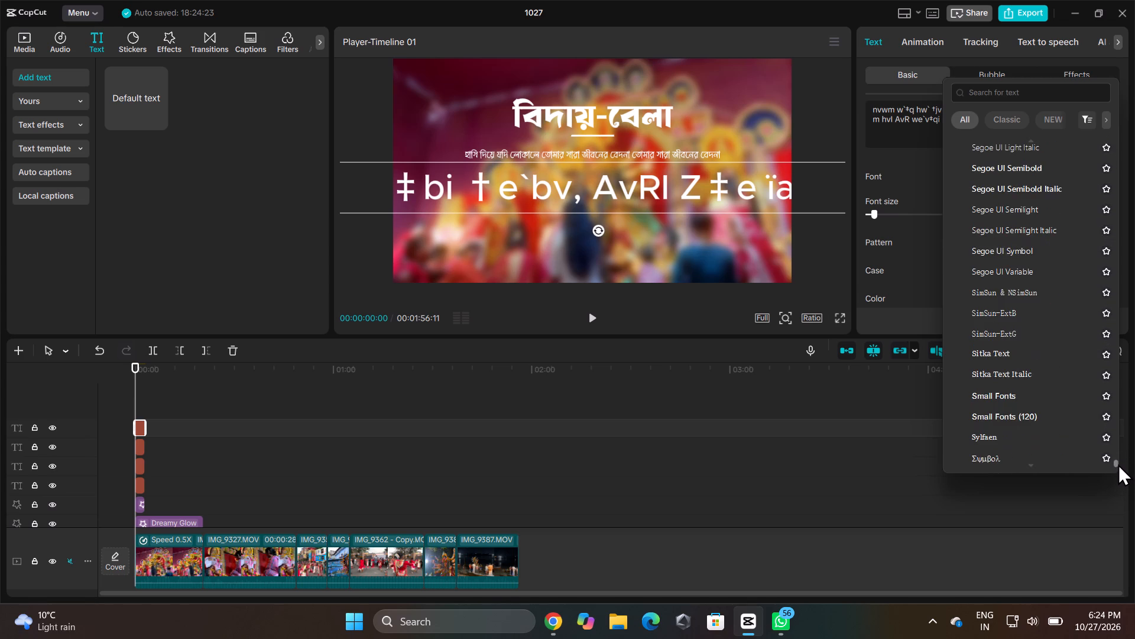
drag(1118, 464, 1121, 457)
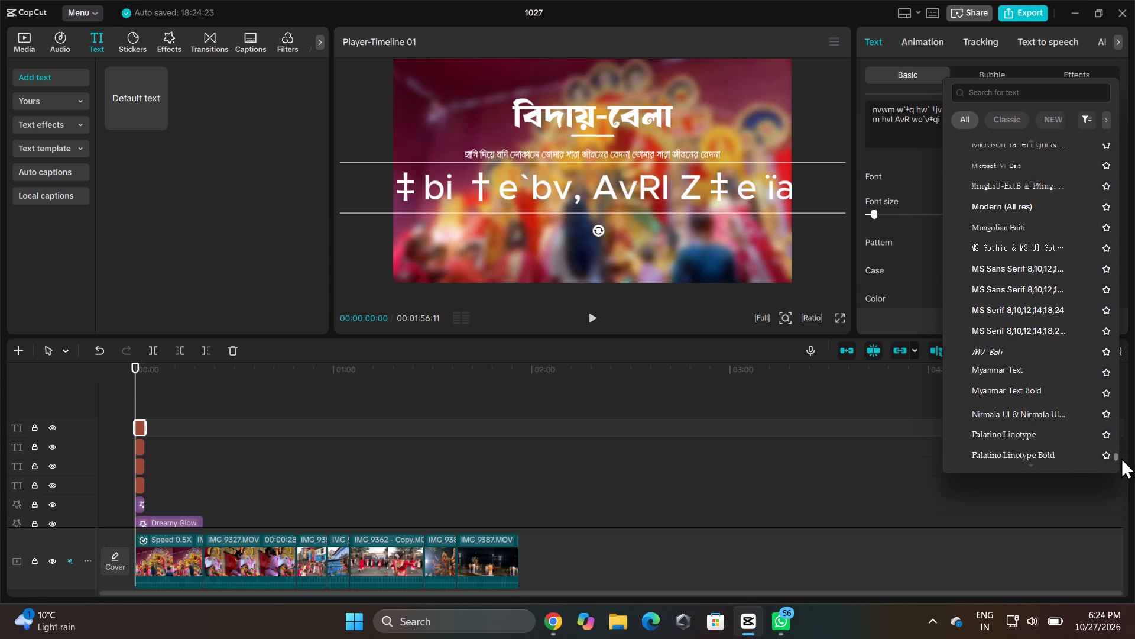
drag(1121, 457, 1123, 454)
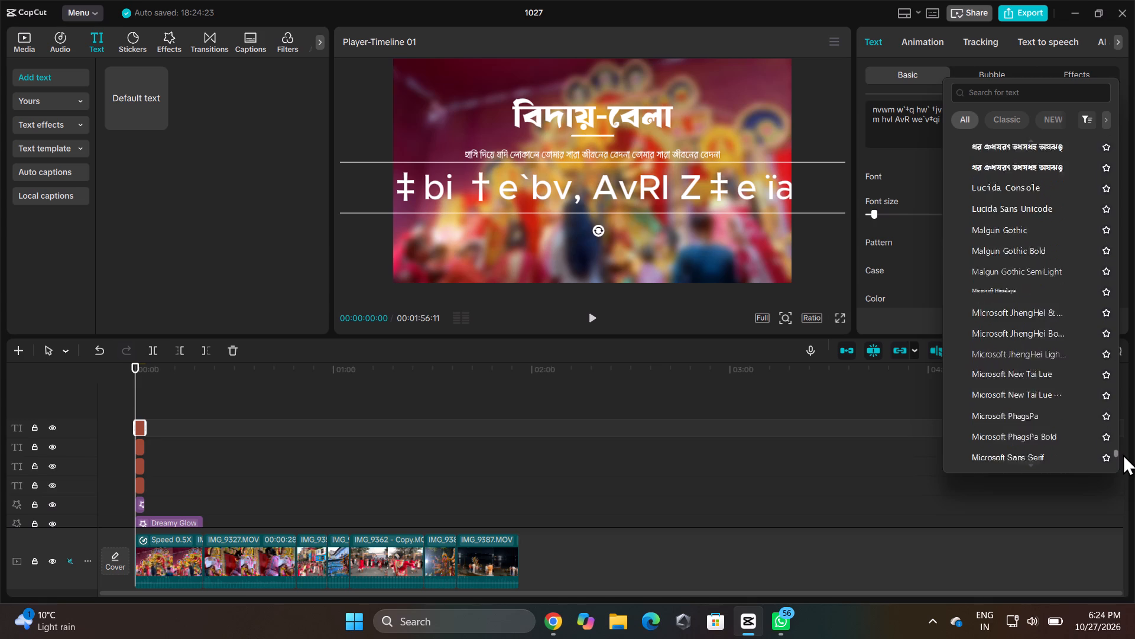
drag(1123, 454, 1124, 453)
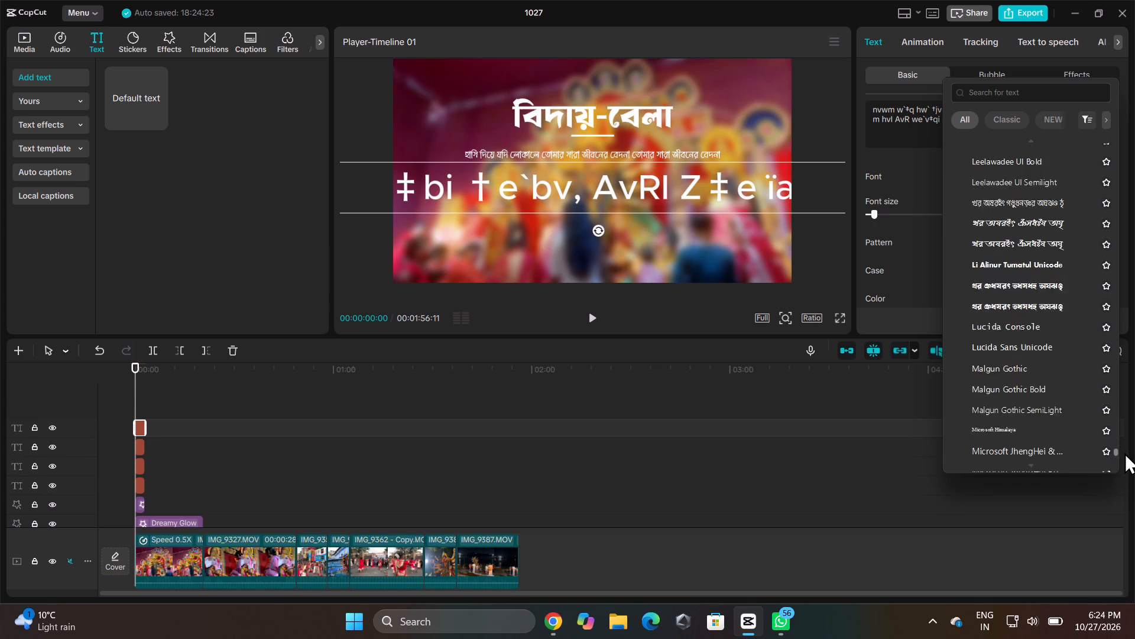
drag(1124, 453, 1122, 457)
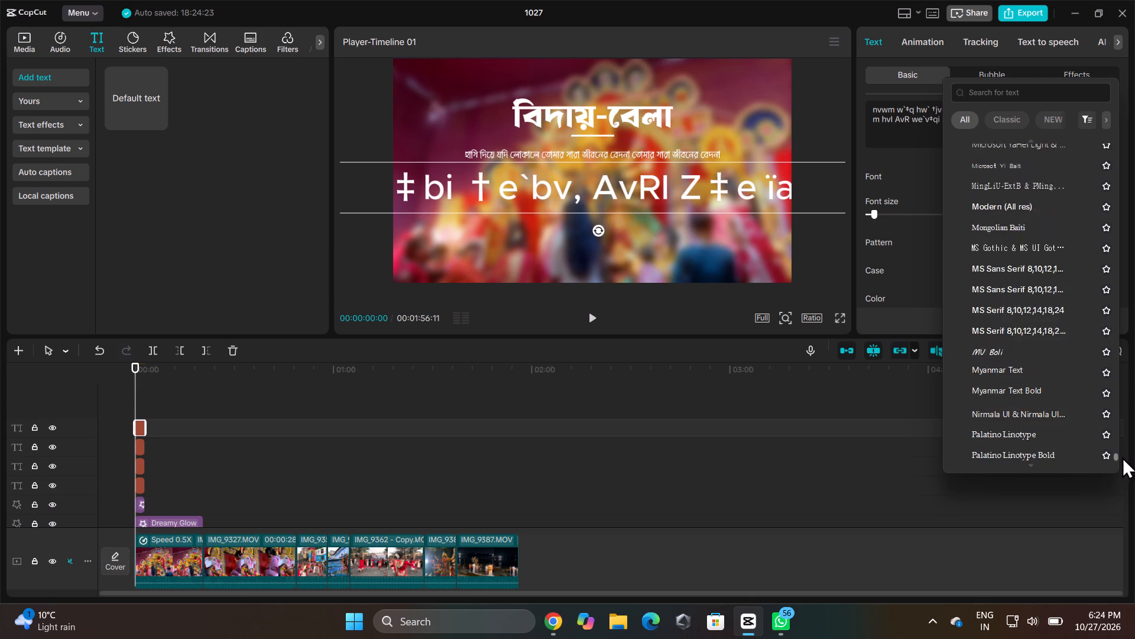
drag(1122, 457, 1125, 451)
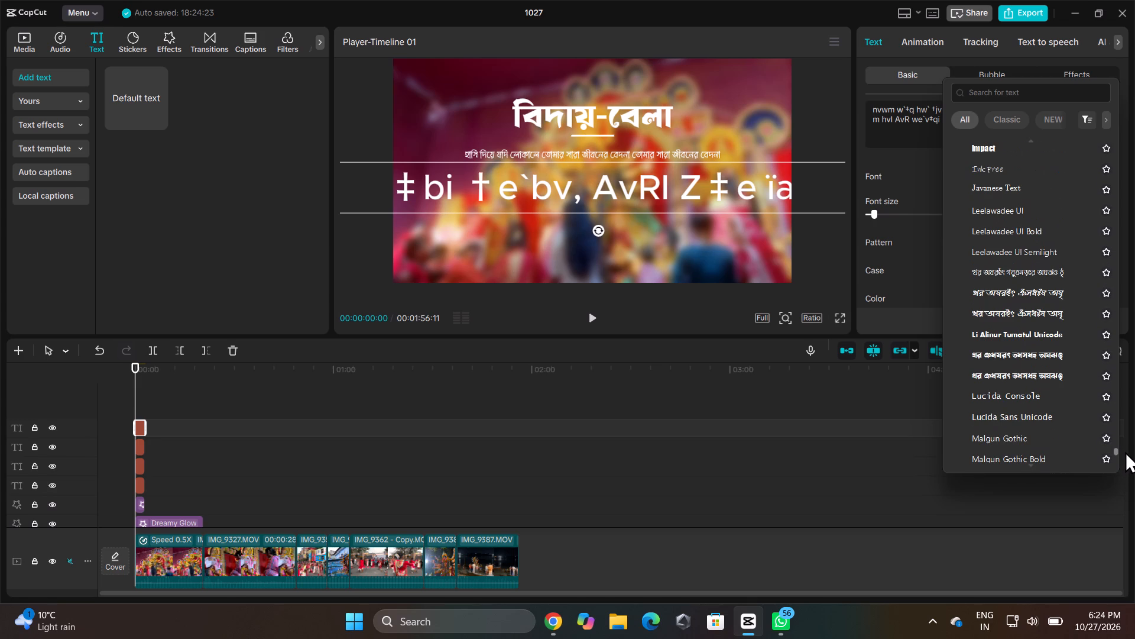
drag(1125, 451, 1124, 452)
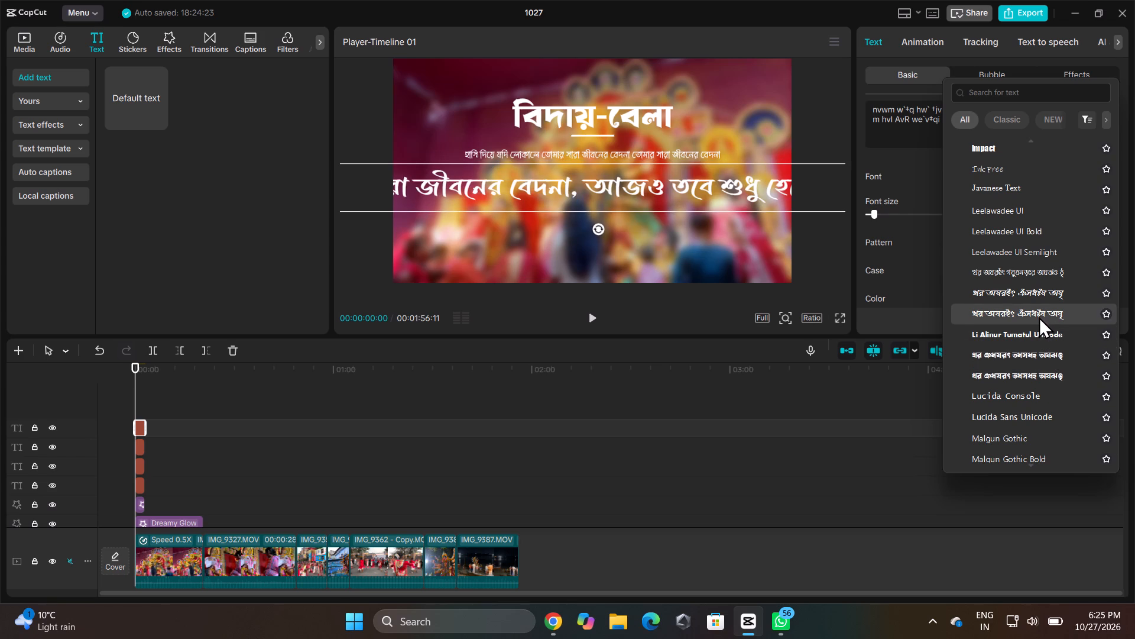
click(1039, 274)
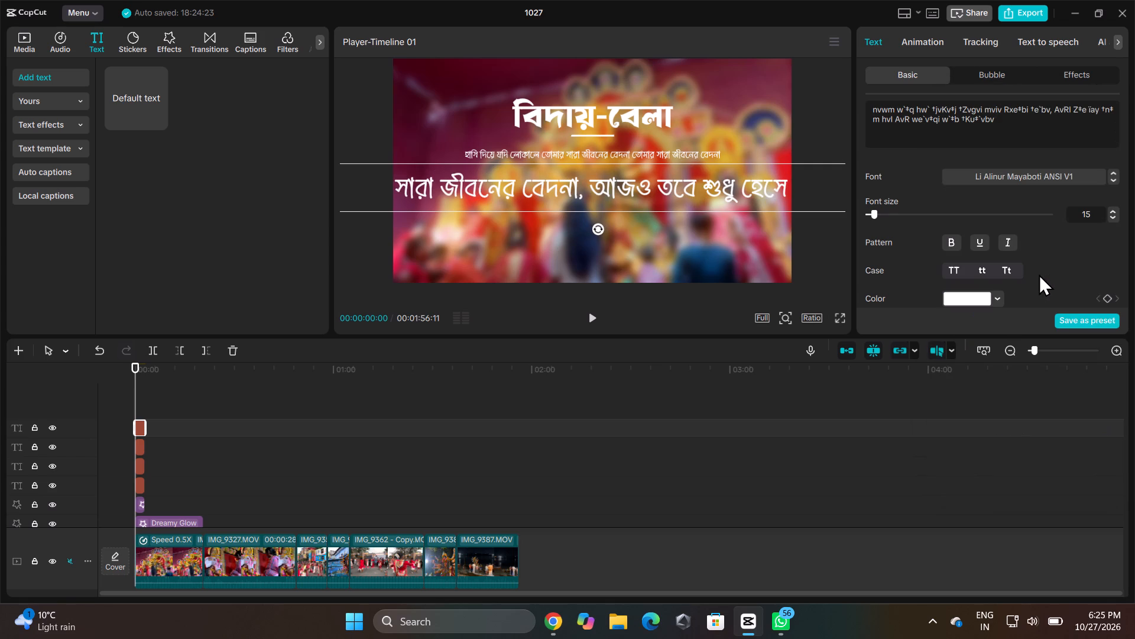
Shrink the new poem text layer to roughly the first poem line's size and centre it just below that line.
drag(722, 193, 628, 198)
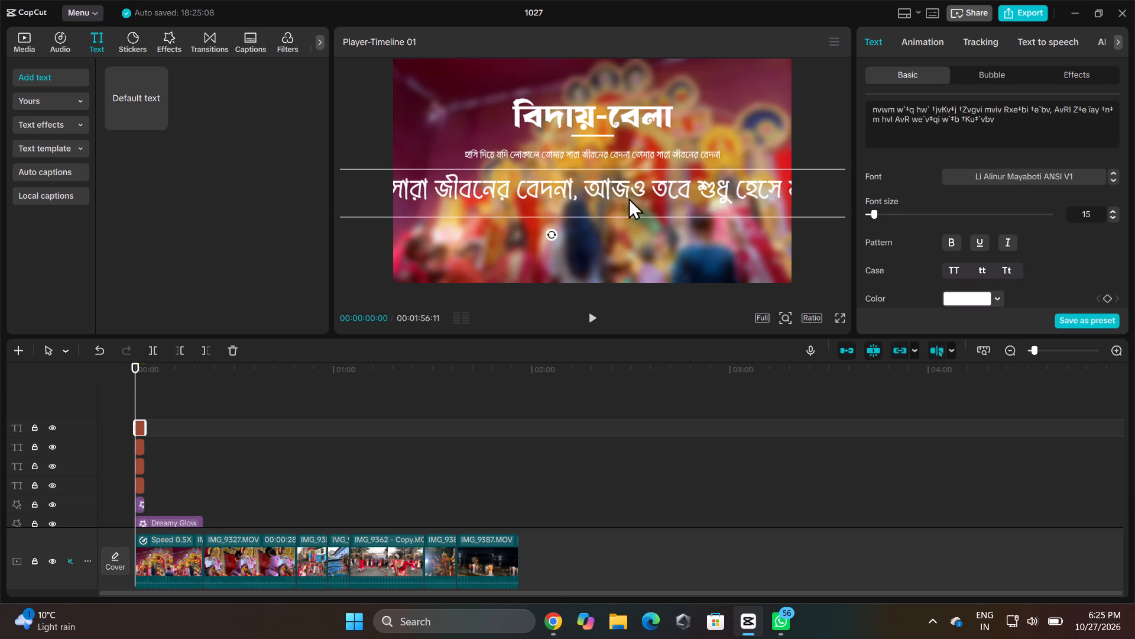
drag(628, 198, 469, 205)
drag(707, 198, 395, 159)
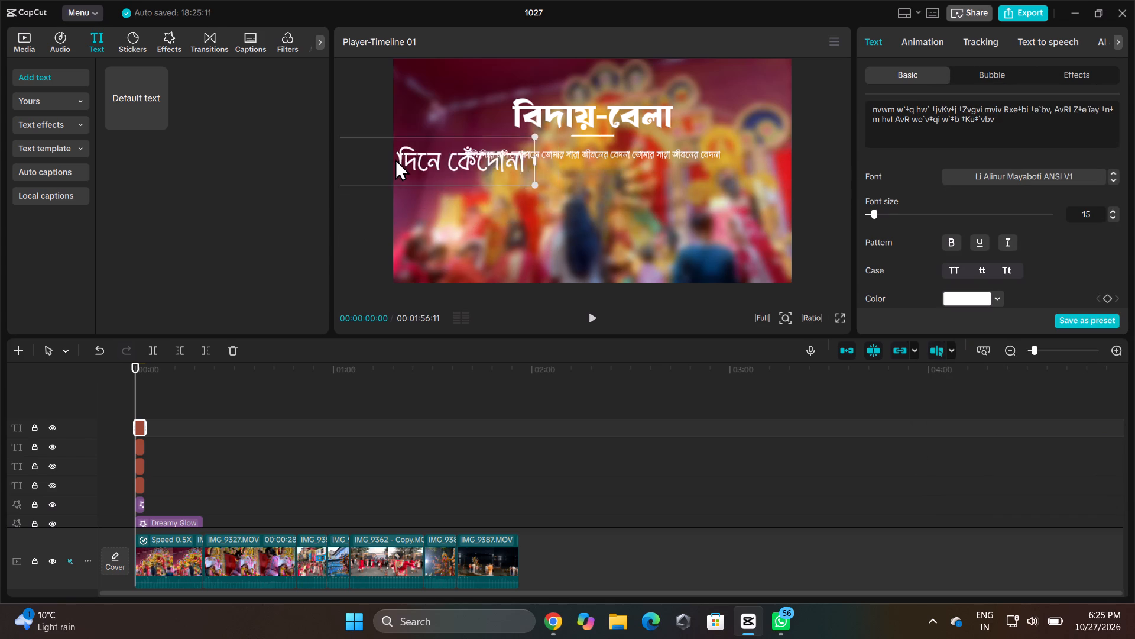
drag(395, 159, 536, 198)
drag(677, 224, 410, 217)
click(455, 197)
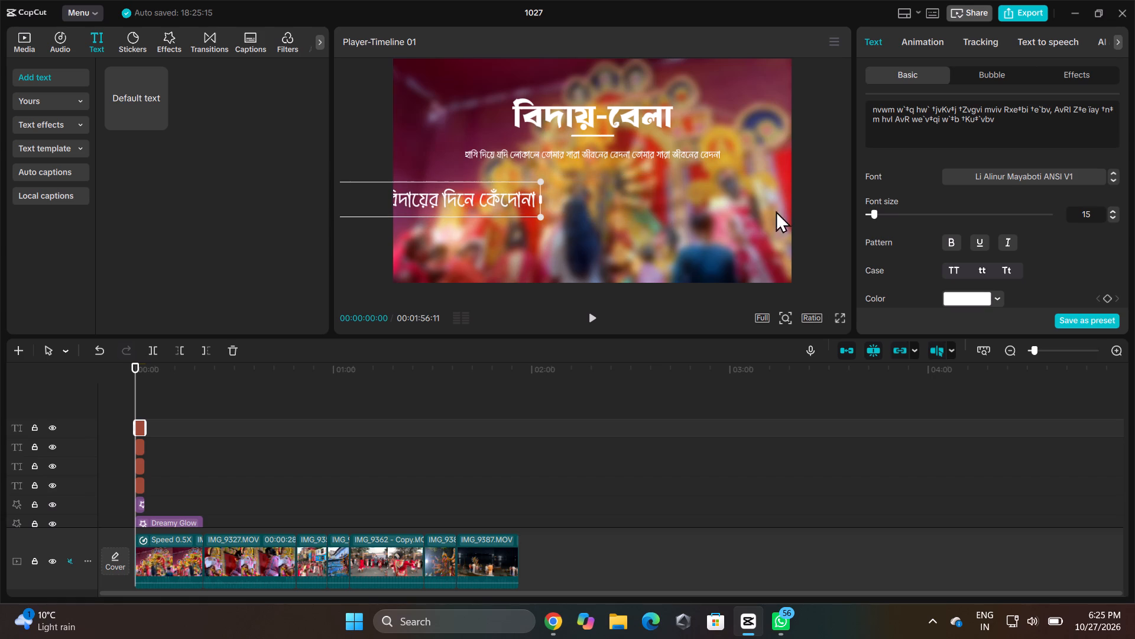
drag(449, 198, 591, 202)
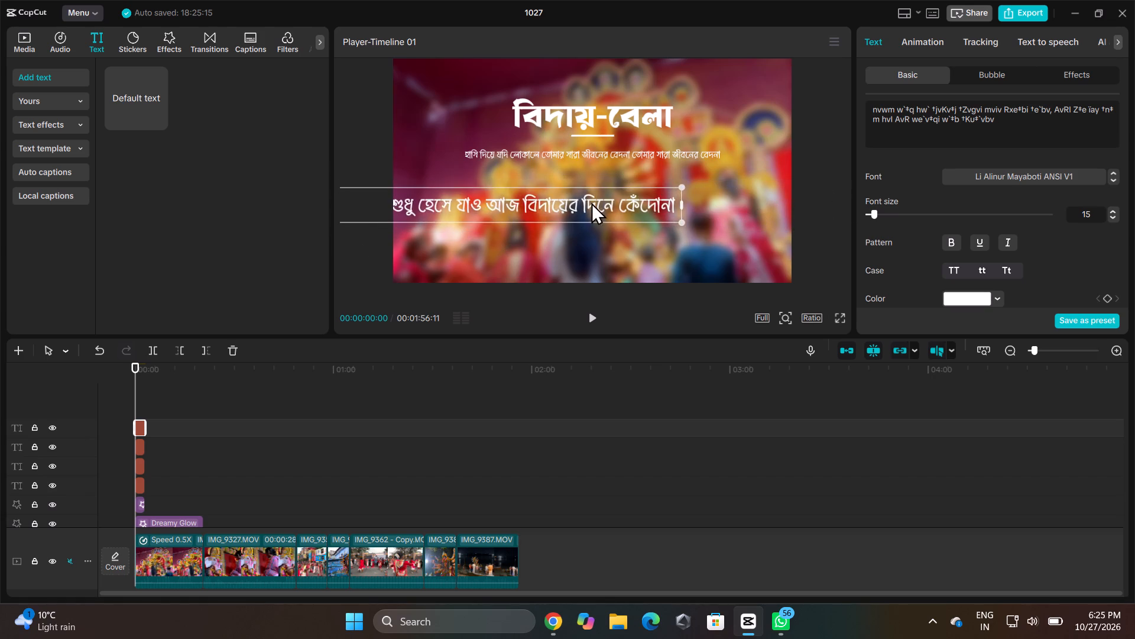
drag(591, 202, 667, 192)
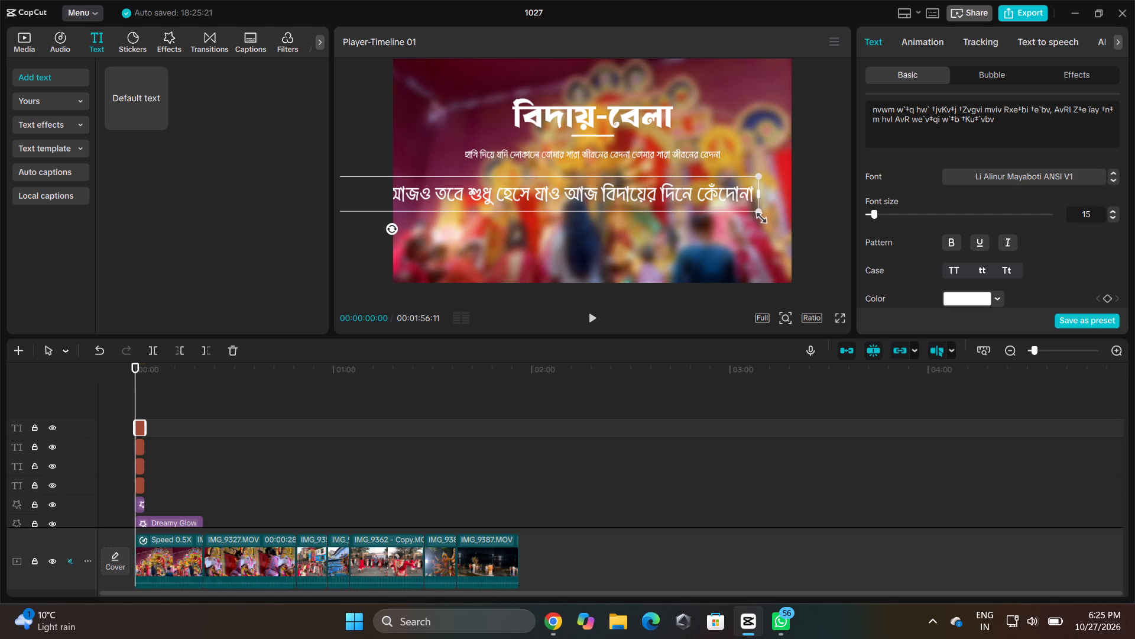
drag(758, 215, 413, 181)
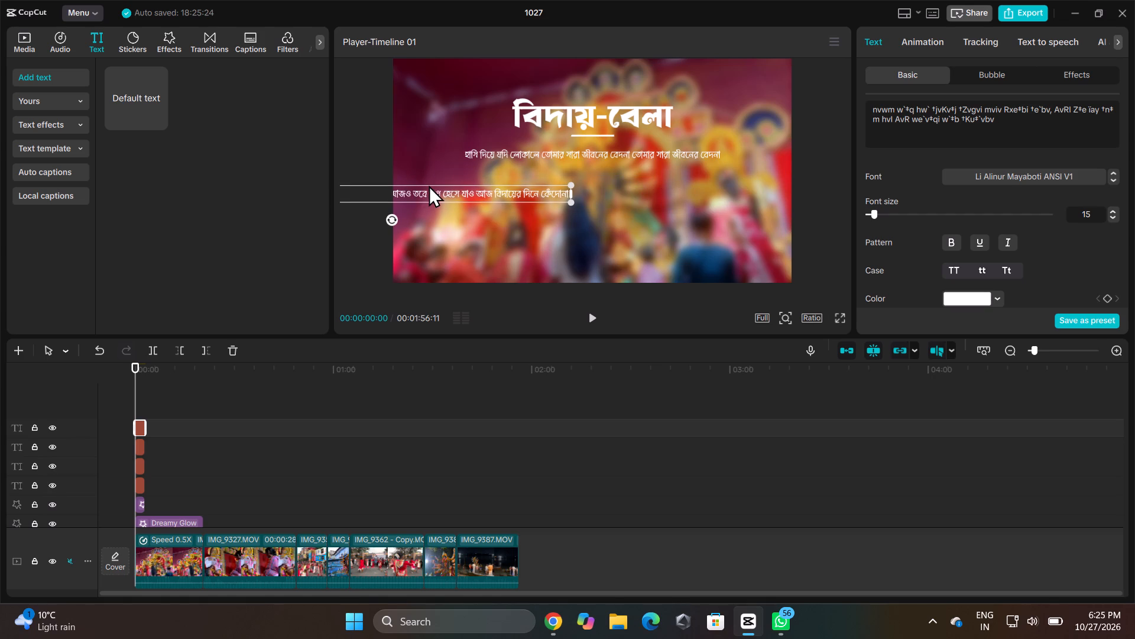
drag(428, 188, 638, 170)
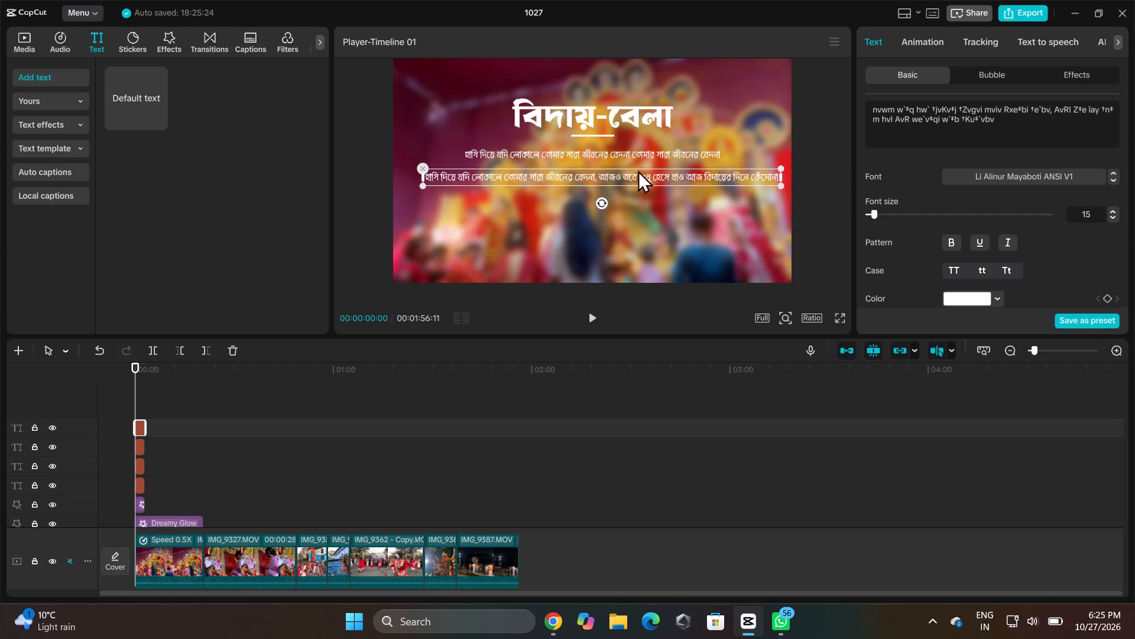
drag(638, 170, 625, 168)
click(637, 234)
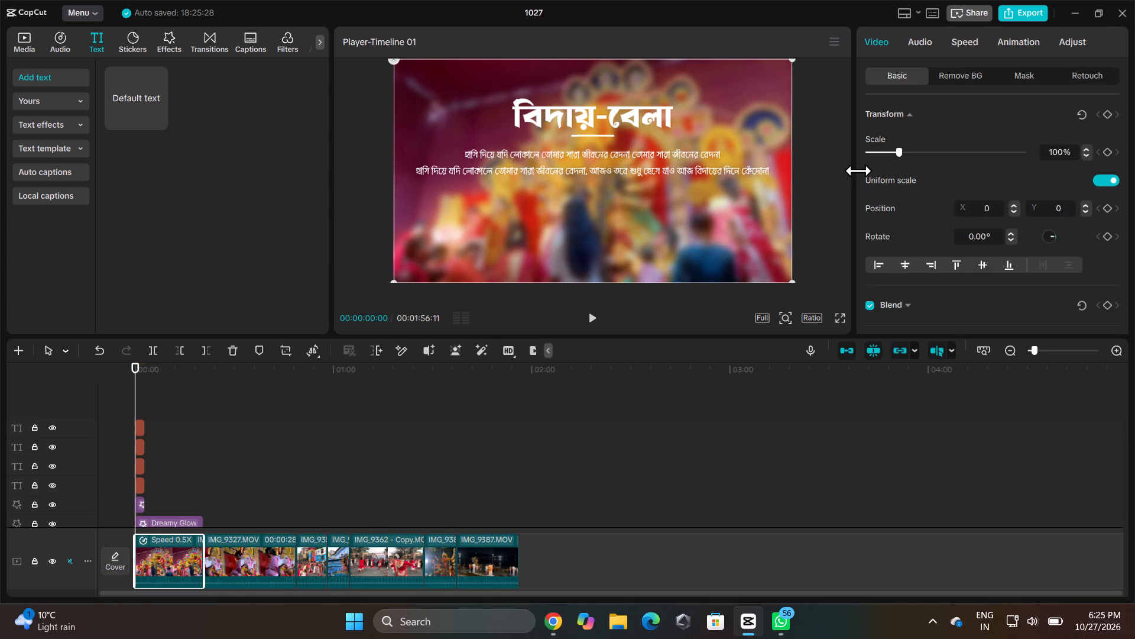
Delete the opening words হাসি দিয়ে from the second poem text layer.
click(630, 172)
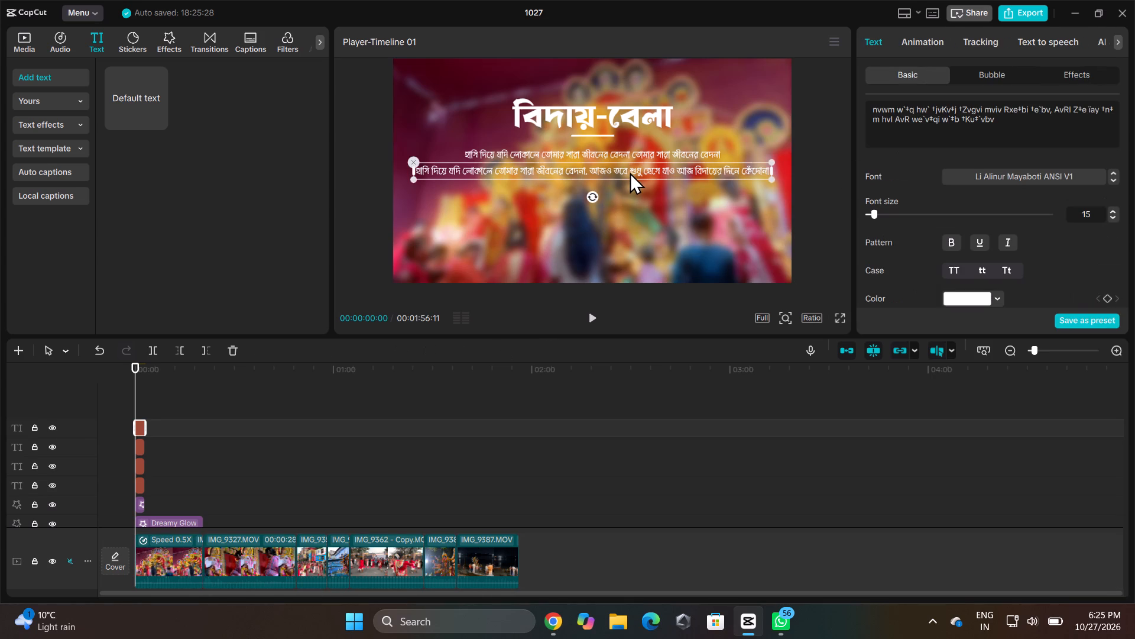
click(630, 172)
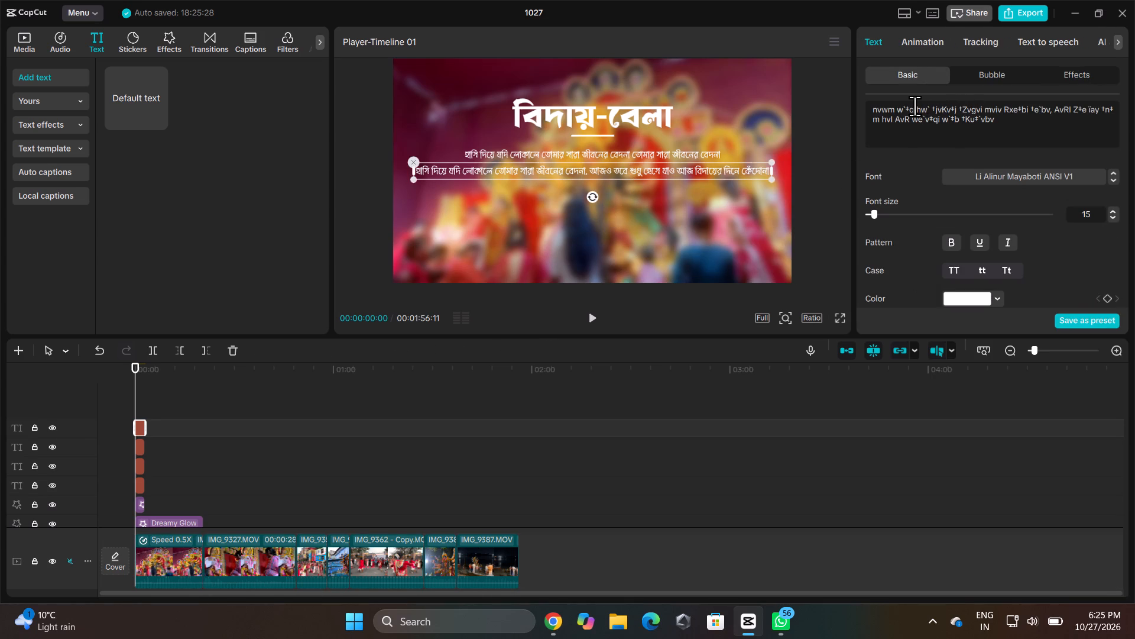
click(906, 106)
key(BackSpace)
key(BackSpace)
key(BackSpace)
key(BackSpace)
key(BackSpace)
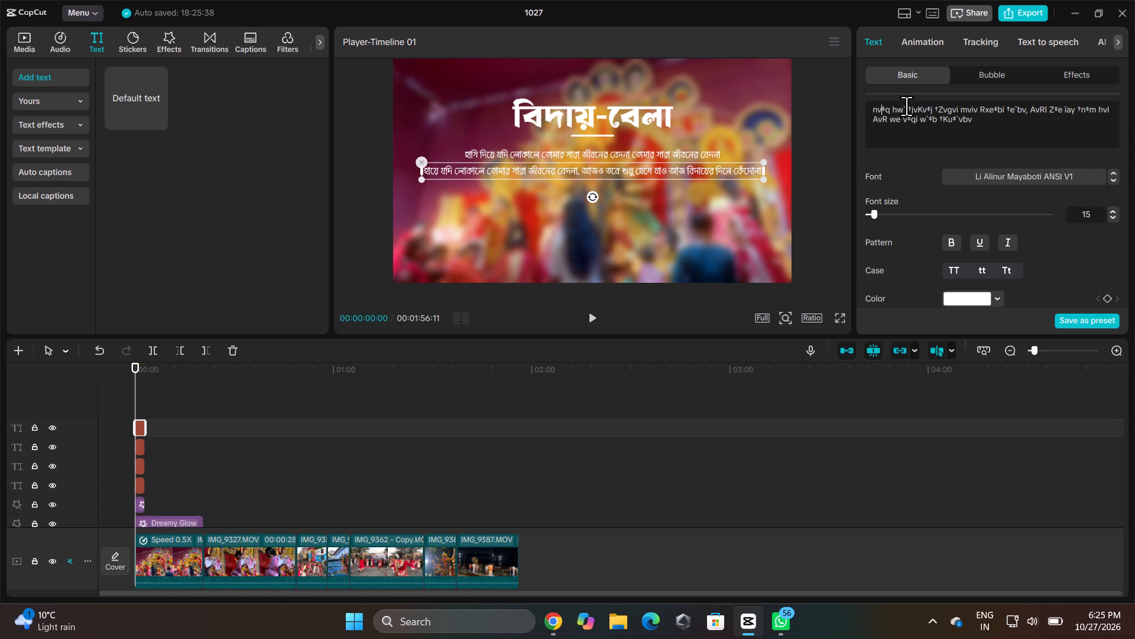
key(BackSpace)
key(BackSpace)
key(BackSpace)
key(BackSpace)
key(BackSpace)
key(BackSpace)
key(BackSpace)
key(BackSpace)
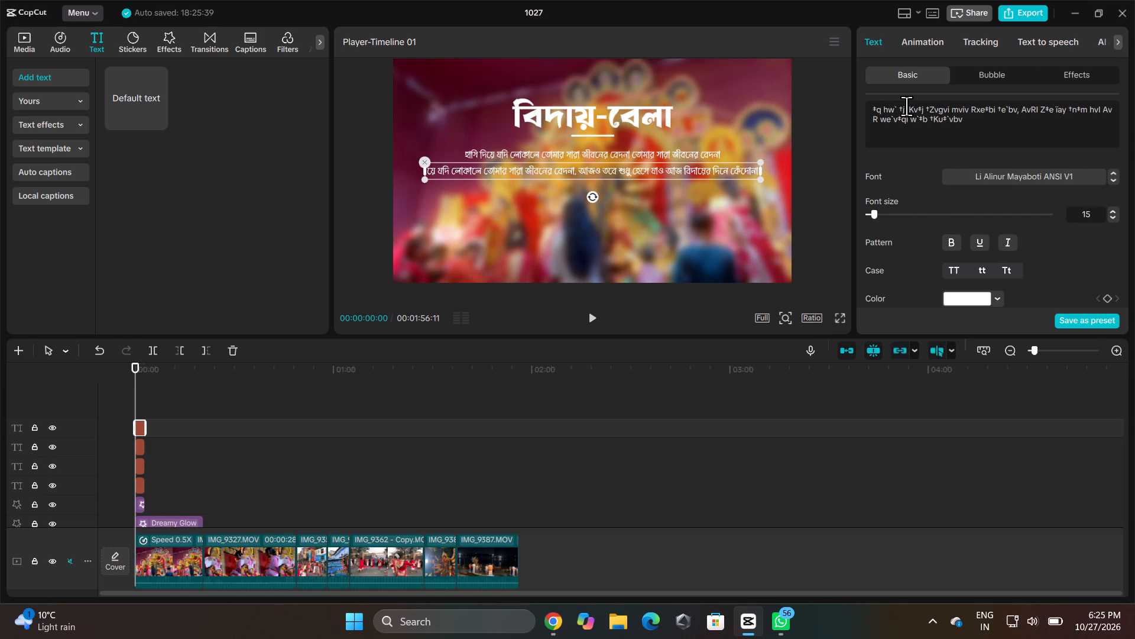
key(Right)
key(Right)
key(BackSpace)
key(BackSpace)
key(BackSpace)
key(BackSpace)
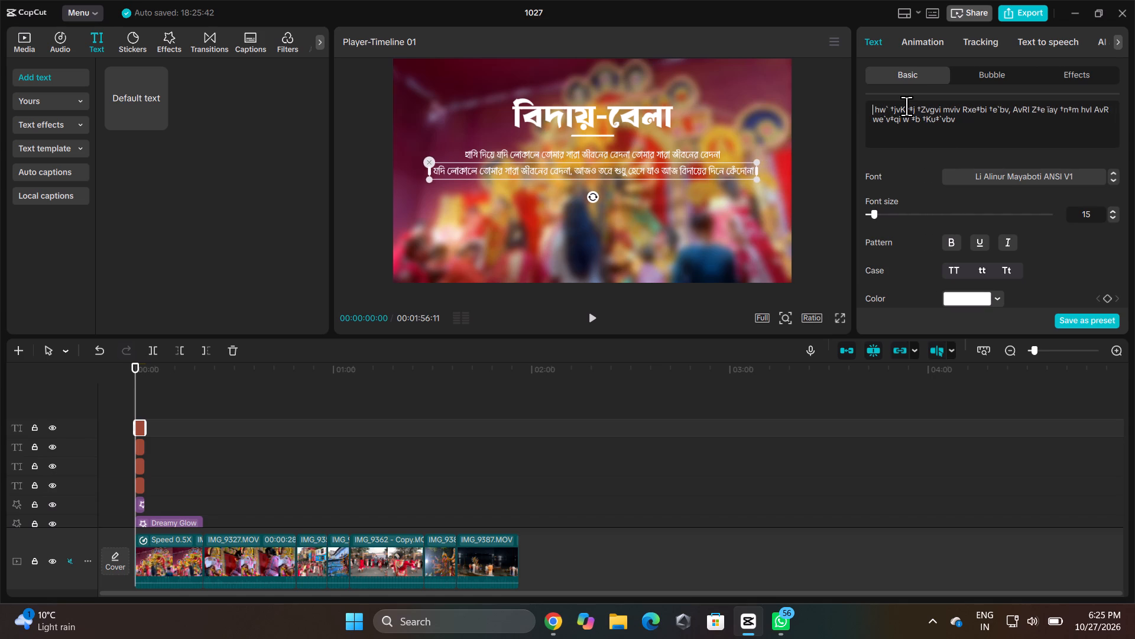
key(BackSpace)
Delete the words যদি লোকালে তোমার from the start of the second poem text layer.
key(Right)
key(Right)
key(Right)
key(Right)
key(Right)
key(Right)
key(Right)
key(Right)
key(Right)
key(Right)
key(Right)
key(Right)
key(Right)
key(Right)
key(Right)
key(Right)
key(Right)
key(Right)
key(Right)
key(BackSpace)
key(BackSpace)
key(BackSpace)
key(BackSpace)
key(BackSpace)
key(BackSpace)
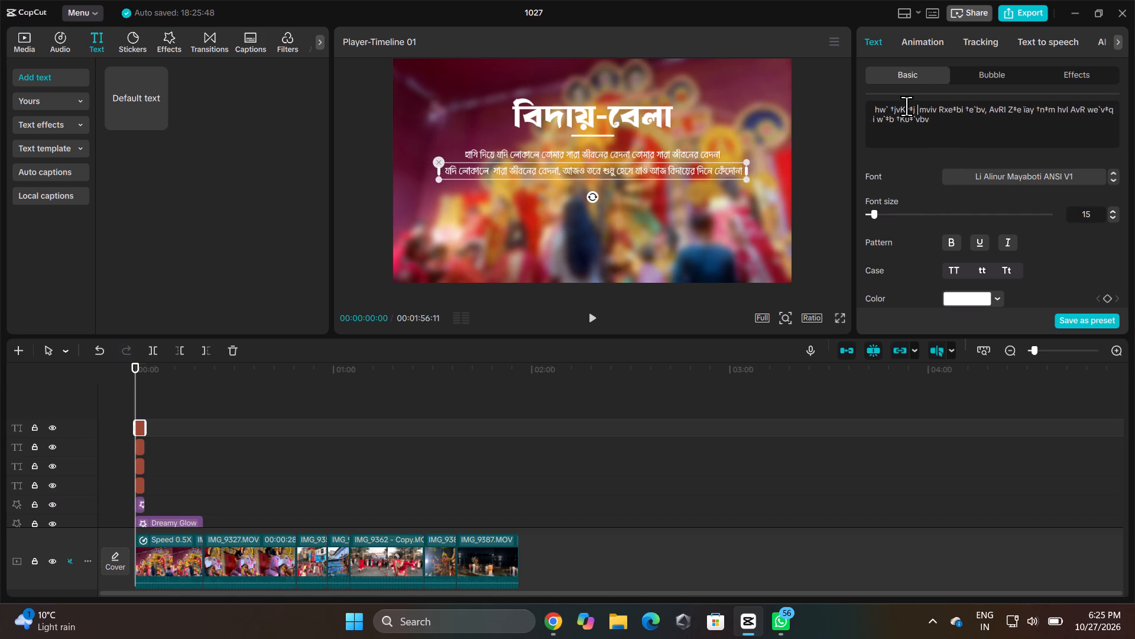
key(BackSpace)
key(BackSpace)
key(BackSpace)
key(BackSpace)
key(BackSpace)
key(BackSpace)
key(BackSpace)
key(BackSpace)
key(BackSpace)
key(BackSpace)
key(BackSpace)
key(BackSpace)
key(BackSpace)
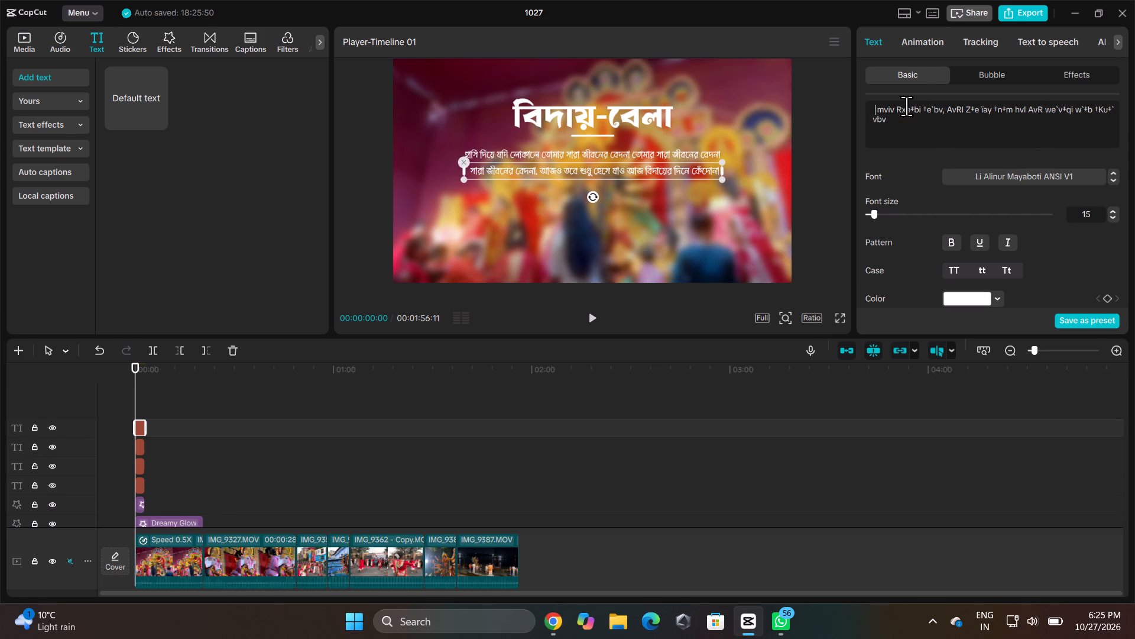
key(BackSpace)
key(BackSpace)
key(BackSpace)
Delete সারা জীবনের বেদনা and its comma so the second poem line starts with আজও.
key(Down)
key(Right)
key(Right)
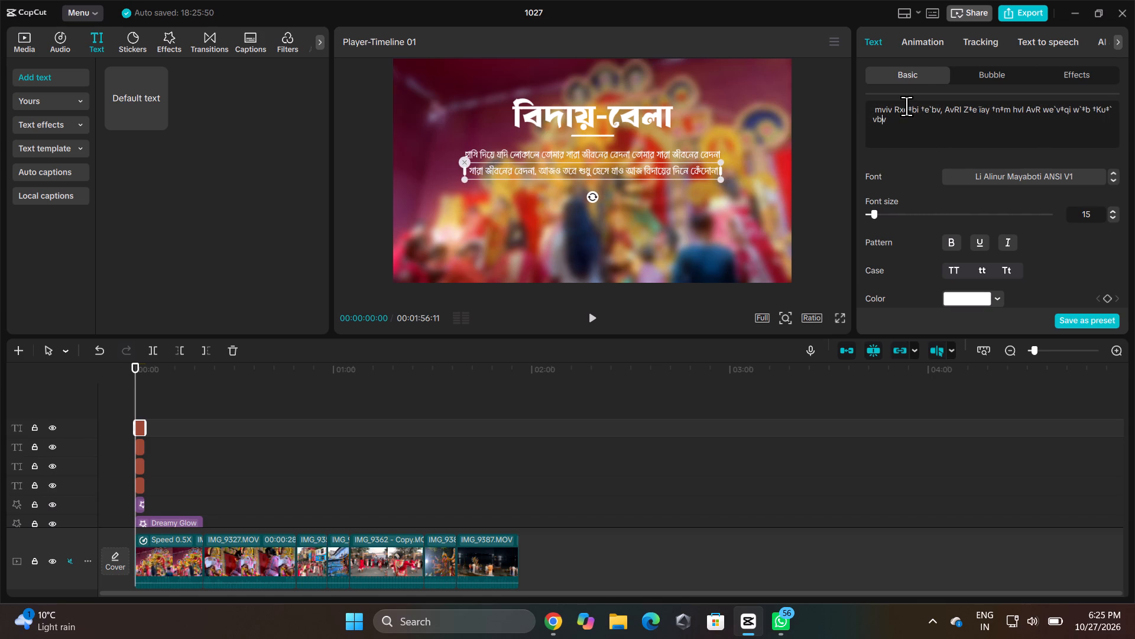
key(Up)
key(Right)
key(Right)
key(Right)
key(Right)
key(Right)
key(Right)
key(Right)
key(Right)
key(Right)
key(Right)
key(Right)
key(Right)
key(Right)
key(BackSpace)
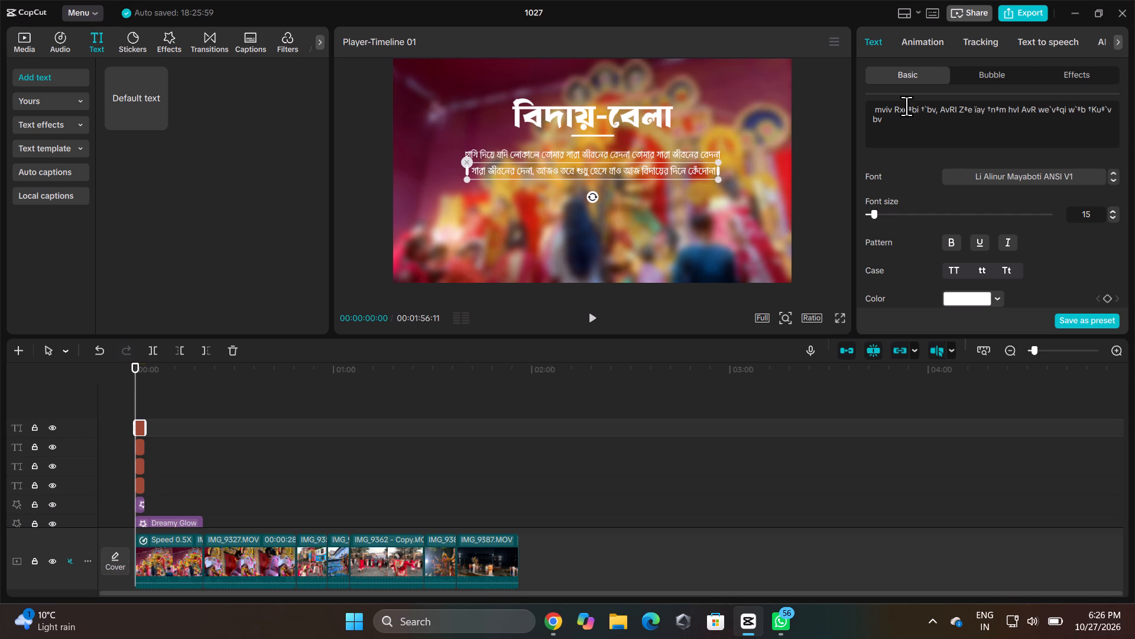
key(BackSpace)
key(BackSpace)
key(BackSpace)
key(BackSpace)
key(BackSpace)
key(BackSpace)
key(BackSpace)
key(BackSpace)
key(BackSpace)
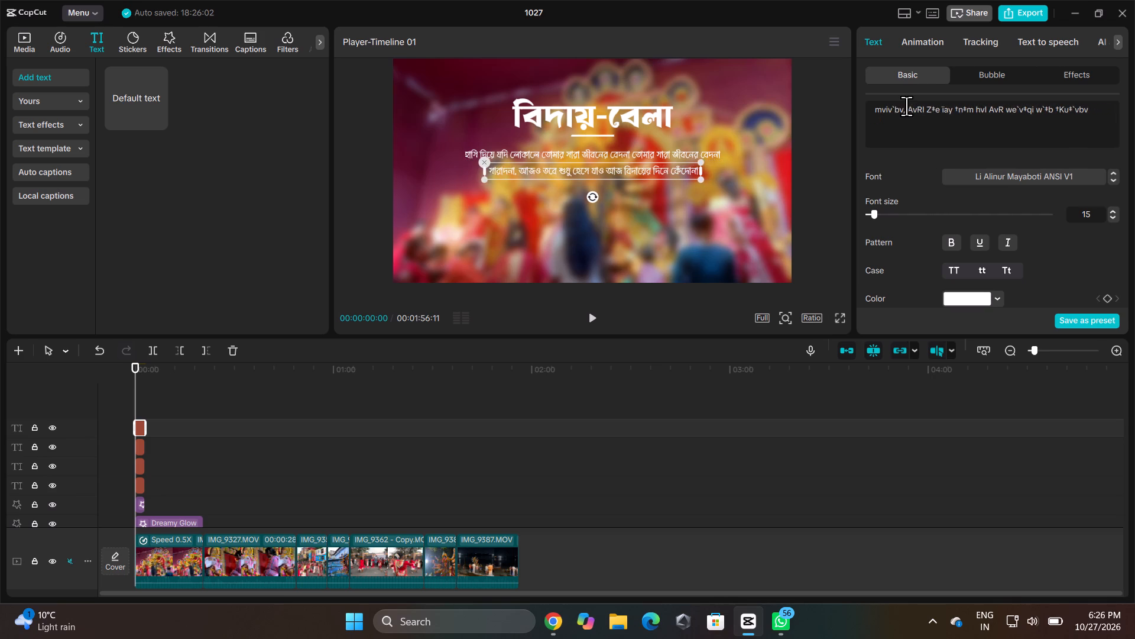
key(BackSpace)
key(BackSpace)
key(BackSpace)
key(BackSpace)
key(BackSpace)
key(BackSpace)
key(BackSpace)
key(BackSpace)
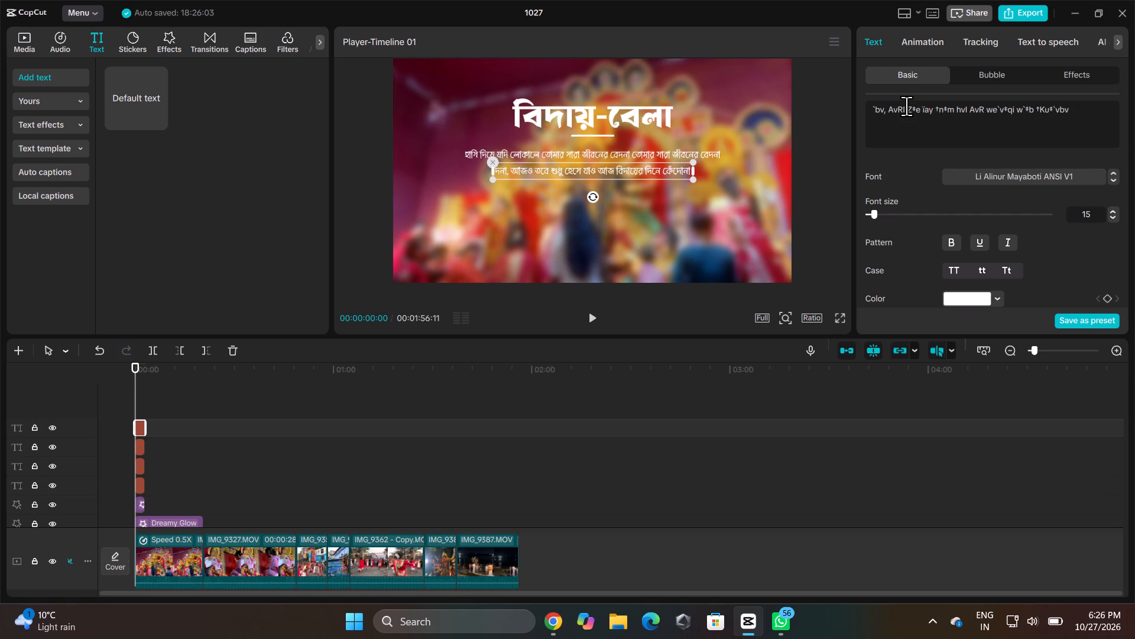
key(Right)
key(Right)
key(BackSpace)
key(BackSpace)
key(Right)
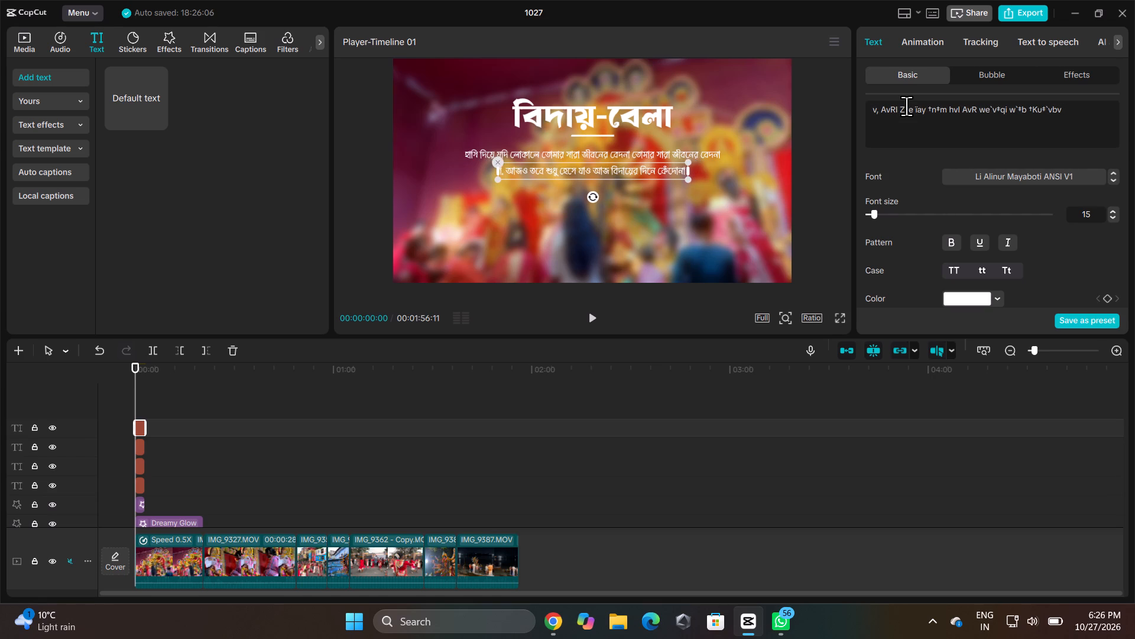
key(BackSpace)
key(Right)
key(BackSpace)
key(BackSpace)
key(BackSpace)
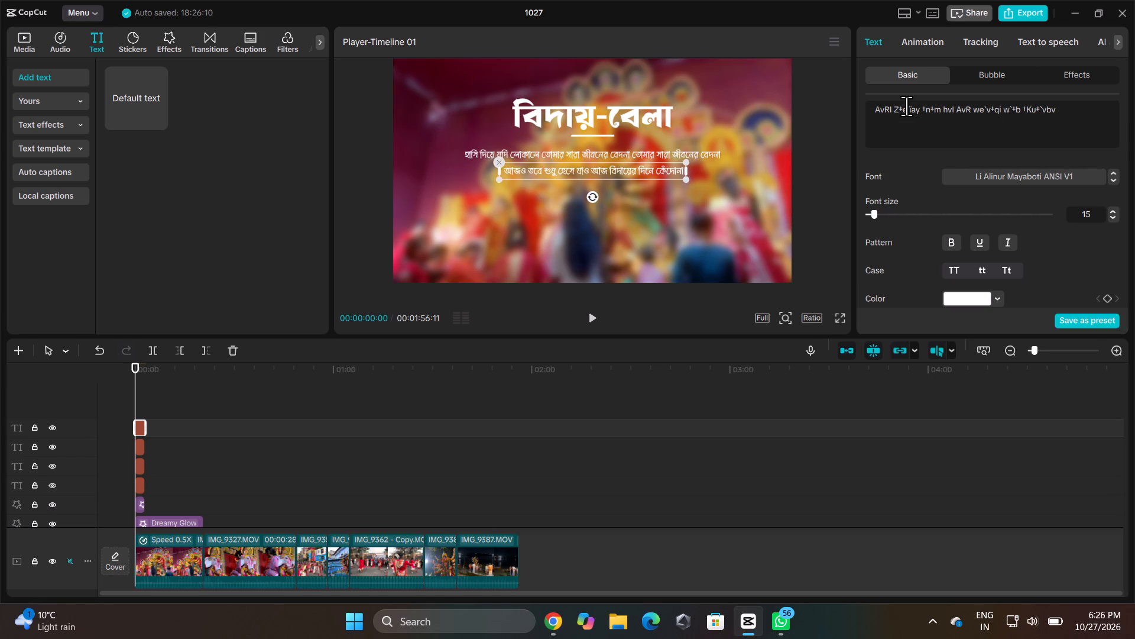
key(BackSpace)
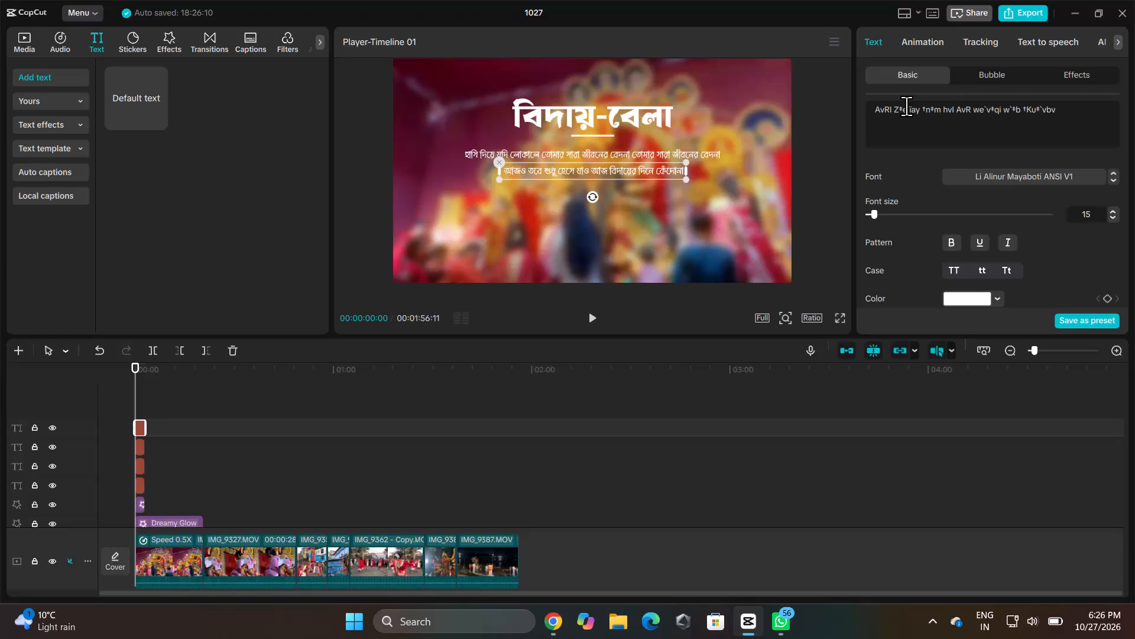
Delete the closing words আজ বিদায়ের দিনে কেঁদোনা so the second poem line ends with হেসে যাও.
key(Right)
key(Right)
key(Right)
key(Right)
key(Right)
key(Right)
key(Right)
key(Right)
key(Right)
key(Right)
key(Right)
key(Right)
key(Right)
key(Right)
key(Right)
key(Right)
key(Right)
key(Right)
key(Right)
key(Right)
key(Right)
key(BackSpace)
key(BackSpace)
key(BackSpace)
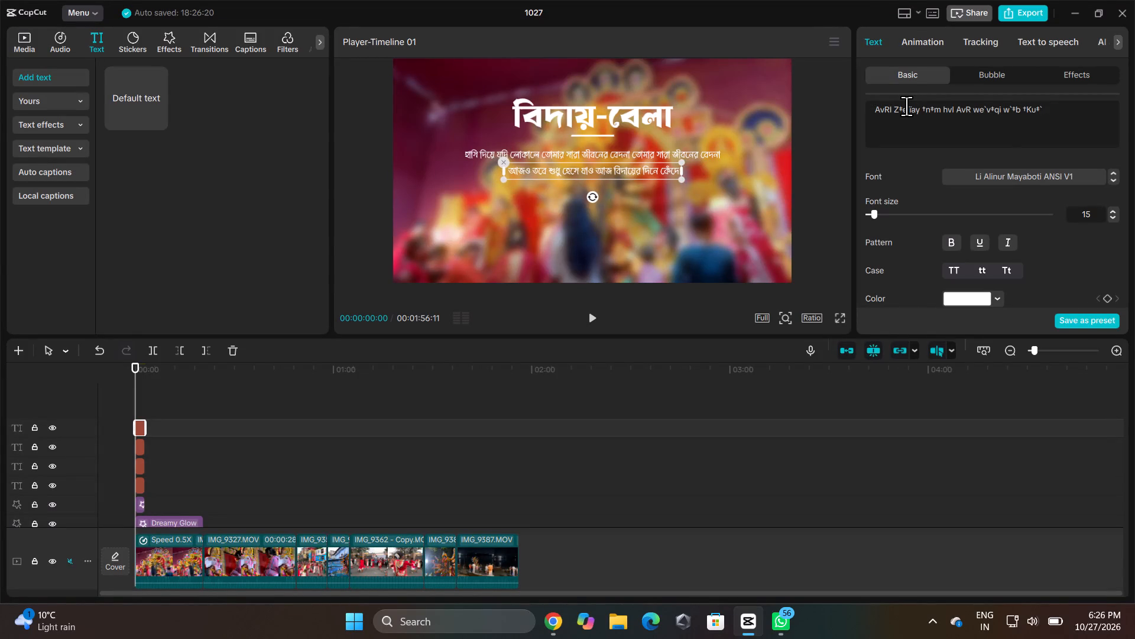
key(BackSpace)
key(BackSpace)
key(BackSpace)
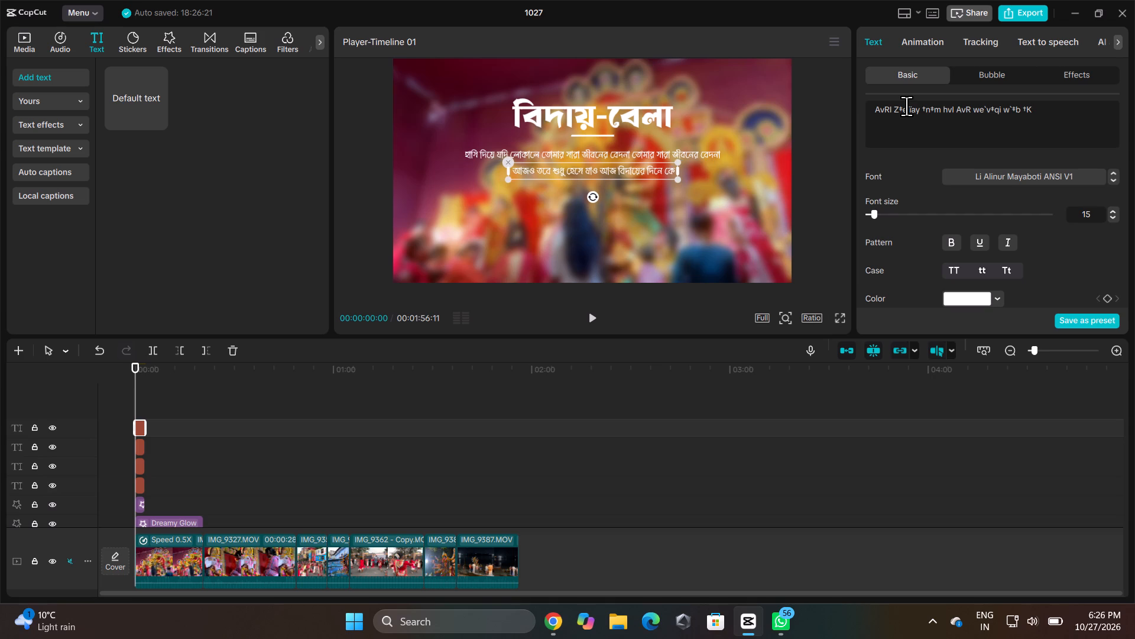
key(BackSpace)
key(BackSpace)
key(BackSpace)
key(BackSpace)
key(BackSpace)
key(BackSpace)
key(BackSpace)
key(BackSpace)
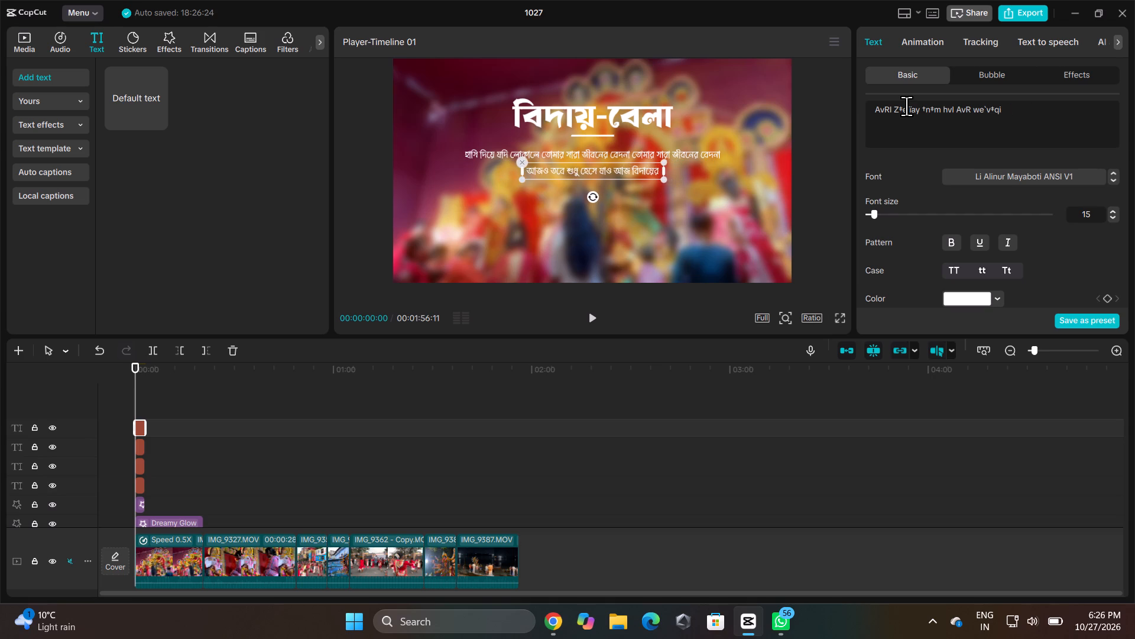
key(BackSpace)
key(BackSpace)
key(BackSpace)
key(BackSpace)
key(BackSpace)
key(BackSpace)
key(BackSpace)
key(BackSpace)
key(BackSpace)
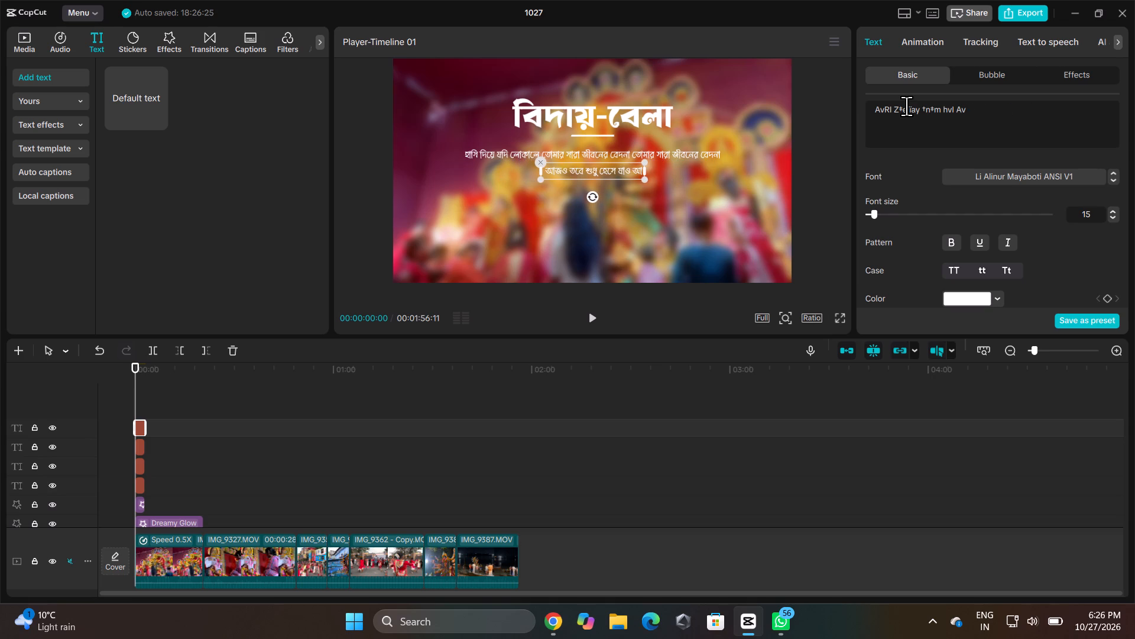
key(BackSpace)
key(BackSpace)
key(BackSpace)
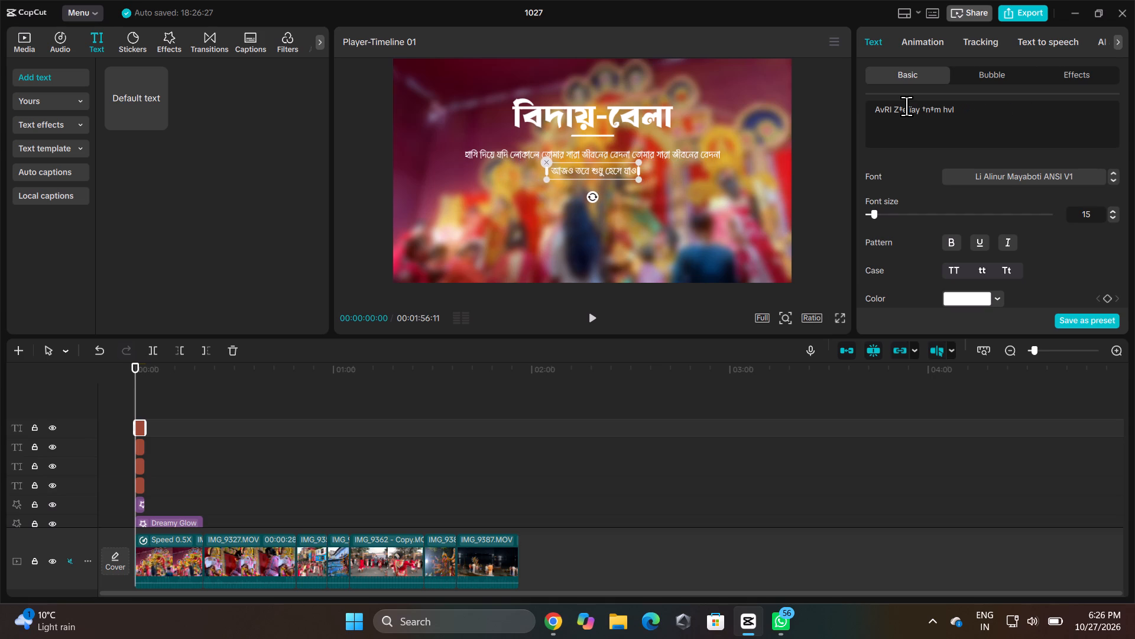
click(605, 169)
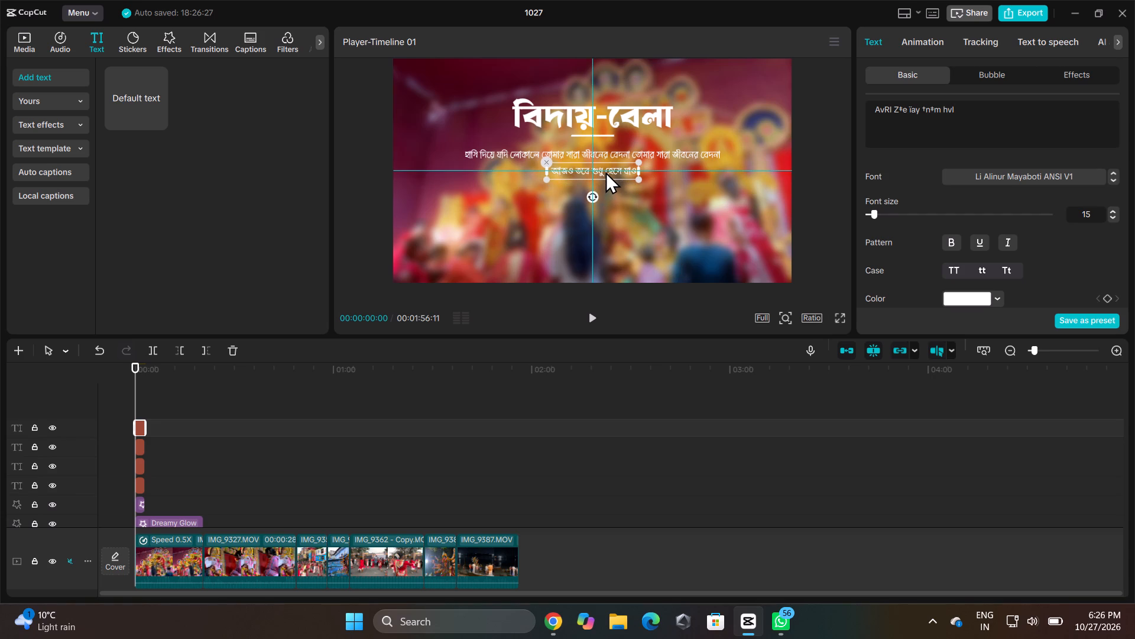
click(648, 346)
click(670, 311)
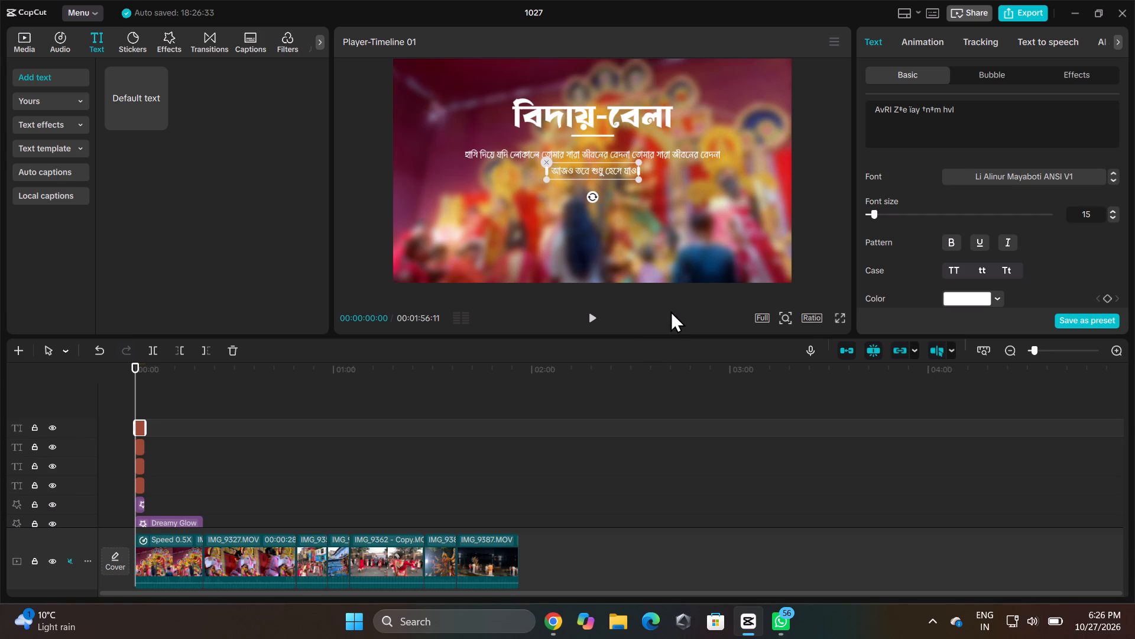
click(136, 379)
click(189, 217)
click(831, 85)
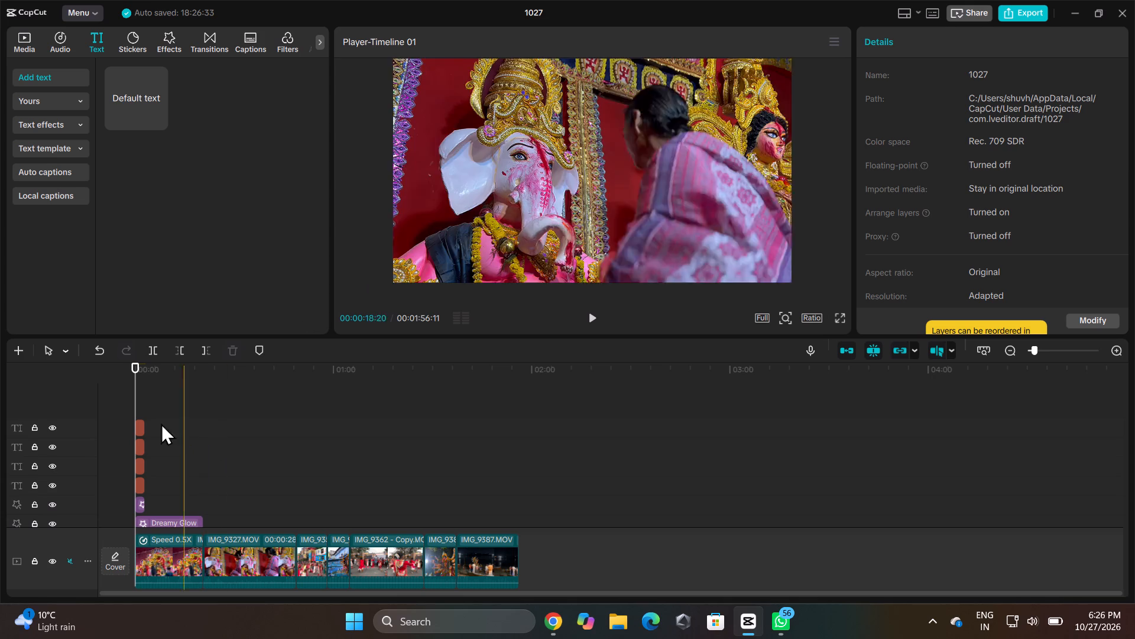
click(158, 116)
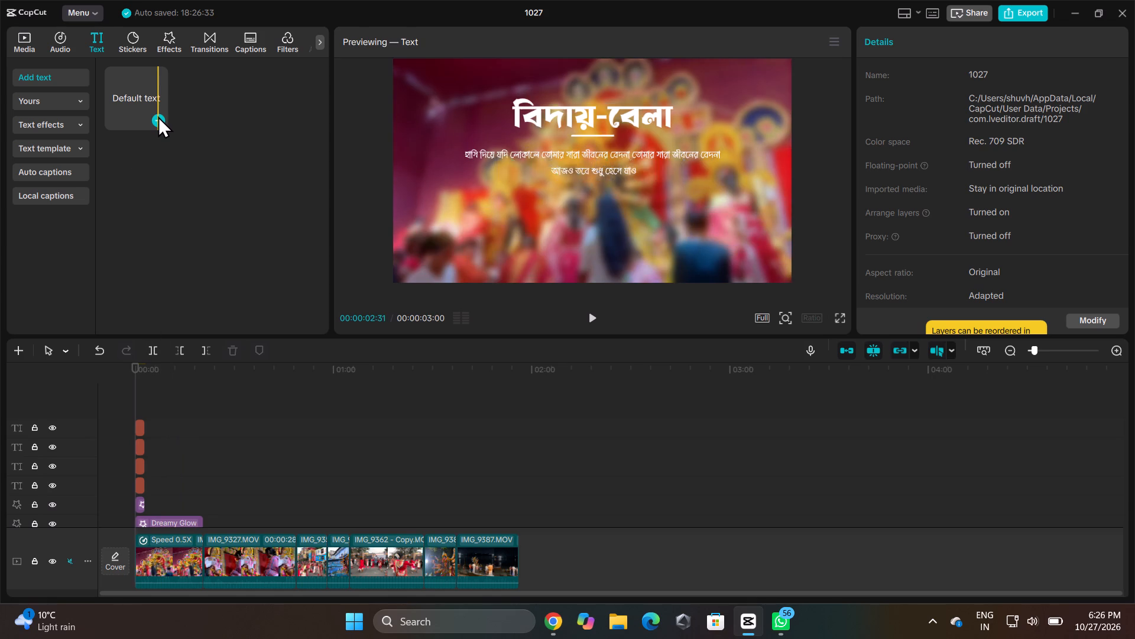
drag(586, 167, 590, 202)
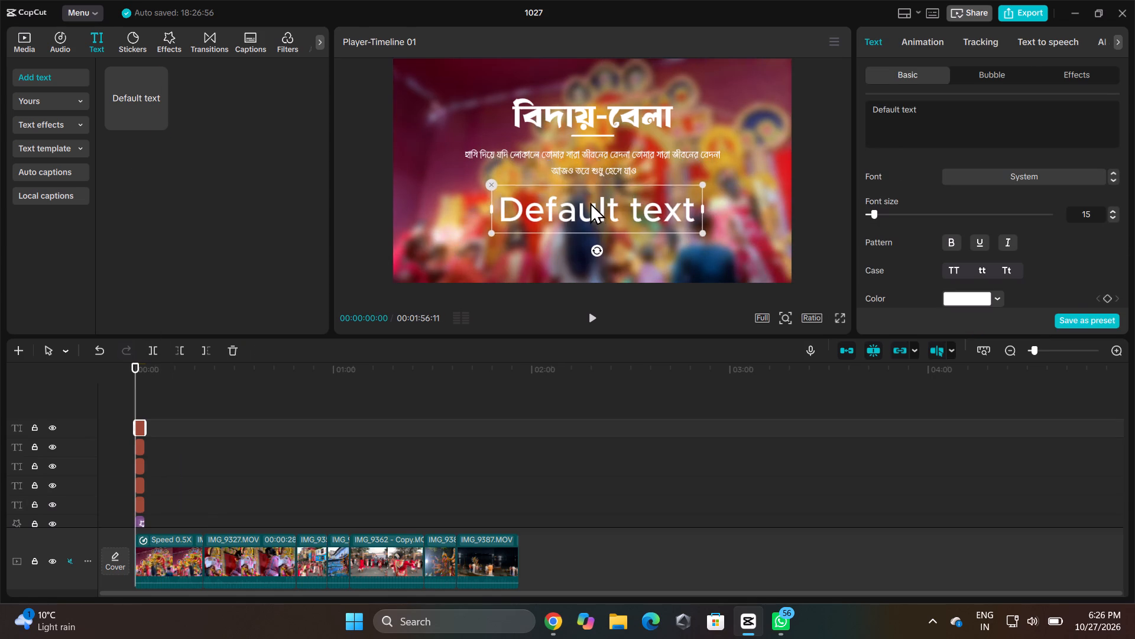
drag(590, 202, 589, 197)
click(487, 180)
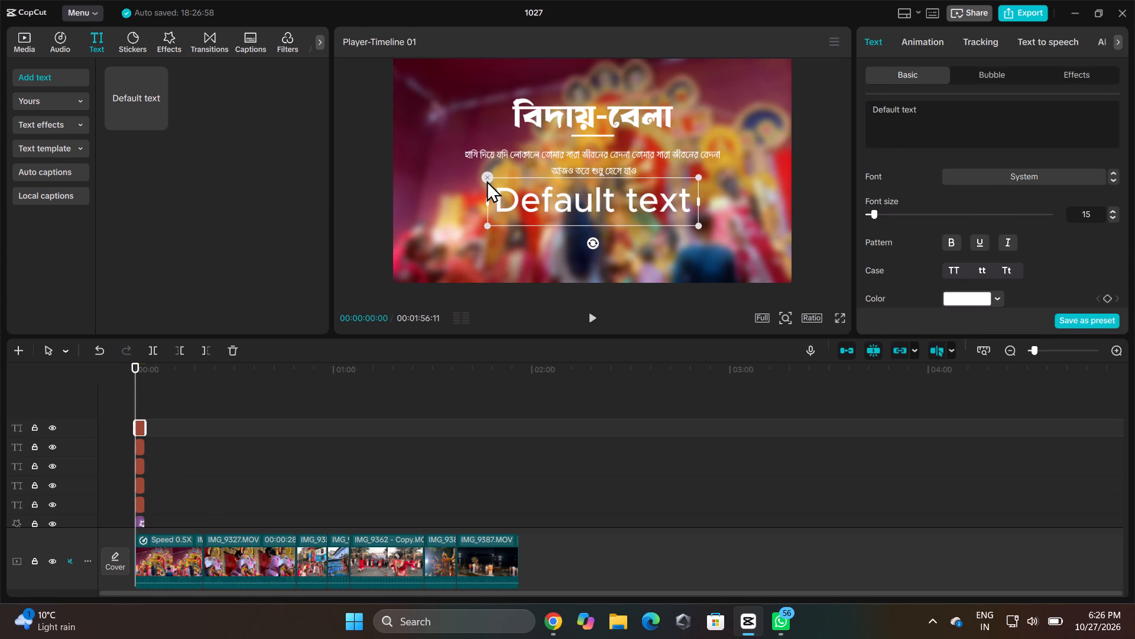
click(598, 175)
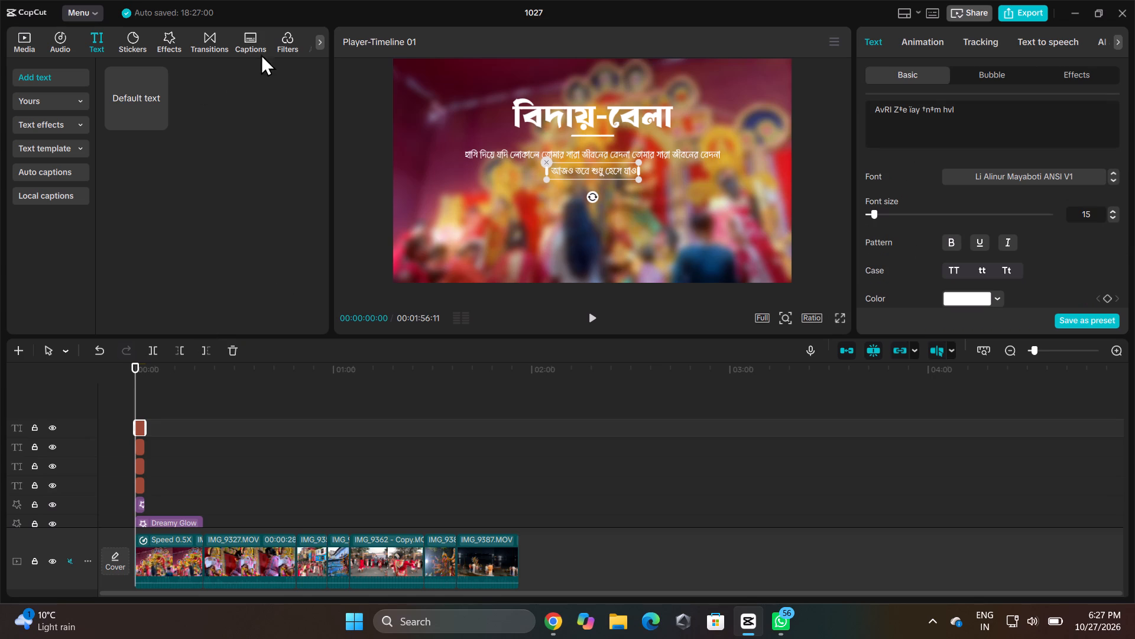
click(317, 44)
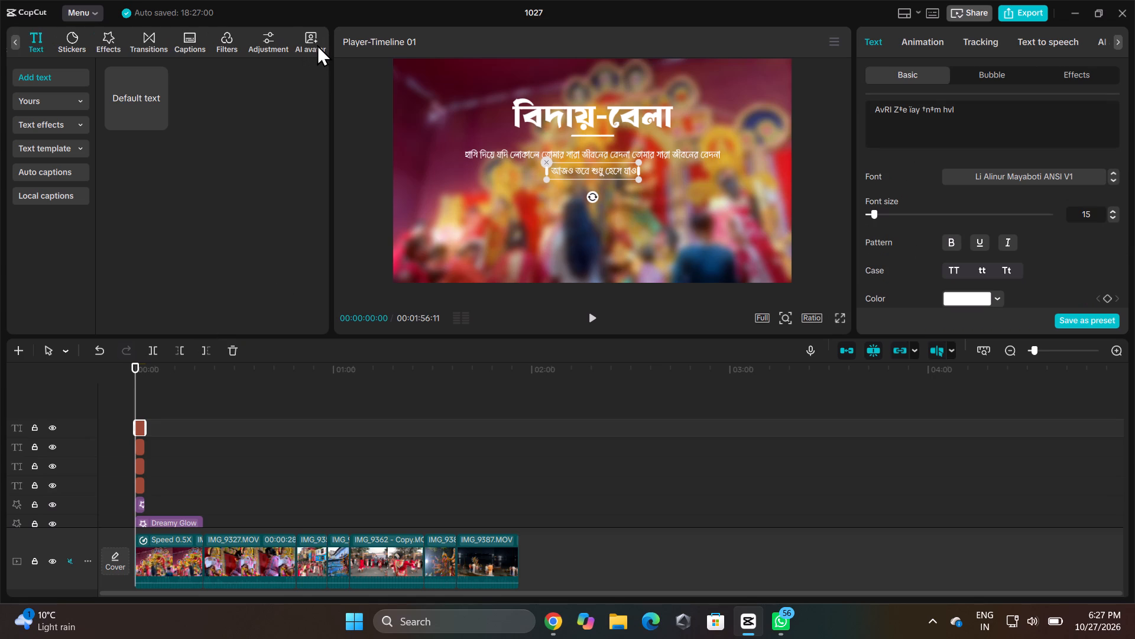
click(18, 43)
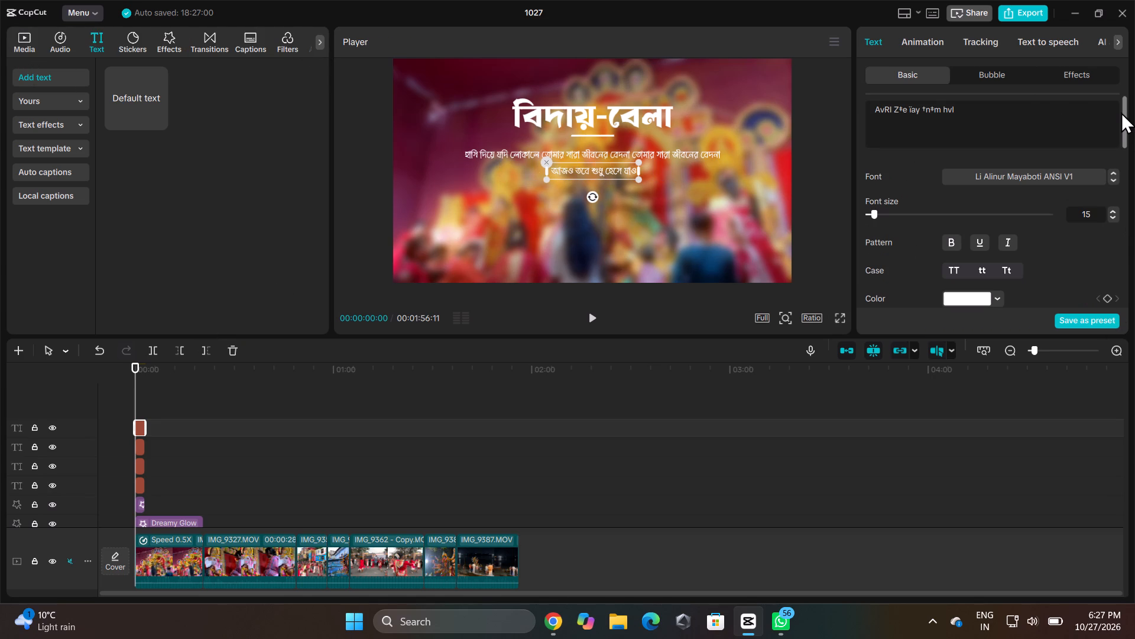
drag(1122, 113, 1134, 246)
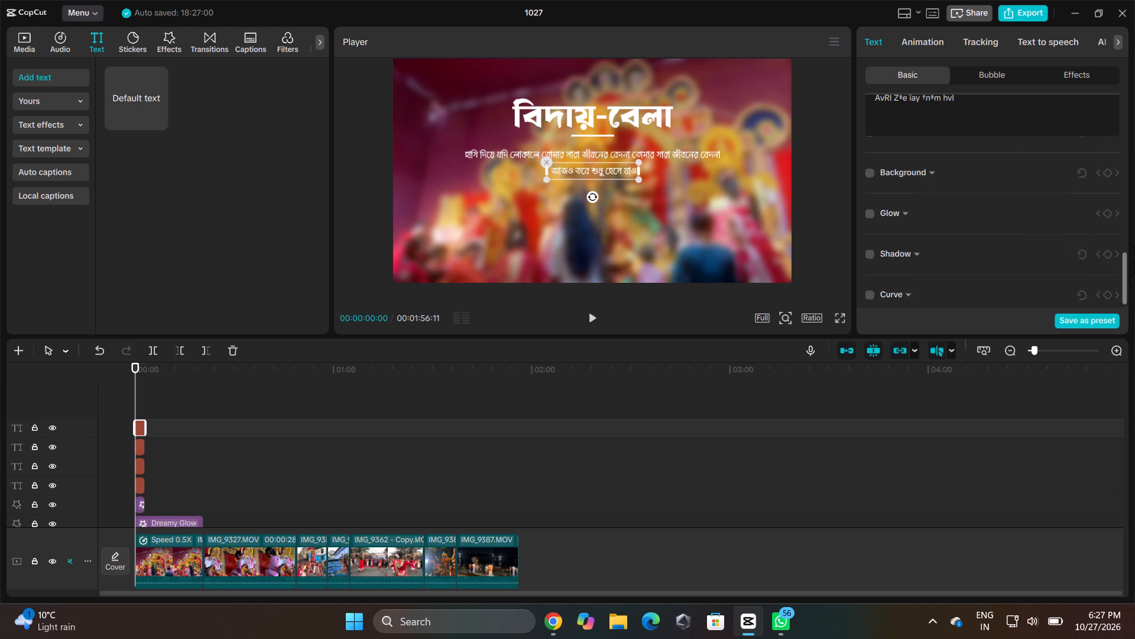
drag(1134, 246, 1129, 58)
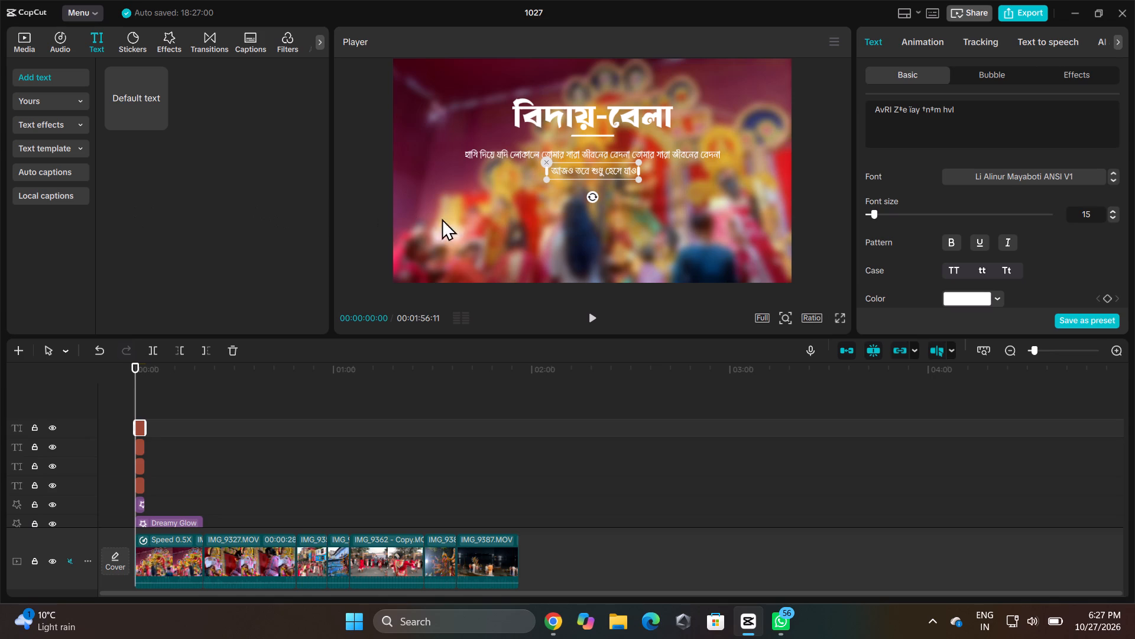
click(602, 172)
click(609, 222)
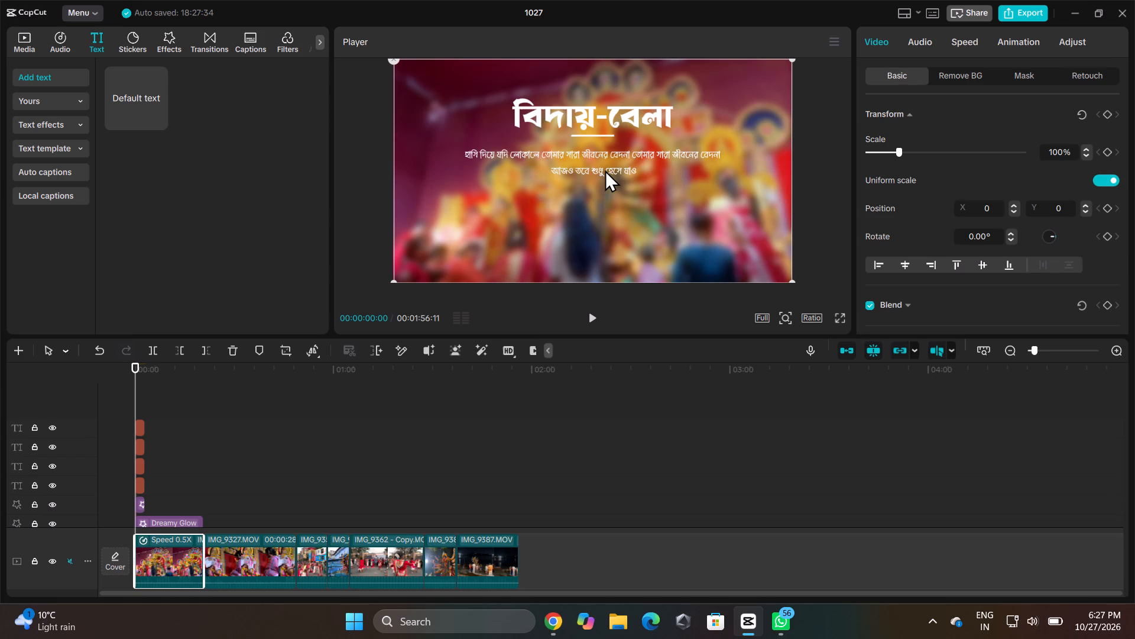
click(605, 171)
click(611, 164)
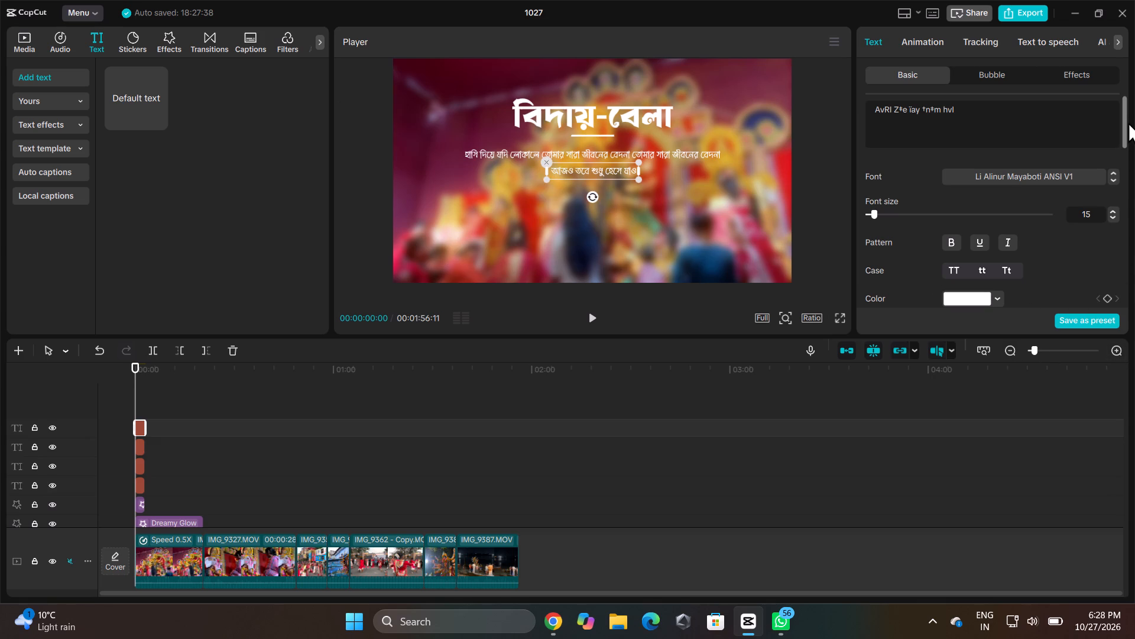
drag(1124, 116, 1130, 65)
Add a default text layer at the start of the timeline and place it just below the second poem line.
click(154, 122)
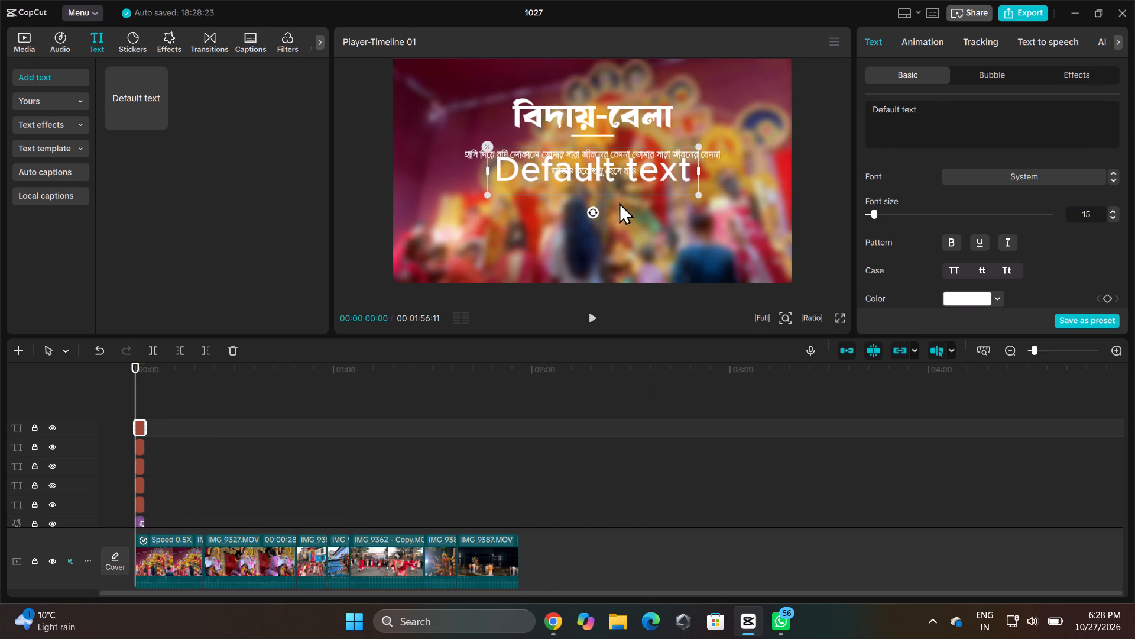
drag(610, 167, 613, 189)
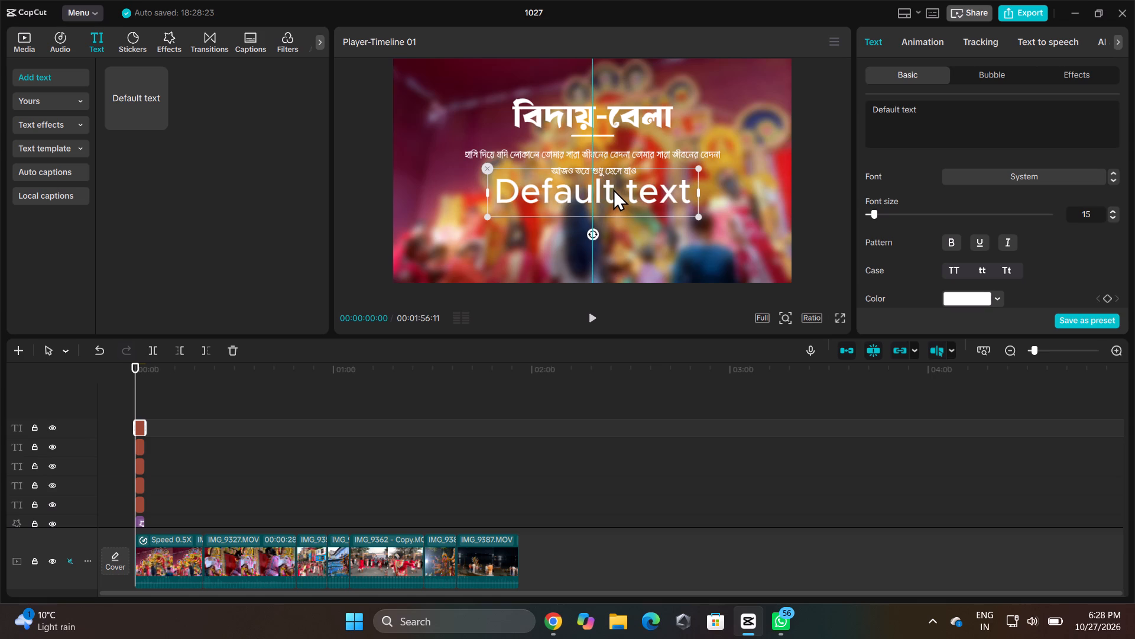
drag(613, 189, 615, 190)
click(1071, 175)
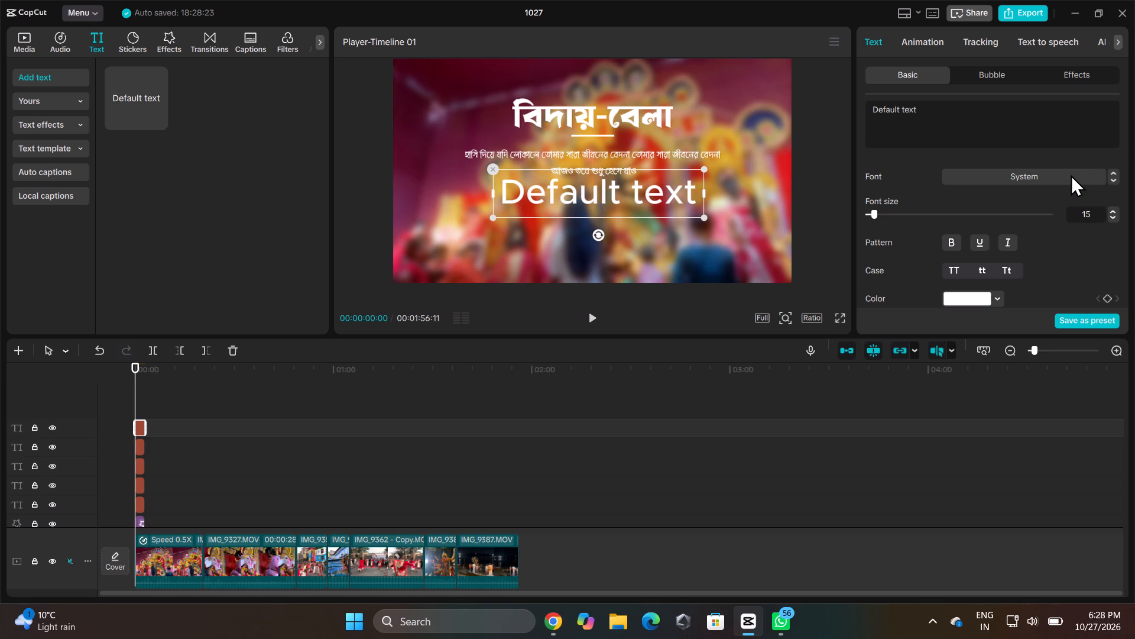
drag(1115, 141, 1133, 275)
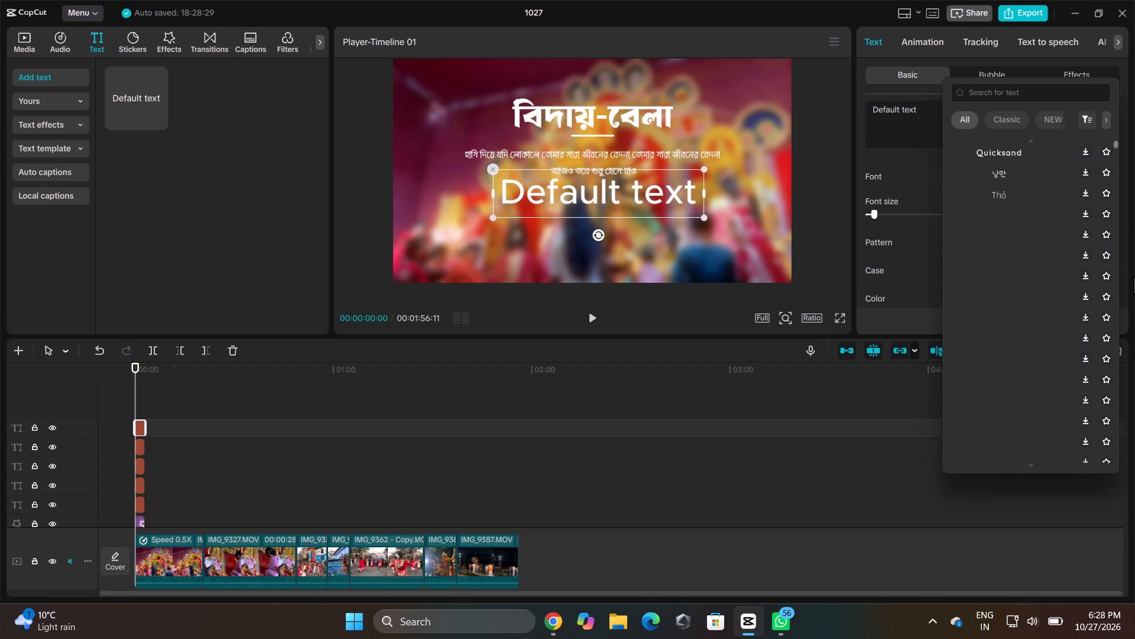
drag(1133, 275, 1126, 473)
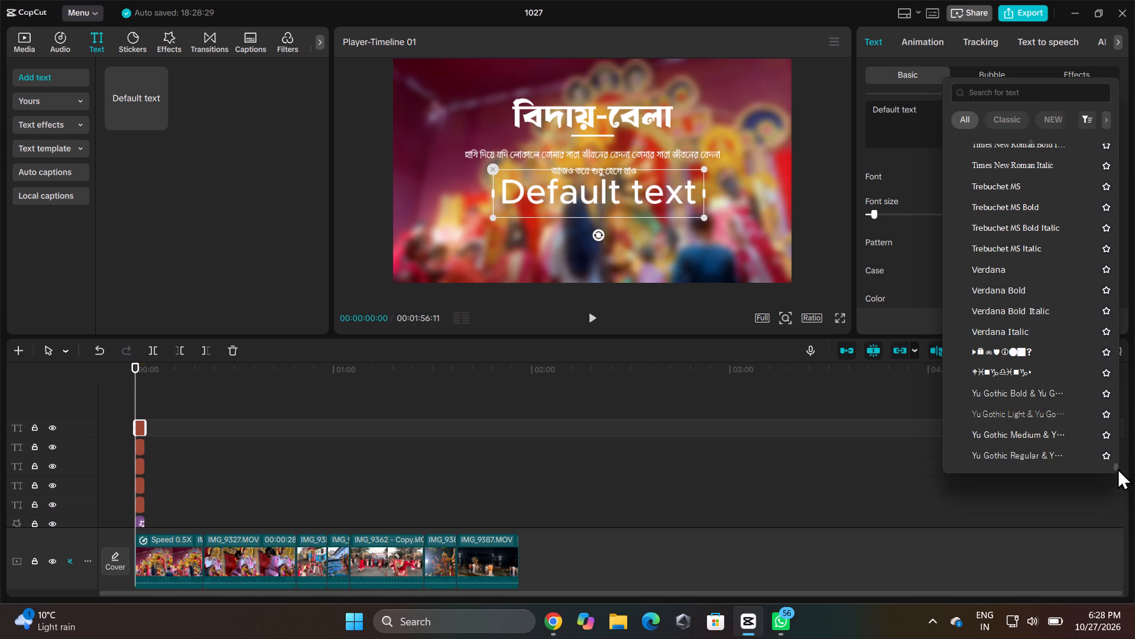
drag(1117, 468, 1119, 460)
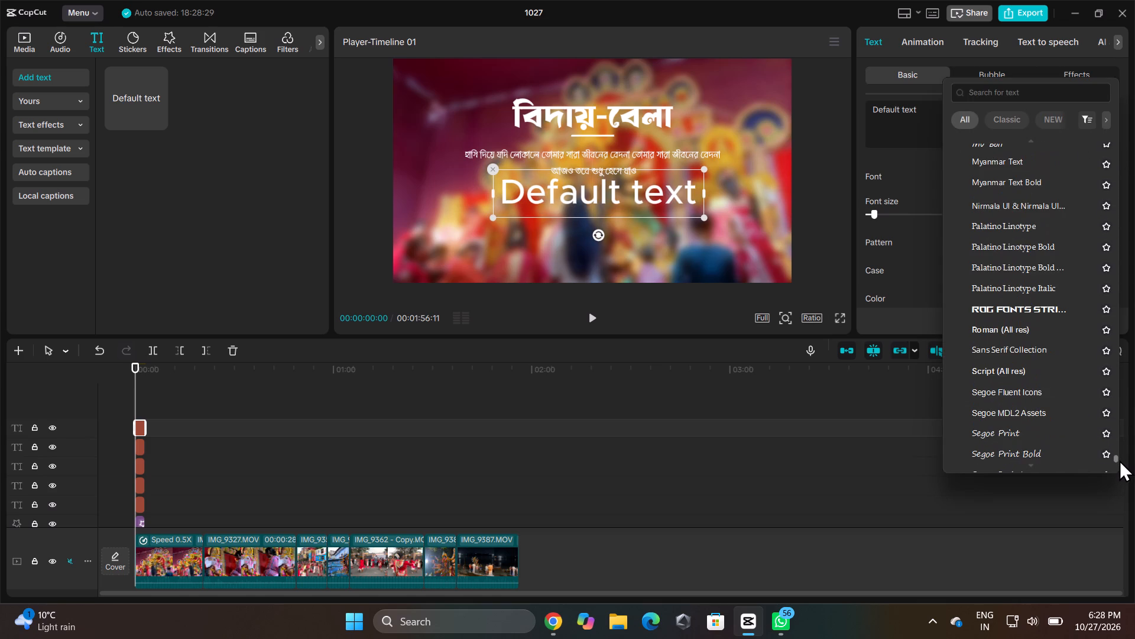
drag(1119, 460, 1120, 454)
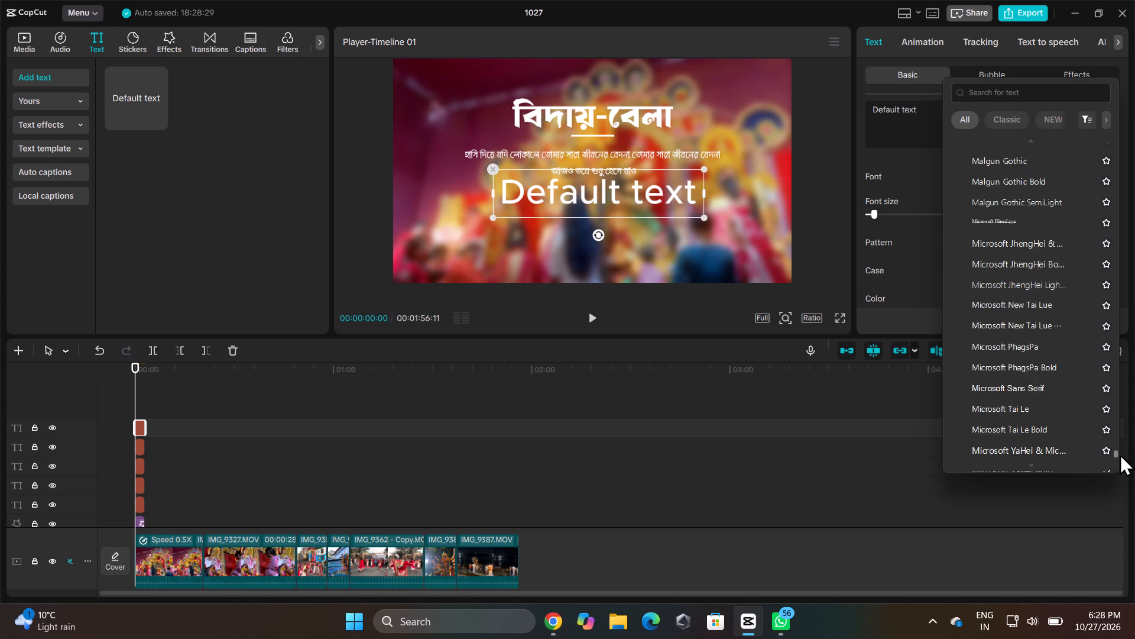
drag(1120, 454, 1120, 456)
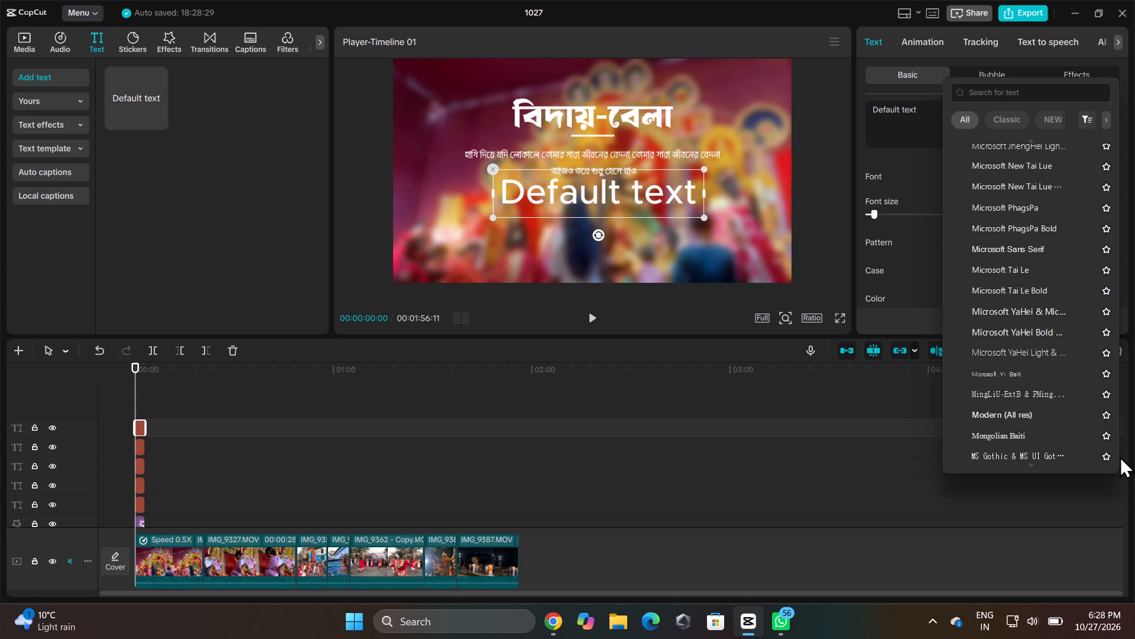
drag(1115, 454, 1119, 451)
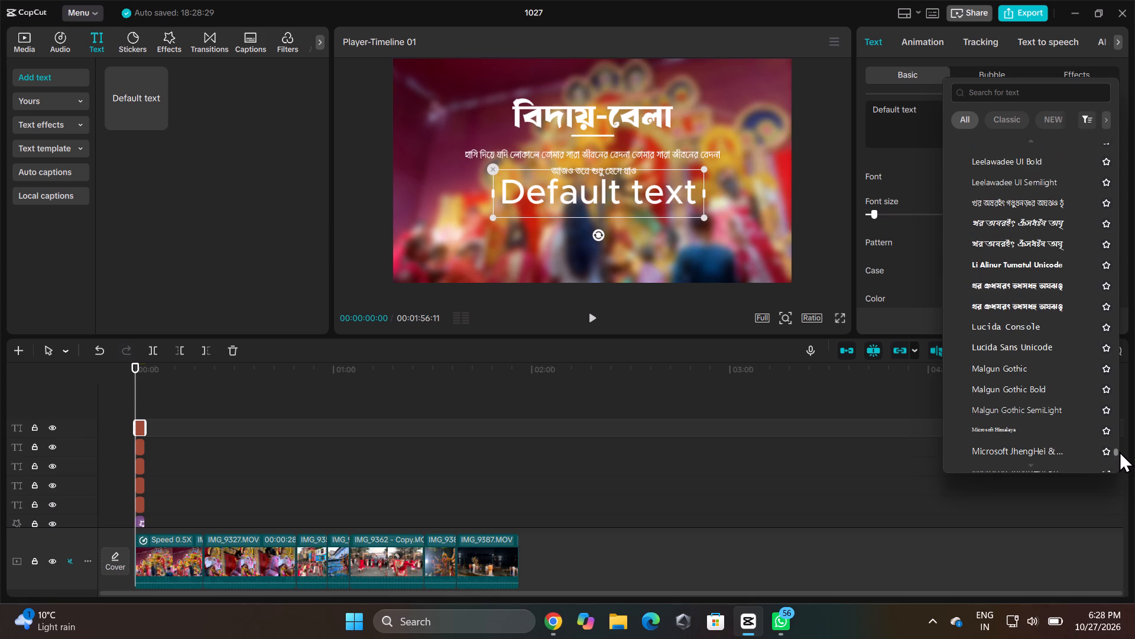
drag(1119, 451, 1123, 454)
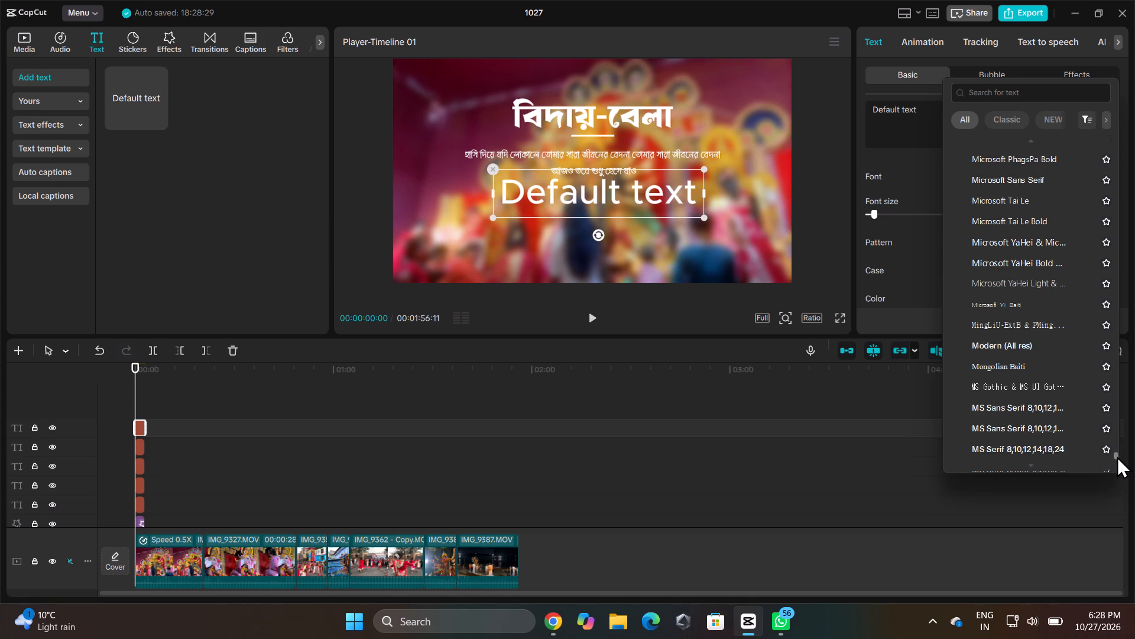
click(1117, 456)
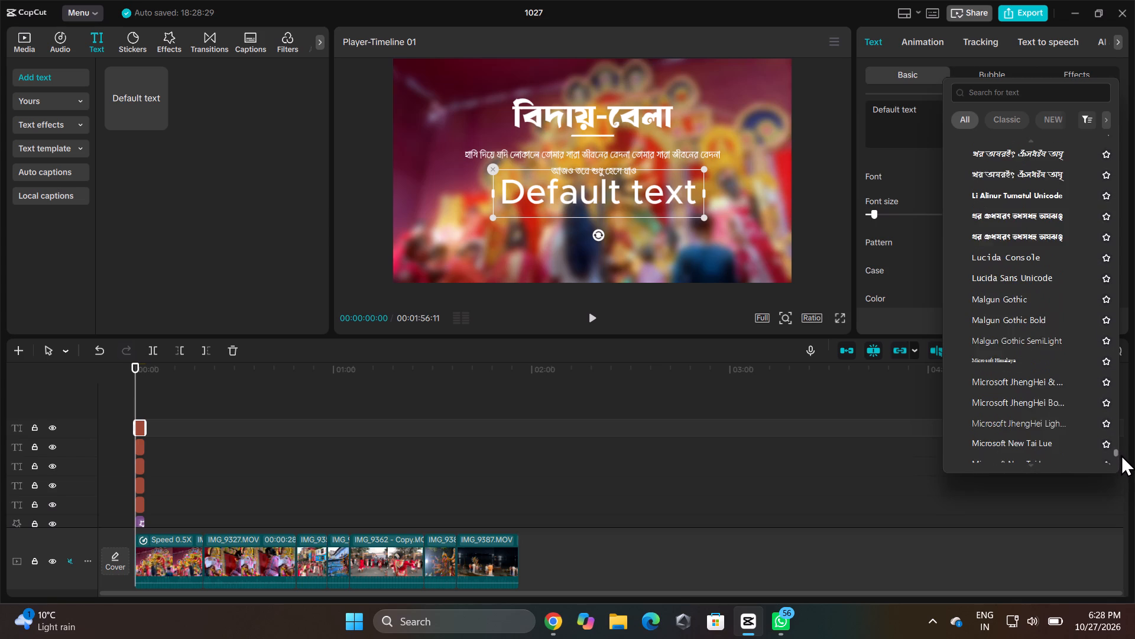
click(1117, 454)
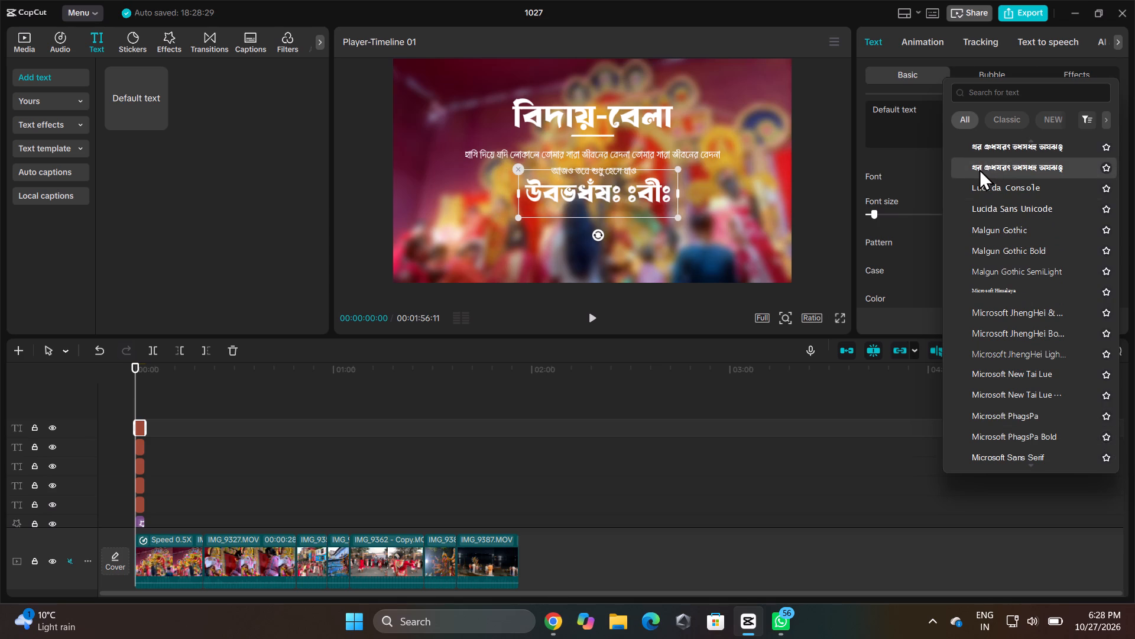
Replace the placeholder words in the new text layer with the full copied ANSI-encoded poem text beginning nvwm.
double_click(628, 178)
key(BackSpace)
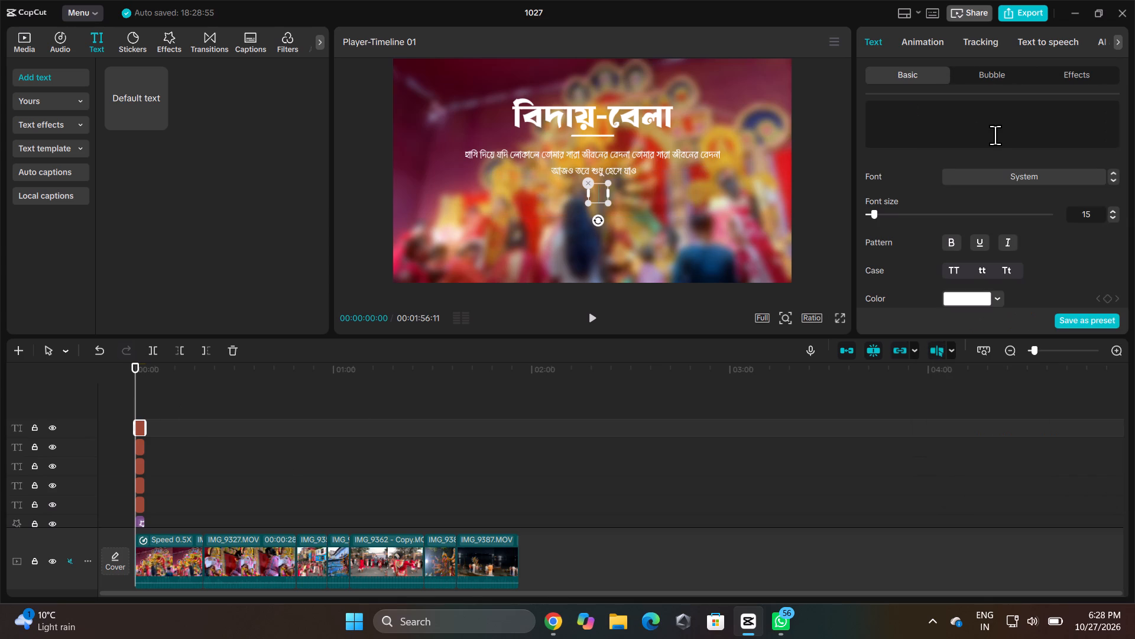
key(ctrl+v)
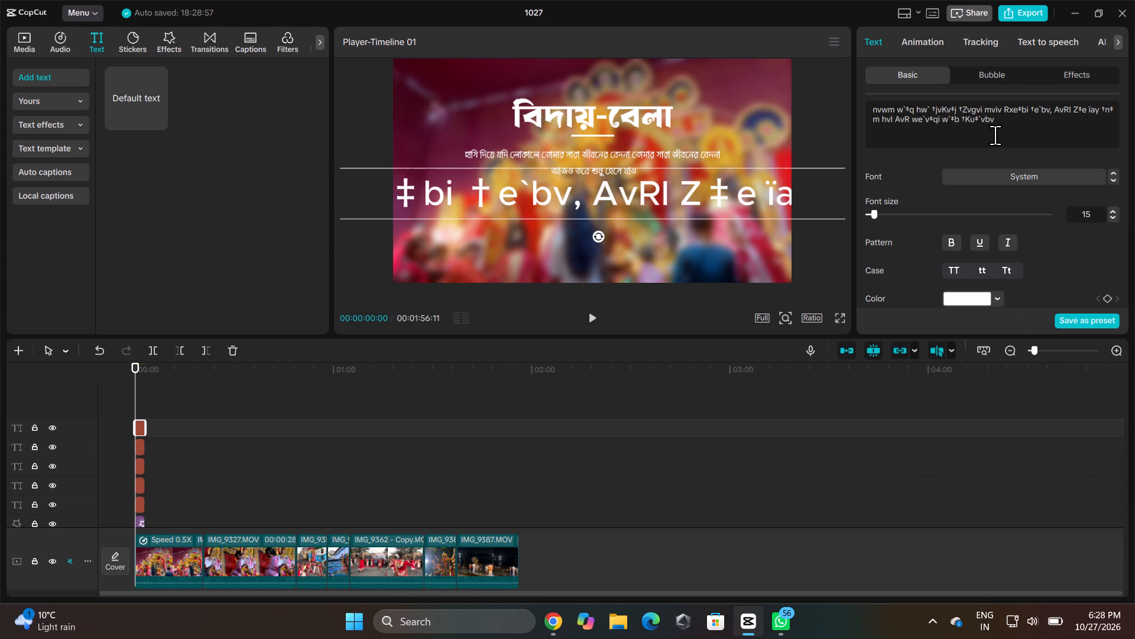
Set the font of the new poem text layer to Li Alinur Mayaboti ANSI V1.
click(1028, 172)
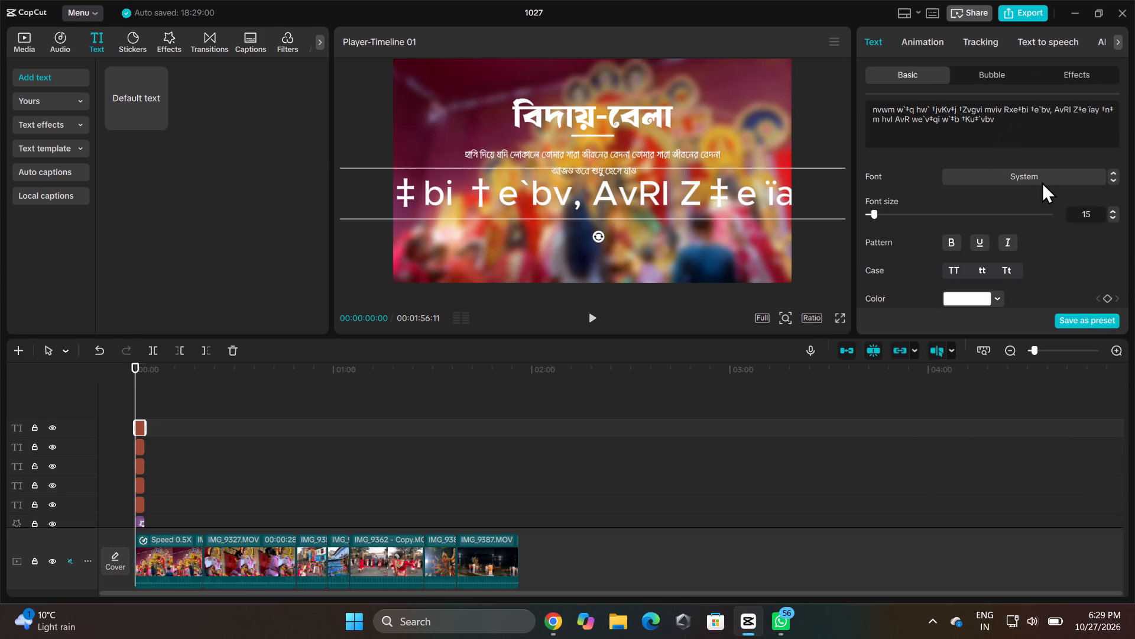
click(1043, 175)
click(1065, 136)
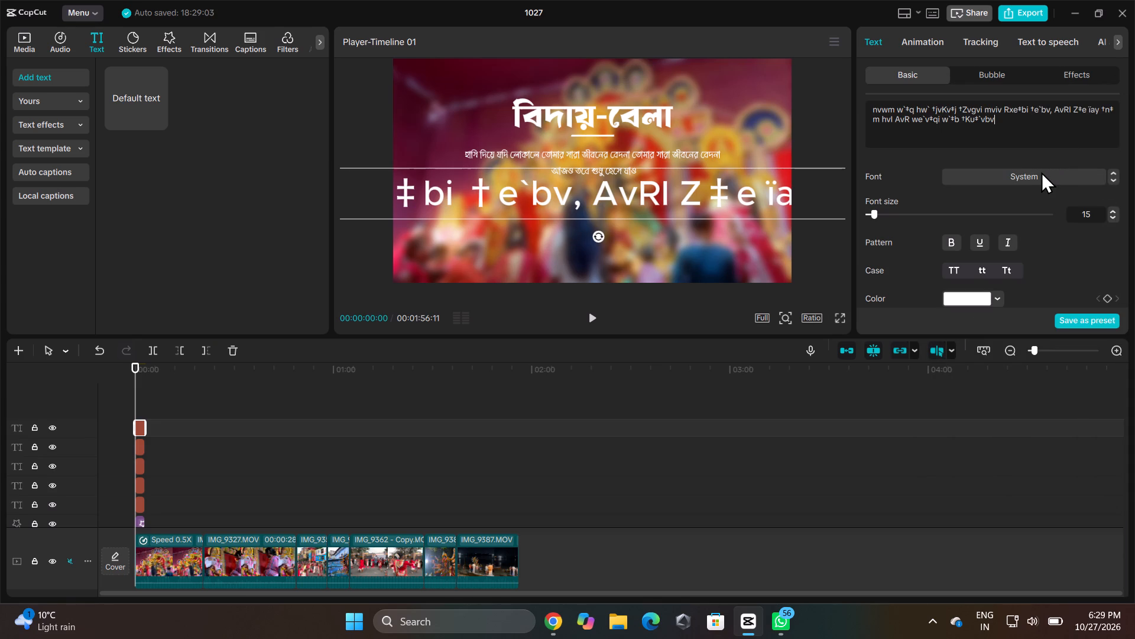
click(1041, 172)
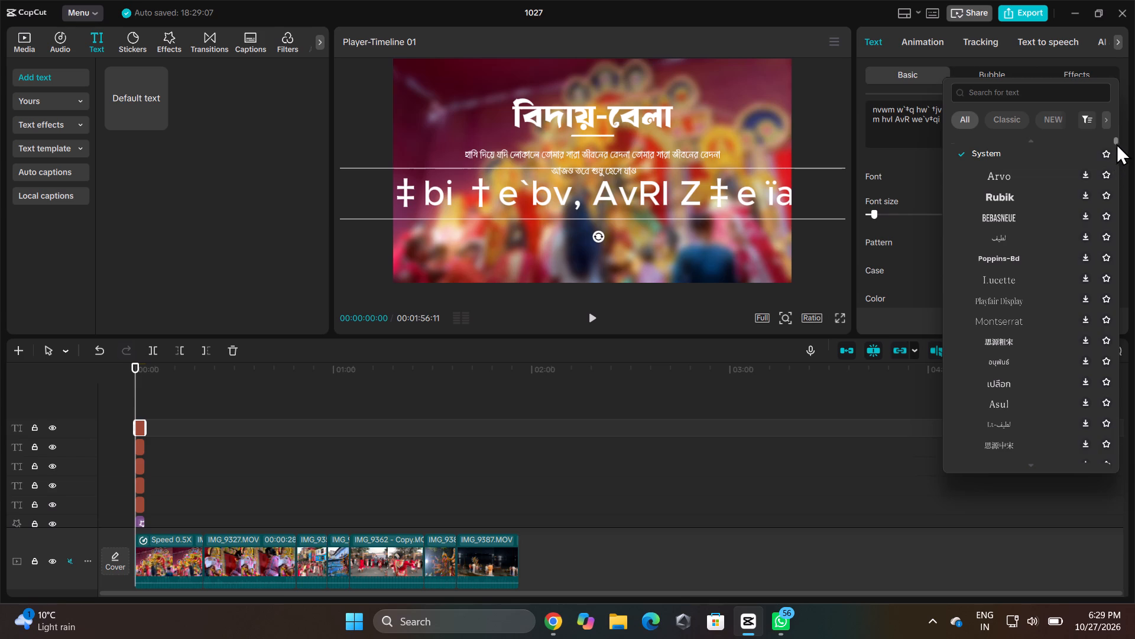
drag(1114, 137, 1118, 438)
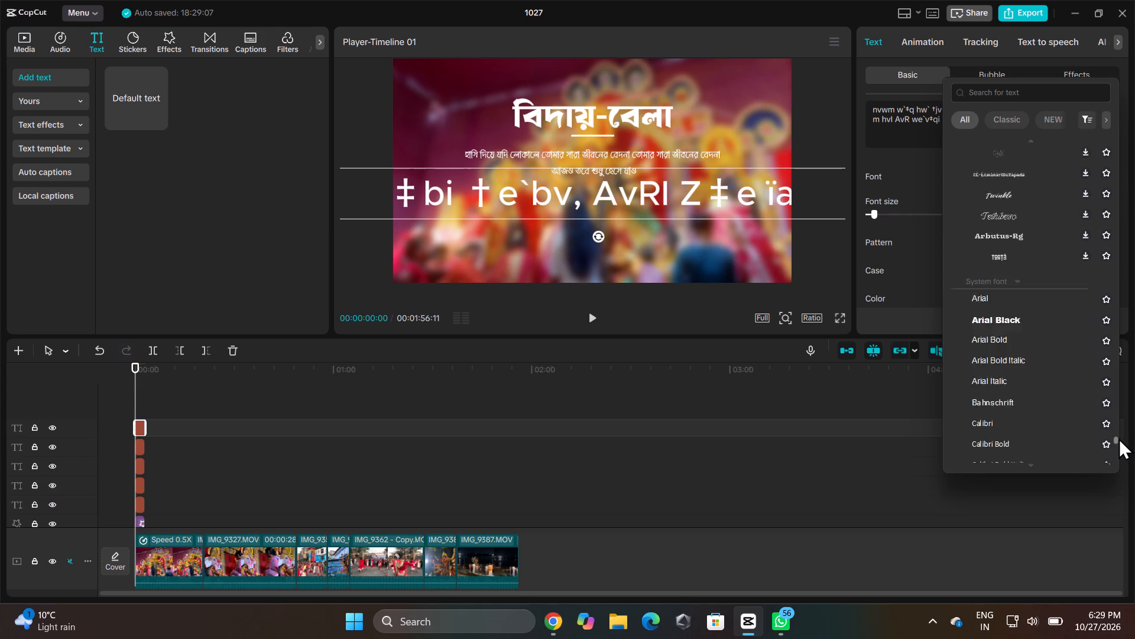
drag(1118, 438, 1114, 467)
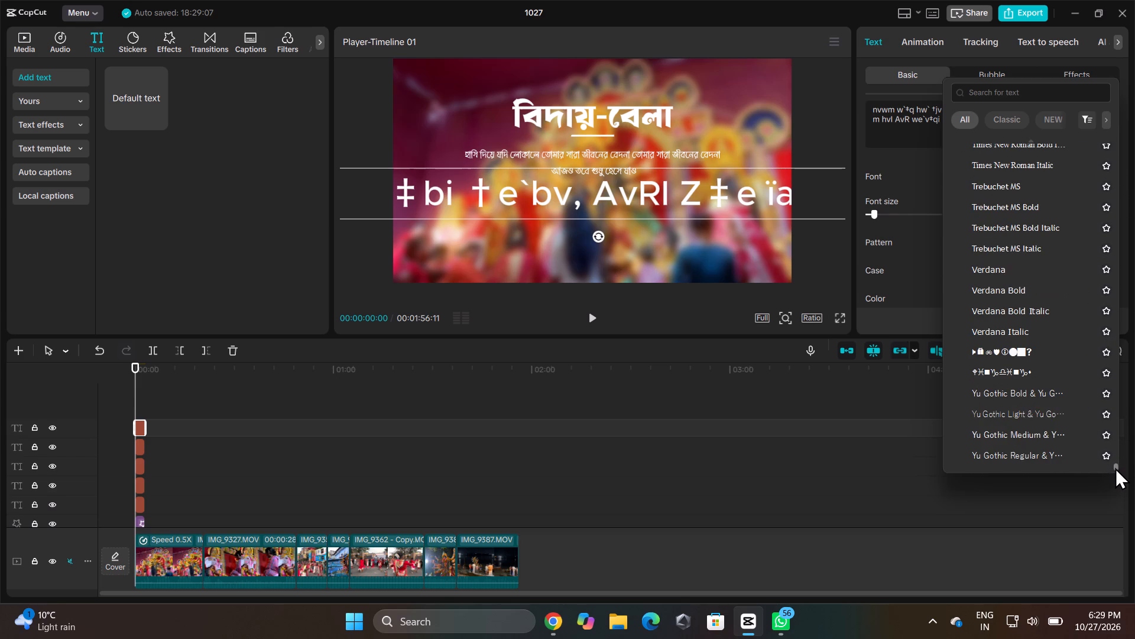
drag(1115, 467, 1117, 456)
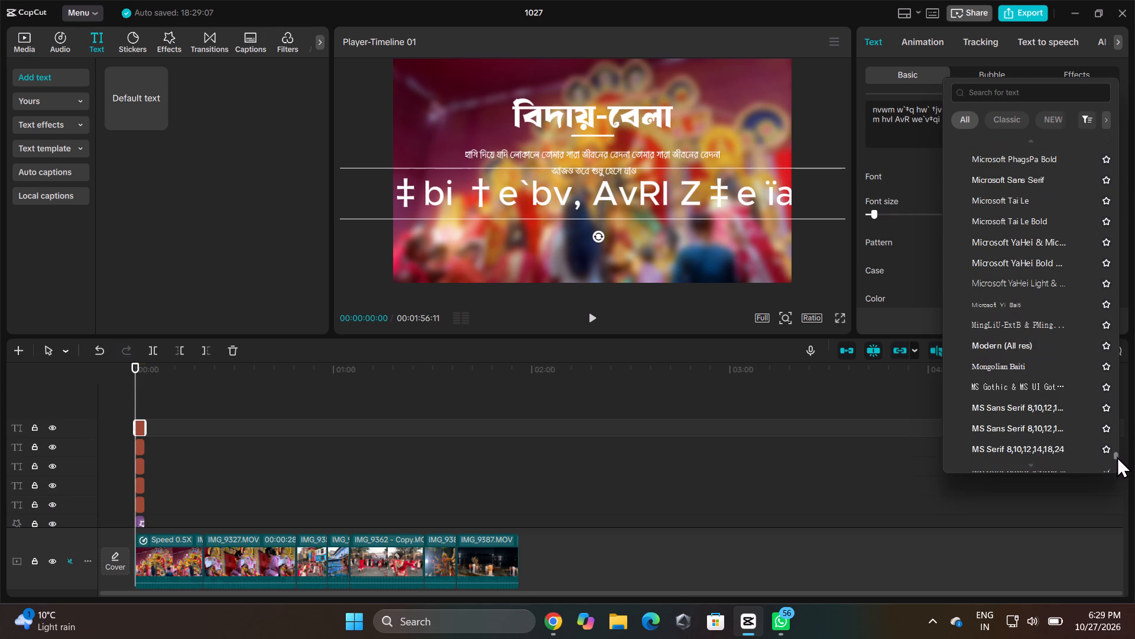
drag(1117, 456, 1116, 452)
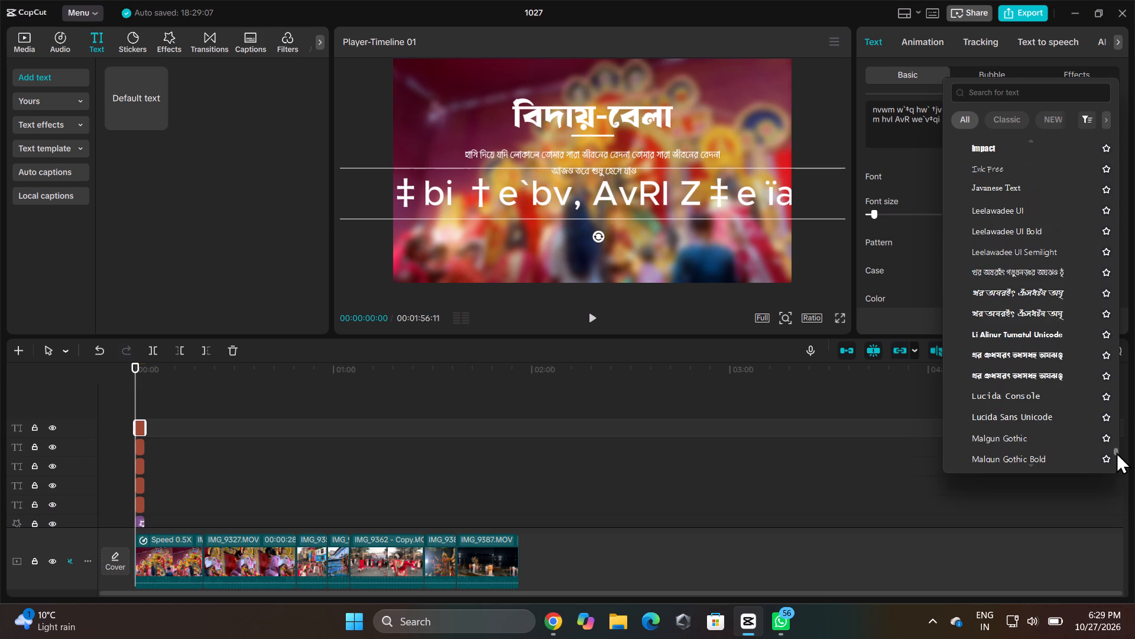
drag(1116, 452, 1115, 457)
click(1115, 457)
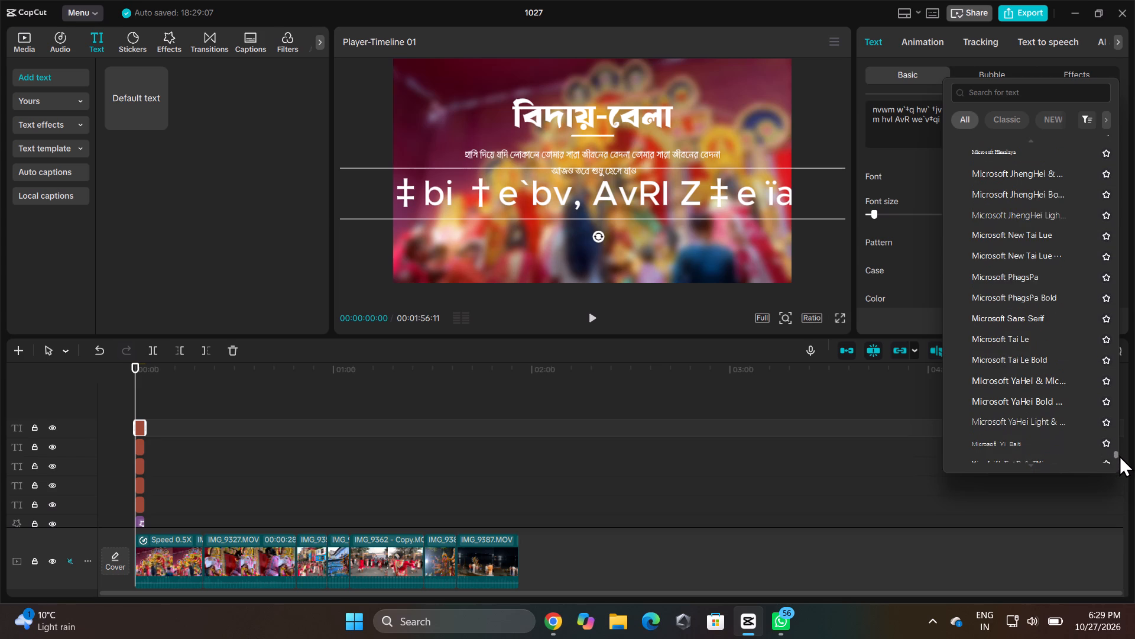
click(1119, 455)
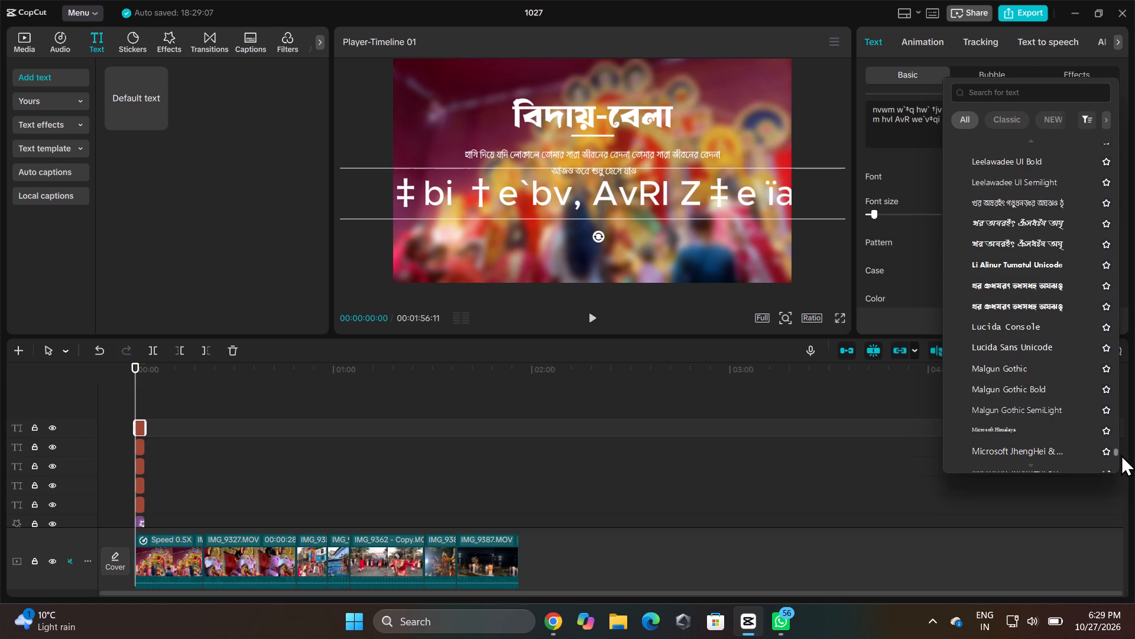
click(1115, 453)
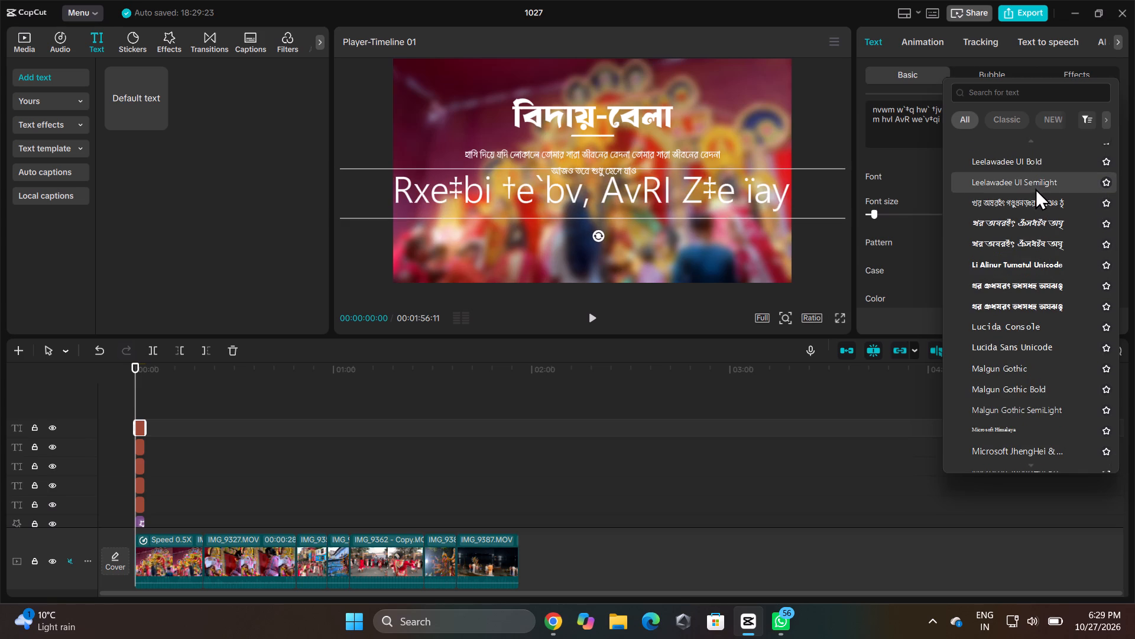
click(1029, 202)
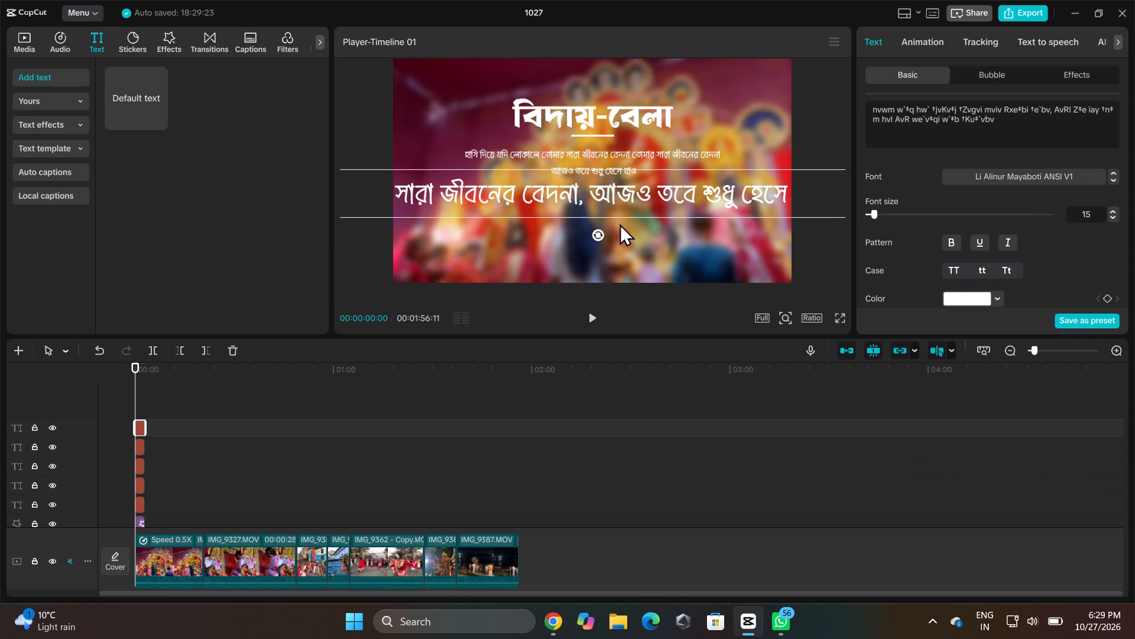
Scale the new poem text layer down until its lettering matches the small poem lines above and its full width fits the frame.
drag(641, 205, 420, 218)
drag(675, 209, 477, 199)
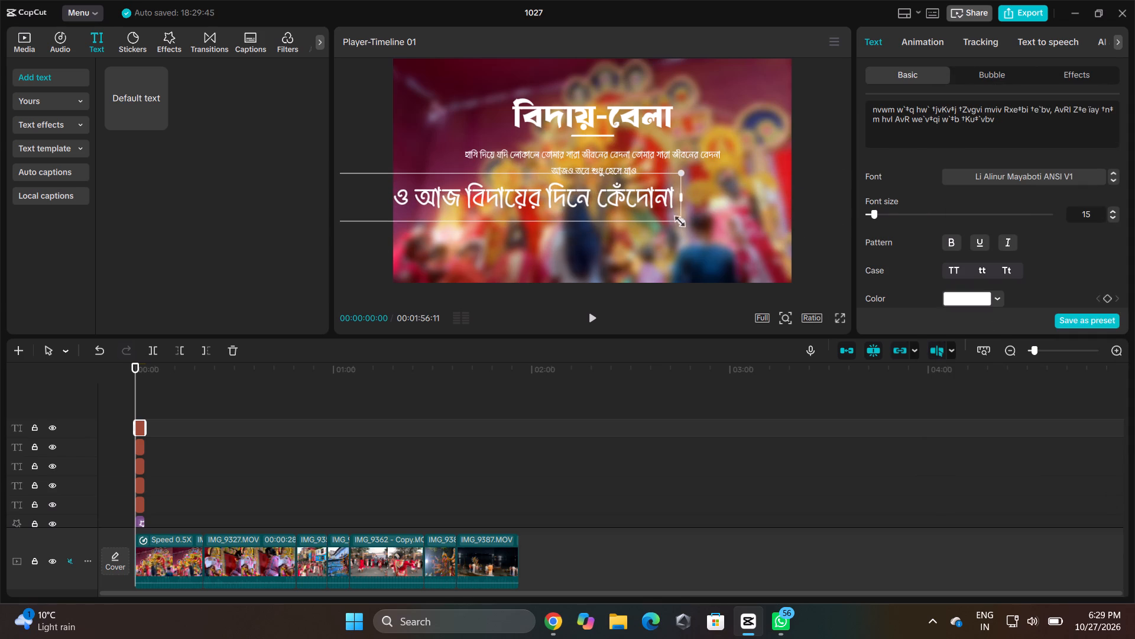
drag(681, 219, 487, 201)
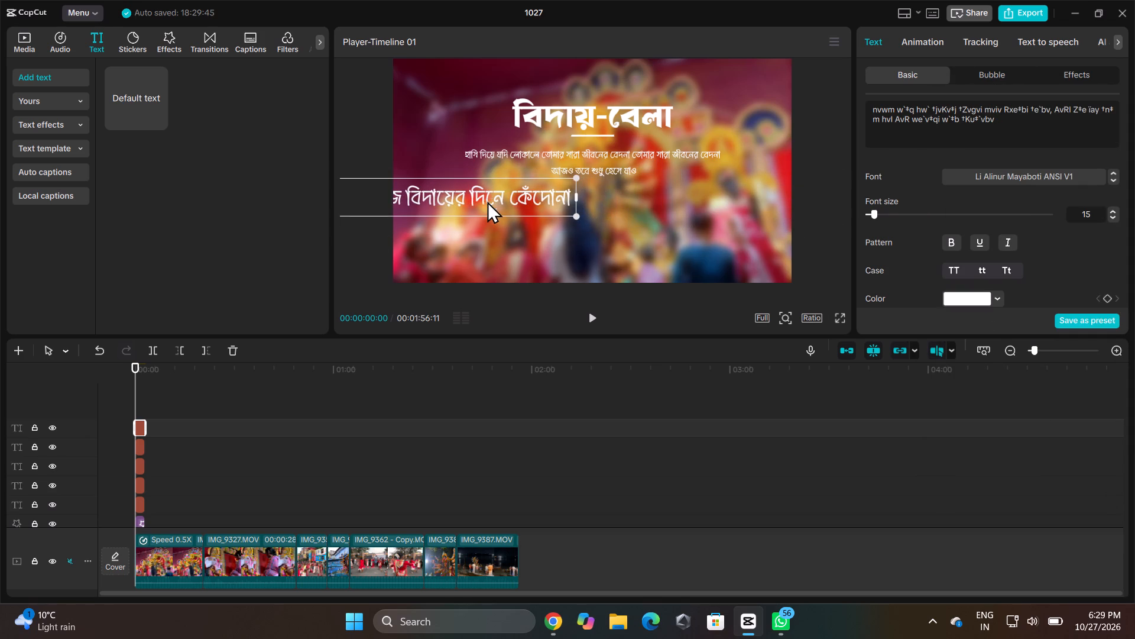
drag(439, 199, 670, 208)
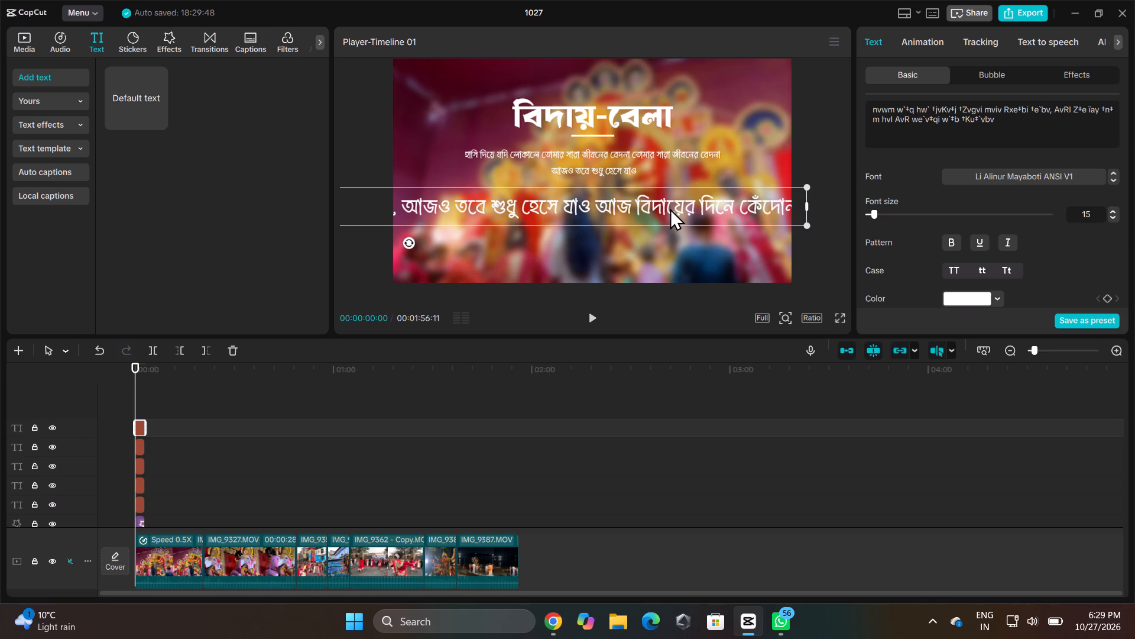
drag(670, 208, 531, 202)
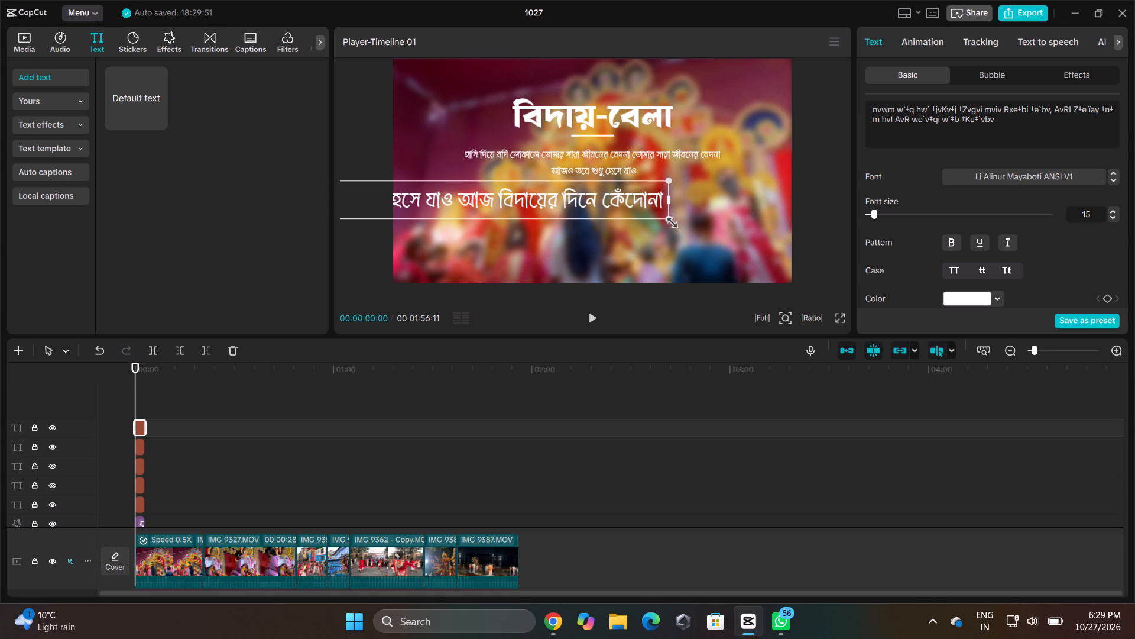
drag(667, 219, 397, 189)
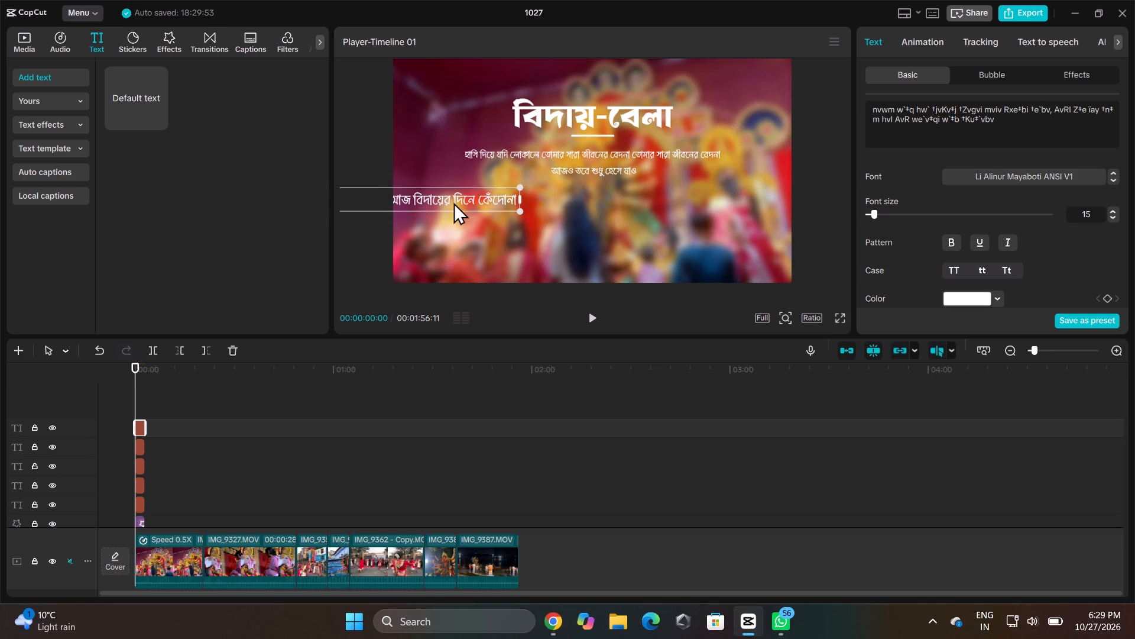
drag(518, 214, 466, 204)
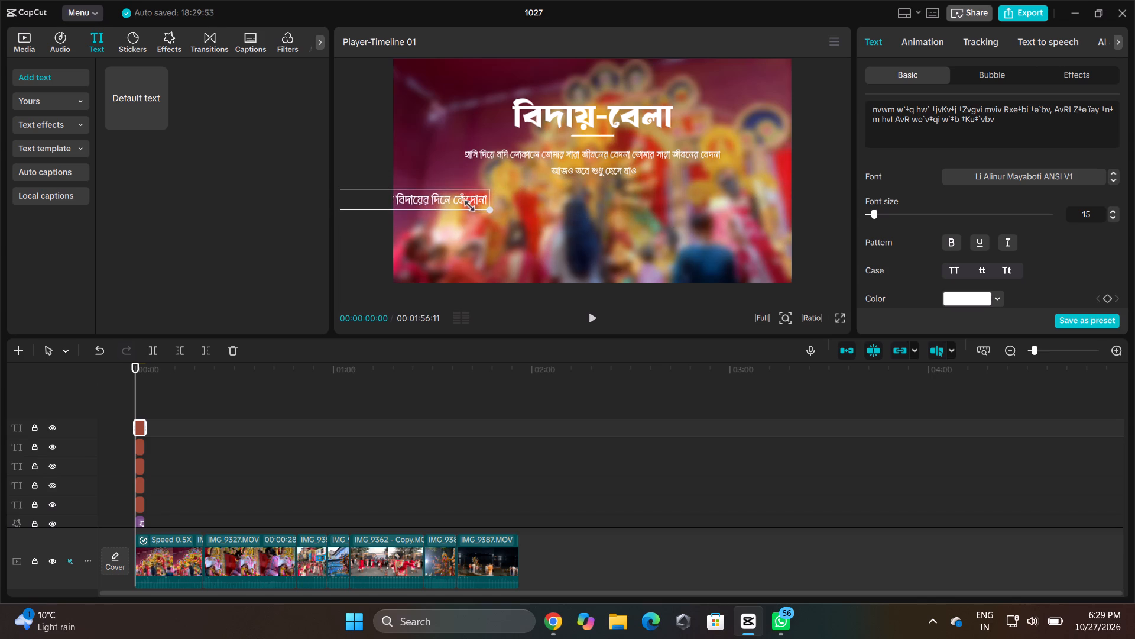
drag(466, 204, 466, 204)
drag(420, 201, 608, 192)
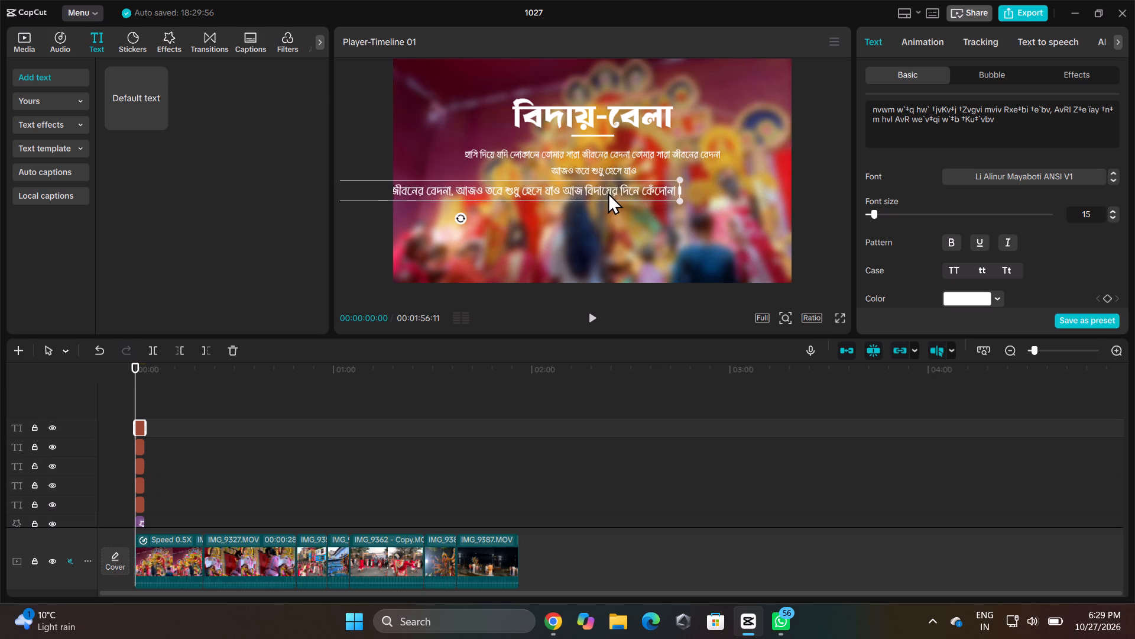
drag(608, 192, 608, 193)
drag(675, 201, 602, 202)
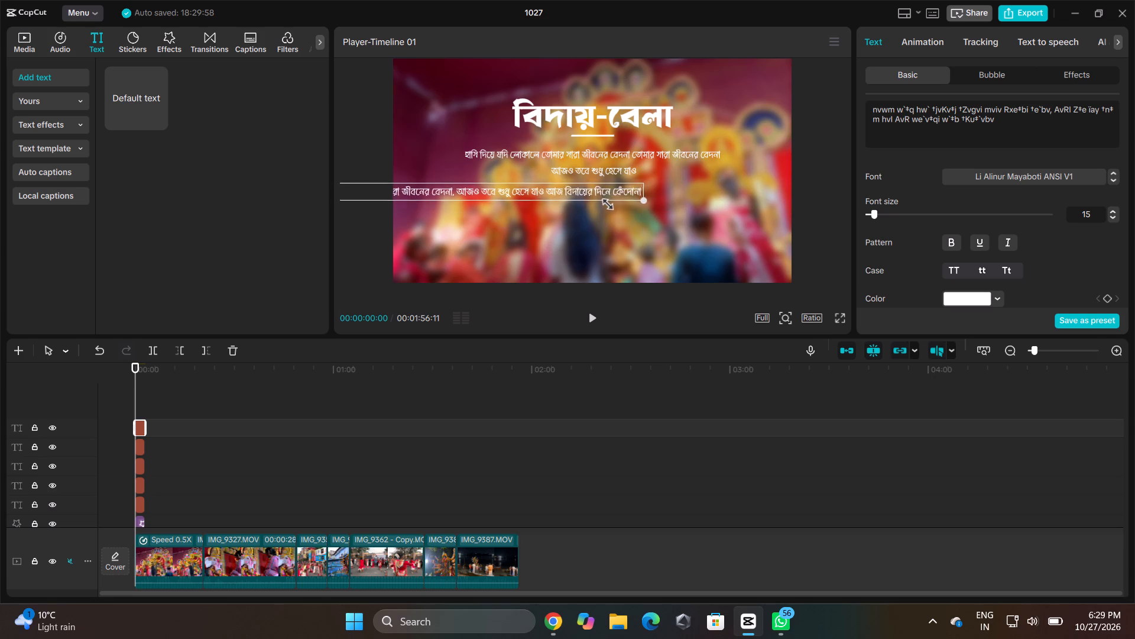
drag(602, 202, 592, 200)
Centre the new poem text layer horizontally in the frame, leaving a small gap below the second poem line.
drag(548, 196, 618, 192)
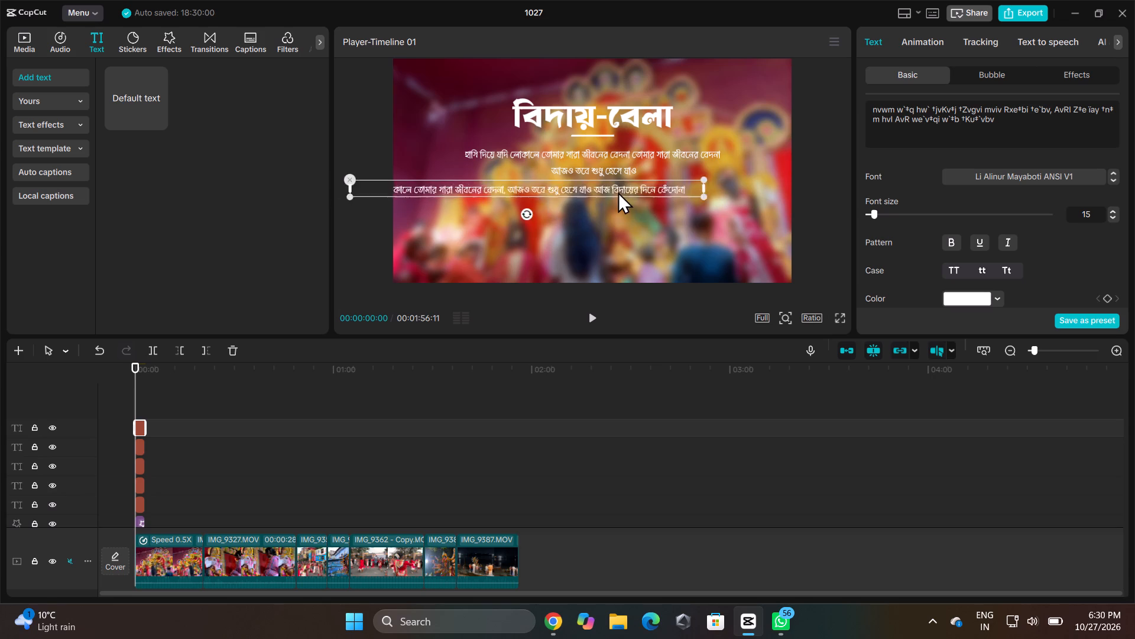
drag(618, 192, 682, 195)
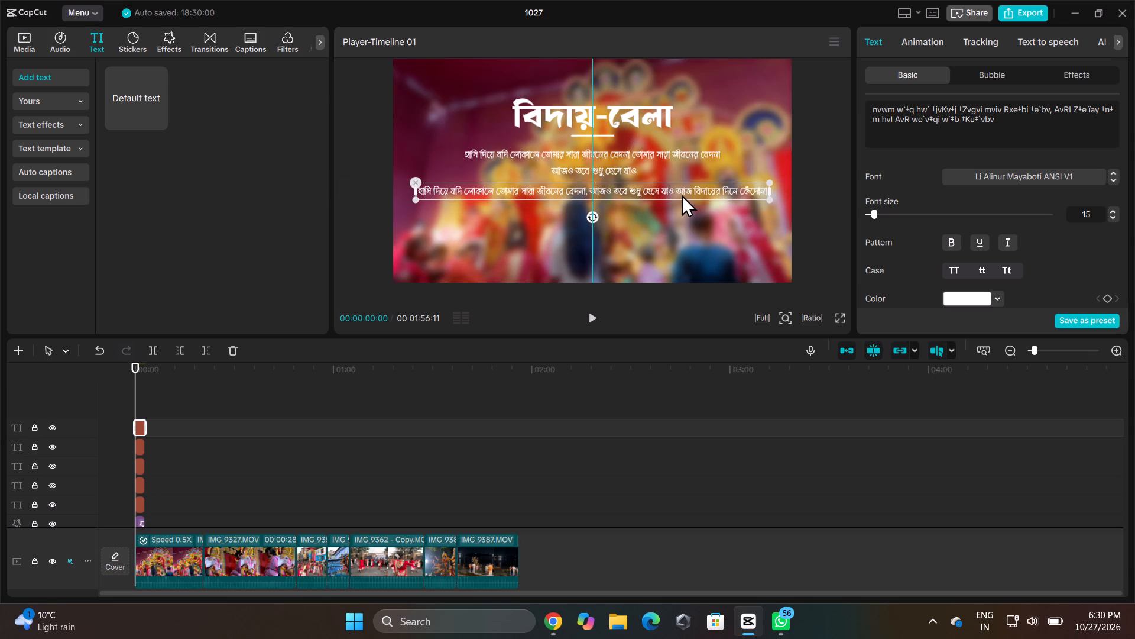
drag(682, 195, 682, 205)
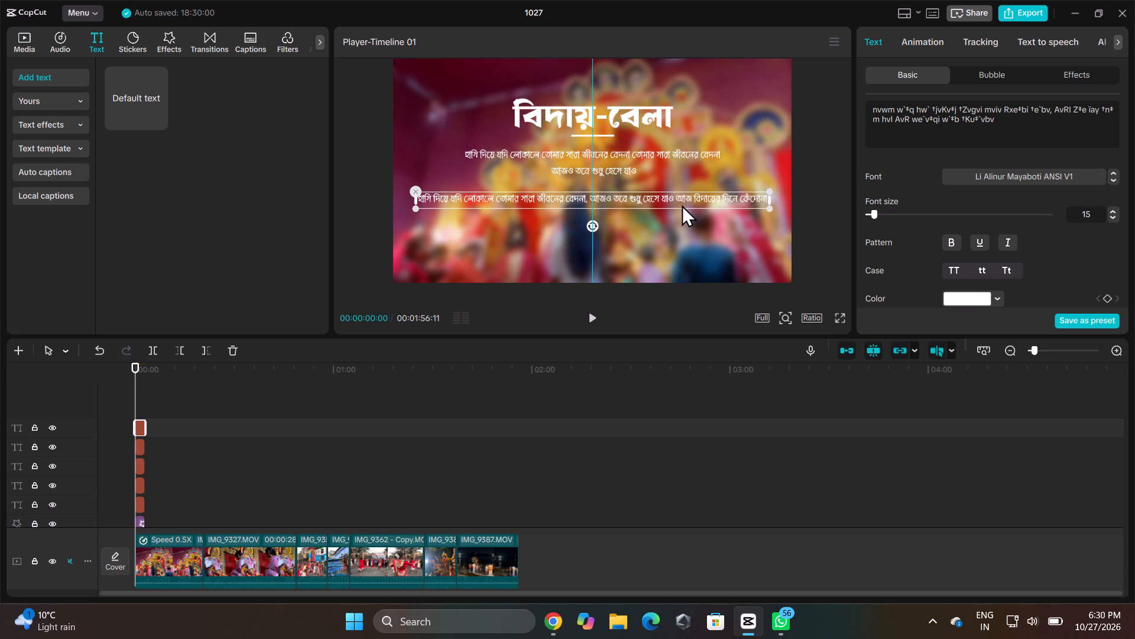
Move the long third poem text layer slightly lower, keeping it horizontally centred and widening the gap below the second poem line.
drag(682, 205, 681, 199)
drag(681, 199, 682, 210)
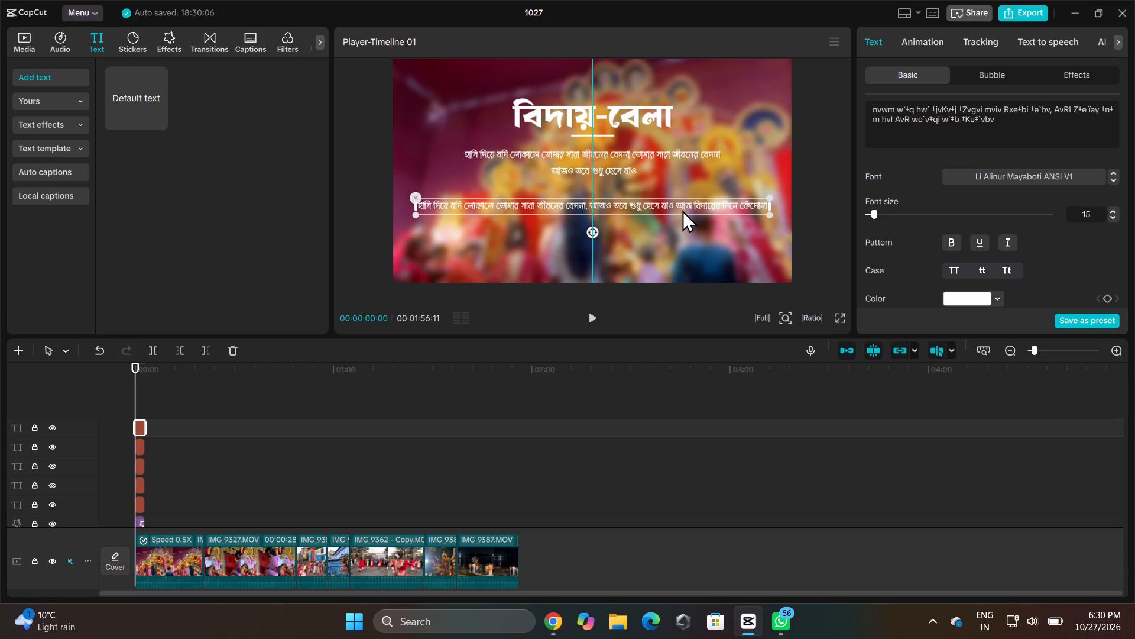
drag(682, 210, 686, 200)
drag(686, 200, 682, 211)
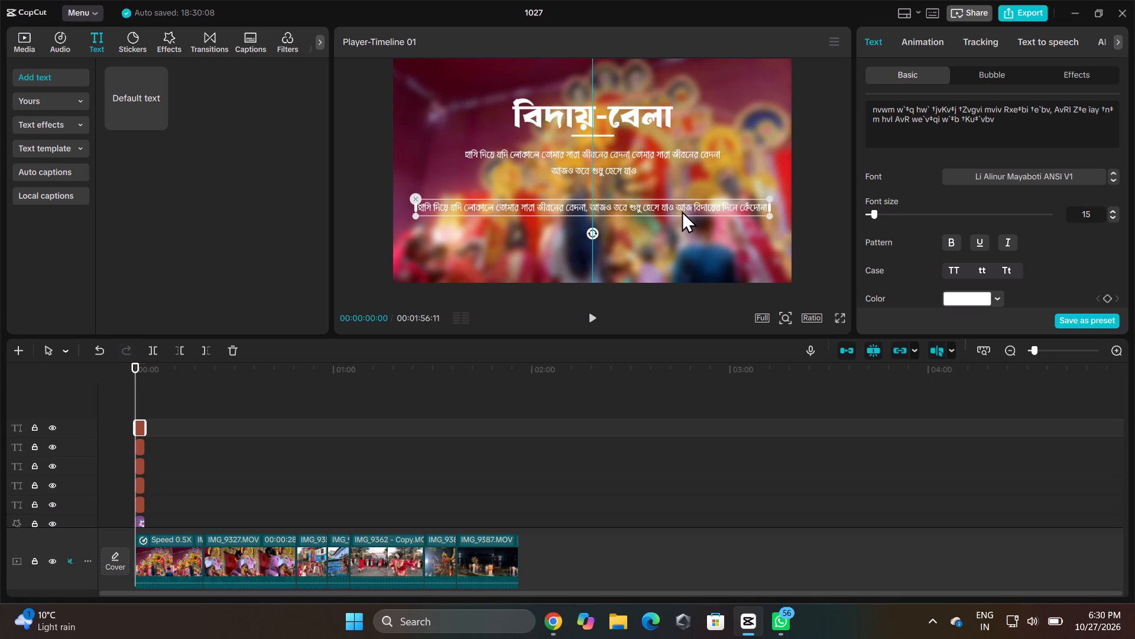
drag(682, 211, 686, 209)
click(686, 209)
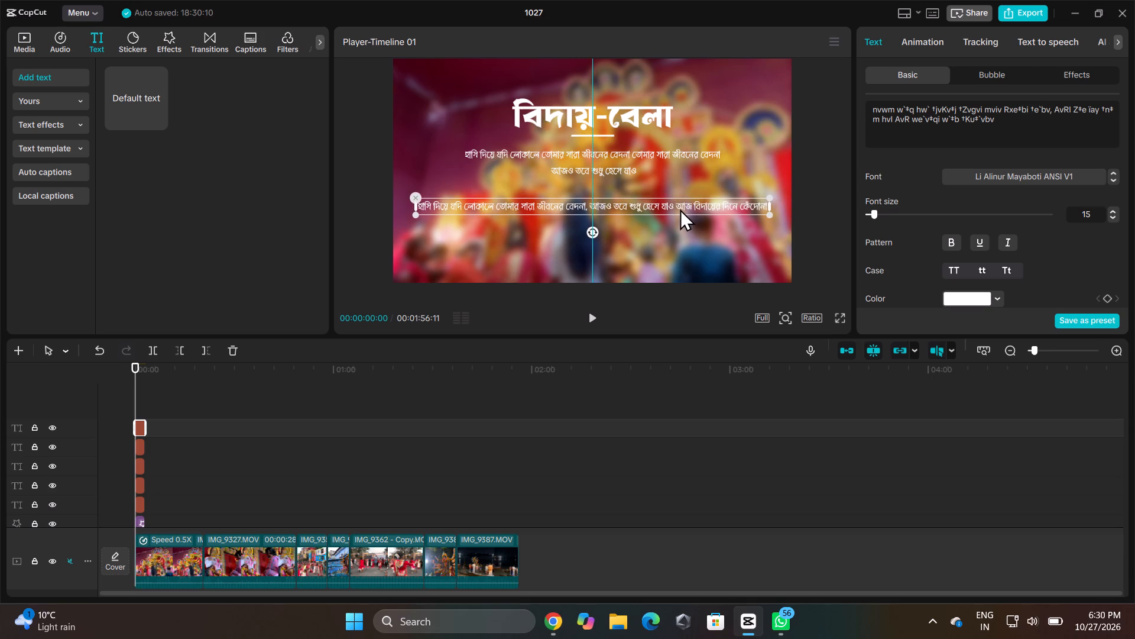
Move the second poem line down to sit centred between the first and third poem lines.
double_click(604, 172)
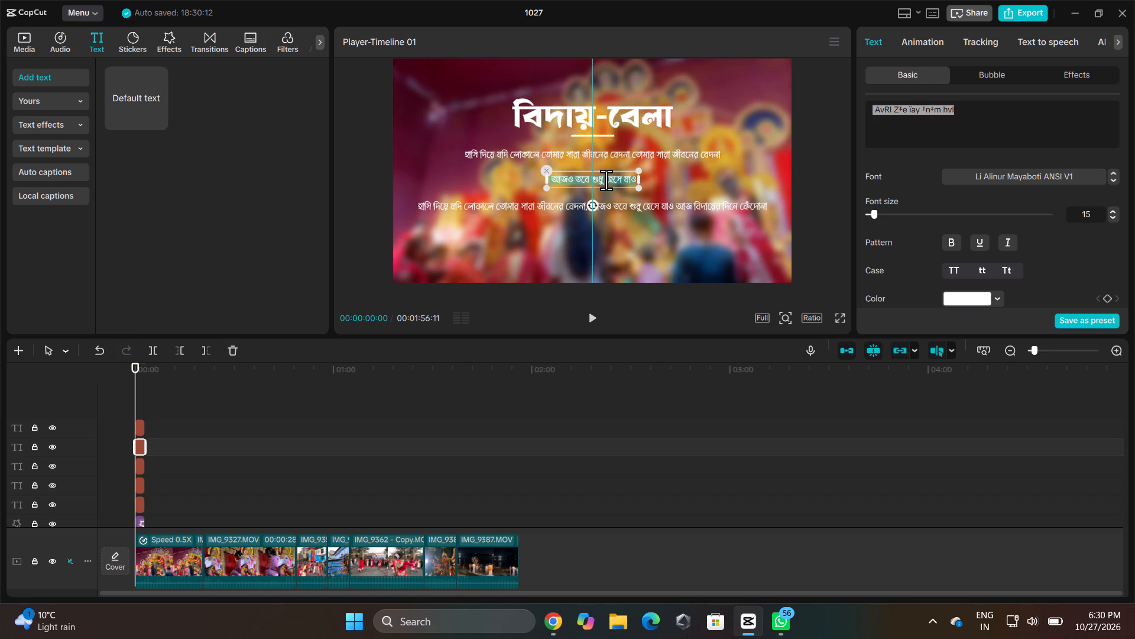
drag(607, 177, 606, 185)
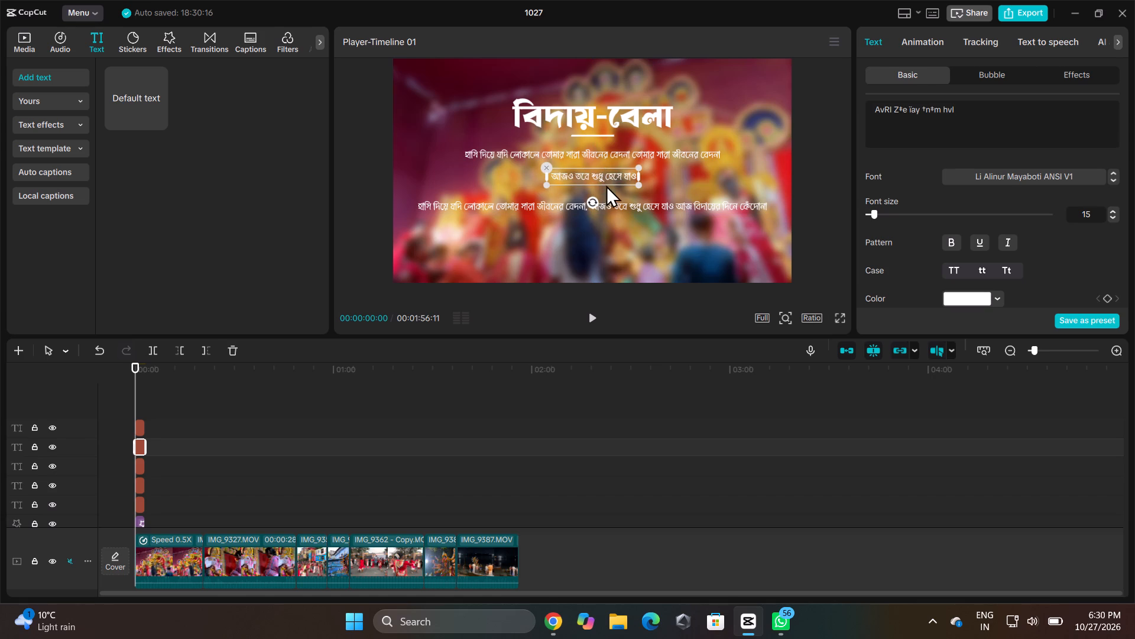
drag(606, 185, 608, 182)
click(681, 179)
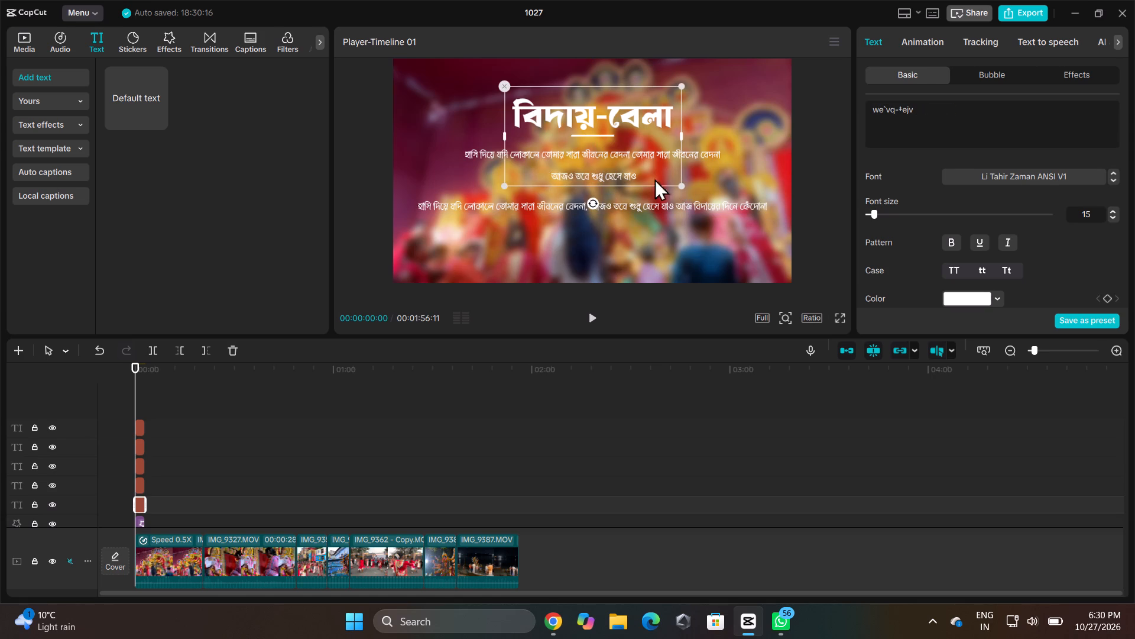
click(624, 176)
click(624, 176)
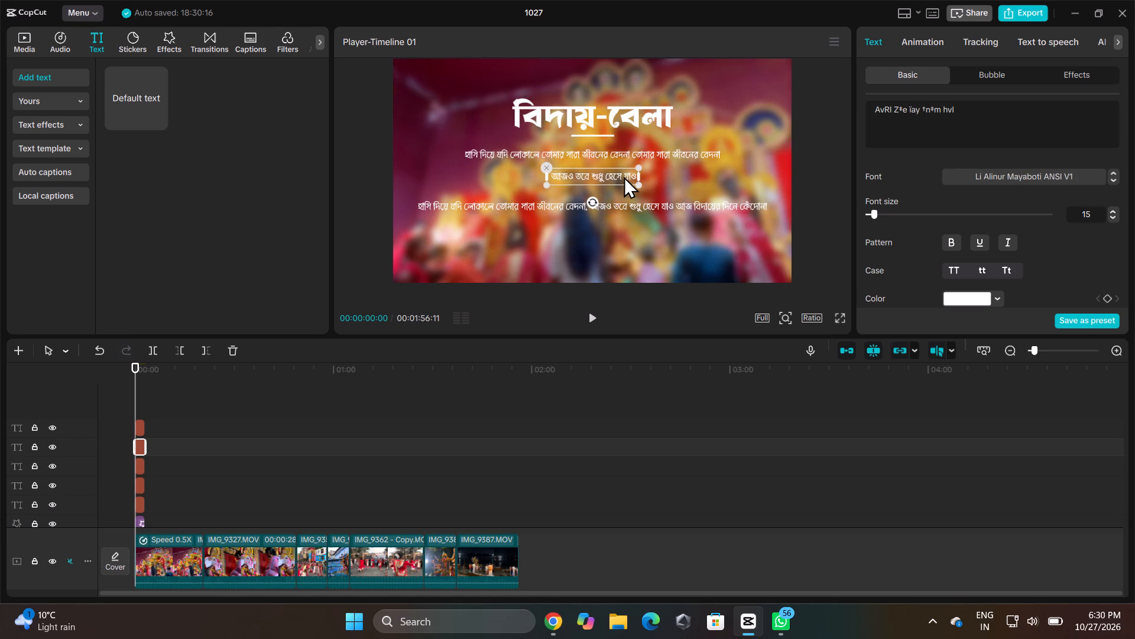
click(612, 176)
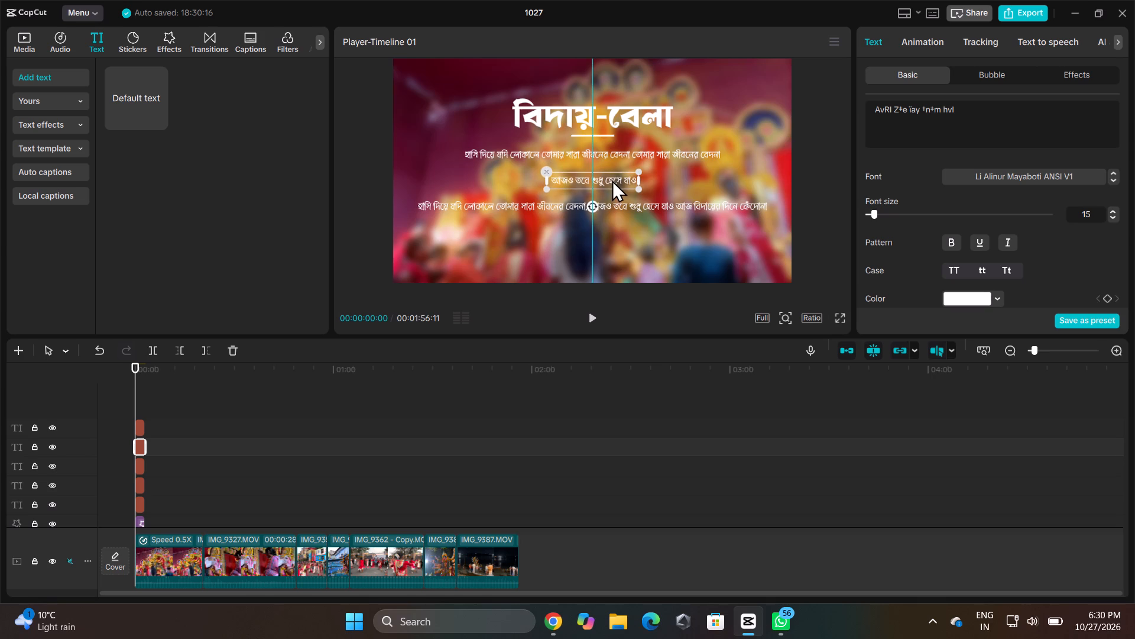
click(682, 177)
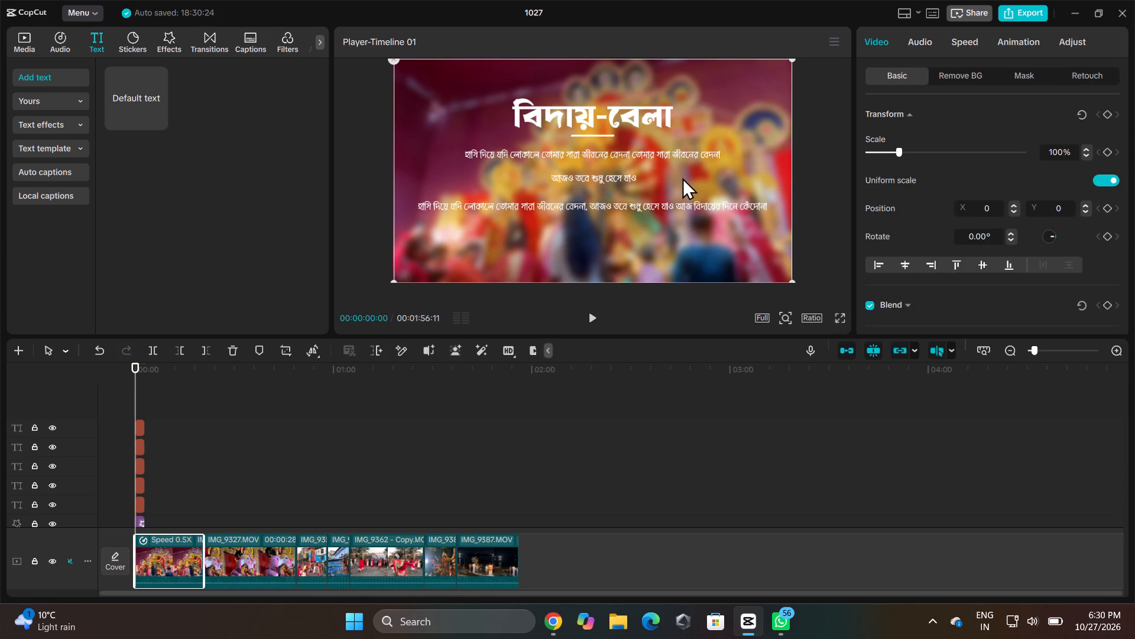
Trim the third poem text layer to its closing phrase AvR we`v‡qi w`‡b †Ku‡`vbv, deleting all the words before it.
click(630, 207)
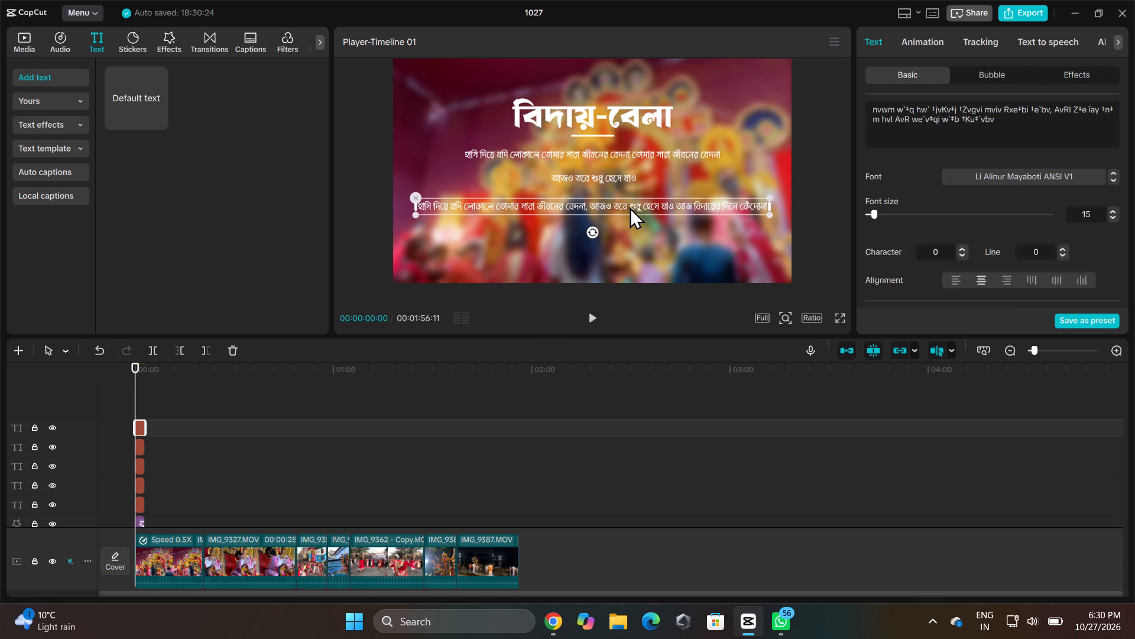
click(1013, 108)
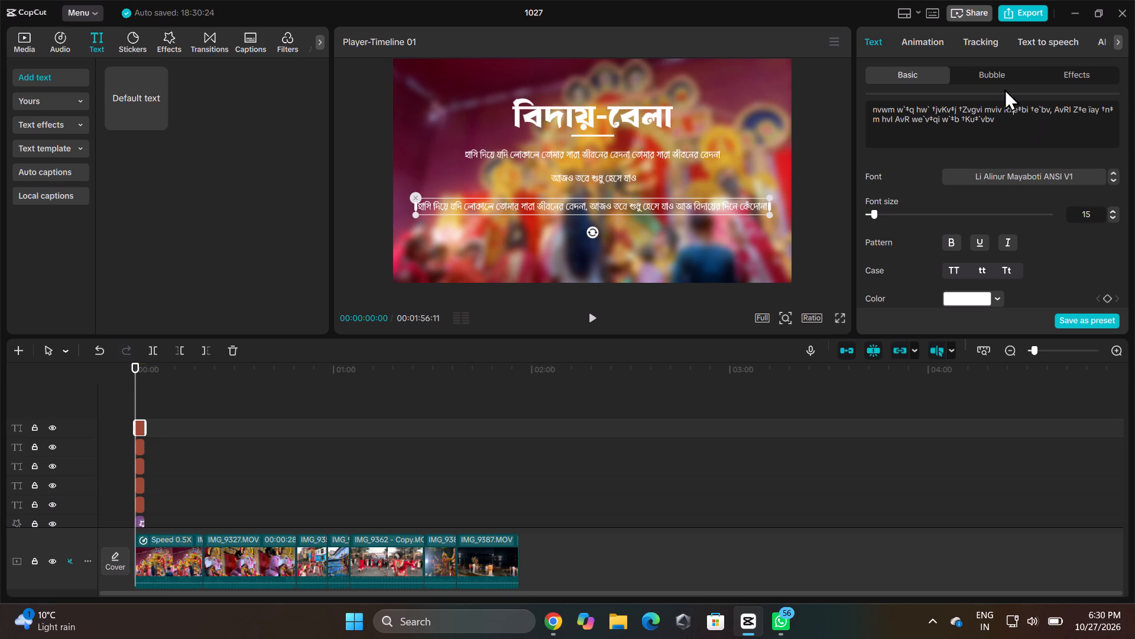
key(BackSpace)
key(BackSpace)
key(BackSpace)
key(BackSpace)
key(BackSpace)
key(BackSpace)
key(BackSpace)
key(BackSpace)
key(BackSpace)
key(BackSpace)
key(BackSpace)
key(BackSpace)
key(BackSpace)
key(BackSpace)
key(BackSpace)
key(BackSpace)
key(BackSpace)
key(BackSpace)
key(BackSpace)
key(BackSpace)
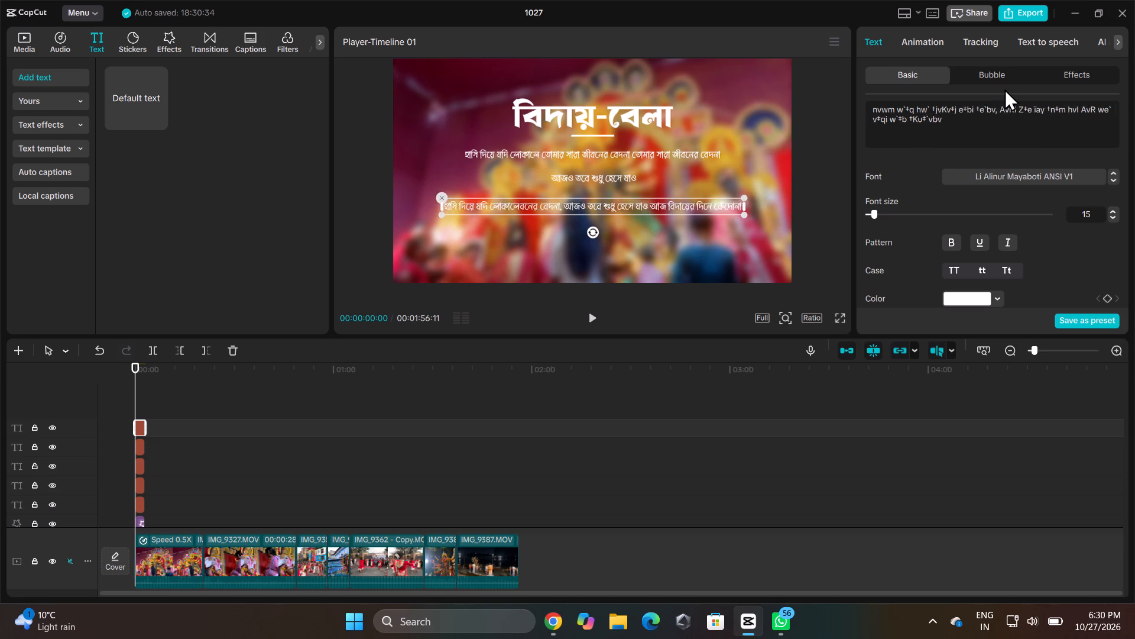
key(Right)
key(Right)
key(Right)
key(Right)
key(Right)
key(Right)
key(Right)
key(Right)
key(Right)
key(Right)
key(Right)
key(Right)
key(Right)
key(Right)
key(Right)
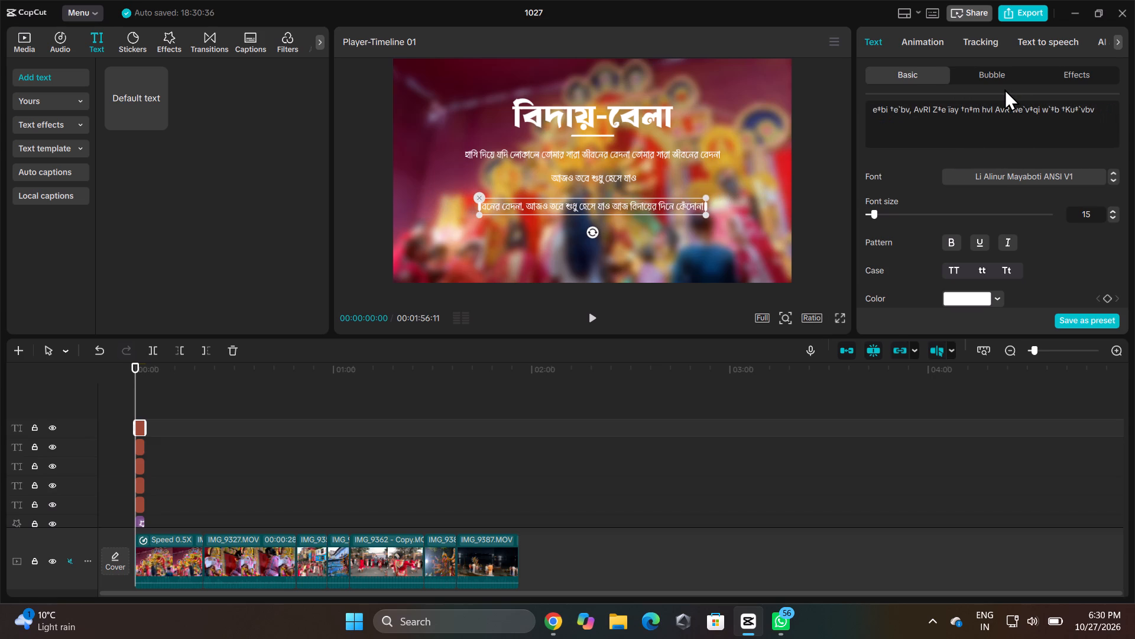
key(BackSpace)
key(BackSpace)
key(BackSpace)
key(BackSpace)
key(BackSpace)
key(BackSpace)
key(BackSpace)
key(BackSpace)
key(BackSpace)
key(BackSpace)
key(BackSpace)
key(BackSpace)
key(BackSpace)
key(BackSpace)
key(BackSpace)
key(BackSpace)
key(BackSpace)
key(BackSpace)
key(BackSpace)
key(BackSpace)
key(Return)
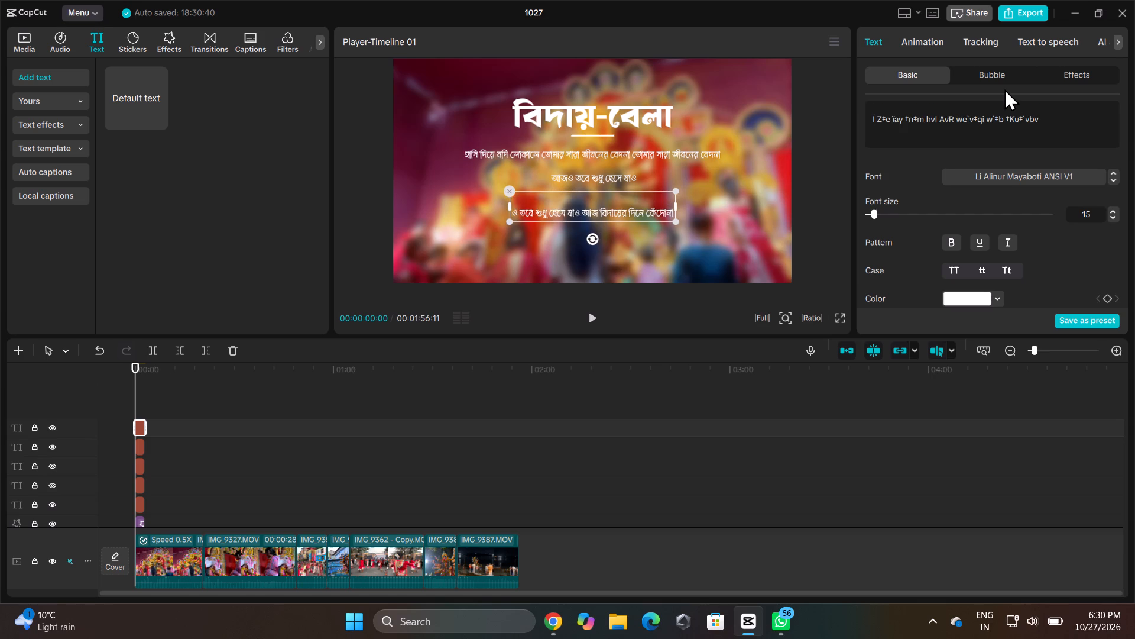
key(BackSpace)
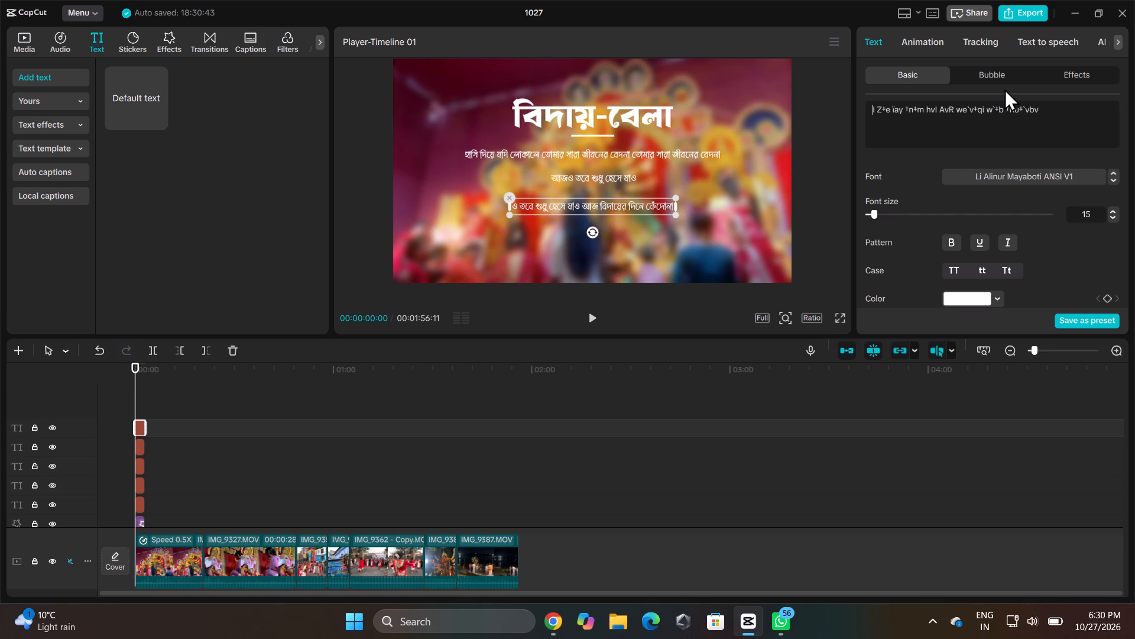
key(Right)
key(Right)
key(Right)
key(Right)
key(Right)
key(Right)
key(Right)
key(Right)
key(Right)
key(Right)
key(Right)
key(Right)
key(Right)
key(Right)
key(BackSpace)
key(BackSpace)
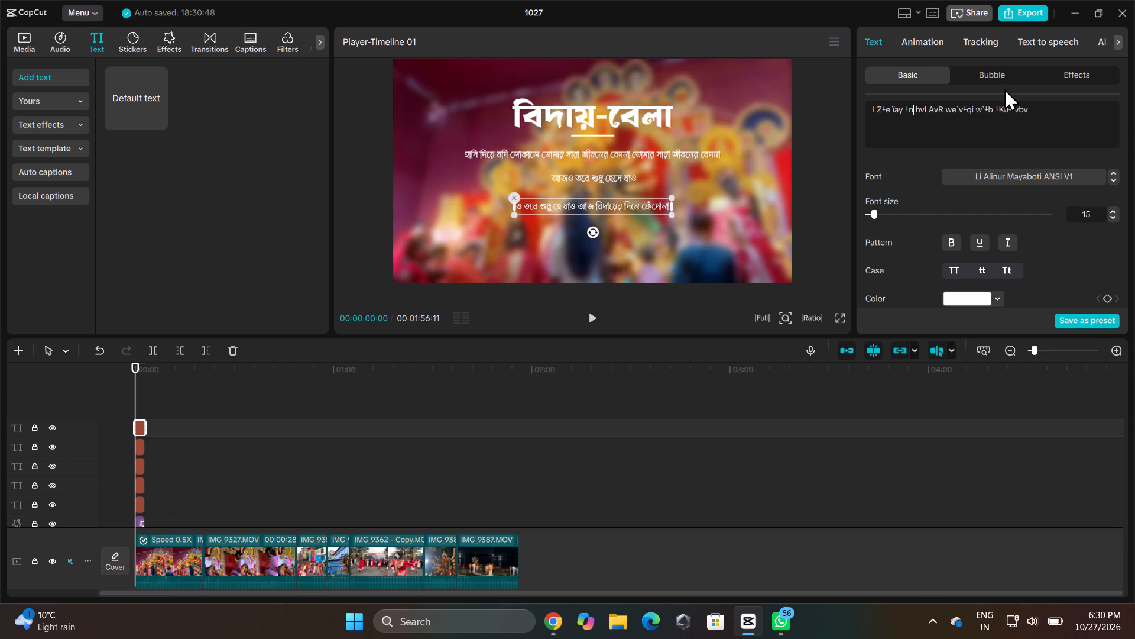
key(BackSpace)
key(BackSpace)
key(BackSpace)
key(BackSpace)
key(BackSpace)
key(BackSpace)
key(BackSpace)
key(BackSpace)
key(BackSpace)
key(BackSpace)
key(BackSpace)
key(BackSpace)
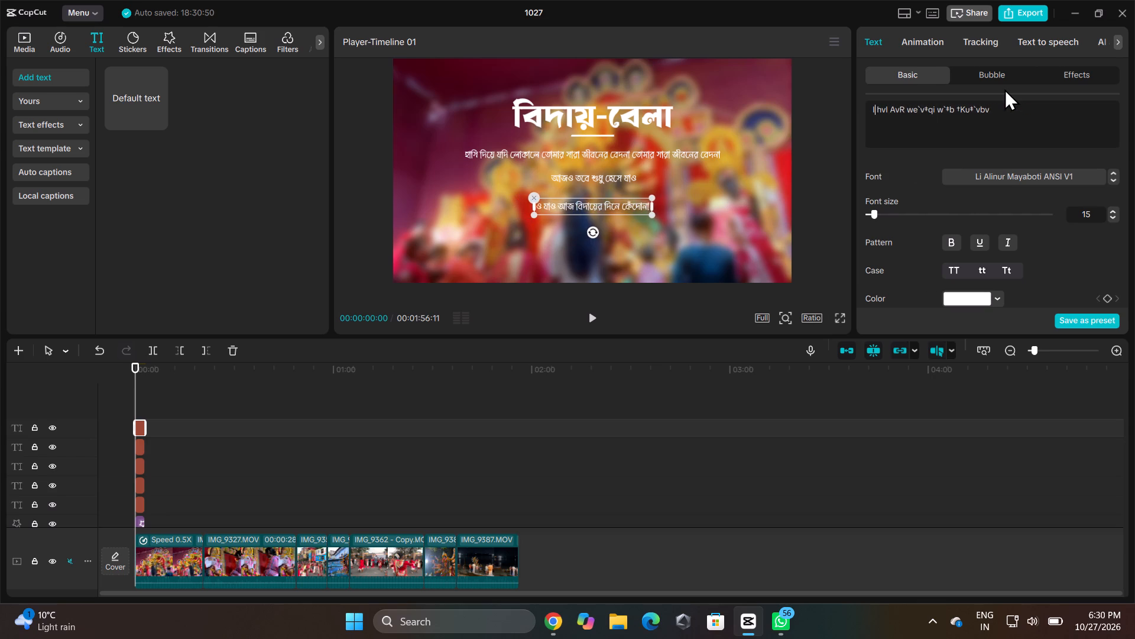
key(BackSpace)
key(BackSpace)
key(BackSpace)
key(Right)
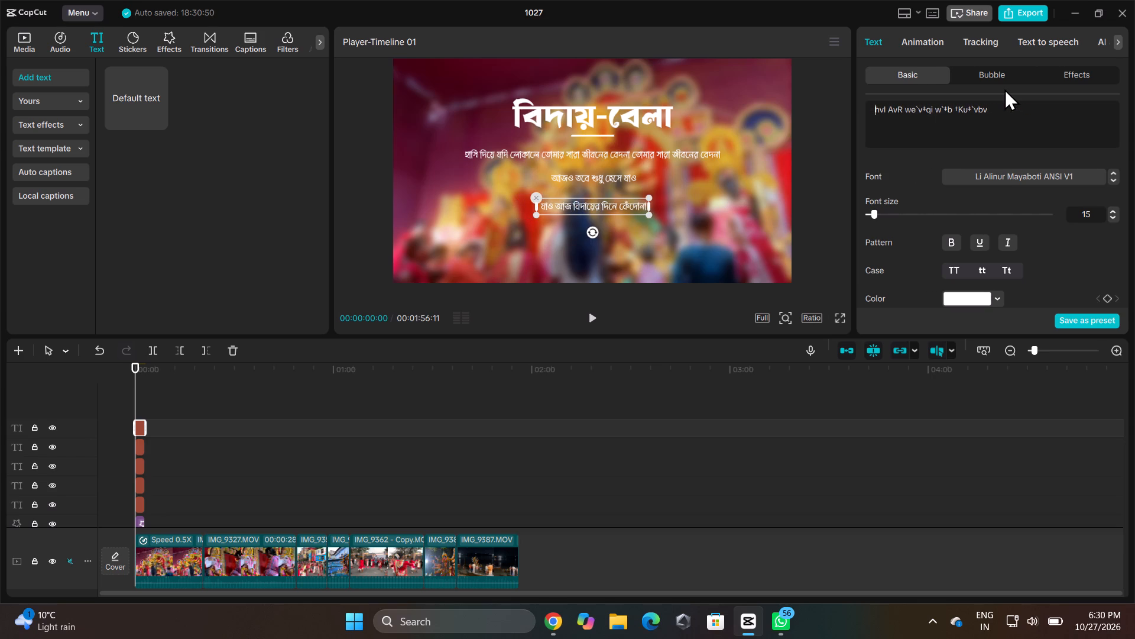
key(Right)
key(Right)
key(BackSpace)
key(BackSpace)
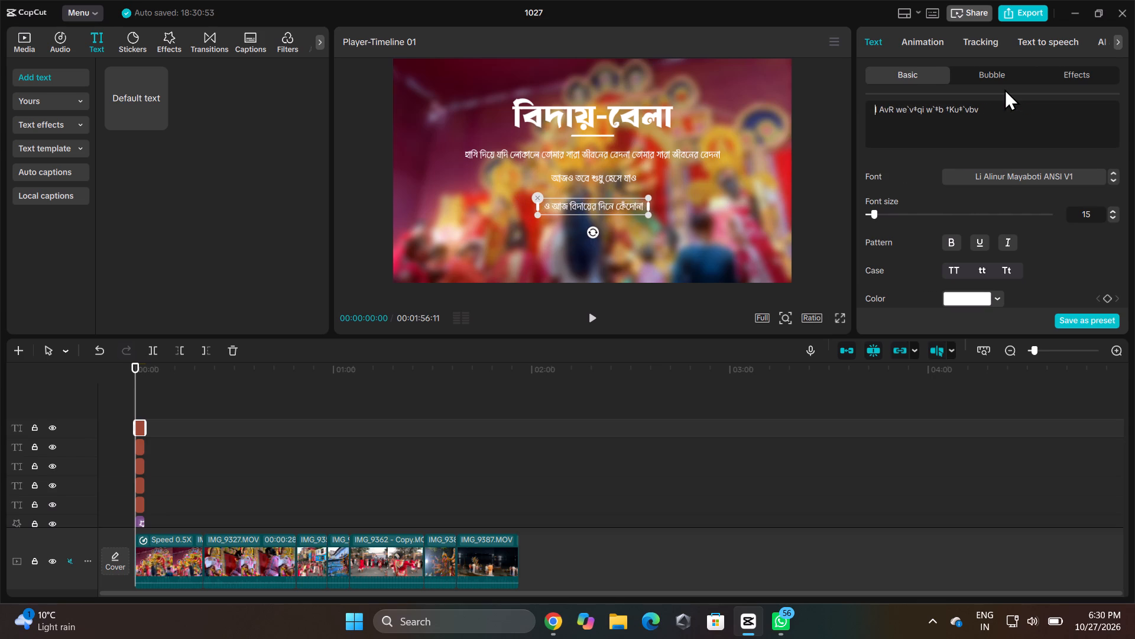
key(BackSpace)
key(BackSpace)
key(Right)
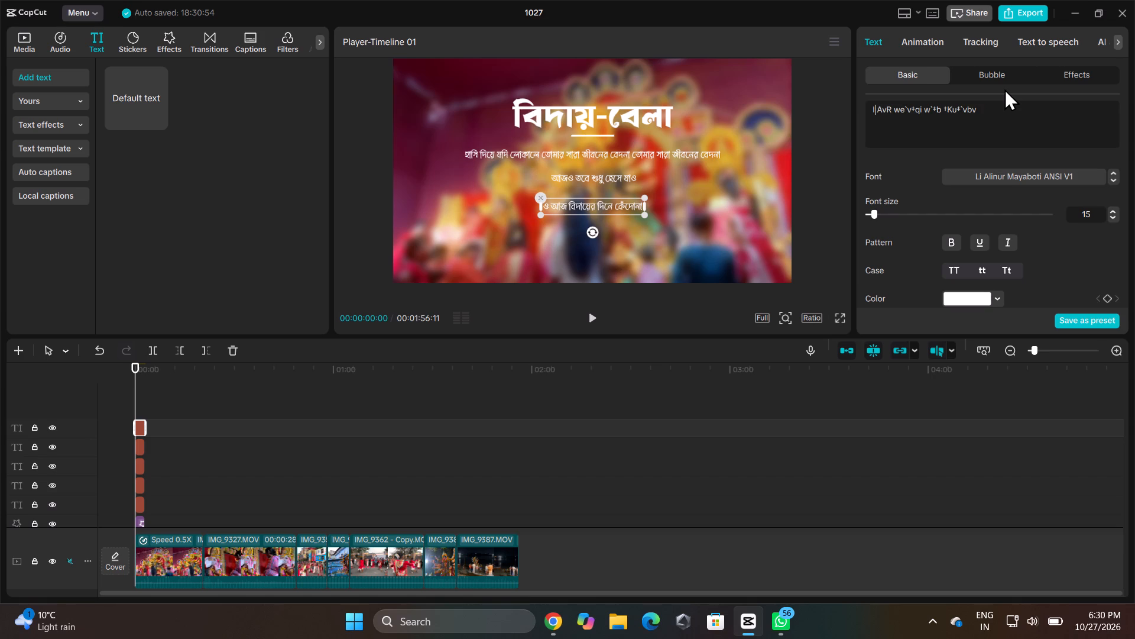
key(BackSpace)
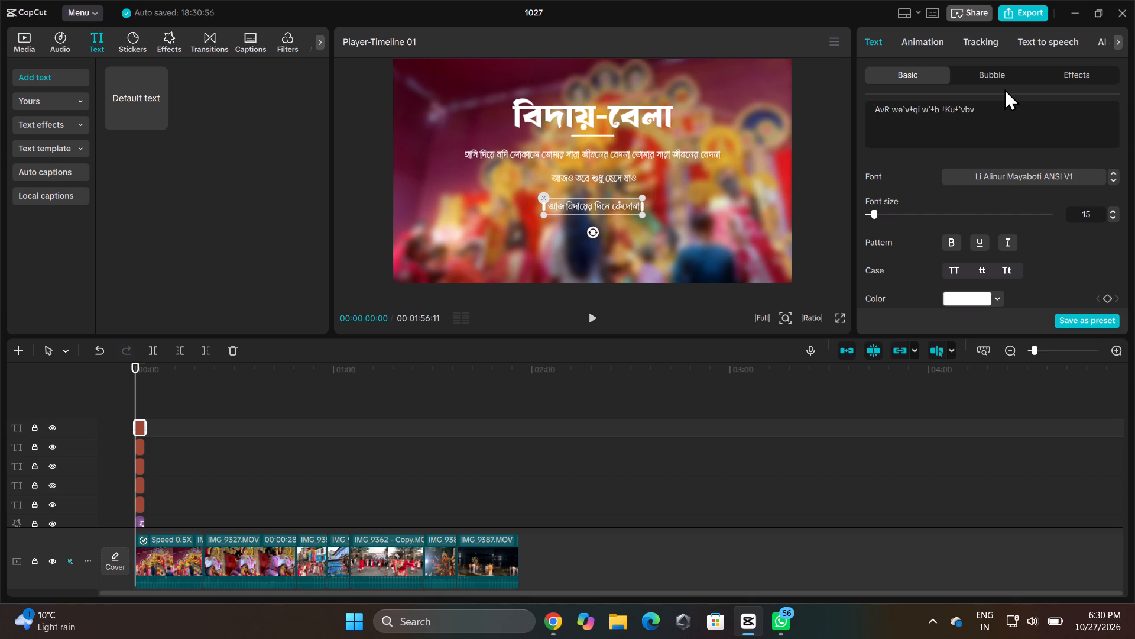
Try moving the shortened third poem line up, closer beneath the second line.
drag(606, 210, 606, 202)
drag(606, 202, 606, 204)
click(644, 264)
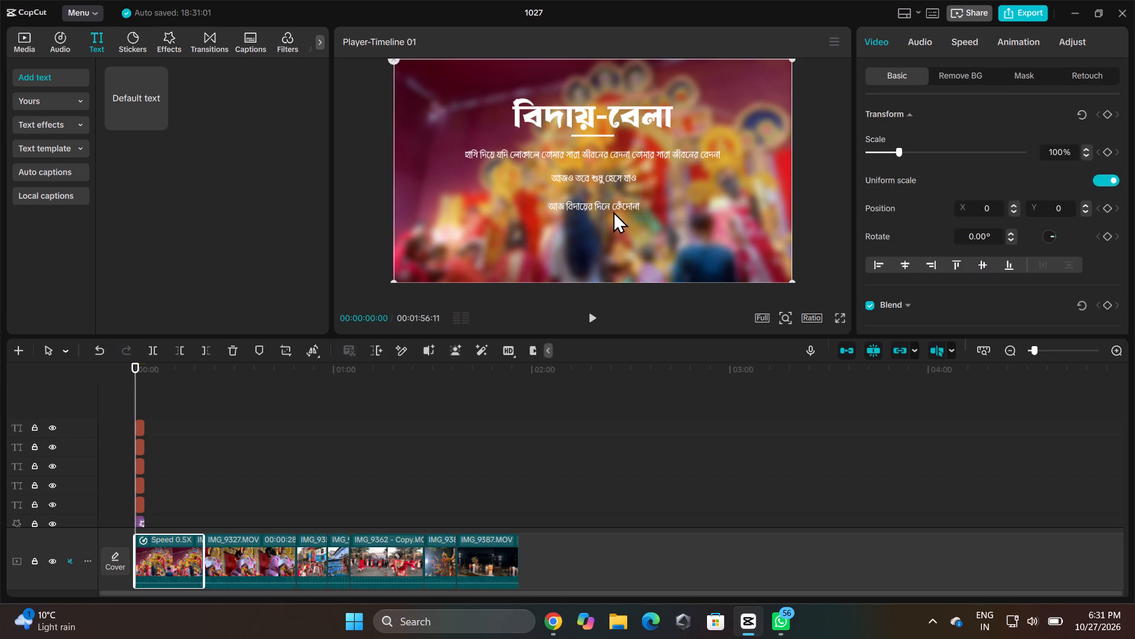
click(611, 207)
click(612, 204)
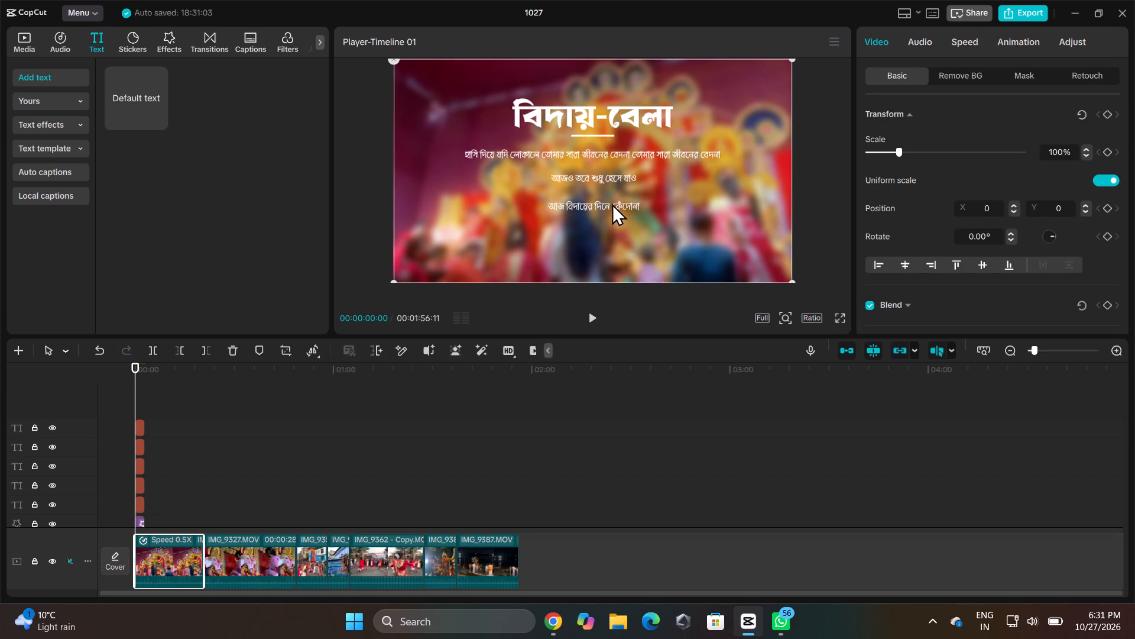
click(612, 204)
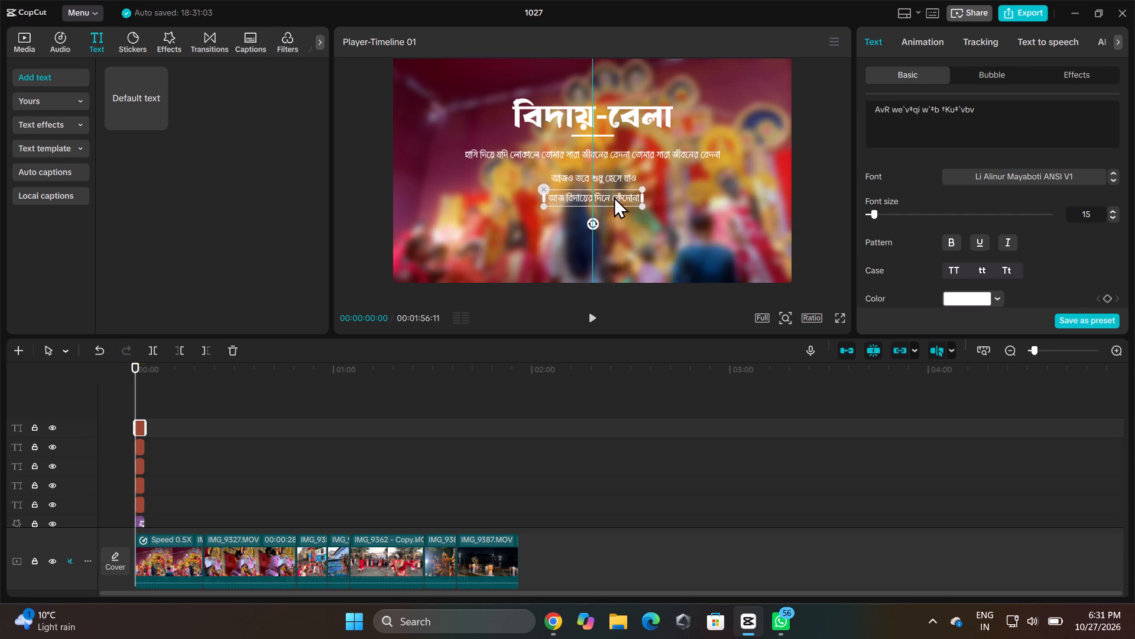
Enlarge the third poem line slightly and keep it horizontally centred beneath the second line.
drag(640, 213, 652, 213)
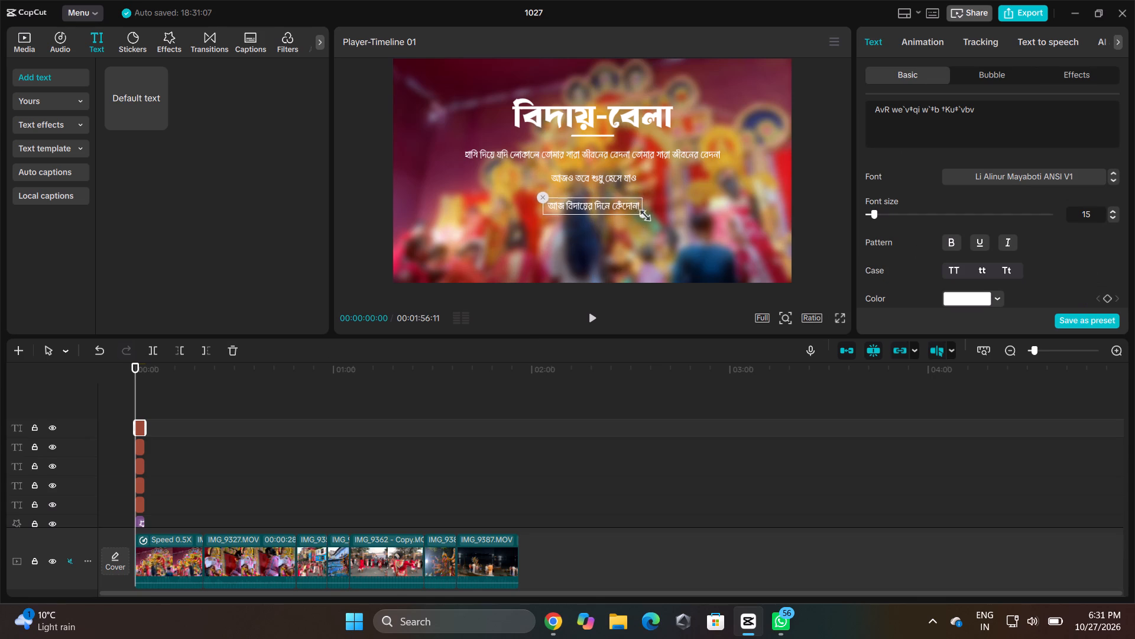
drag(652, 213, 645, 215)
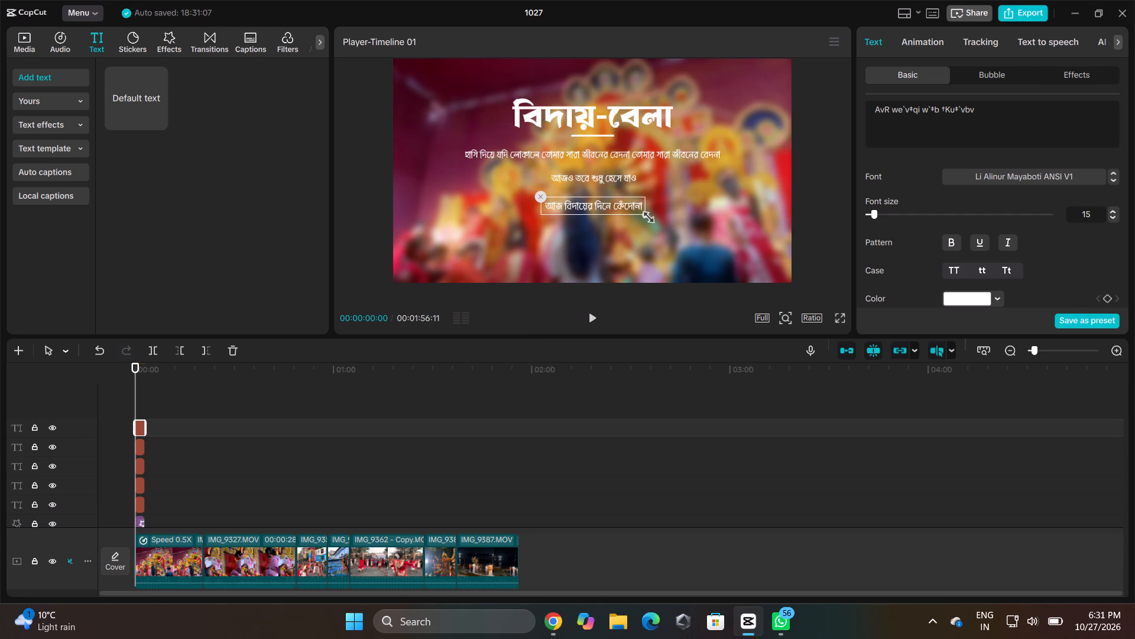
drag(645, 215, 650, 212)
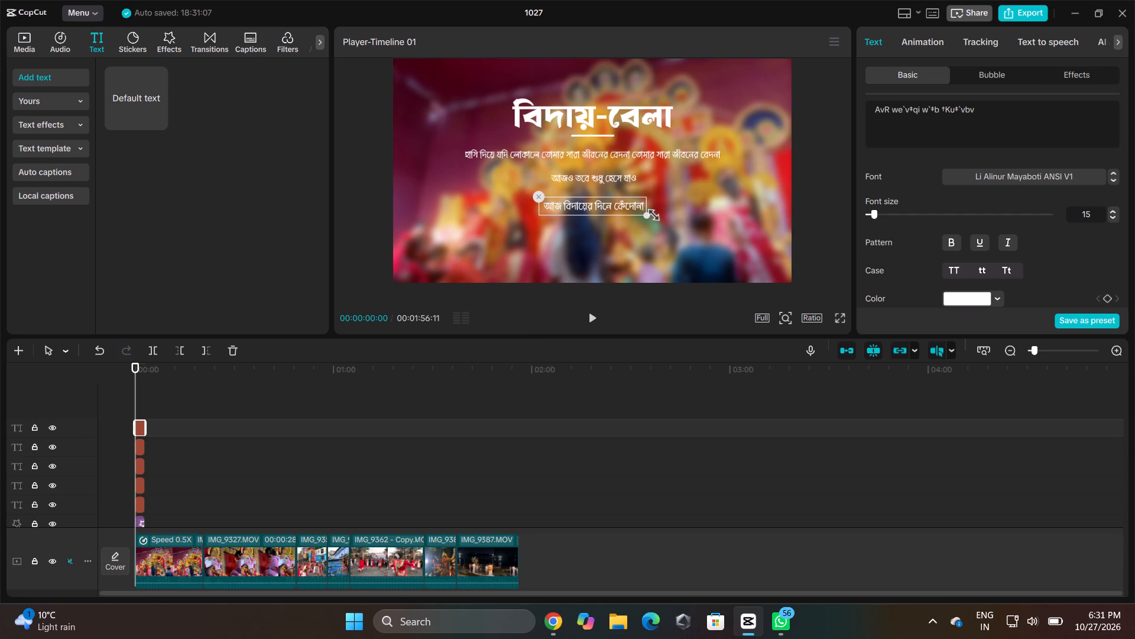
click(595, 206)
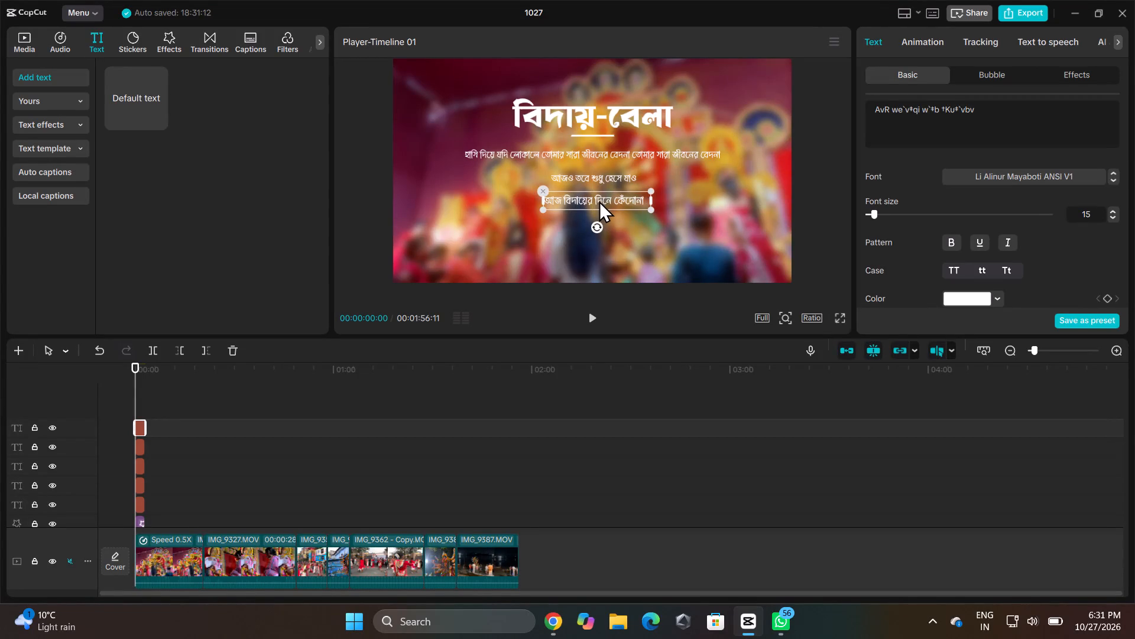
click(596, 204)
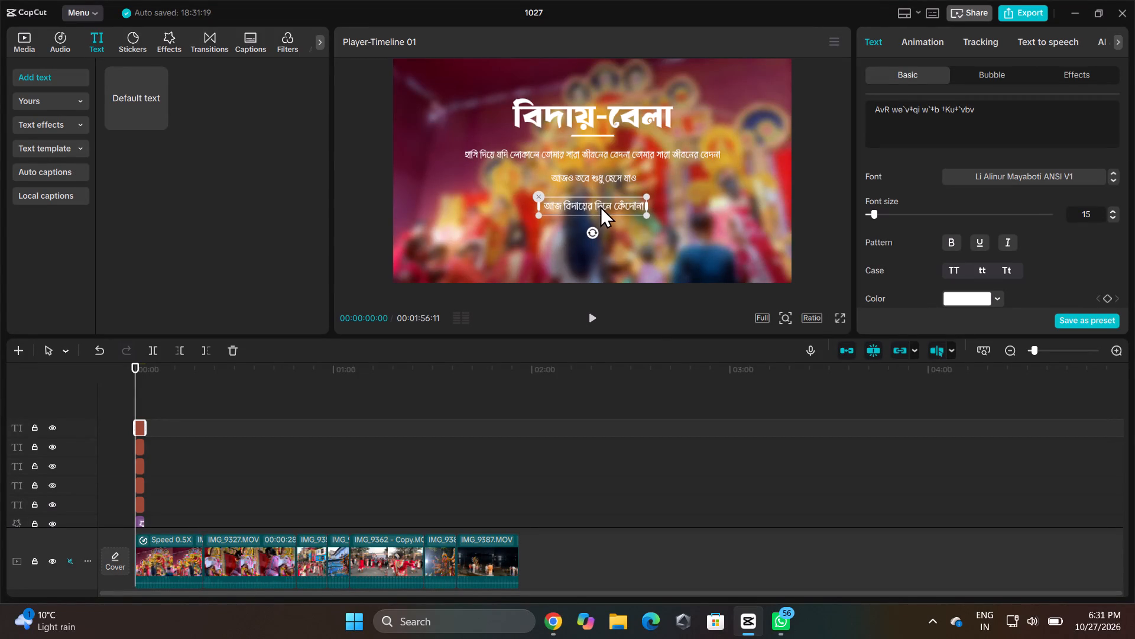
Deselect the poem text and return the playhead to the start of the timeline.
click(646, 316)
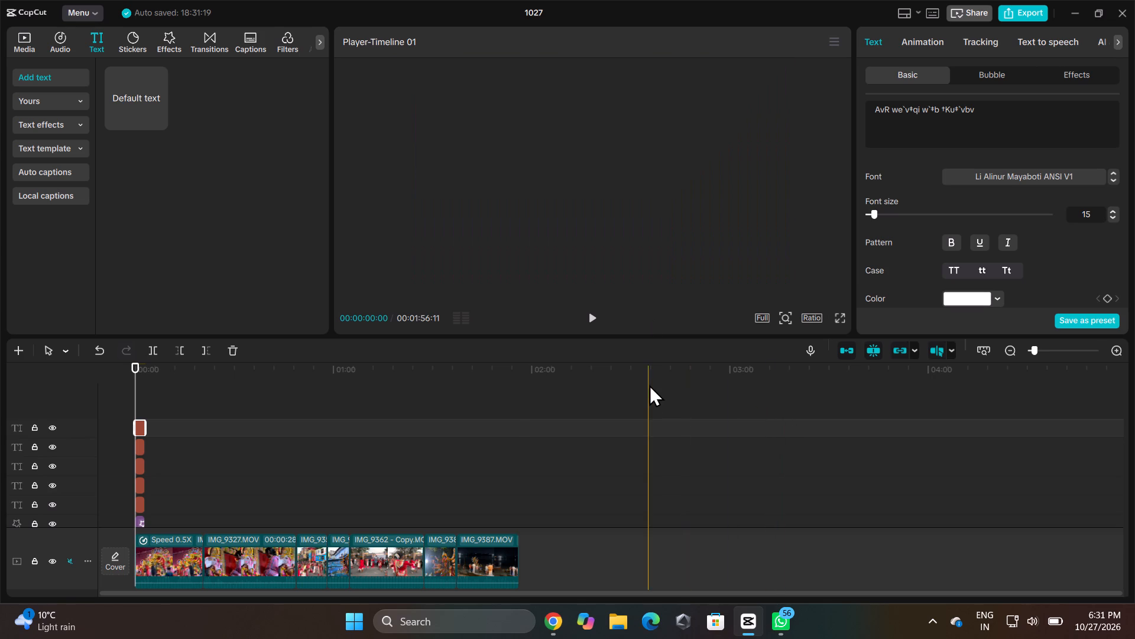
click(650, 379)
click(141, 391)
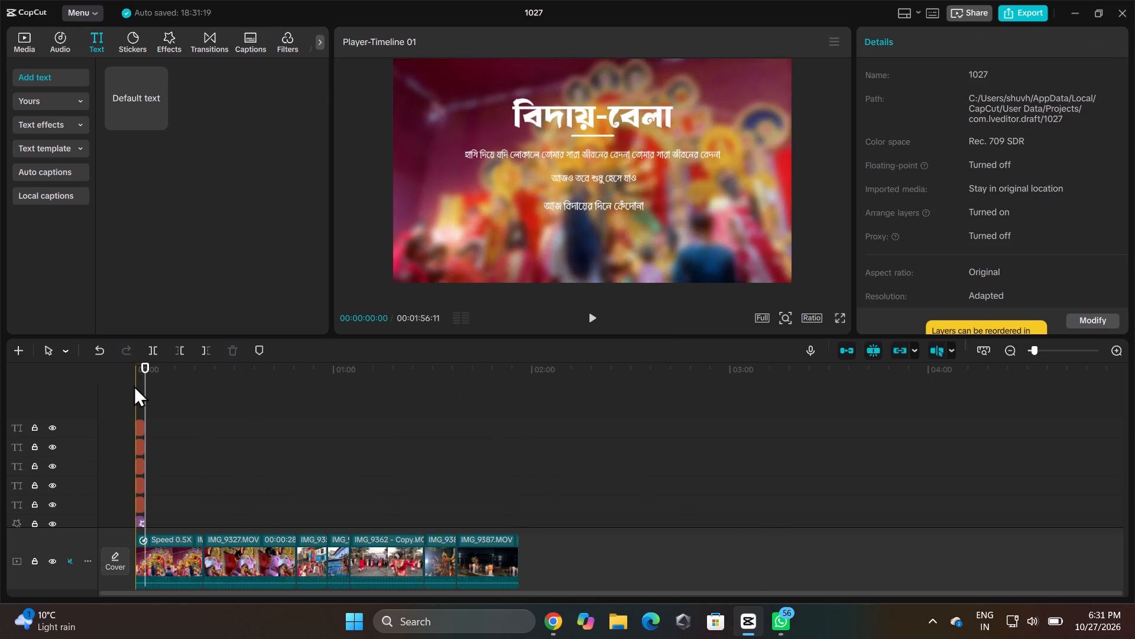
drag(142, 363, 118, 363)
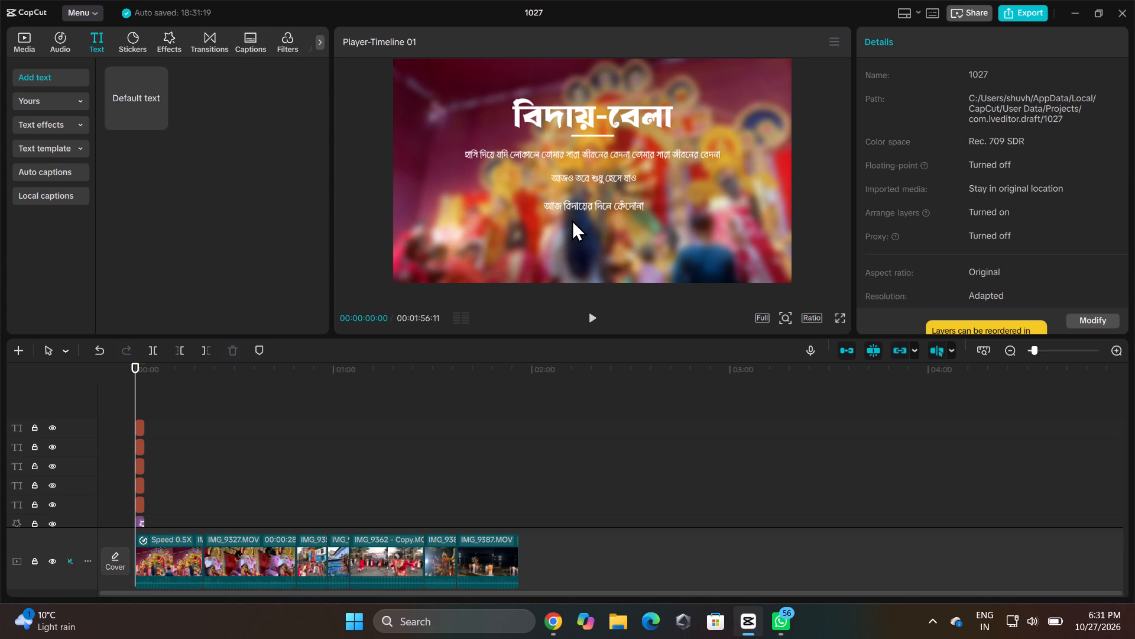
Capture a full-screen screenshot of the project showing the opening title and poem frame.
key(shift+super+s)
click(540, 33)
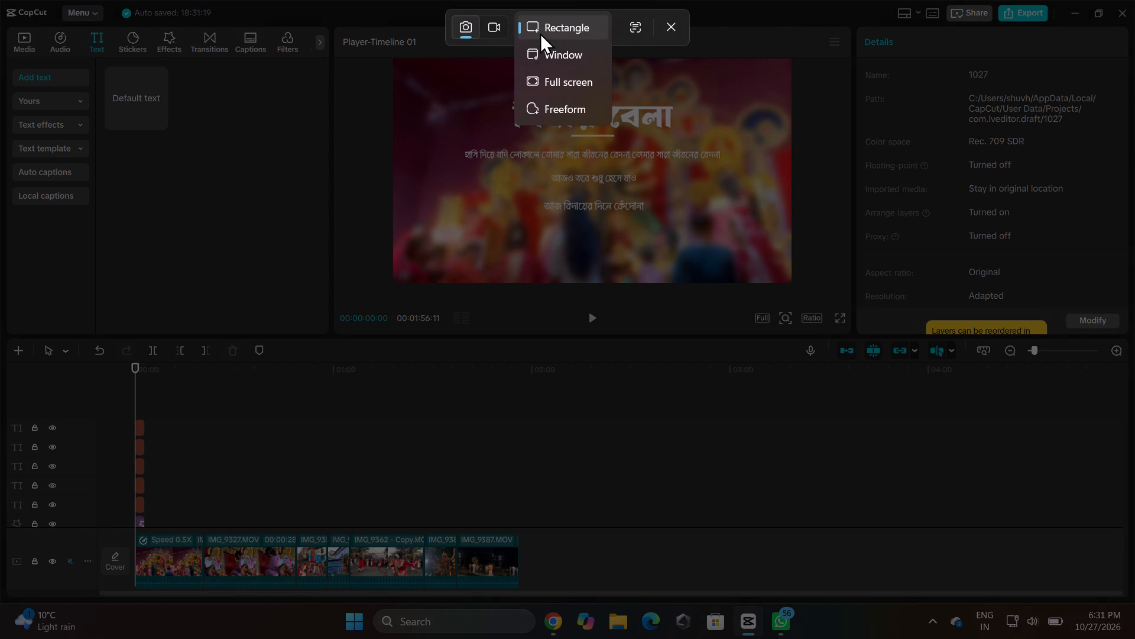
click(553, 80)
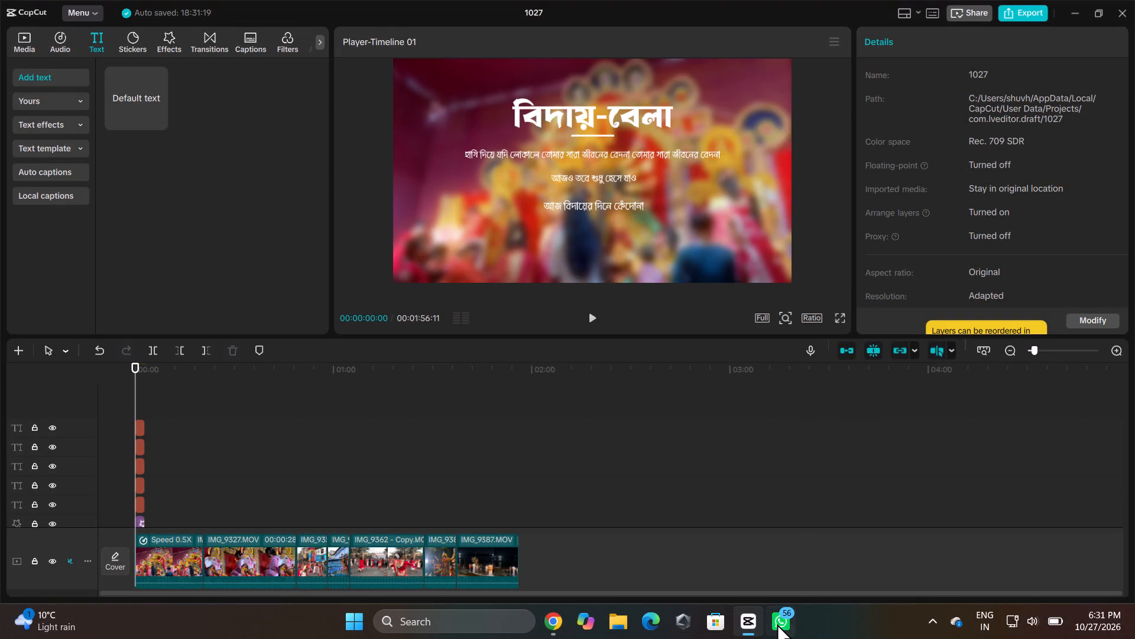
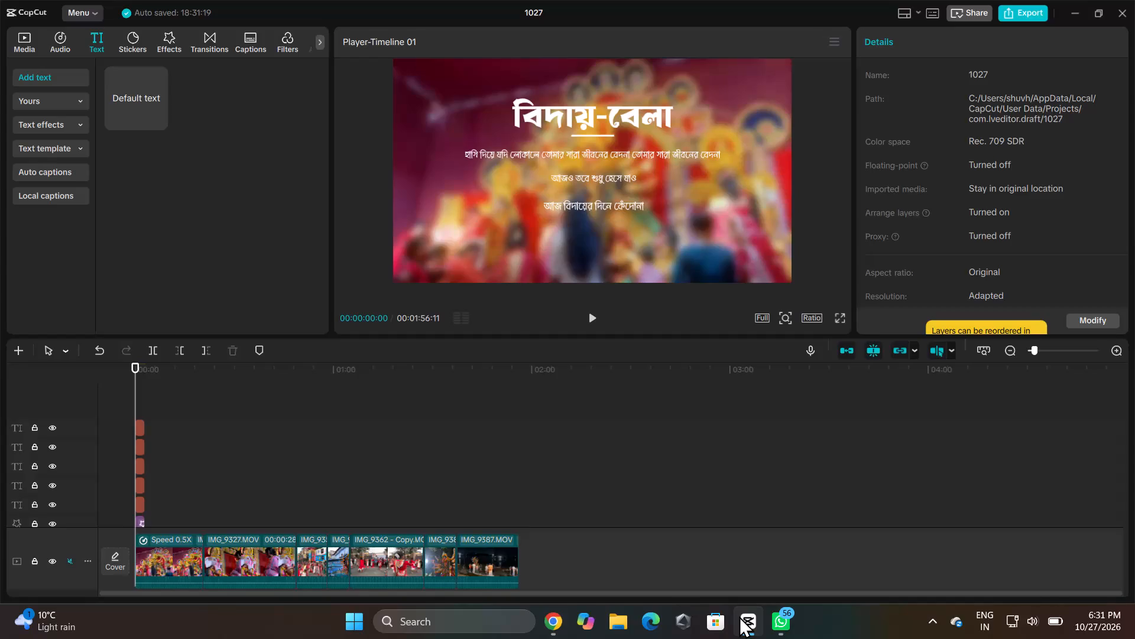
Turn on the white glow style for the বিদায়-বেলা title text.
click(141, 427)
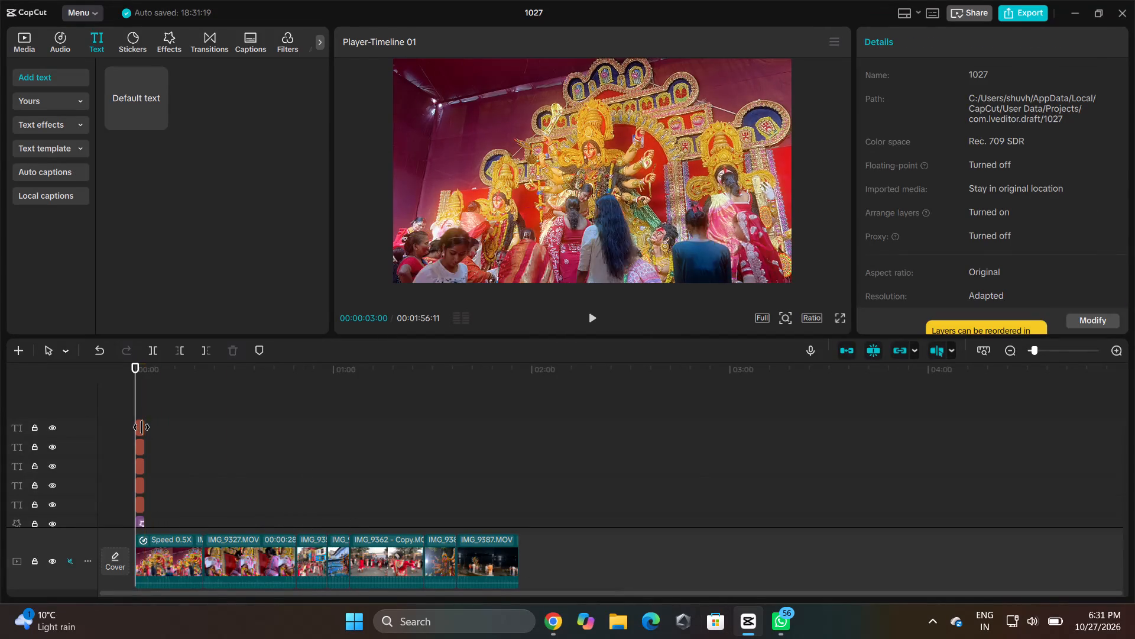
click(140, 500)
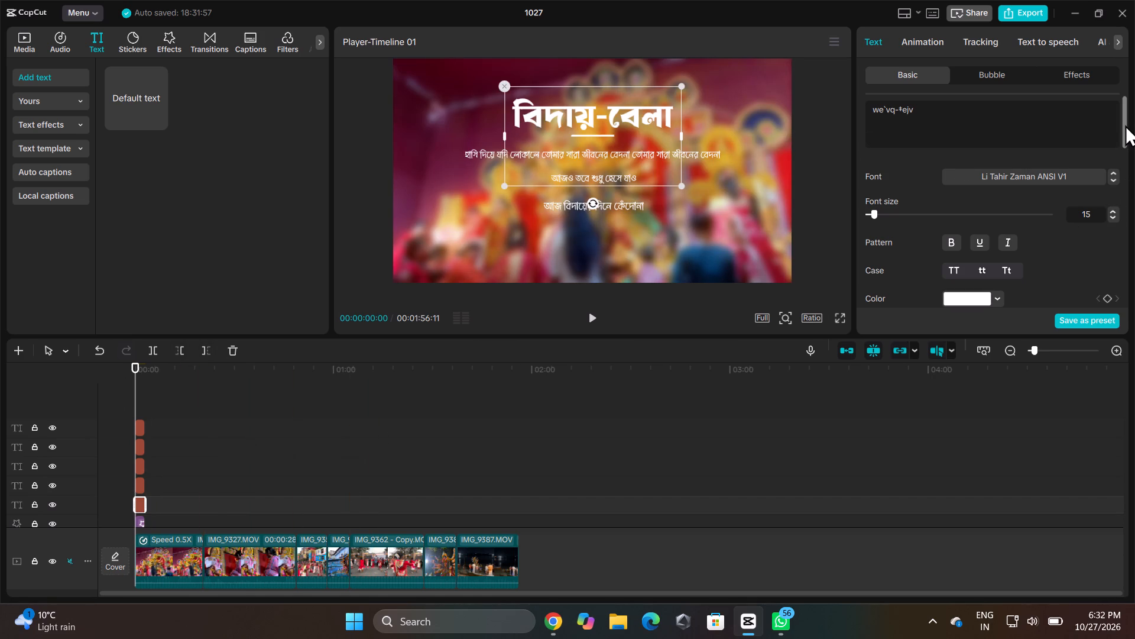
drag(1125, 125, 1124, 159)
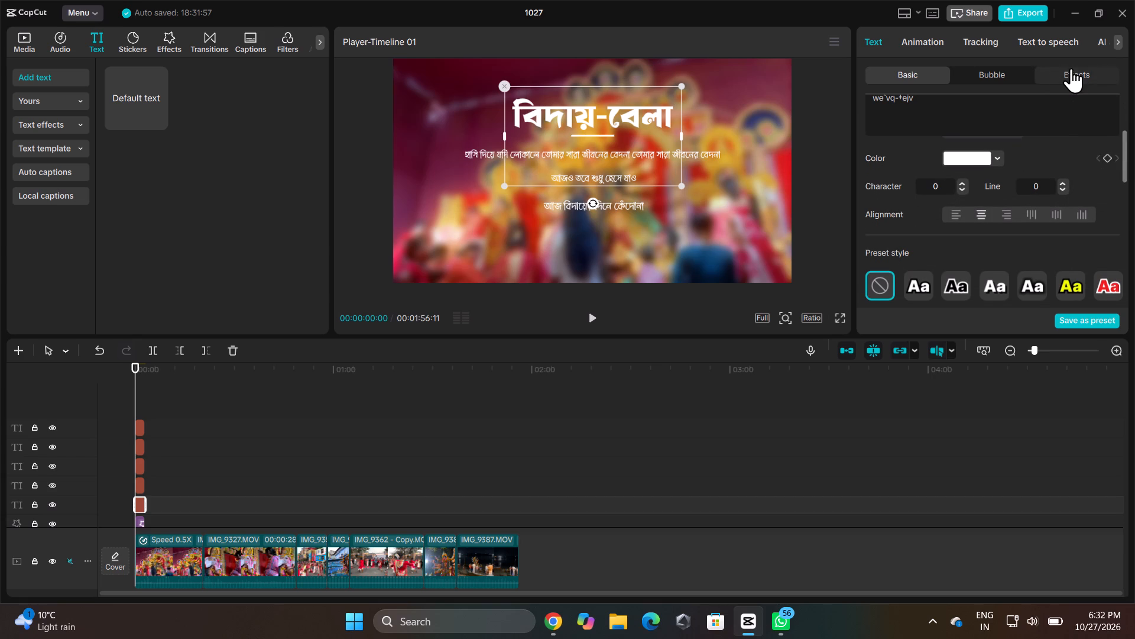
click(1071, 68)
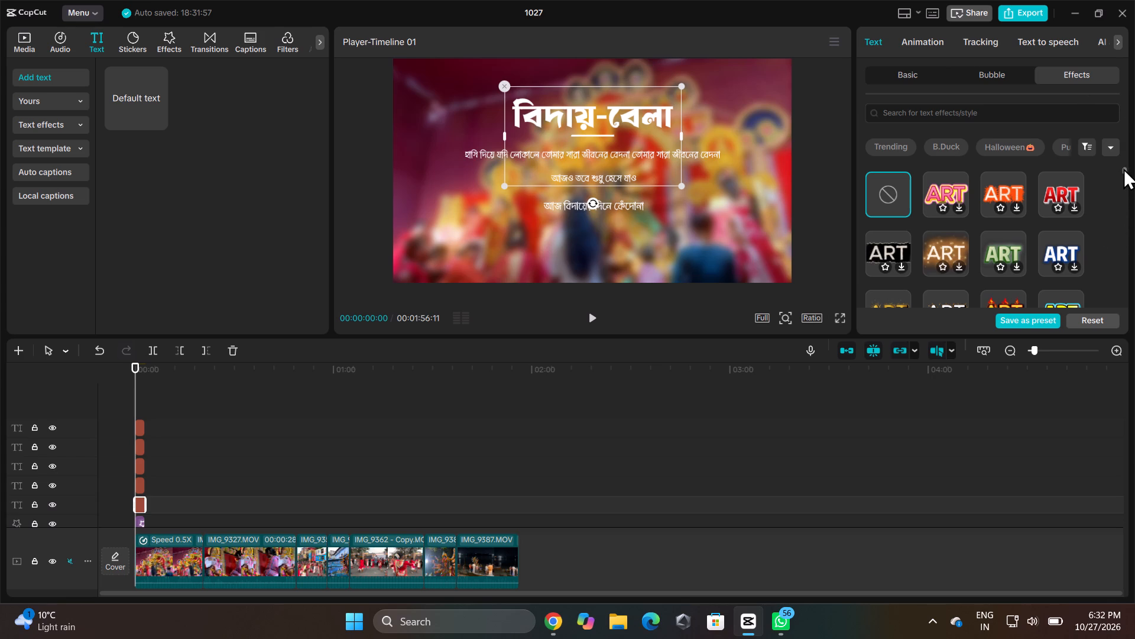
drag(1125, 165, 974, 101)
click(912, 78)
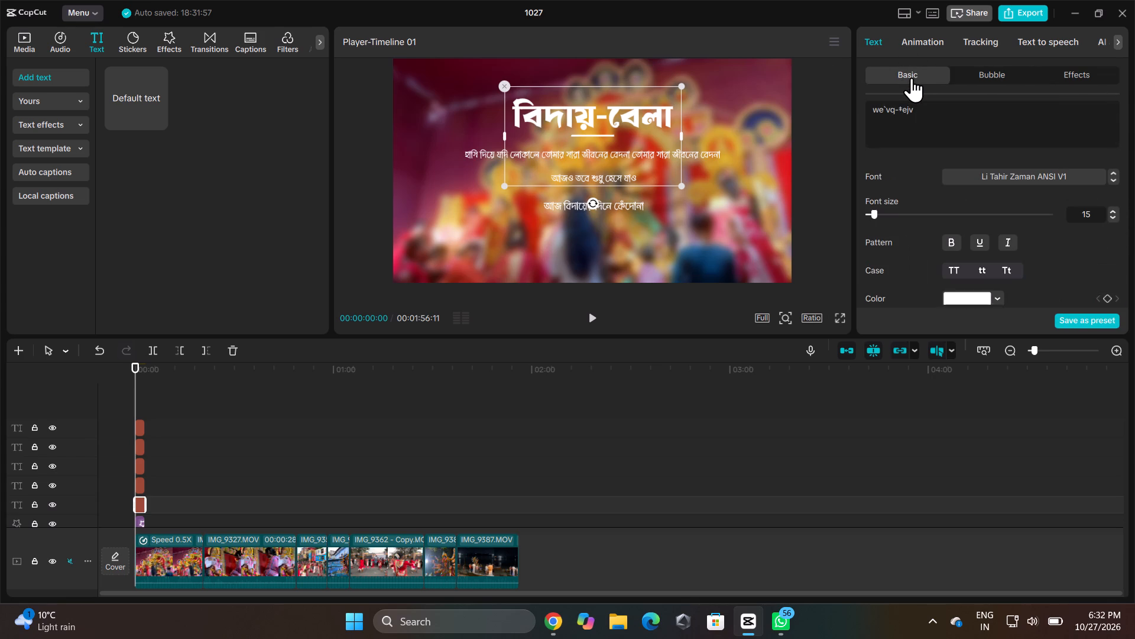
drag(1124, 122, 1128, 159)
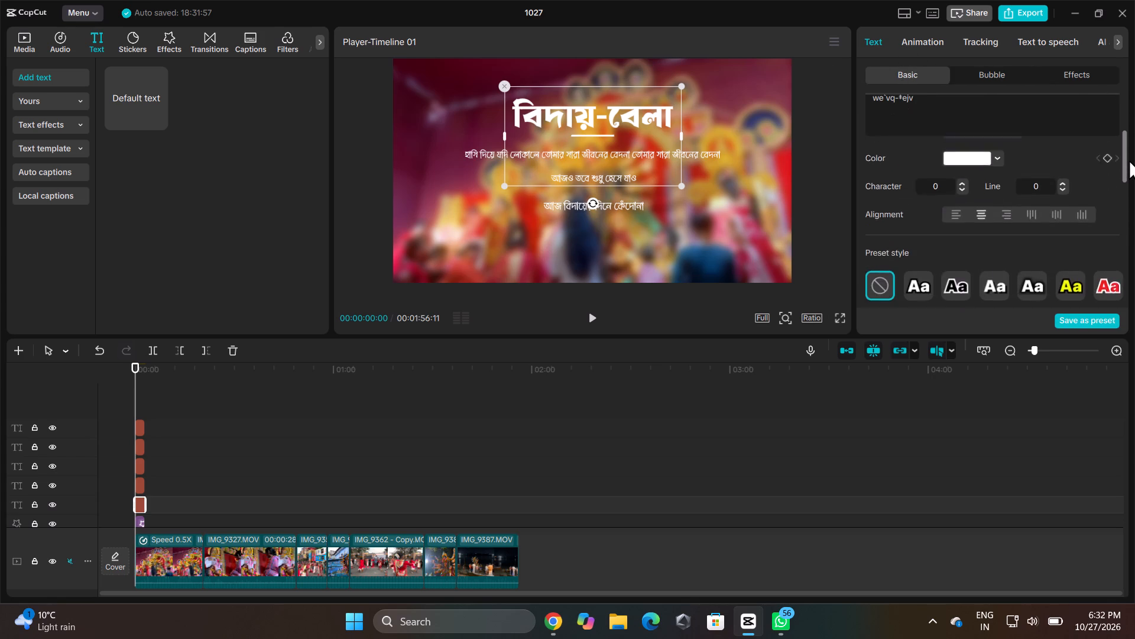
drag(1128, 159, 1129, 244)
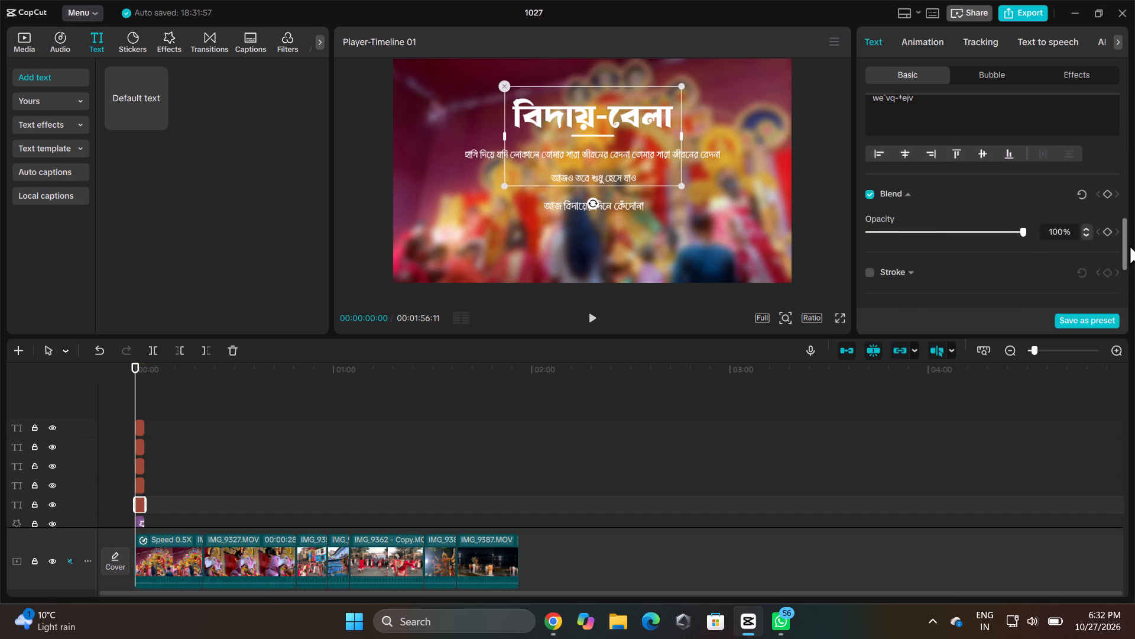
drag(1129, 244, 1133, 273)
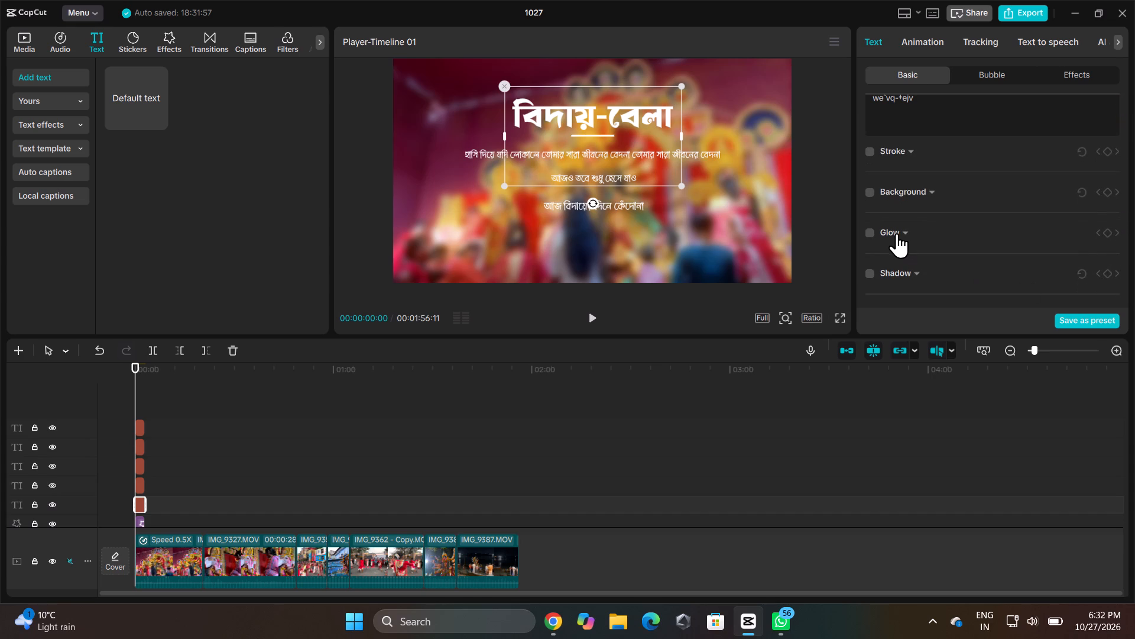
click(897, 233)
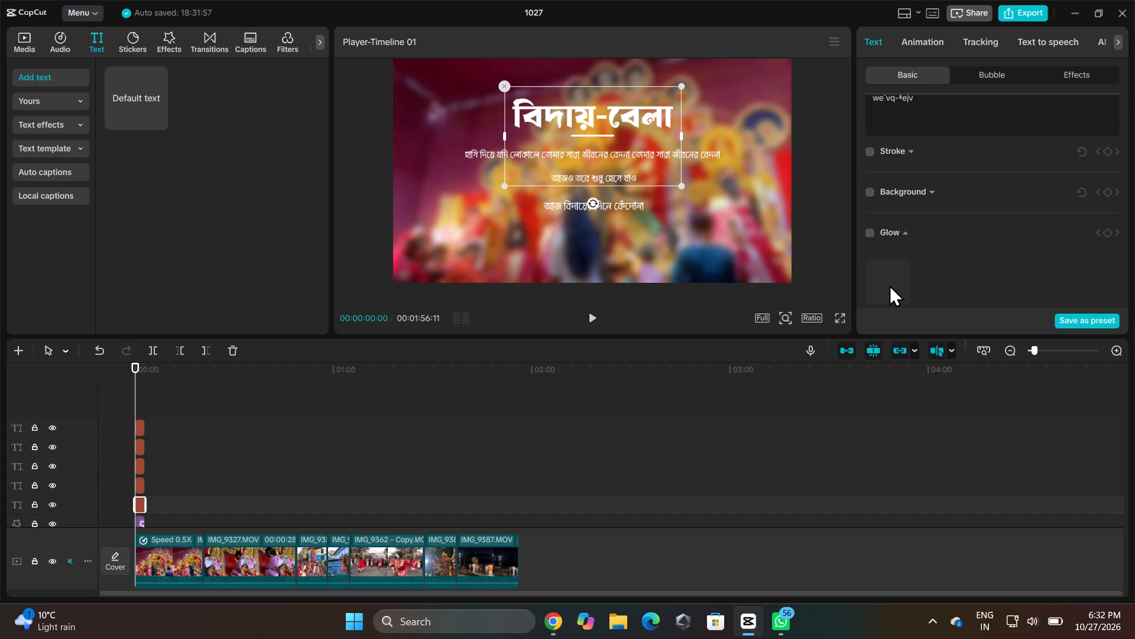
click(889, 285)
click(889, 285)
drag(1125, 237, 1125, 251)
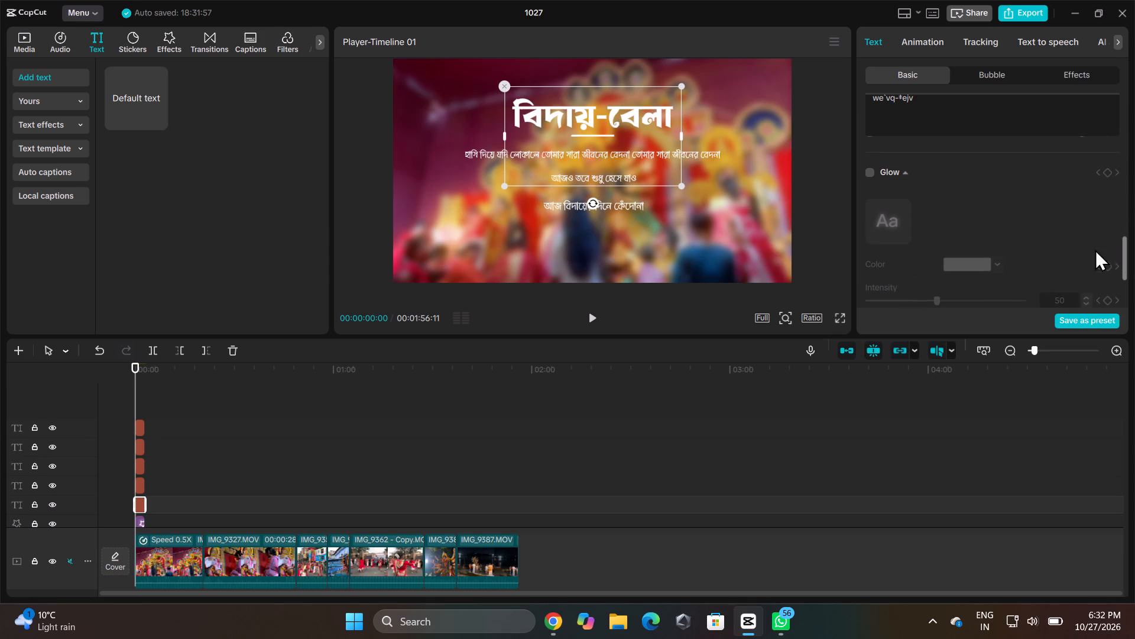
click(872, 168)
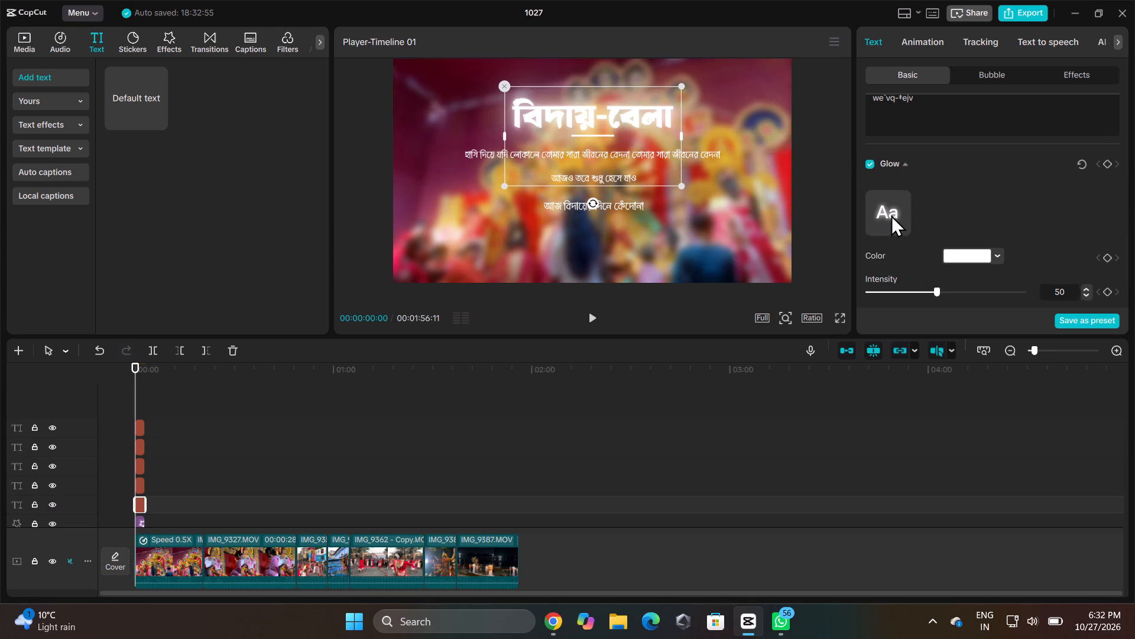
click(891, 215)
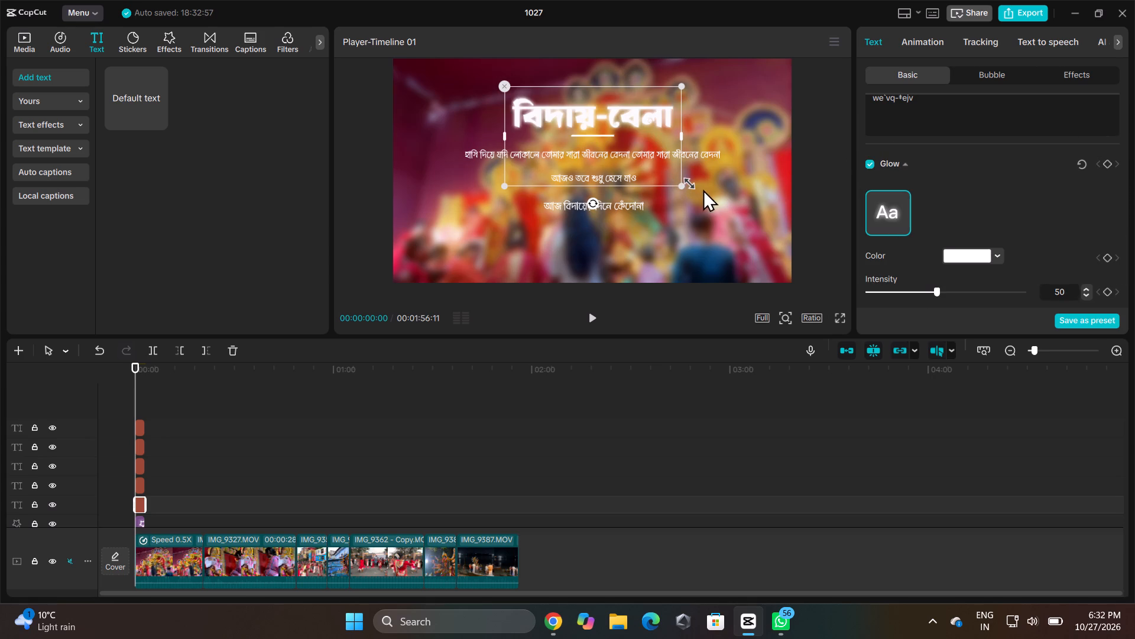
Reduce the title's glow intensity to 19.
drag(936, 288, 891, 289)
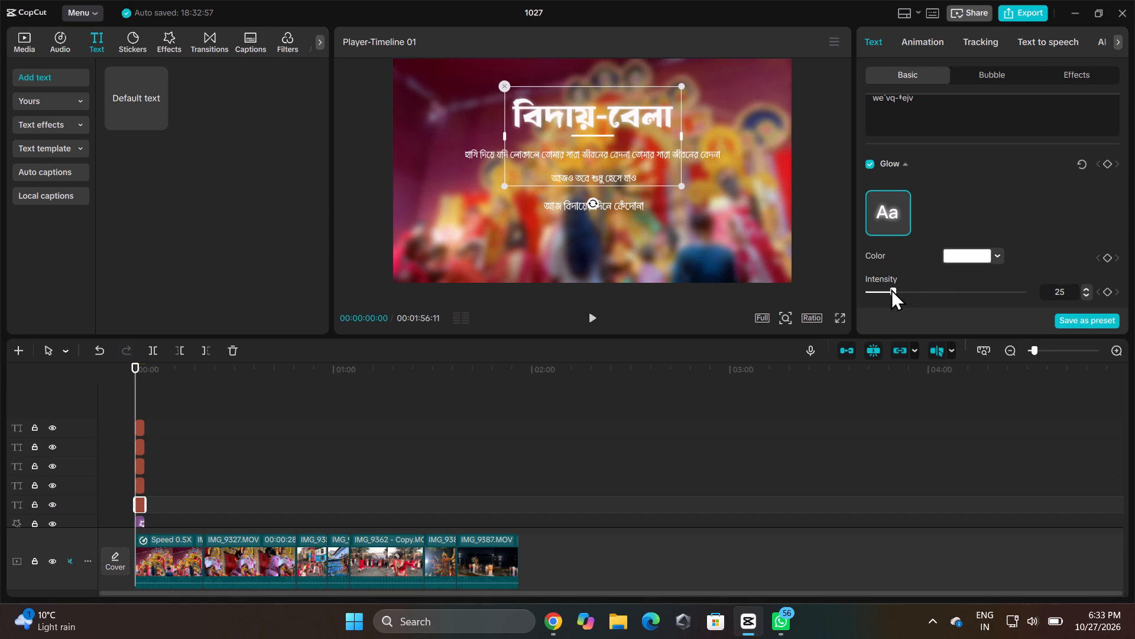
drag(891, 289, 886, 291)
drag(886, 291, 883, 292)
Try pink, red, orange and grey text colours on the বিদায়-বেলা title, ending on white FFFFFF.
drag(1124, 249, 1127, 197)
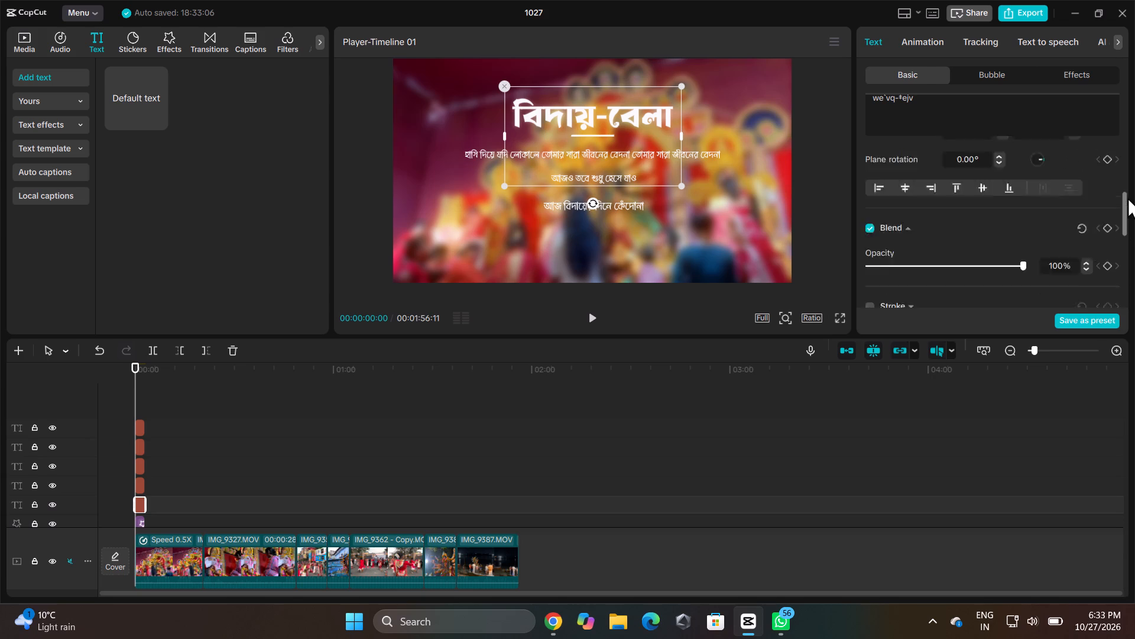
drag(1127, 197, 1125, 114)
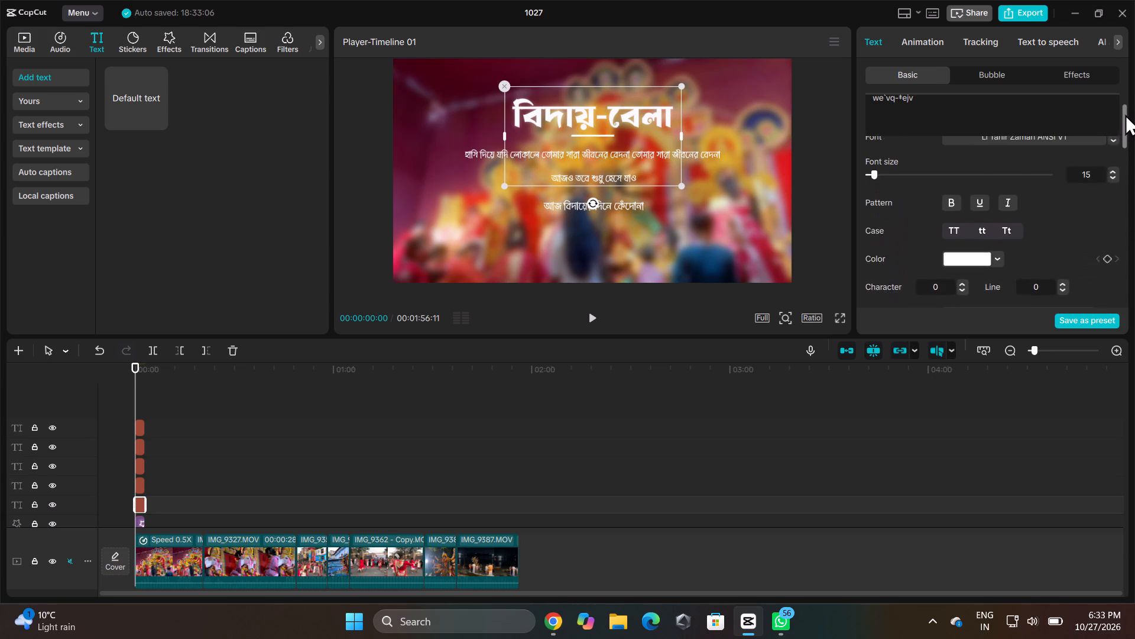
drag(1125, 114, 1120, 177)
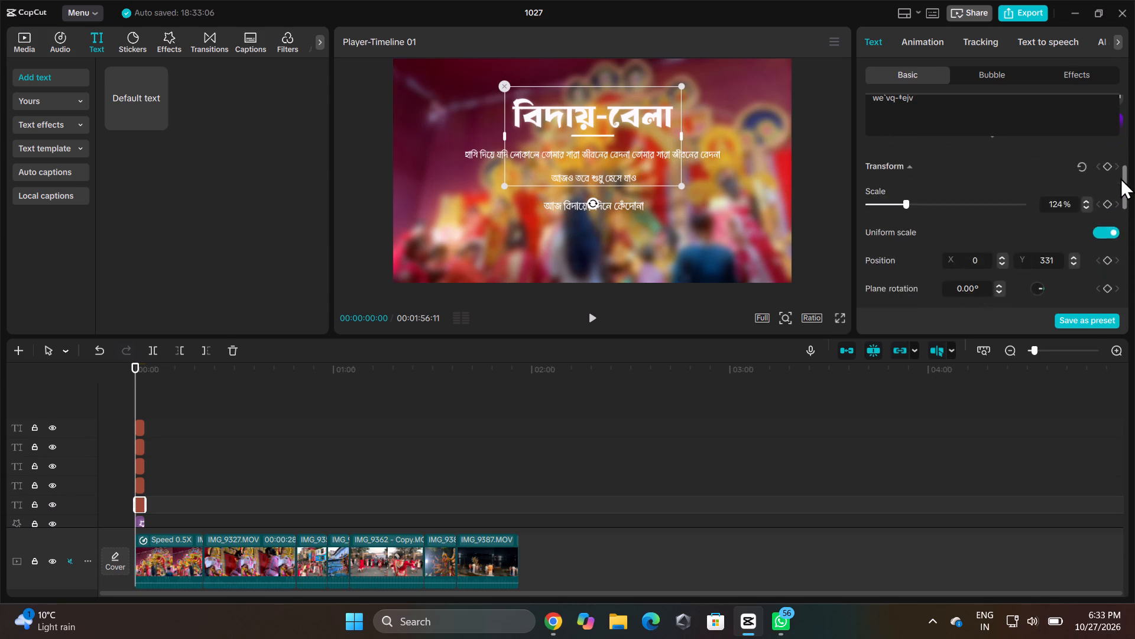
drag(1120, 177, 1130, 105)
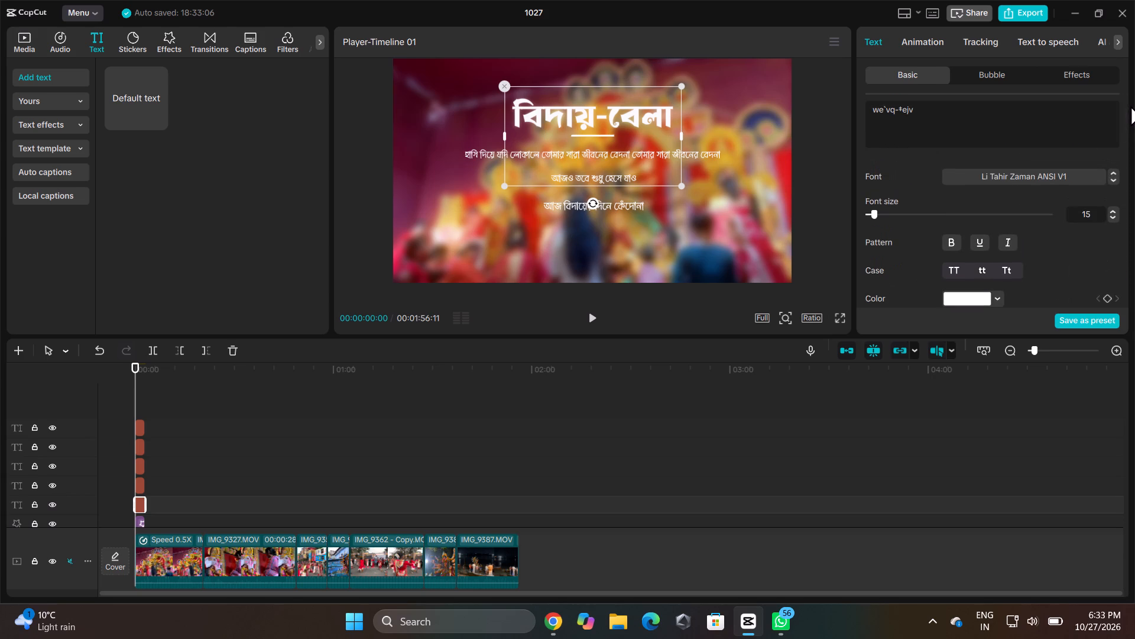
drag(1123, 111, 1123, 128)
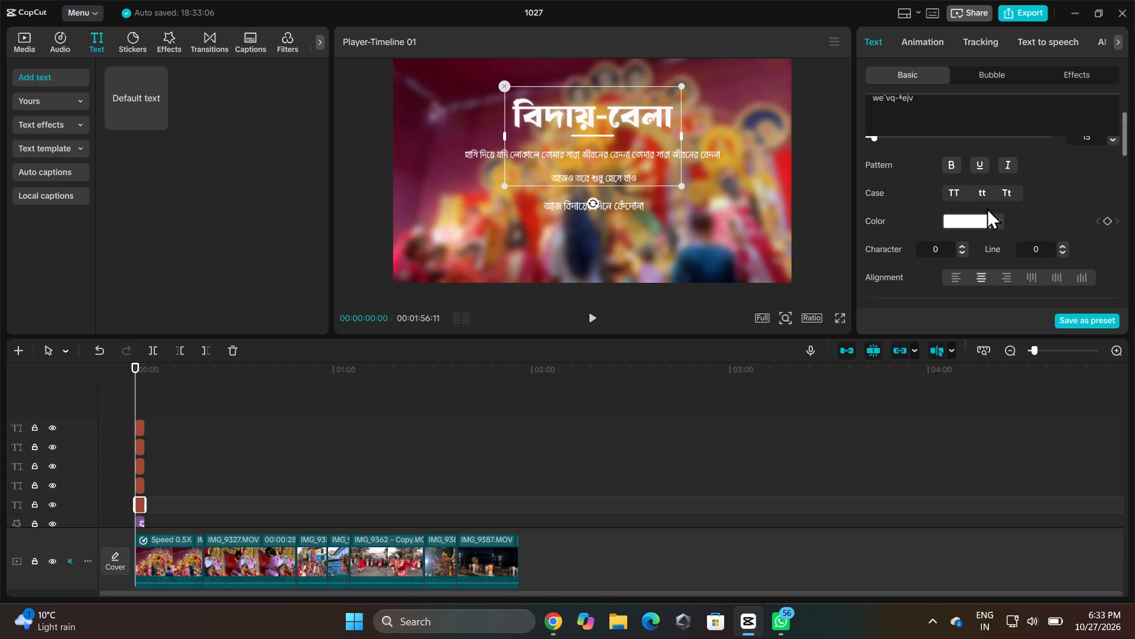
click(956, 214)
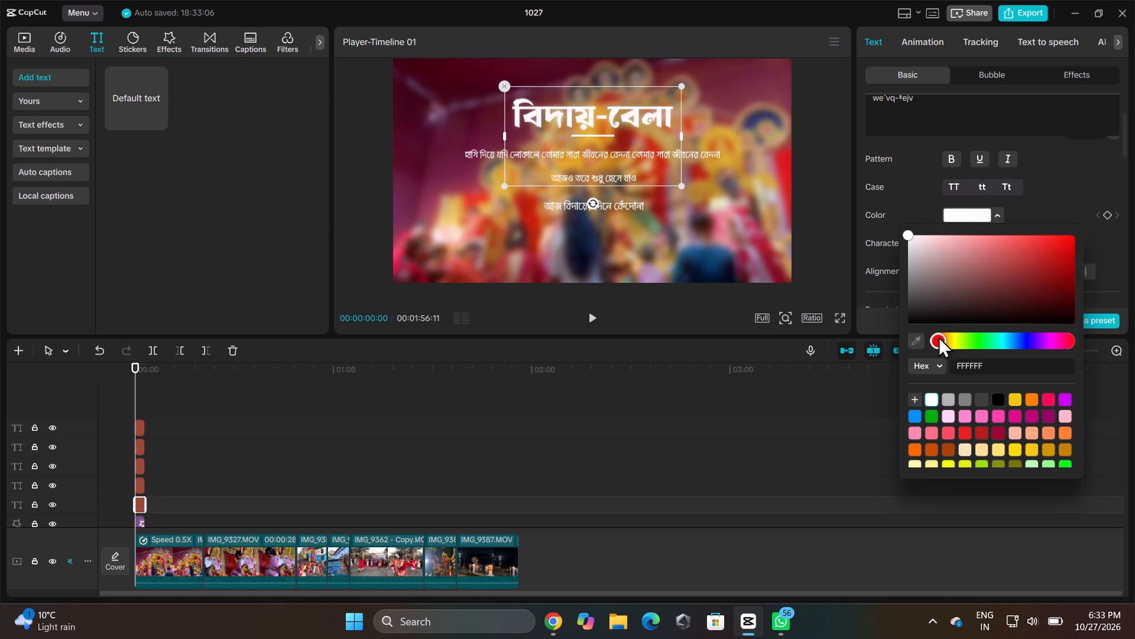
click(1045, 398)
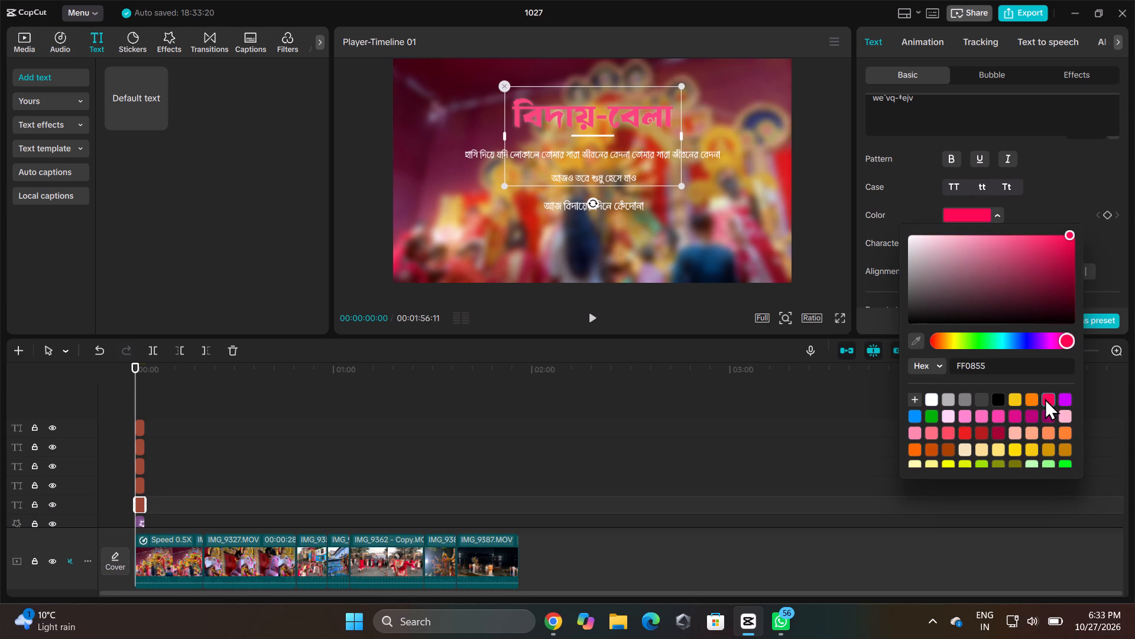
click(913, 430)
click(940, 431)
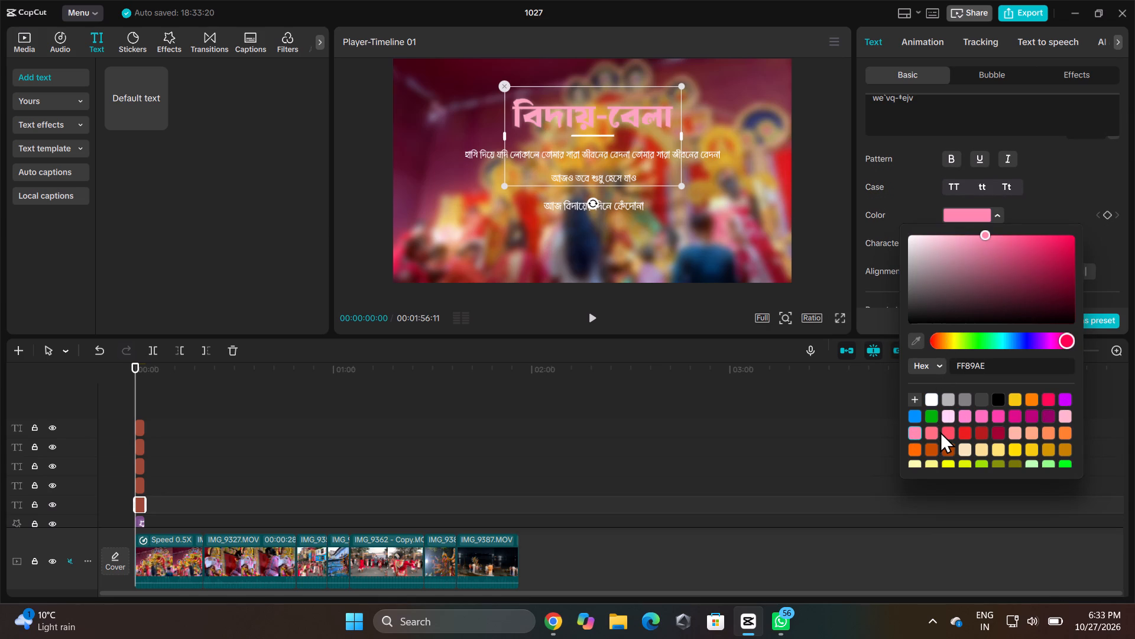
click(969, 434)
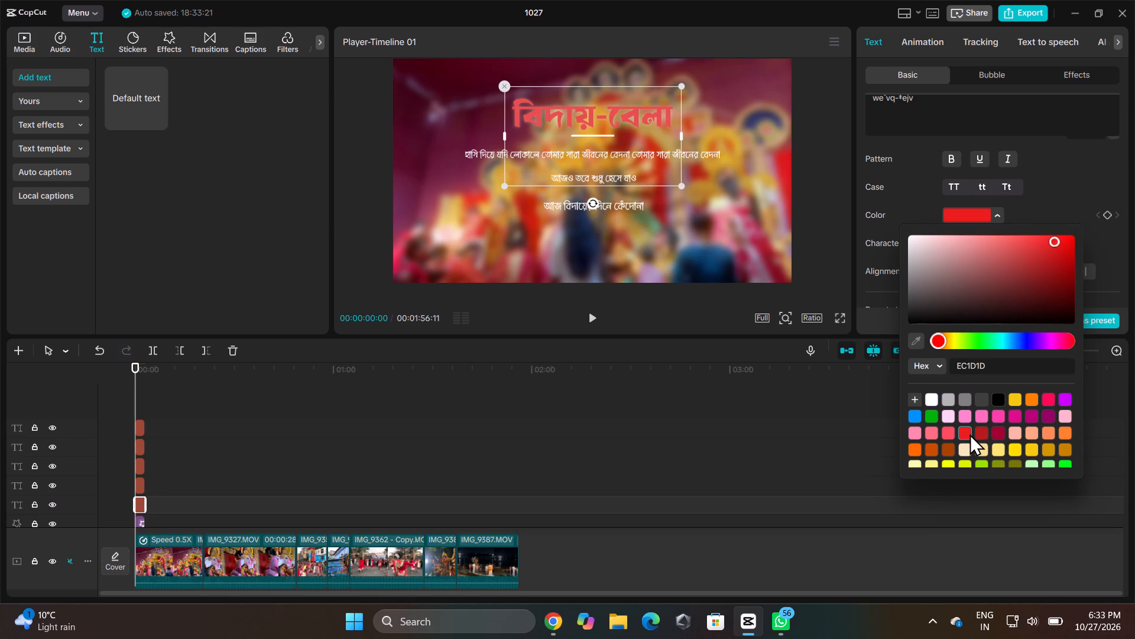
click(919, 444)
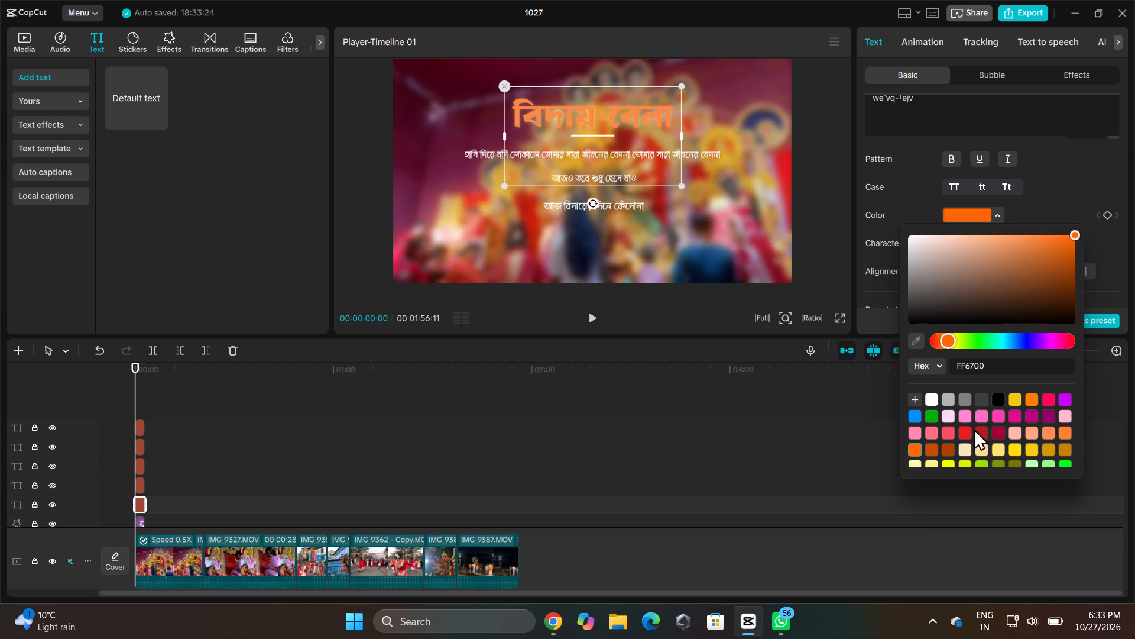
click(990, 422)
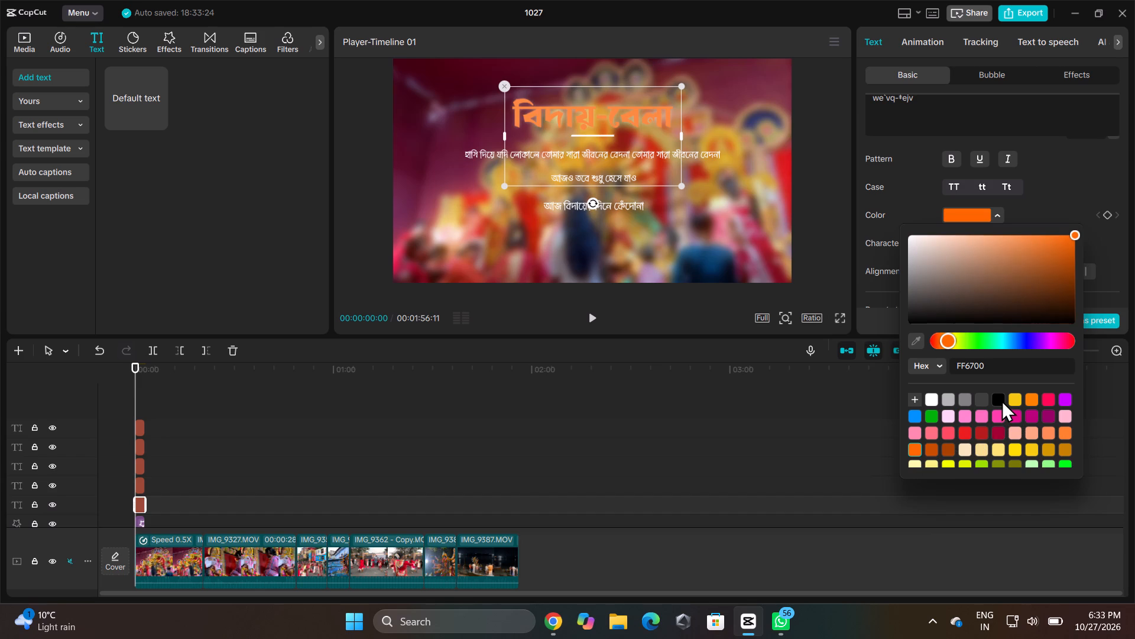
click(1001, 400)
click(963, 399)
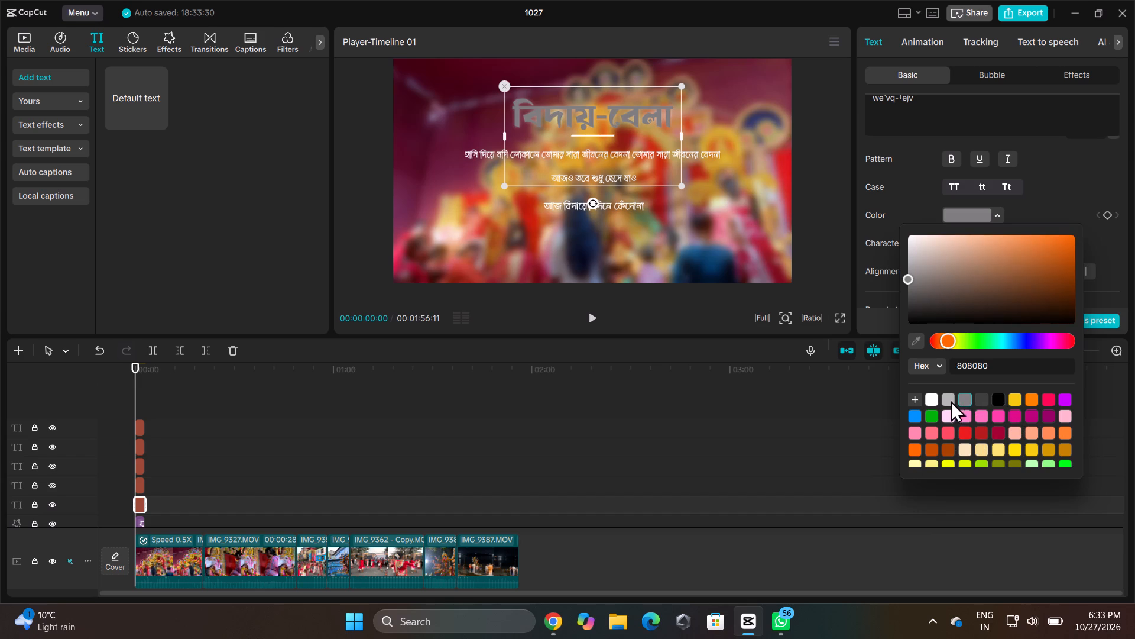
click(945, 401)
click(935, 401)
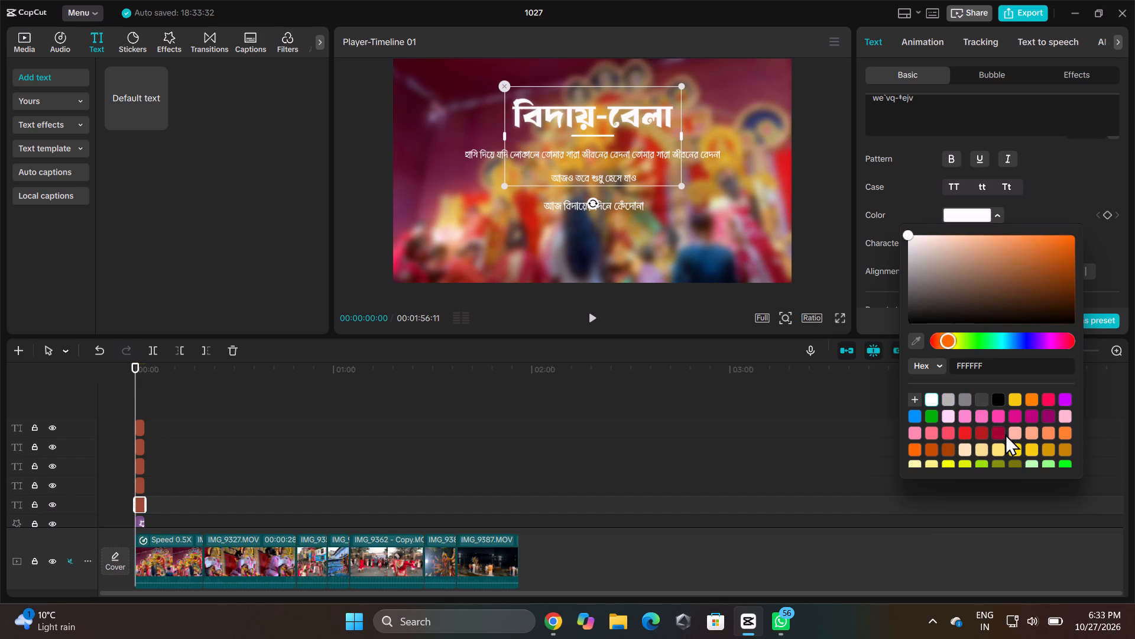
Set the বিদায়-বেলা title's text colour to bright yellow FFDC00.
click(1005, 434)
click(1030, 455)
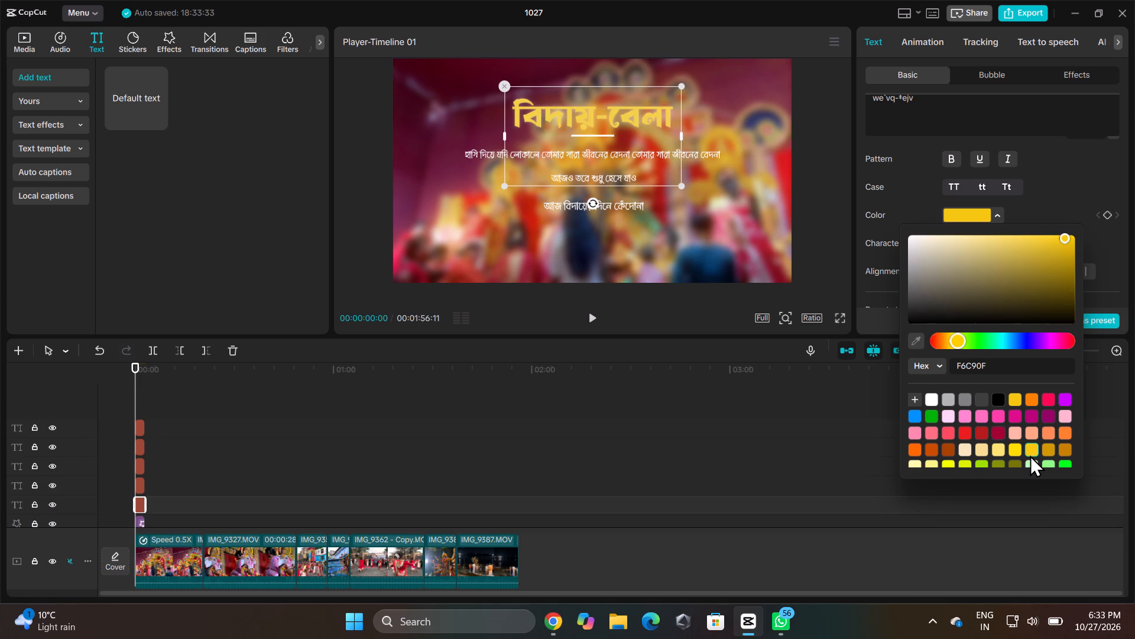
click(1015, 450)
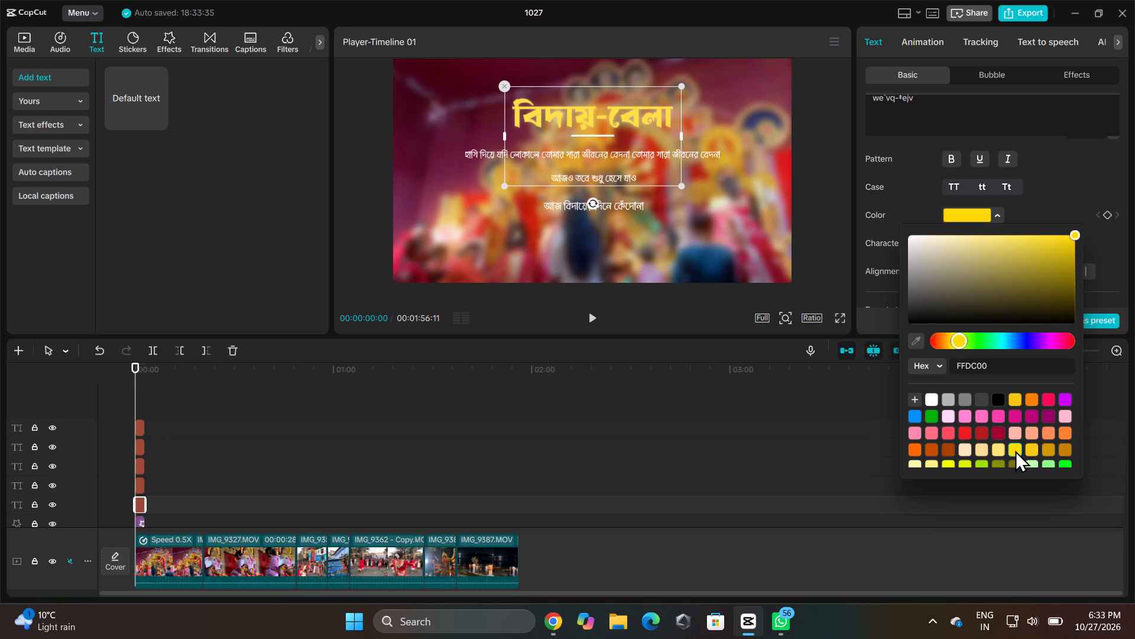
Set the text colour of the first poem line beneath the title to golden yellow F4C70F.
click(700, 157)
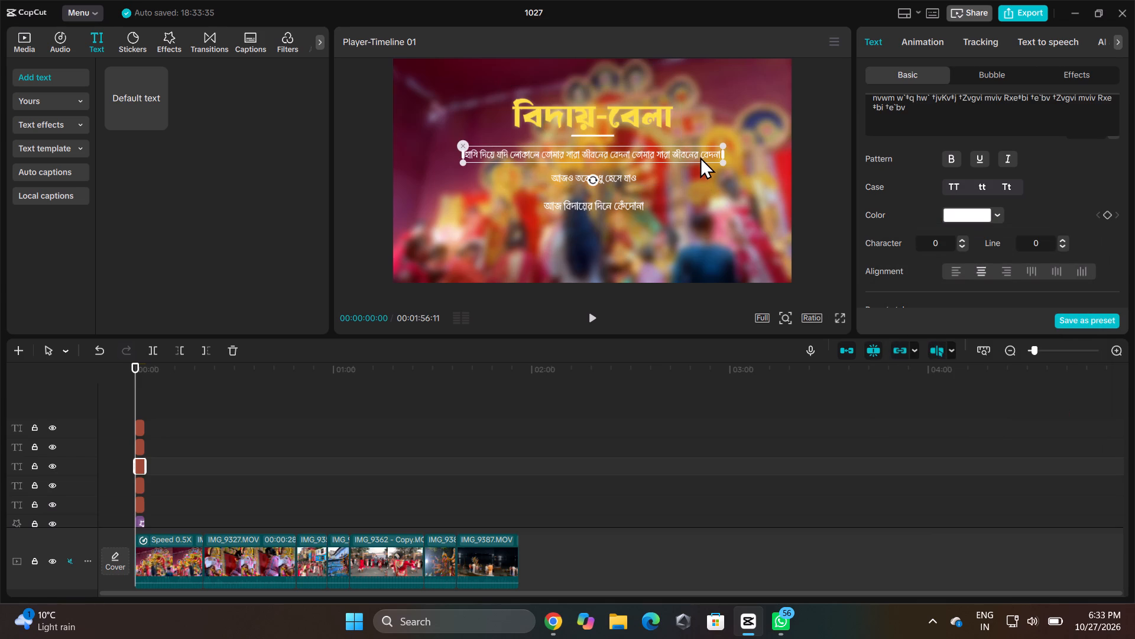
click(976, 215)
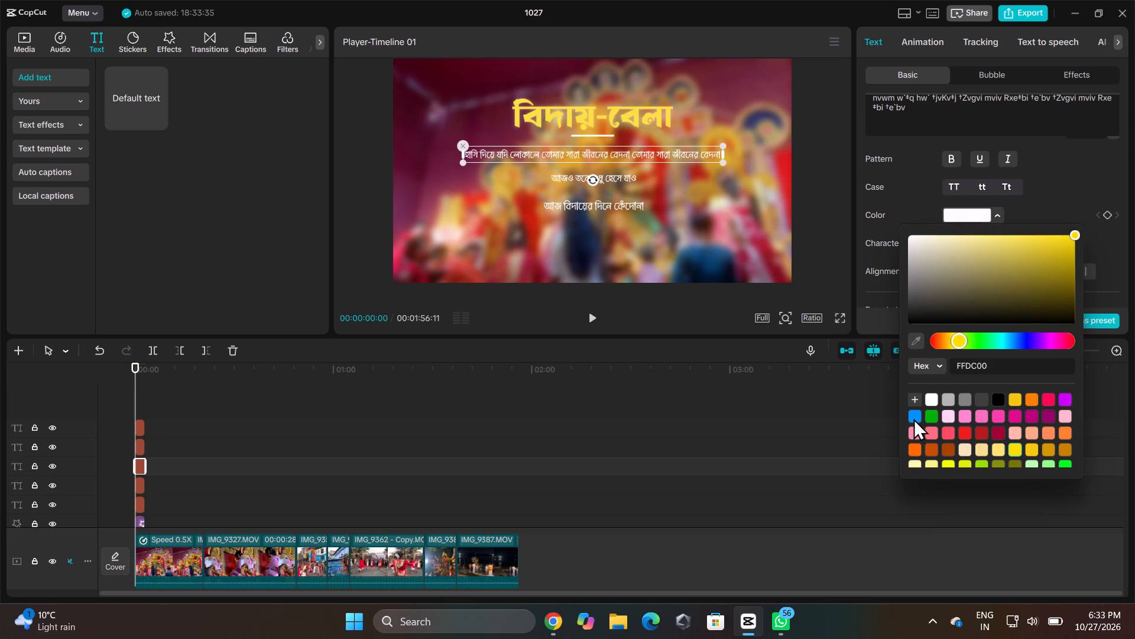
click(1016, 398)
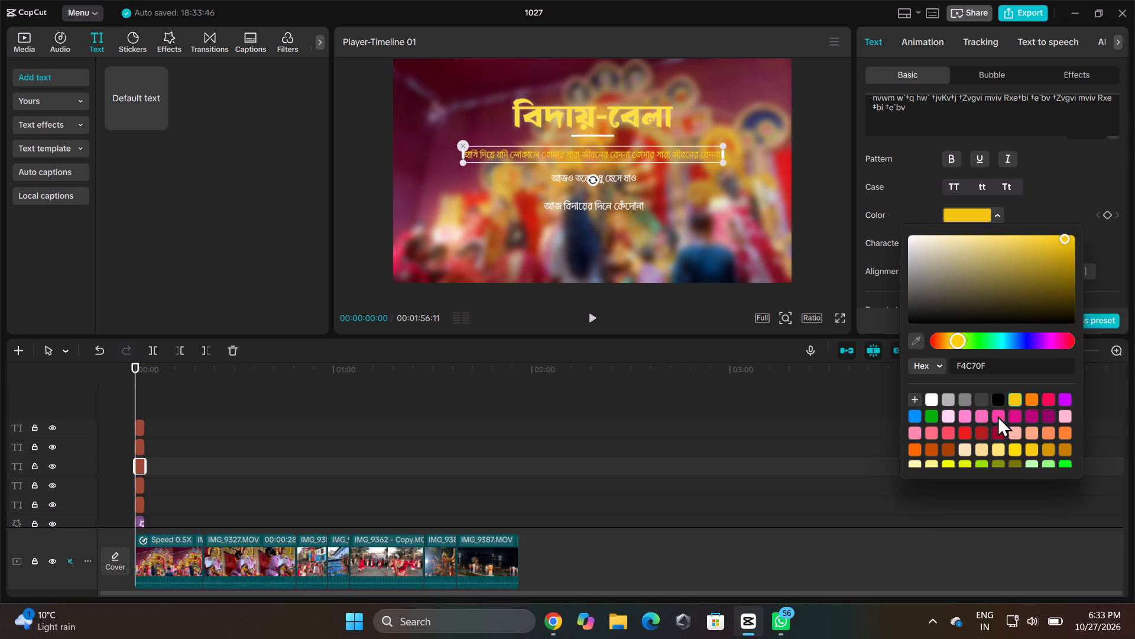
Try dark red B61B1C on the first poem line, and set its text colour to white FFFFFF.
click(991, 420)
click(980, 430)
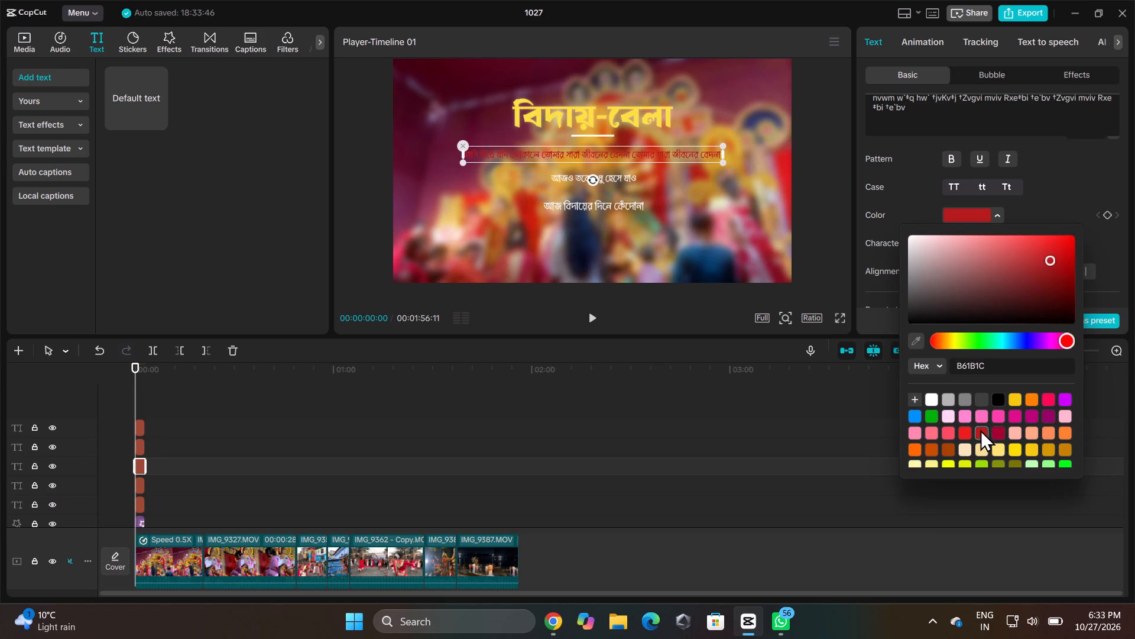
click(958, 435)
click(931, 399)
click(1108, 254)
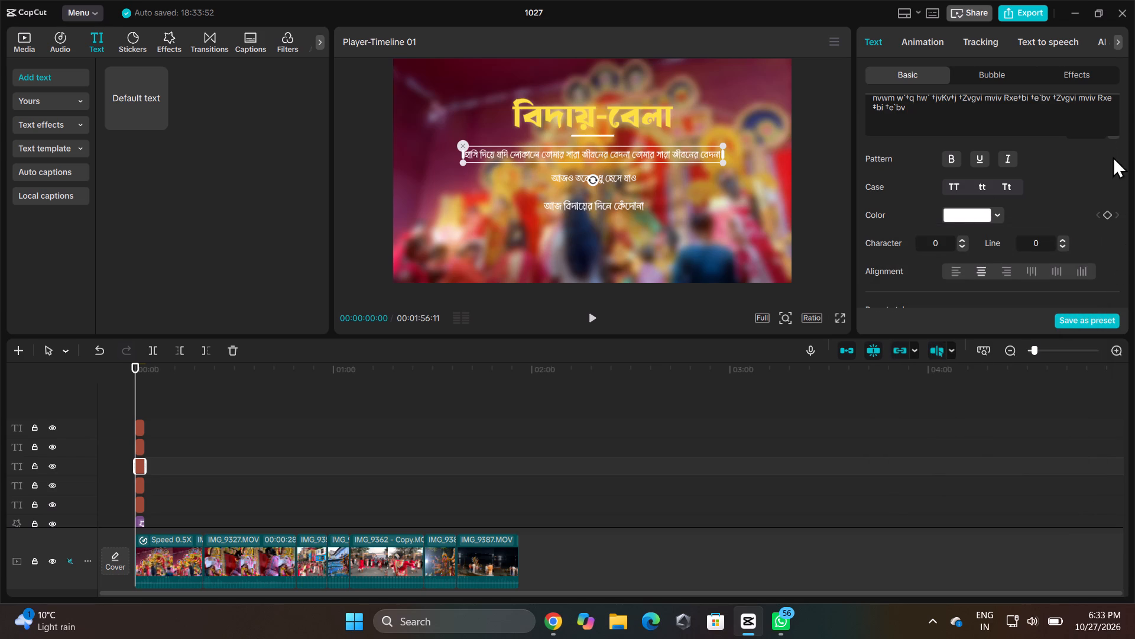
Turn on glow for the first poem line, apply the glow preset, and set its intensity to about 45.
double_click(1100, 174)
drag(1124, 143, 1133, 259)
click(870, 209)
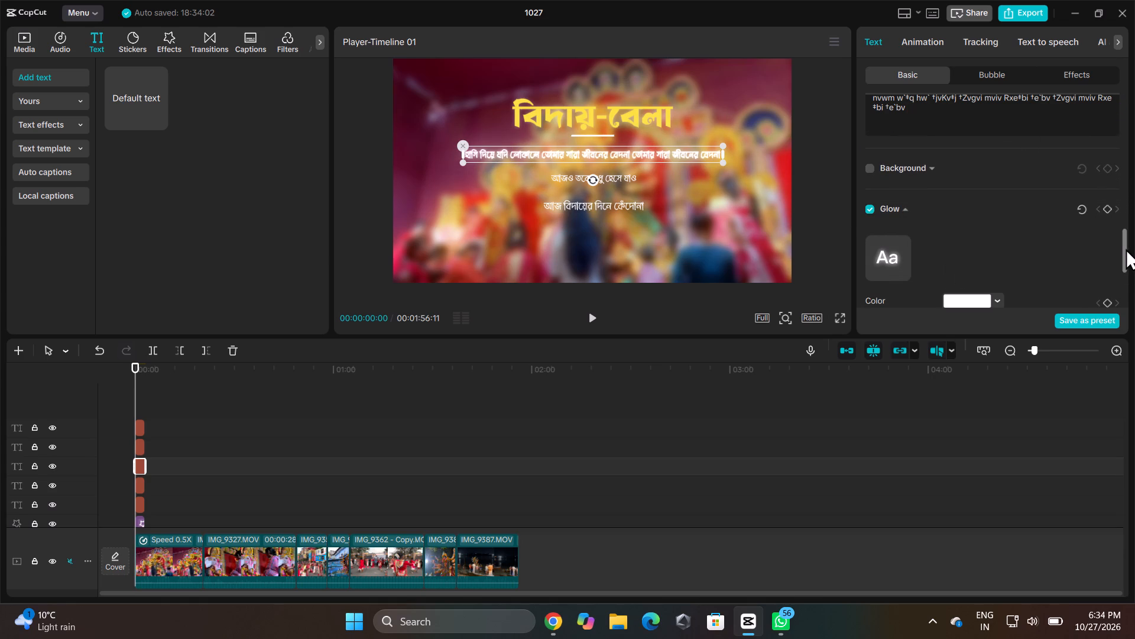
drag(1124, 248, 1134, 257)
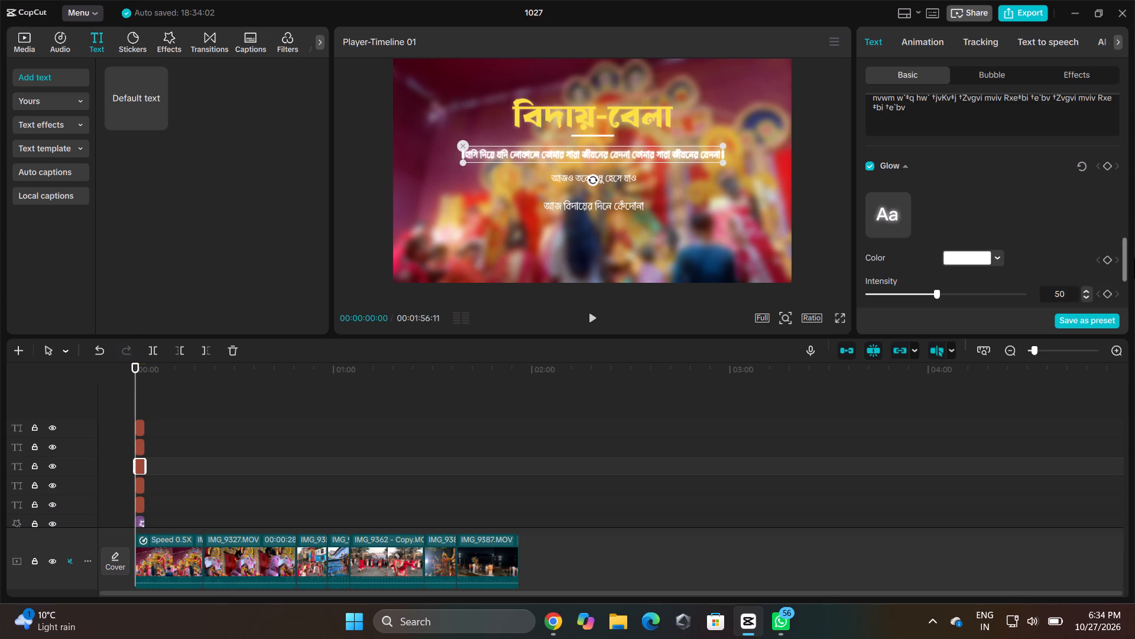
drag(1134, 257, 1130, 263)
click(885, 190)
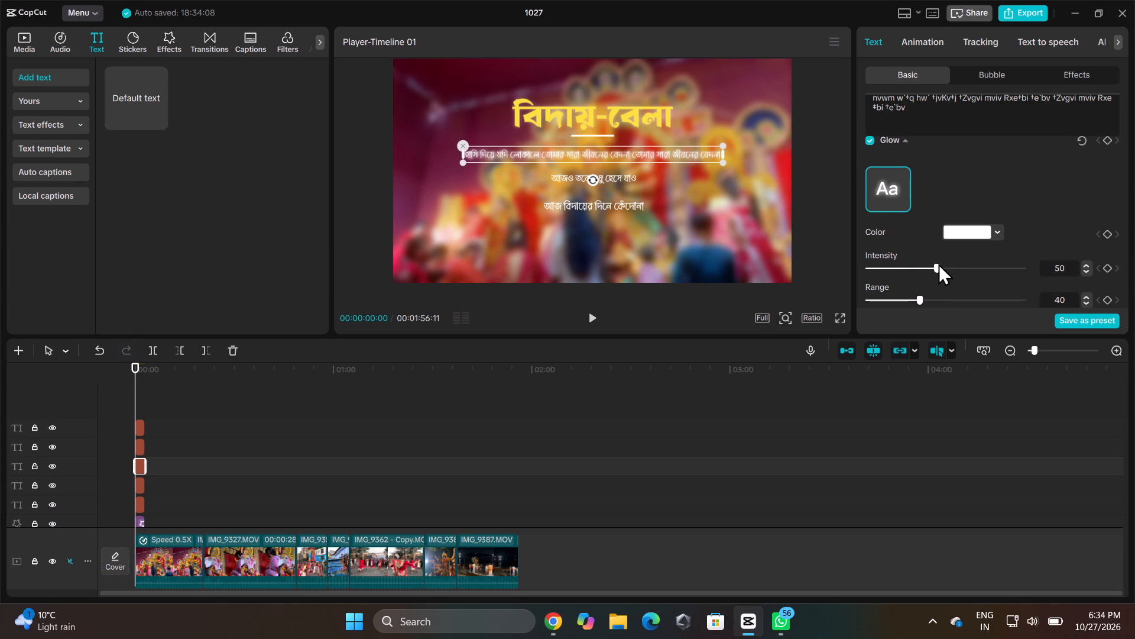
drag(935, 266, 894, 271)
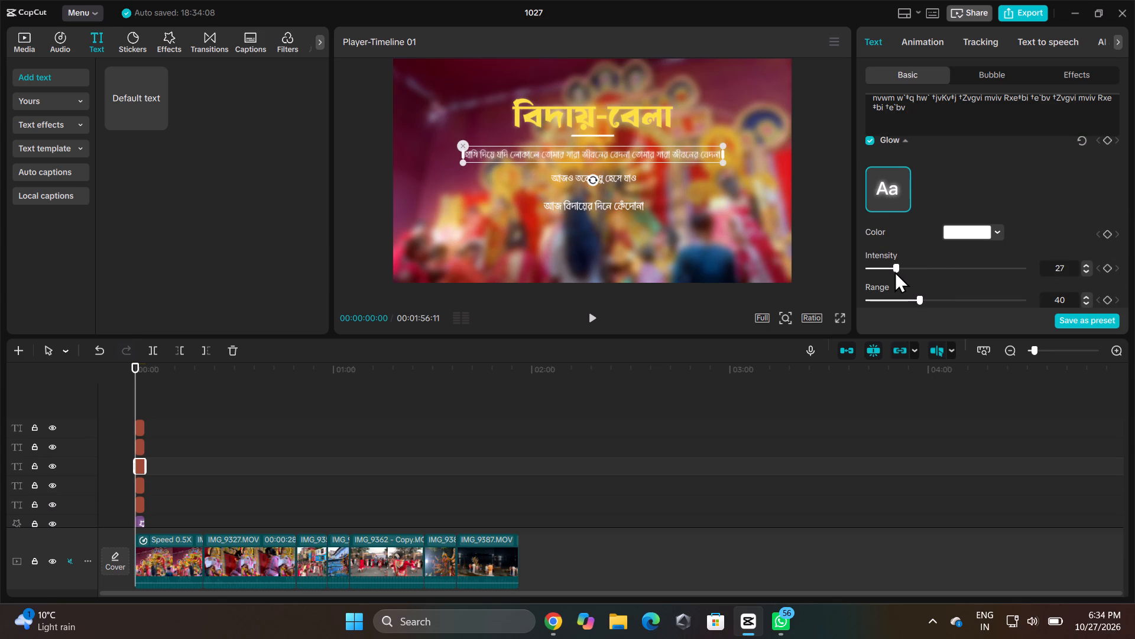
drag(894, 271, 902, 268)
drag(901, 267, 920, 265)
drag(920, 265, 929, 264)
drag(929, 264, 926, 264)
drag(926, 264, 927, 269)
Turn on glow for the second poem line, try an intensity of 46, and apply the glow preset.
click(630, 179)
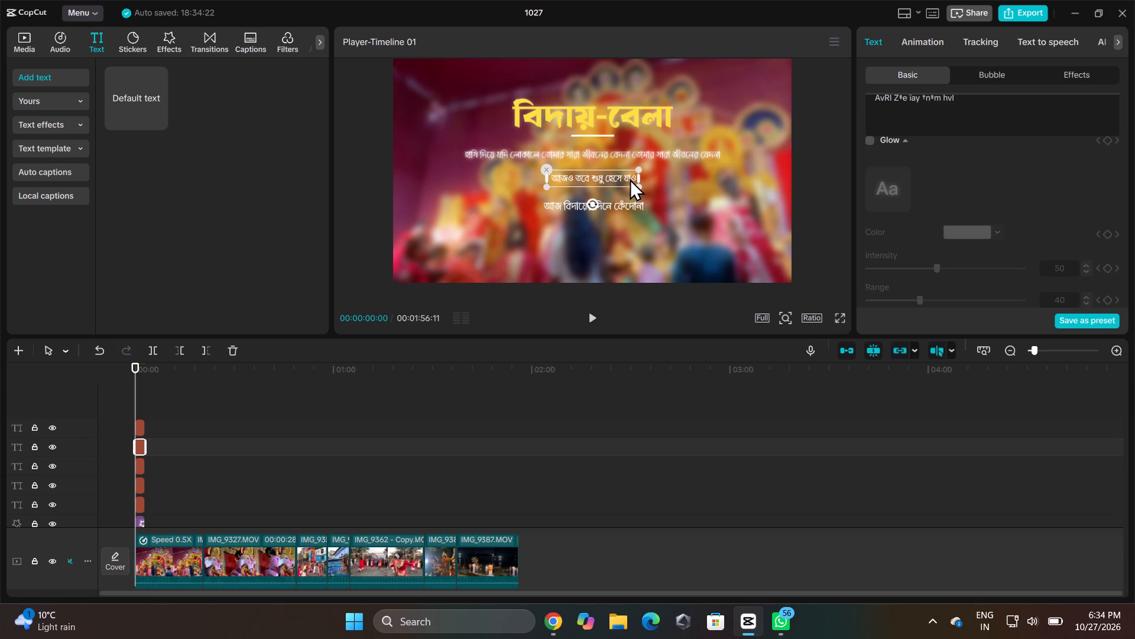
click(870, 141)
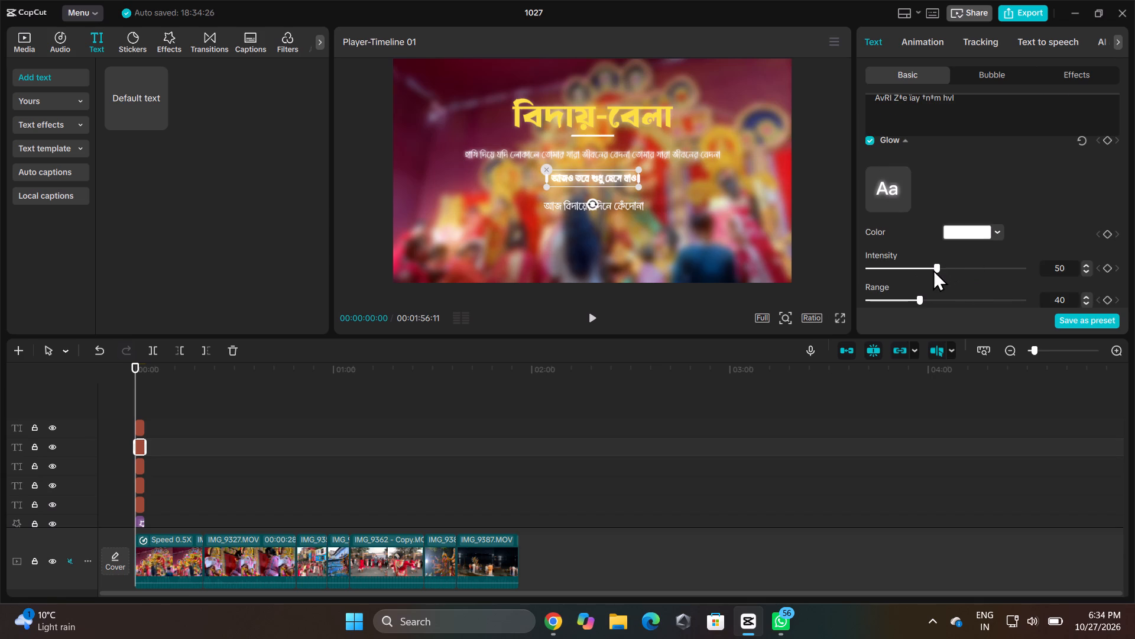
triple_click(1087, 270)
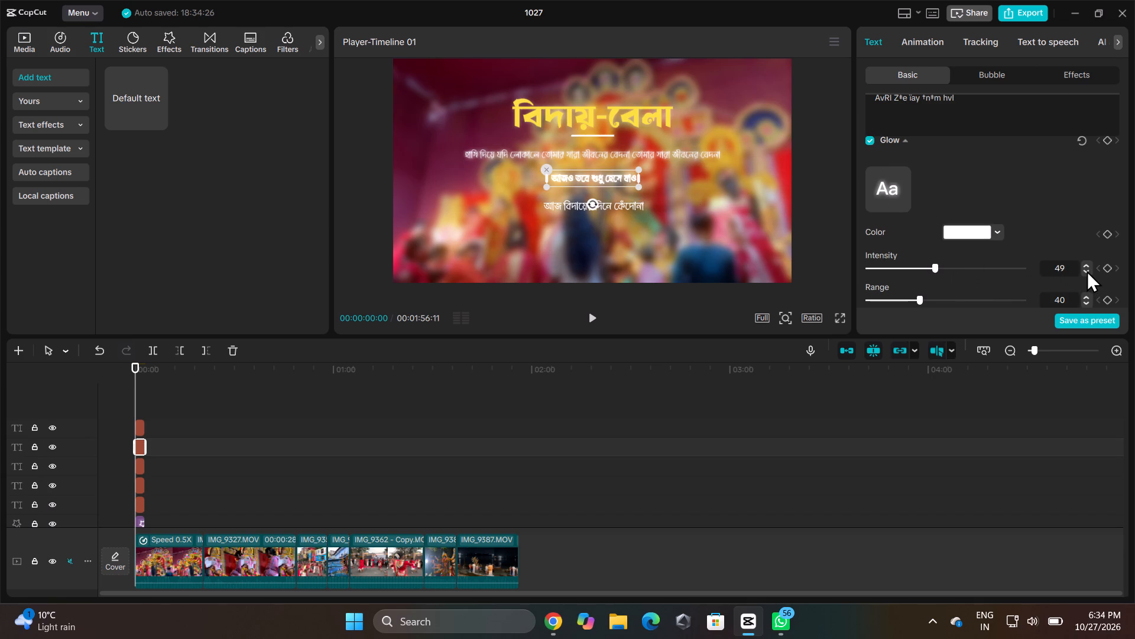
click(1087, 270)
click(887, 192)
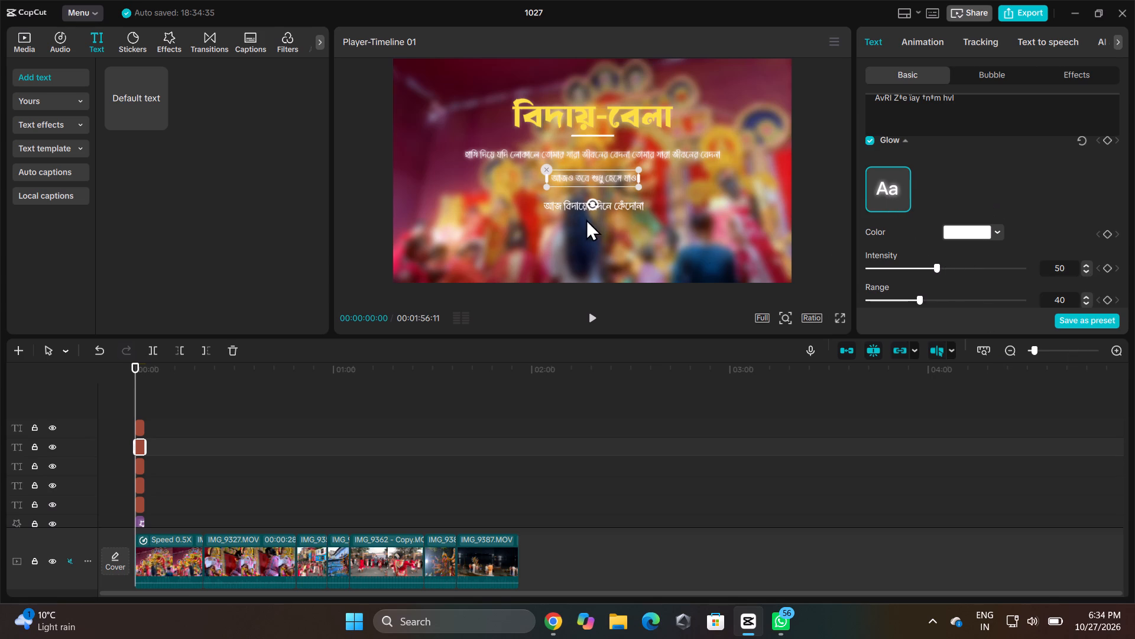
Turn on glow for the last poem line, apply the glow preset, and set its intensity to 46.
click(608, 202)
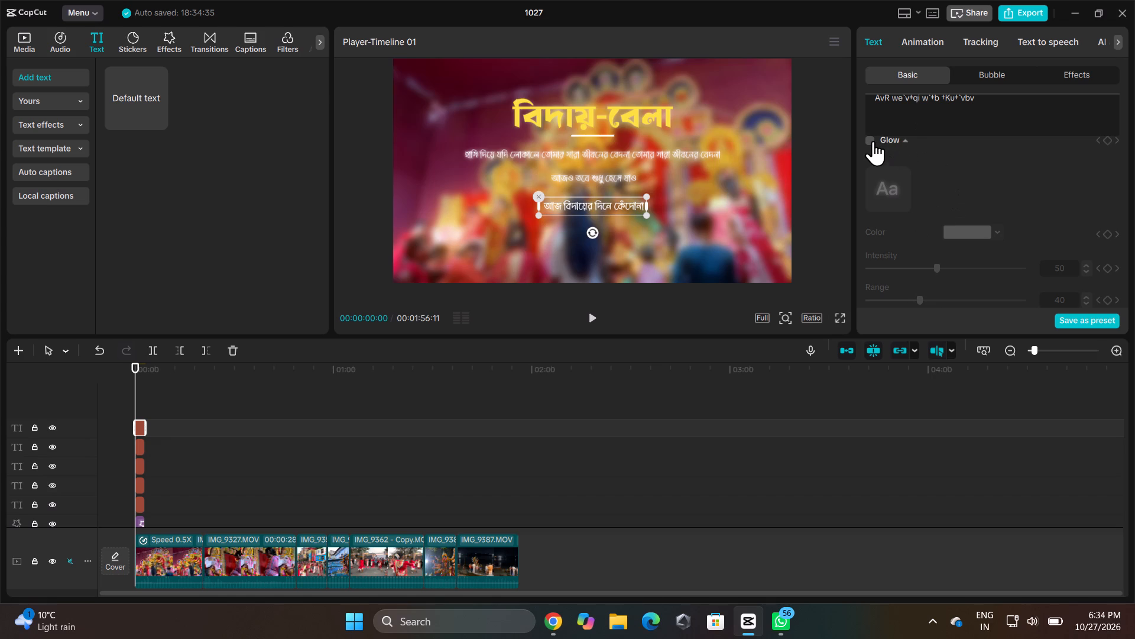
click(870, 141)
click(887, 190)
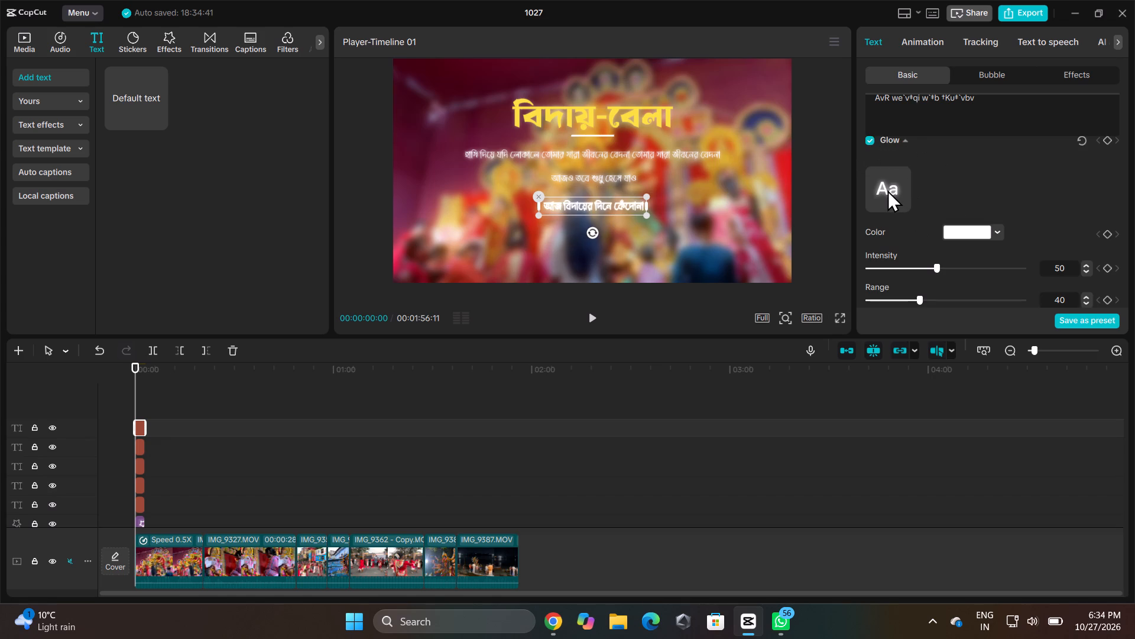
triple_click(1085, 268)
click(1085, 268)
triple_click(1084, 264)
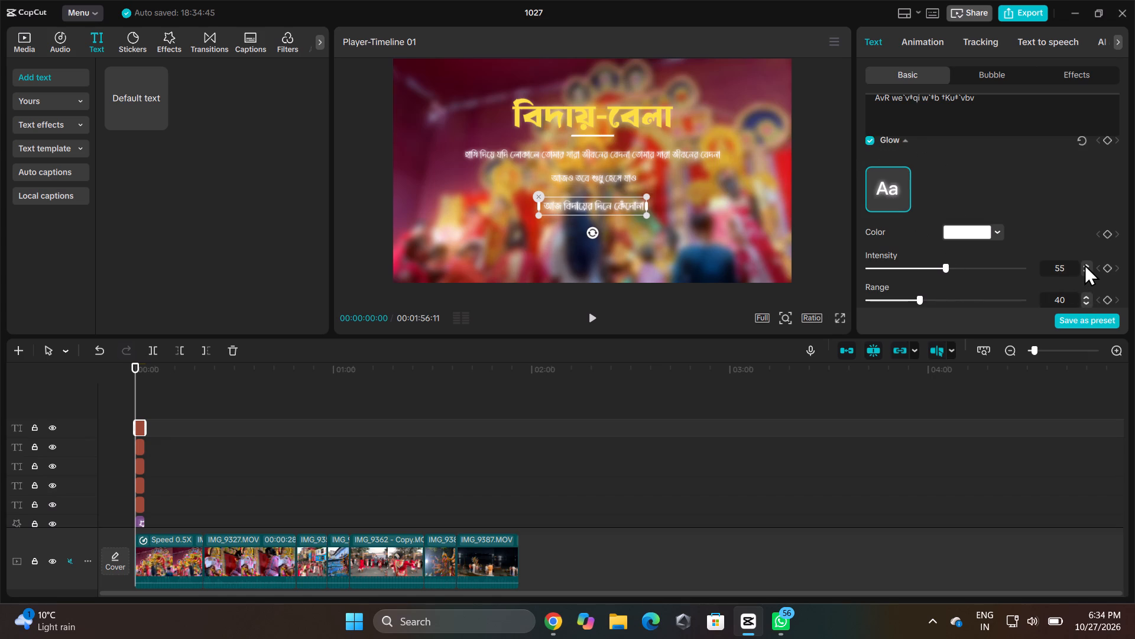
click(1084, 264)
triple_click(1084, 271)
triple_click(1084, 271)
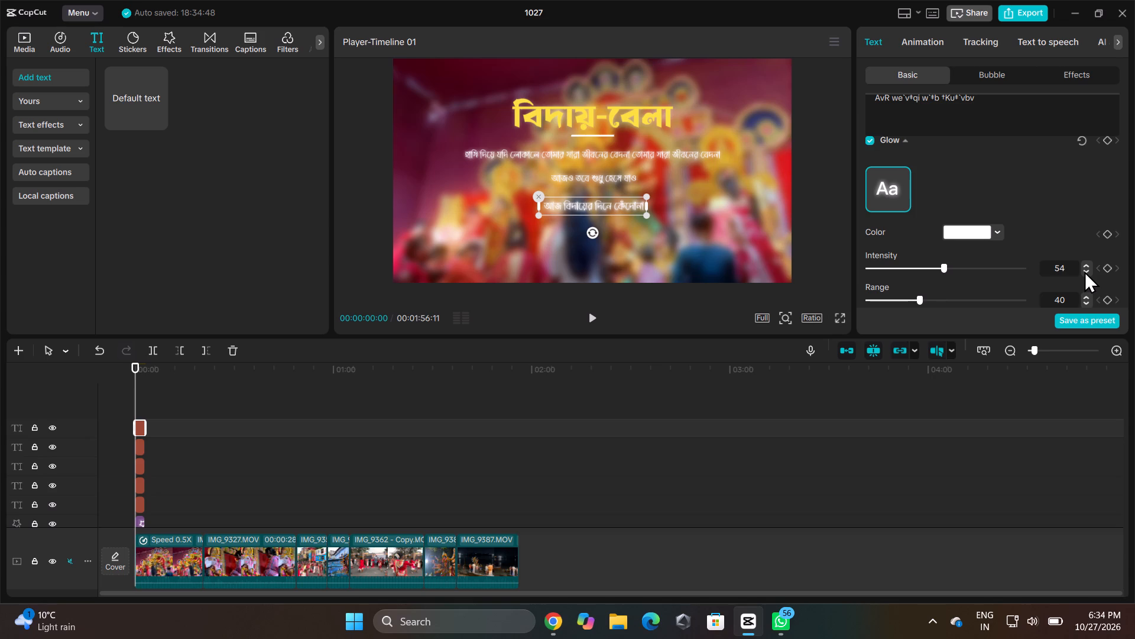
triple_click(1084, 271)
triple_click(1084, 271)
Move the last poem line slightly upward, closer to the second line, keeping it horizontally centred.
click(752, 239)
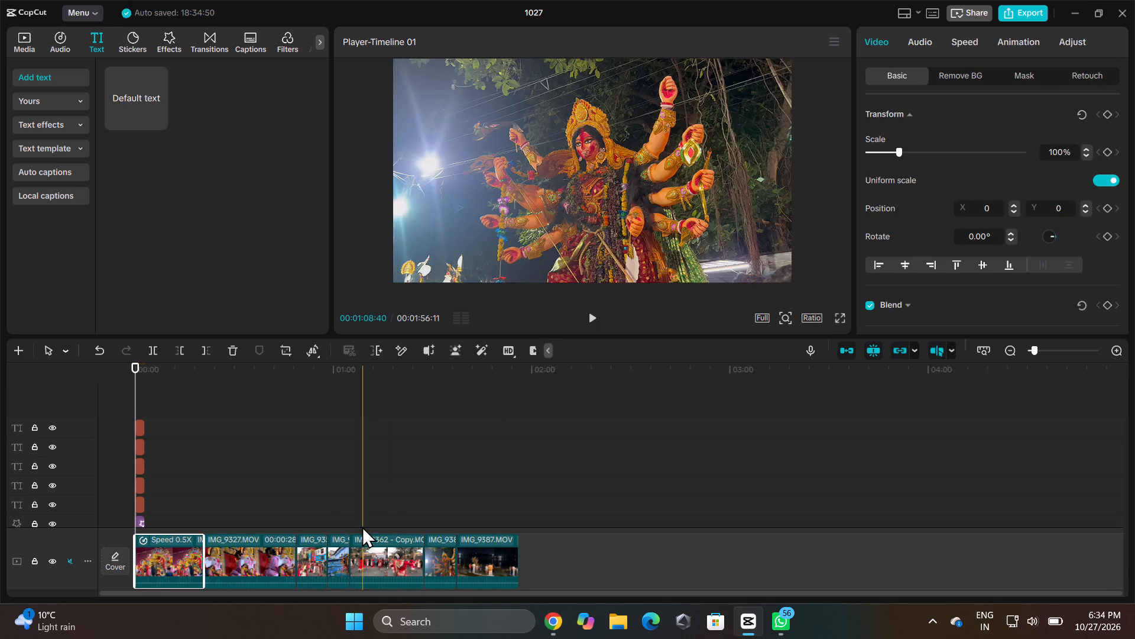
click(138, 501)
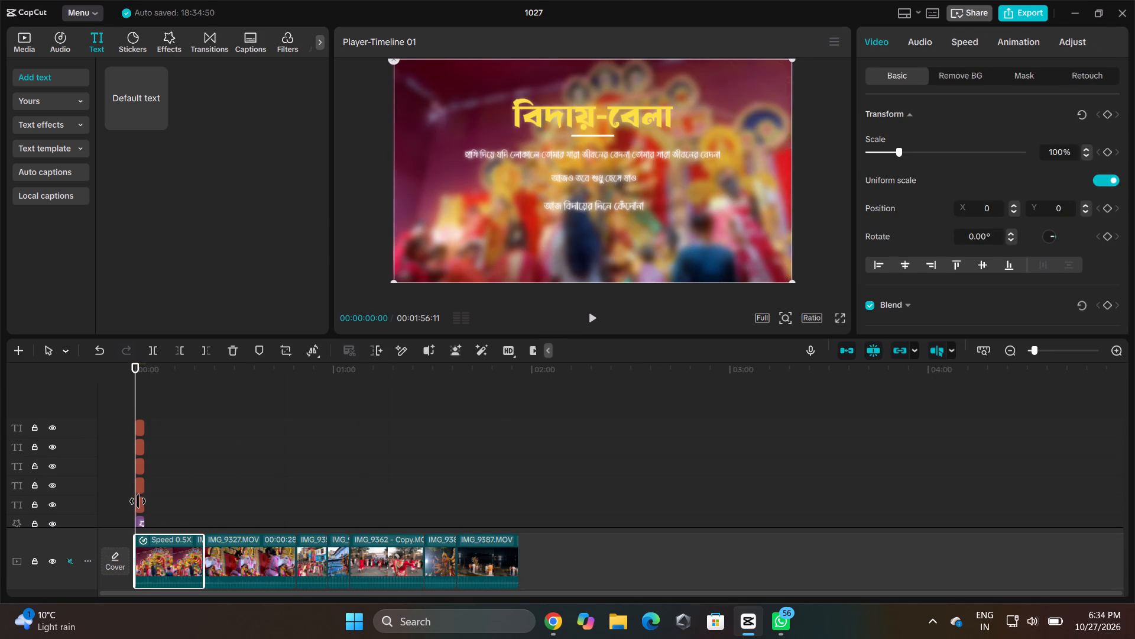
click(140, 427)
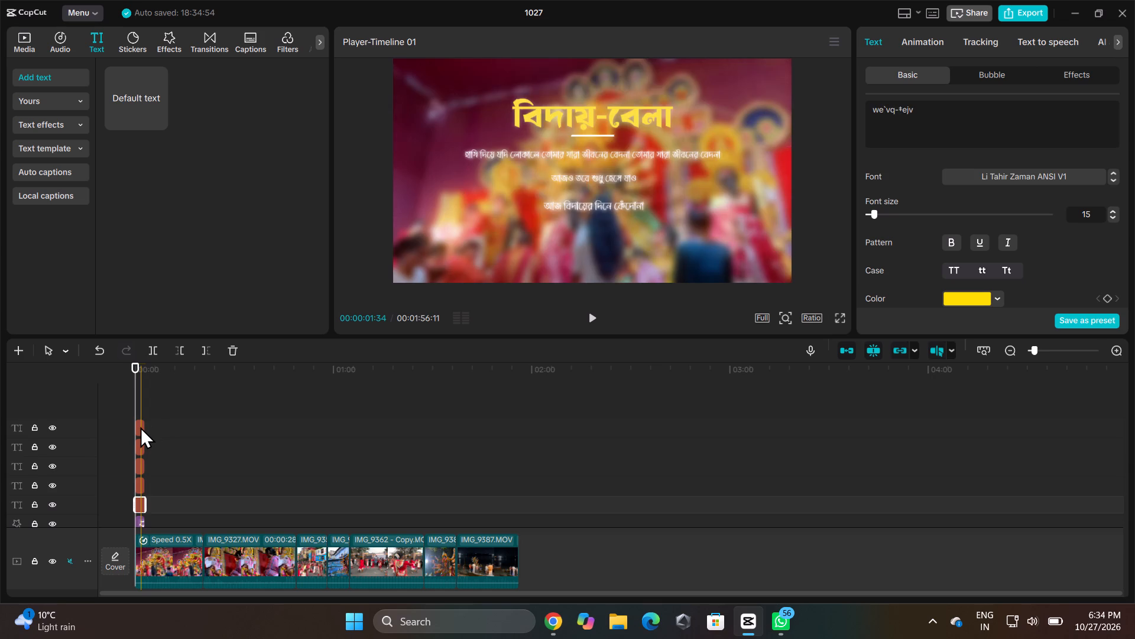
click(595, 206)
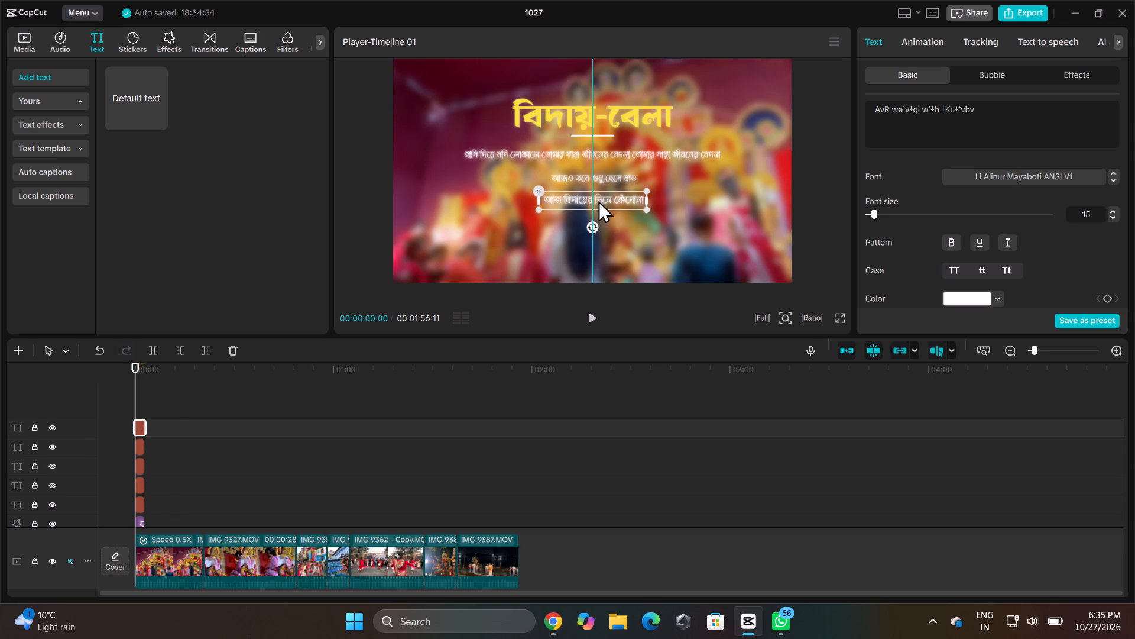
Select the বিদায়-বেলা title at the start of the timeline and apply the first Fade In entrance animation found by searching "Fade In".
click(446, 373)
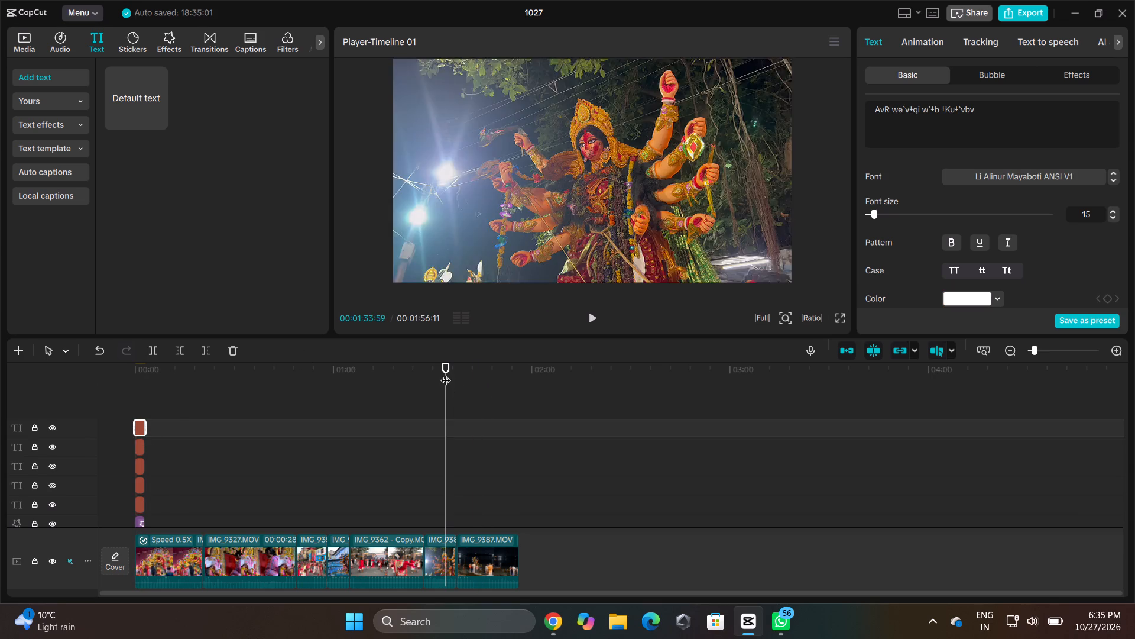
click(140, 509)
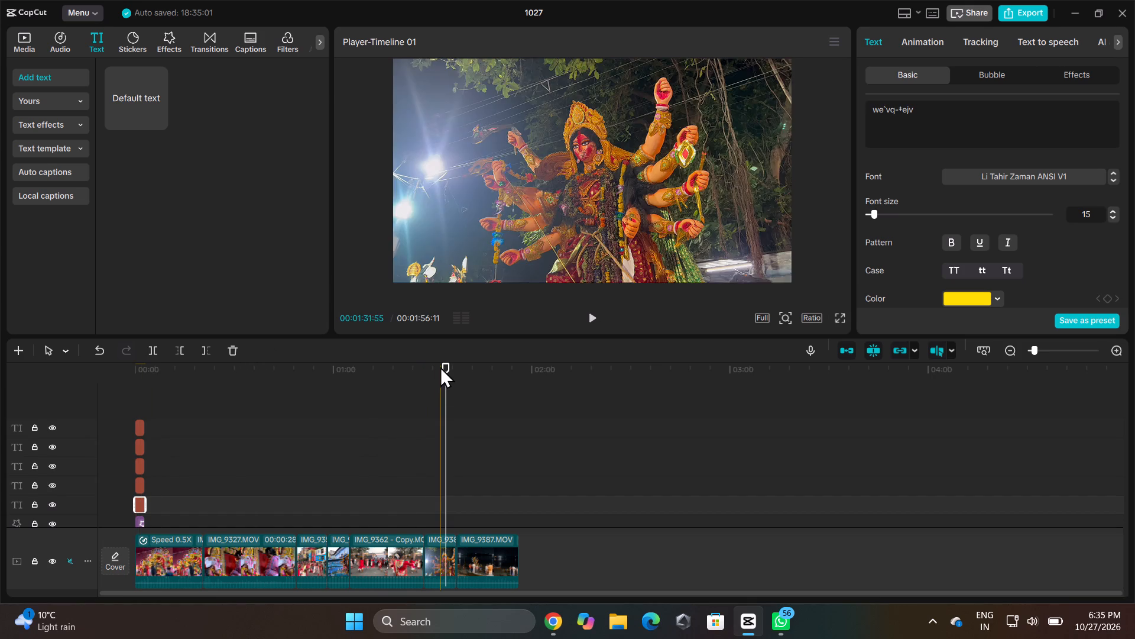
drag(441, 364, 107, 390)
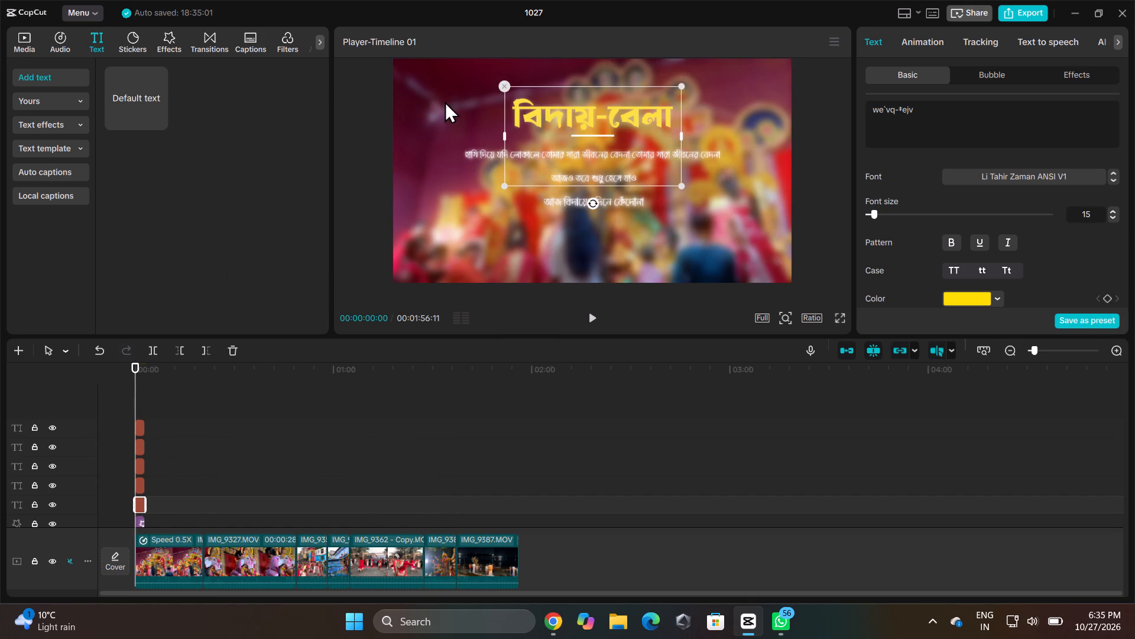
click(935, 43)
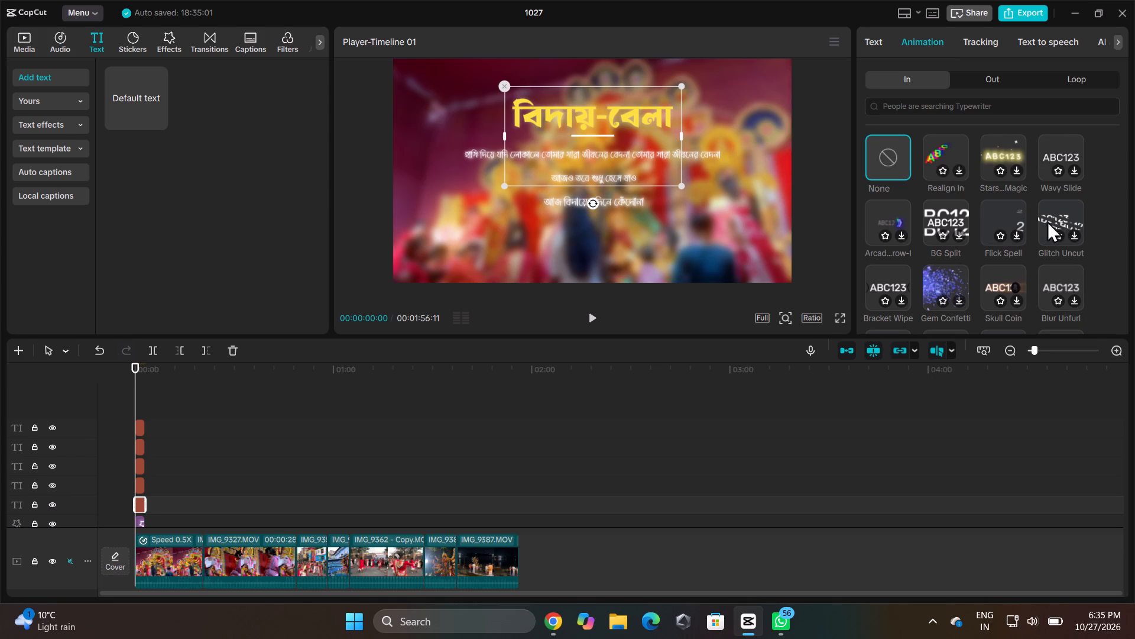
click(915, 108)
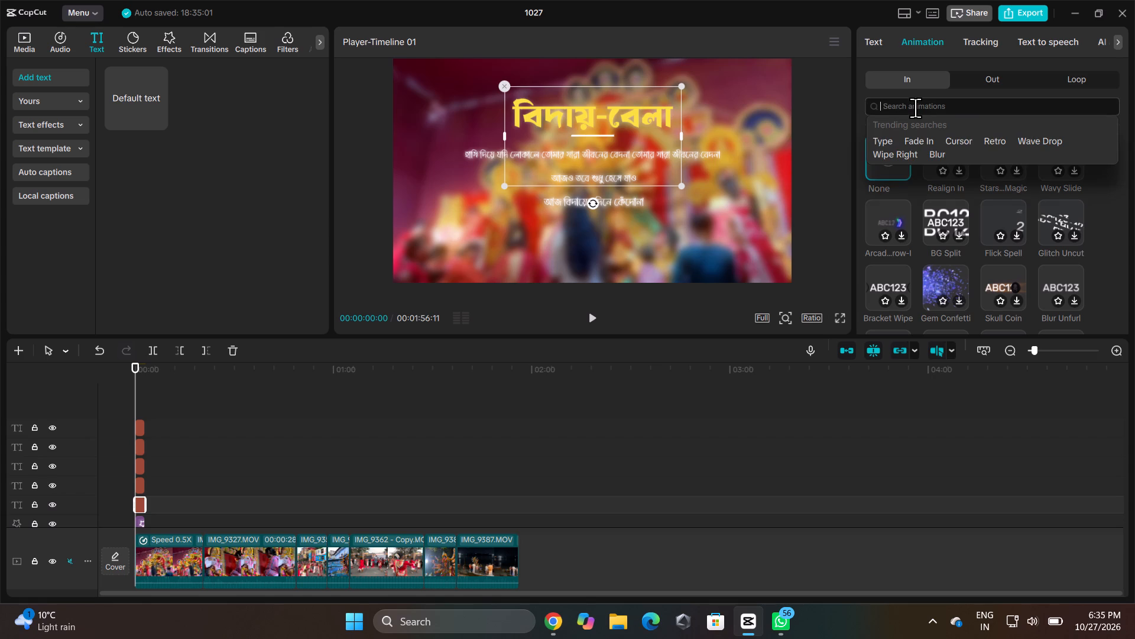
click(917, 141)
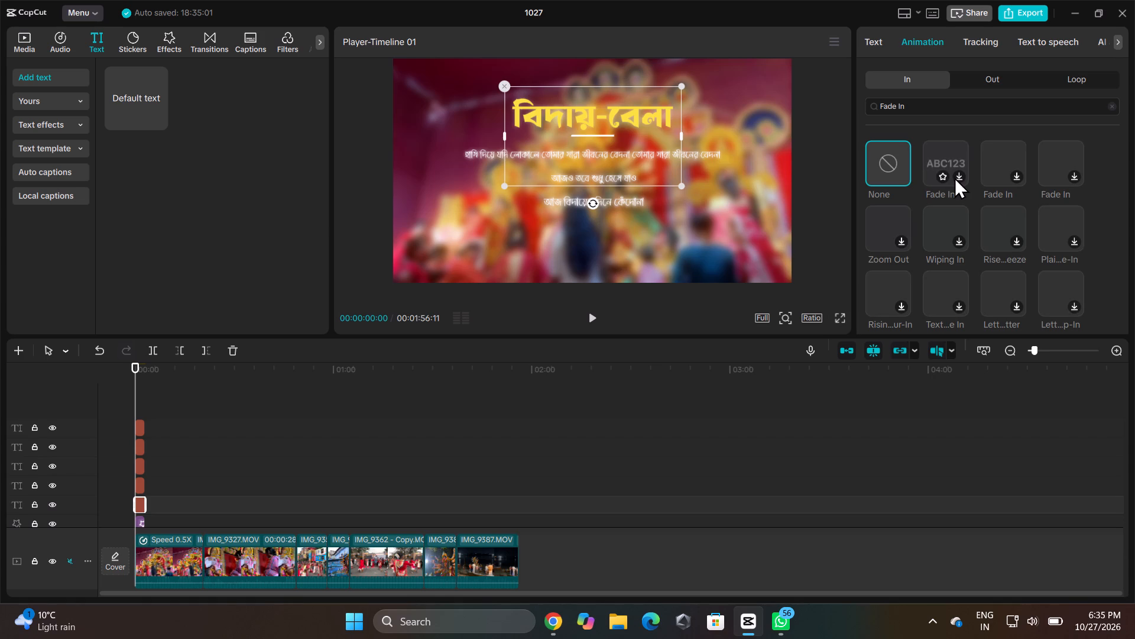
click(947, 162)
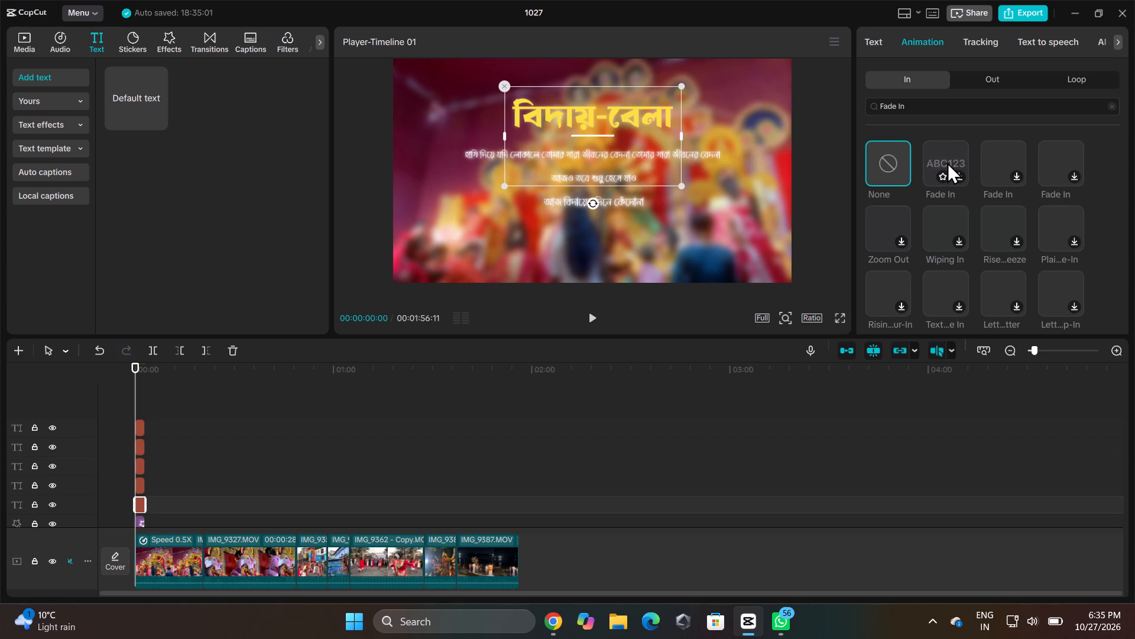
click(947, 162)
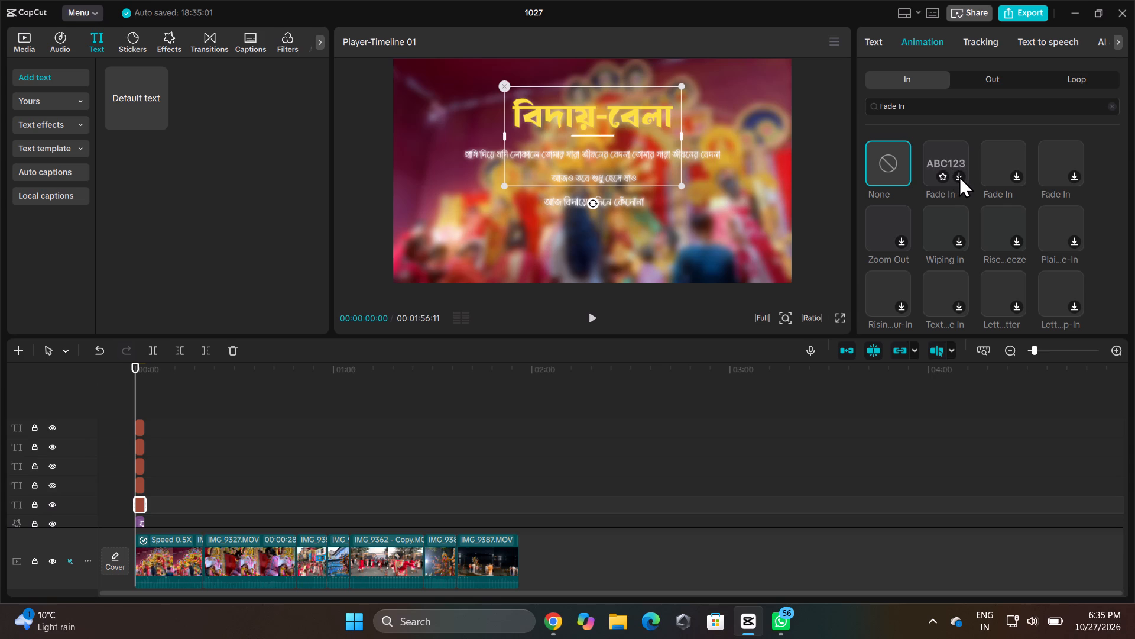
click(959, 175)
click(959, 175)
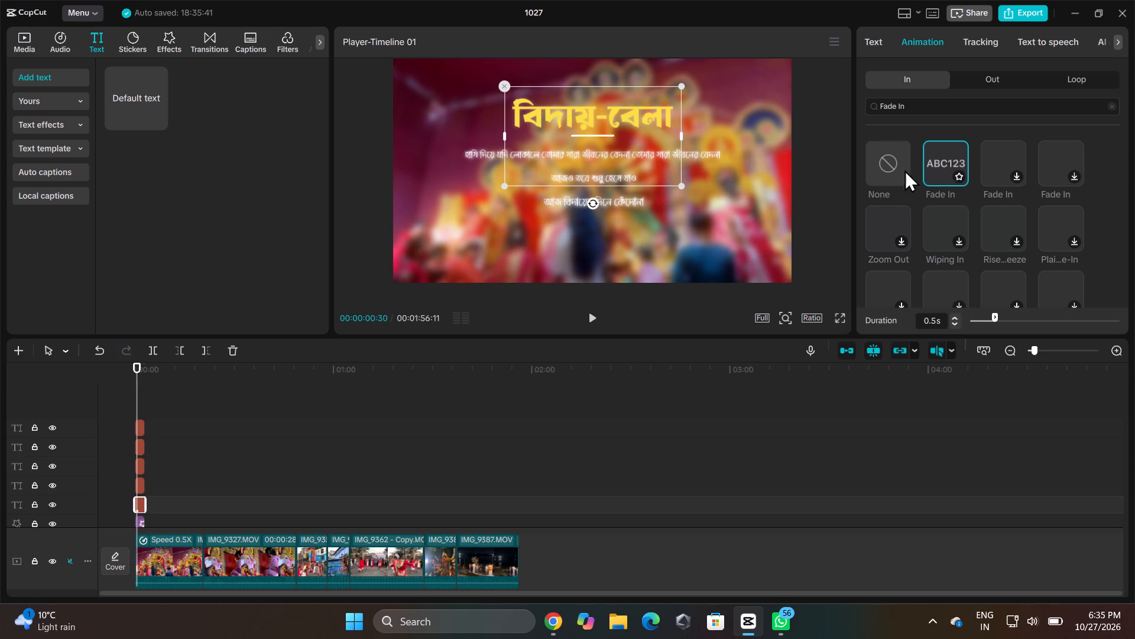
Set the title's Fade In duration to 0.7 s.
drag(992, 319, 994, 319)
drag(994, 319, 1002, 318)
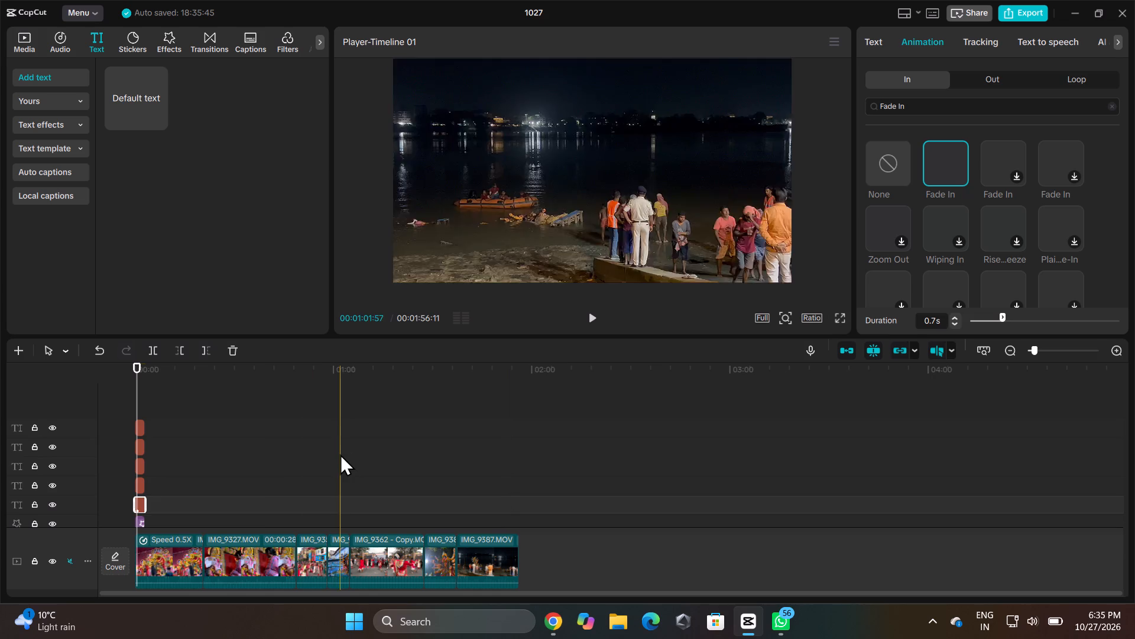
Extend the বিদায়-বেলা title clip on the timeline to about 13 s and the underline text clip to about 8 s.
drag(148, 503, 158, 511)
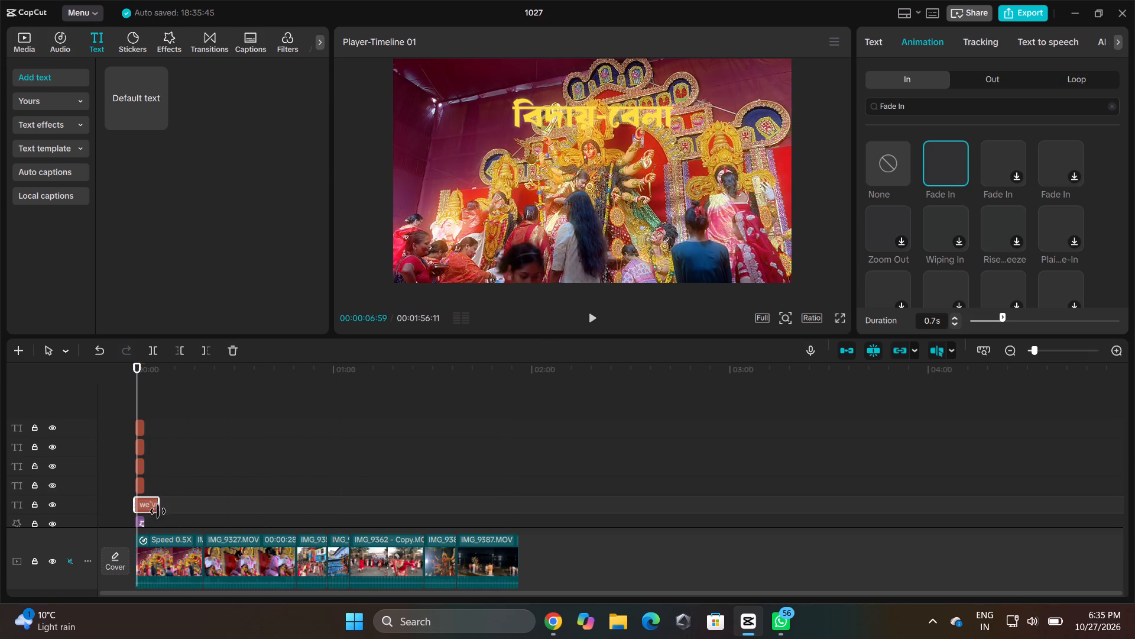
drag(158, 511, 179, 530)
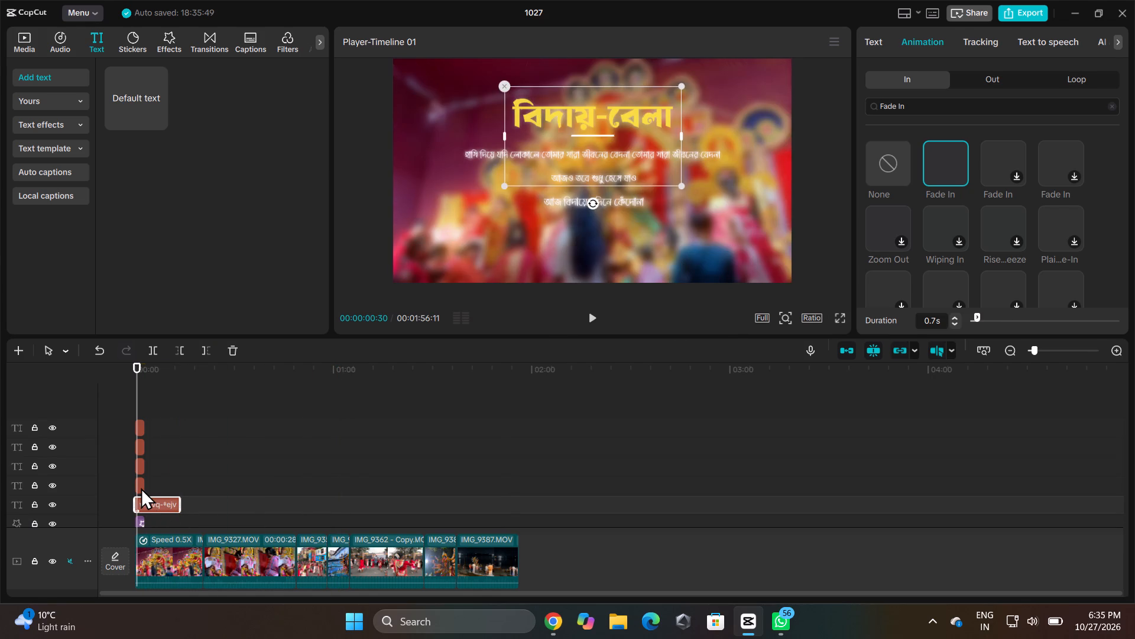
click(141, 488)
drag(147, 486, 174, 495)
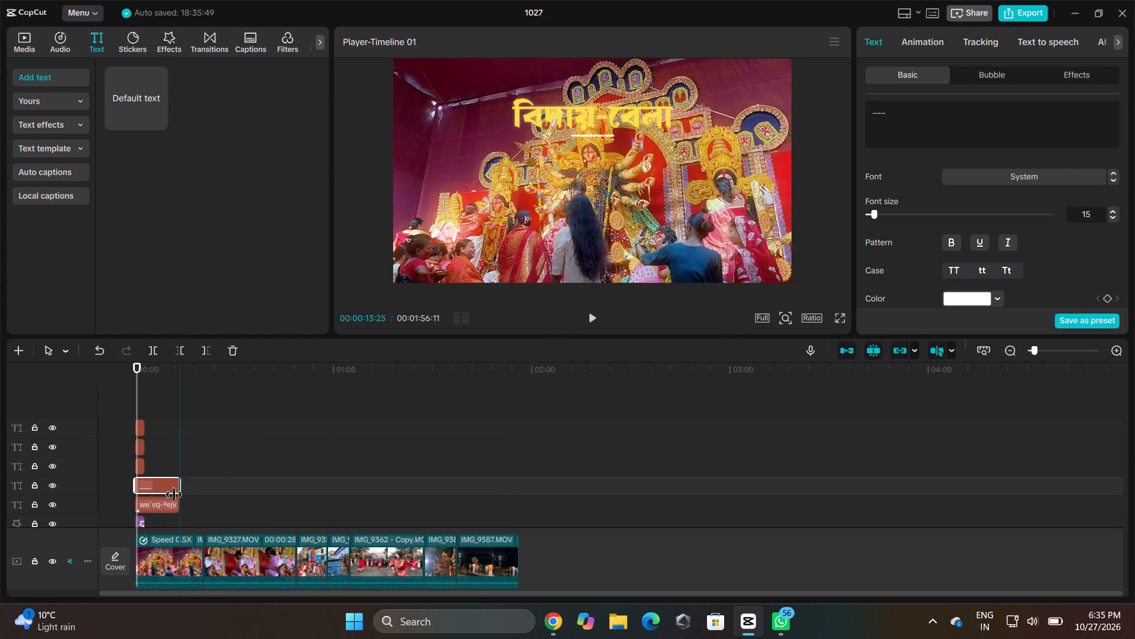
drag(174, 495, 171, 498)
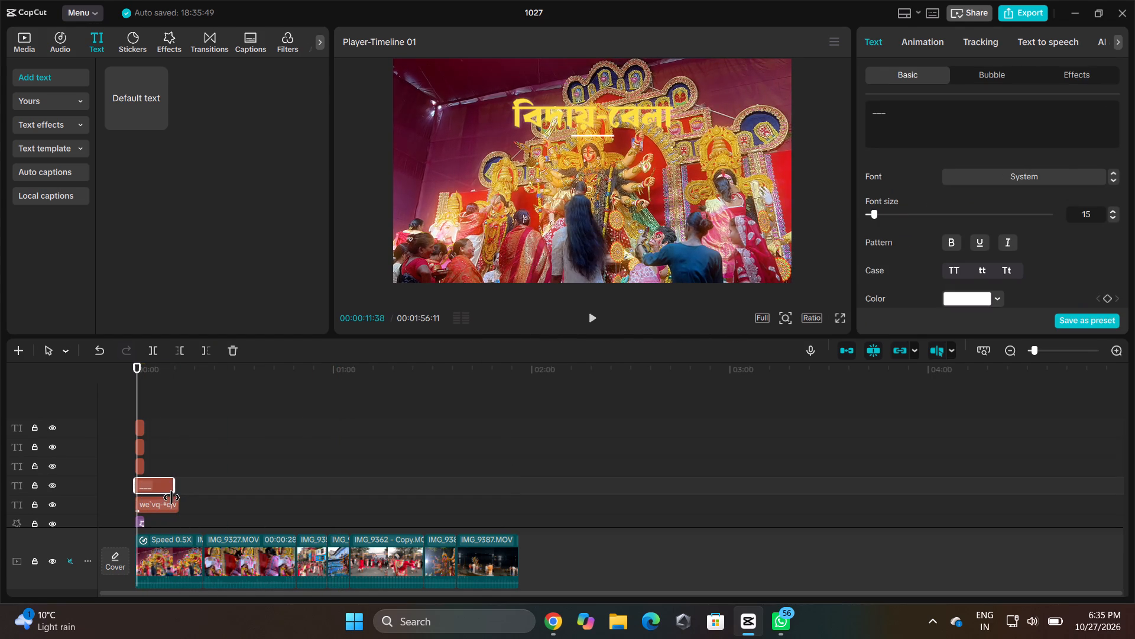
drag(171, 498, 160, 499)
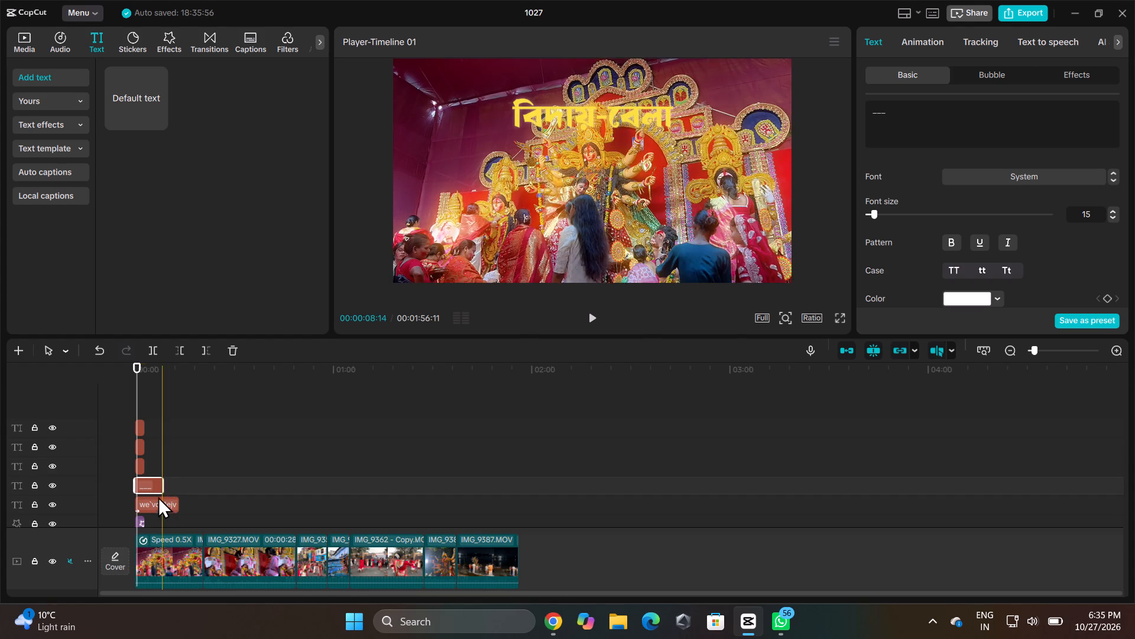
Extend the three poem-line clips: the first to match the title clip, the second slightly longer, and the last longest at about 17 s.
click(140, 466)
drag(142, 467, 175, 479)
click(140, 448)
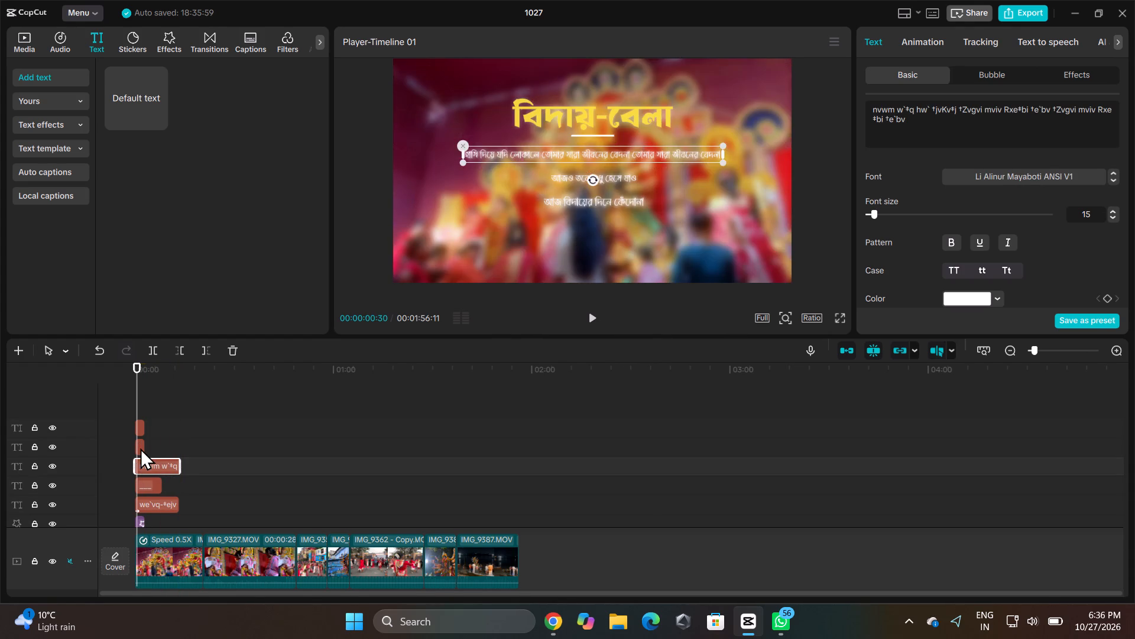
drag(145, 447, 189, 458)
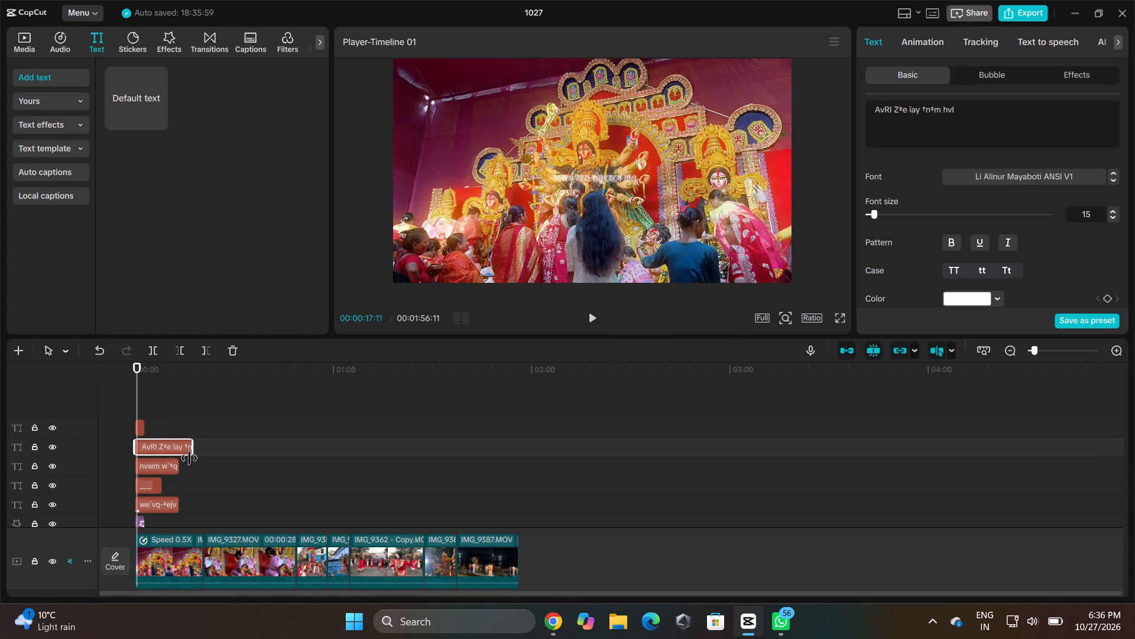
drag(189, 458, 181, 460)
click(141, 427)
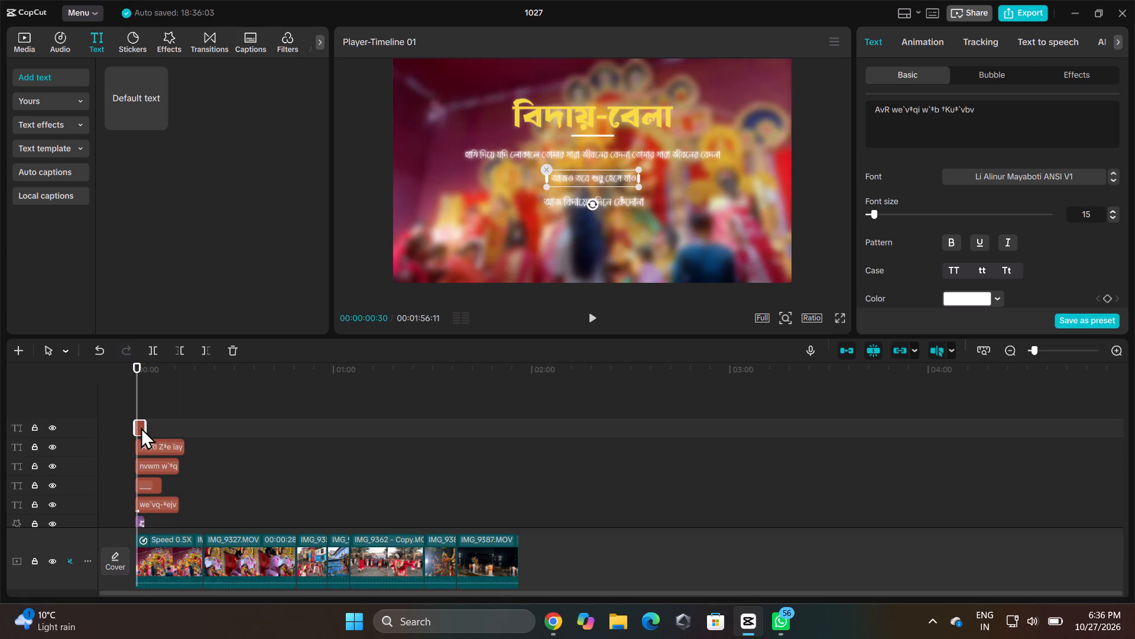
drag(146, 430, 190, 444)
Set the বিদায়-বেলা title's Fade In duration to 1.7 s and preview the animation from the start of the timeline.
click(165, 504)
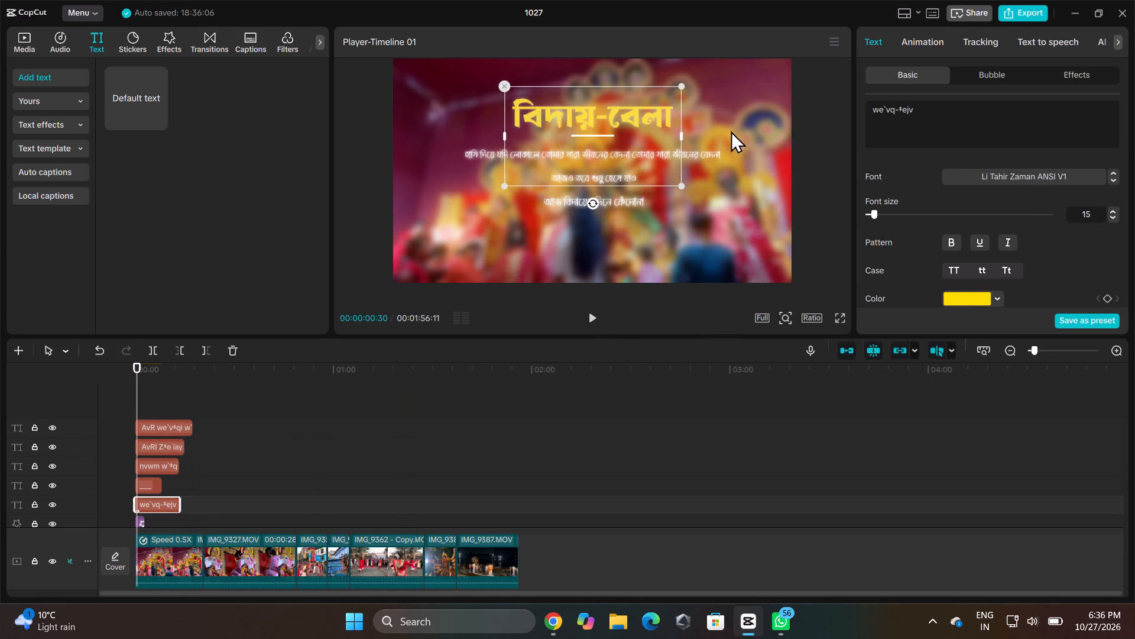
click(919, 35)
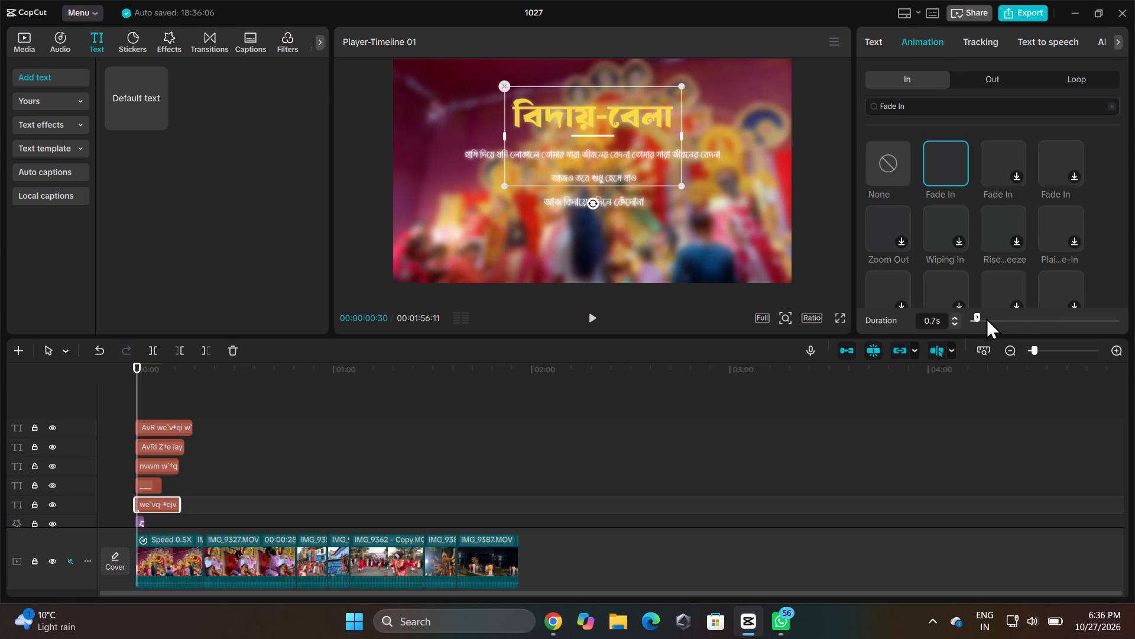
drag(977, 317, 988, 316)
drag(988, 316, 988, 317)
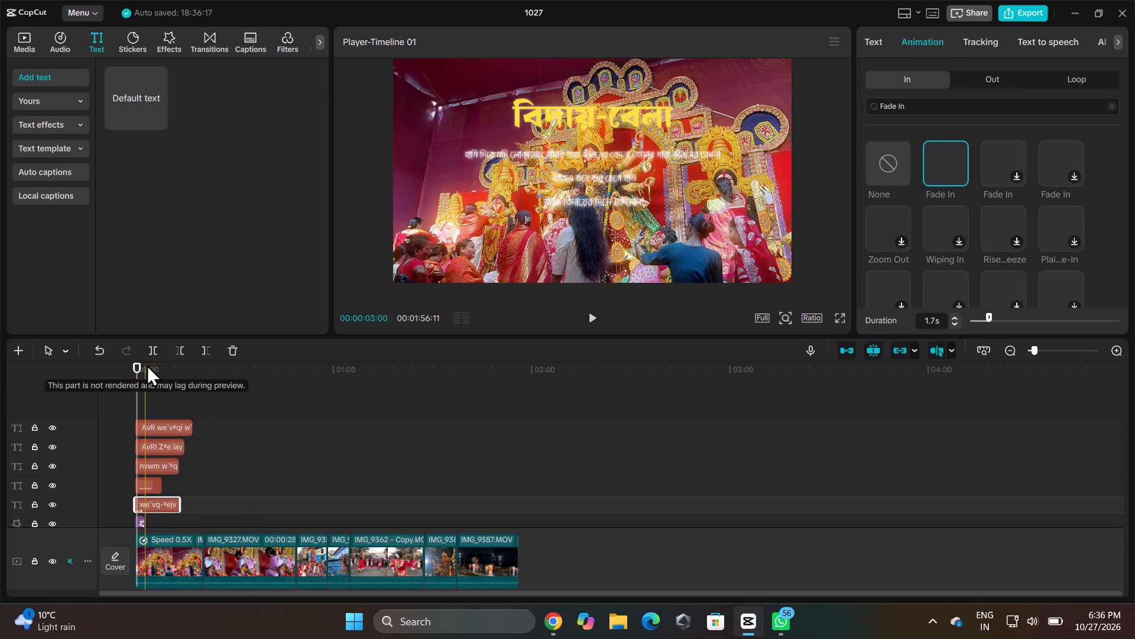
drag(138, 367, 113, 371)
key(space)
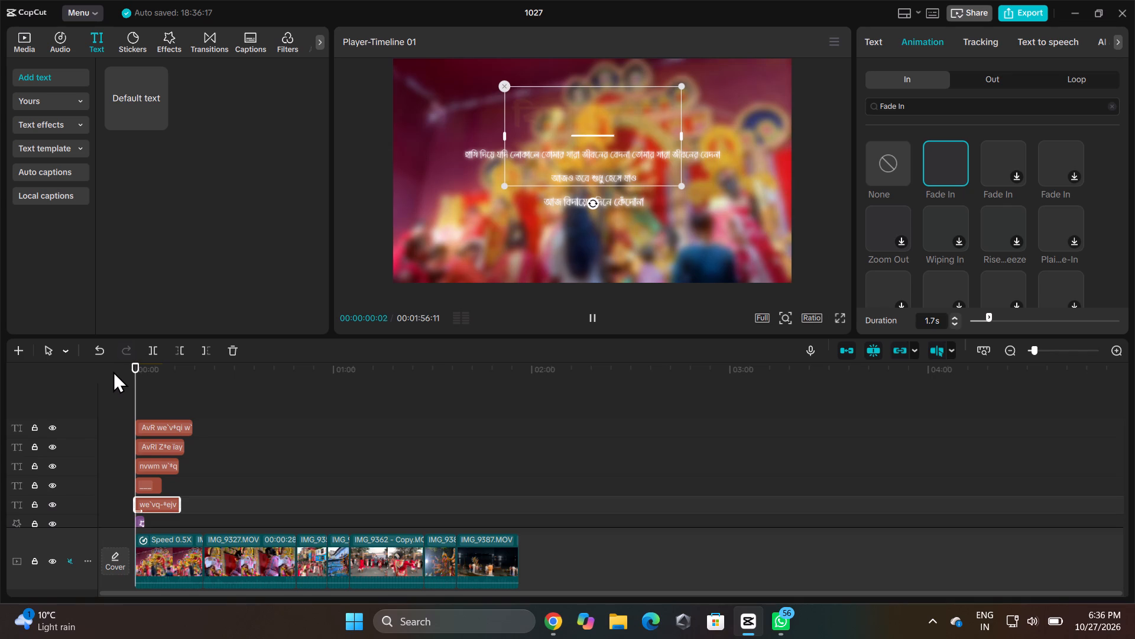
key(space)
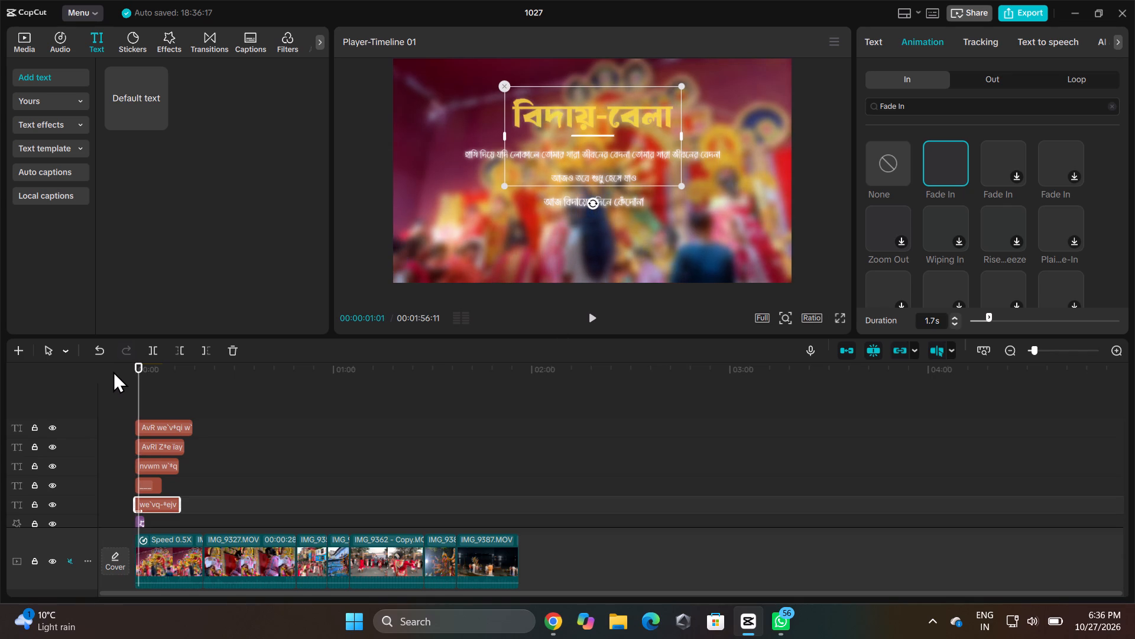
Apply the first Fade In entrance animation to the underline text, set its duration to 1.3 s, and preview it from the start.
click(140, 485)
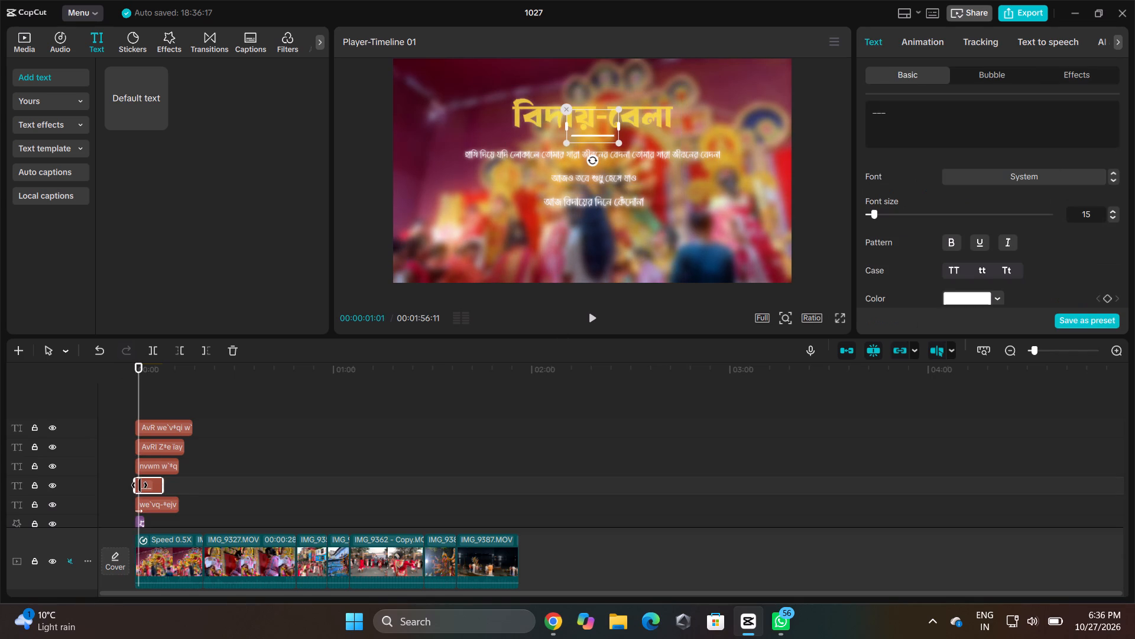
click(926, 44)
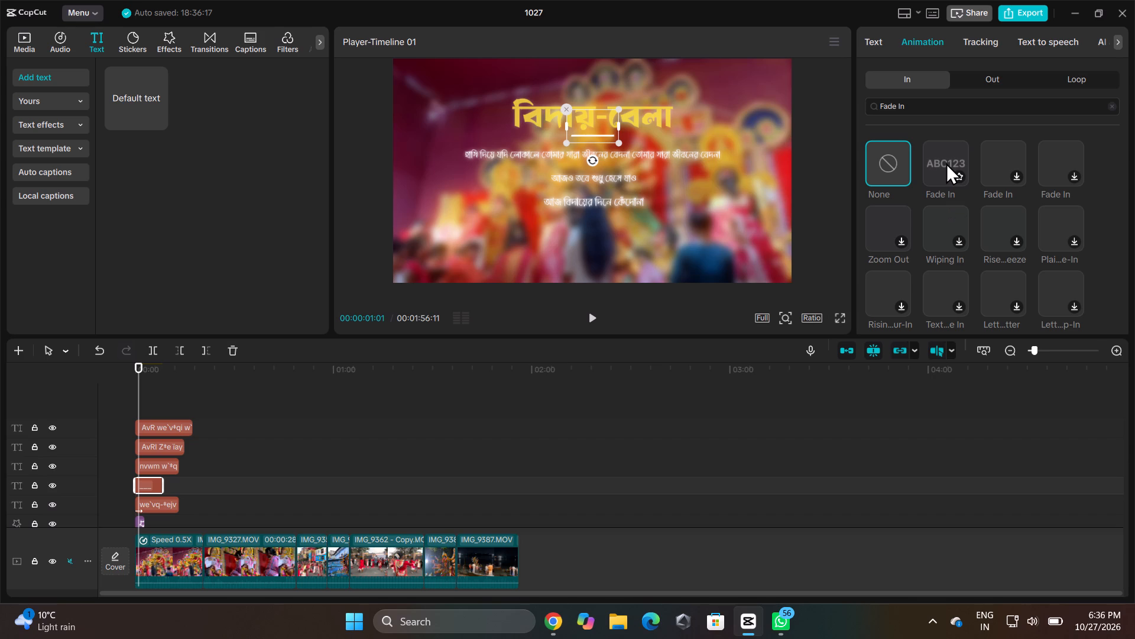
click(946, 163)
click(947, 170)
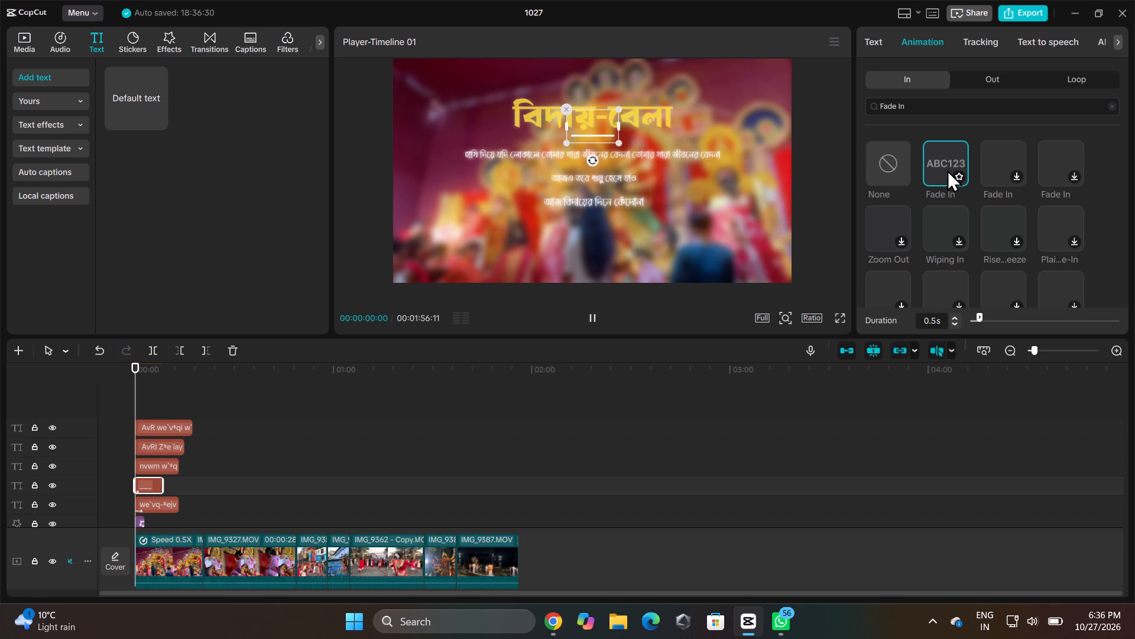
drag(977, 316, 990, 316)
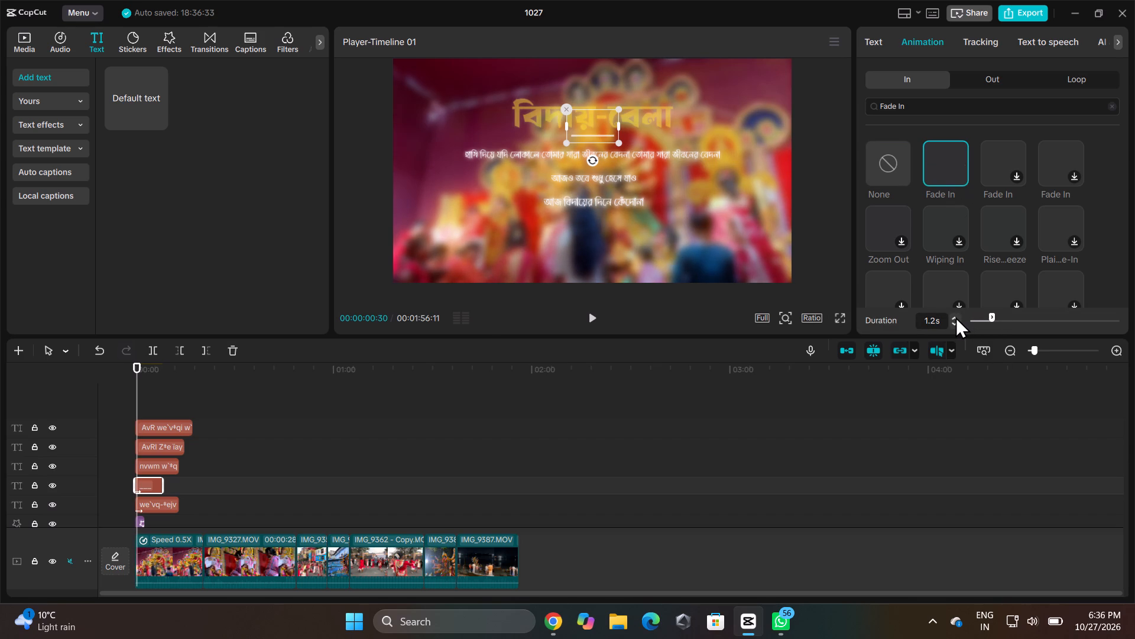
triple_click(955, 317)
double_click(953, 324)
drag(137, 363, 112, 366)
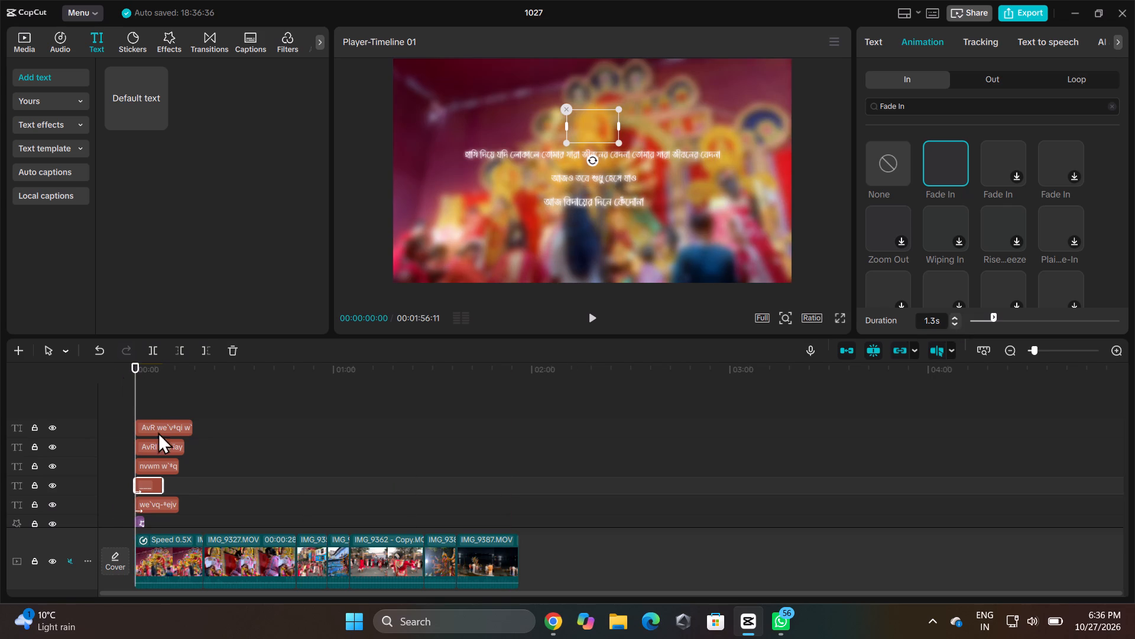
key(space)
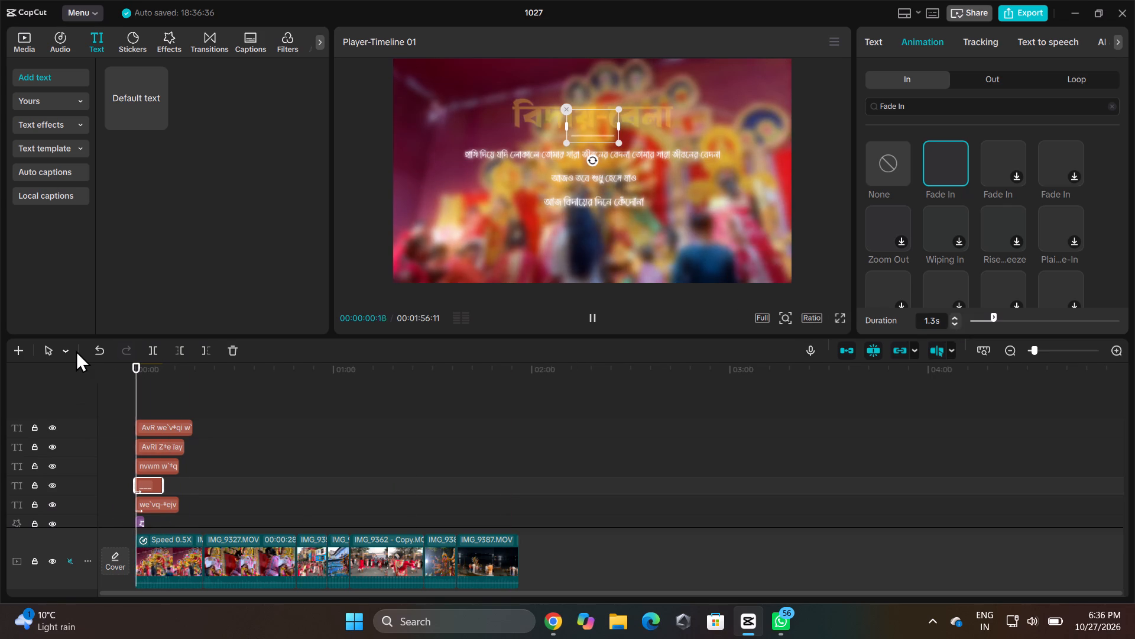
key(space)
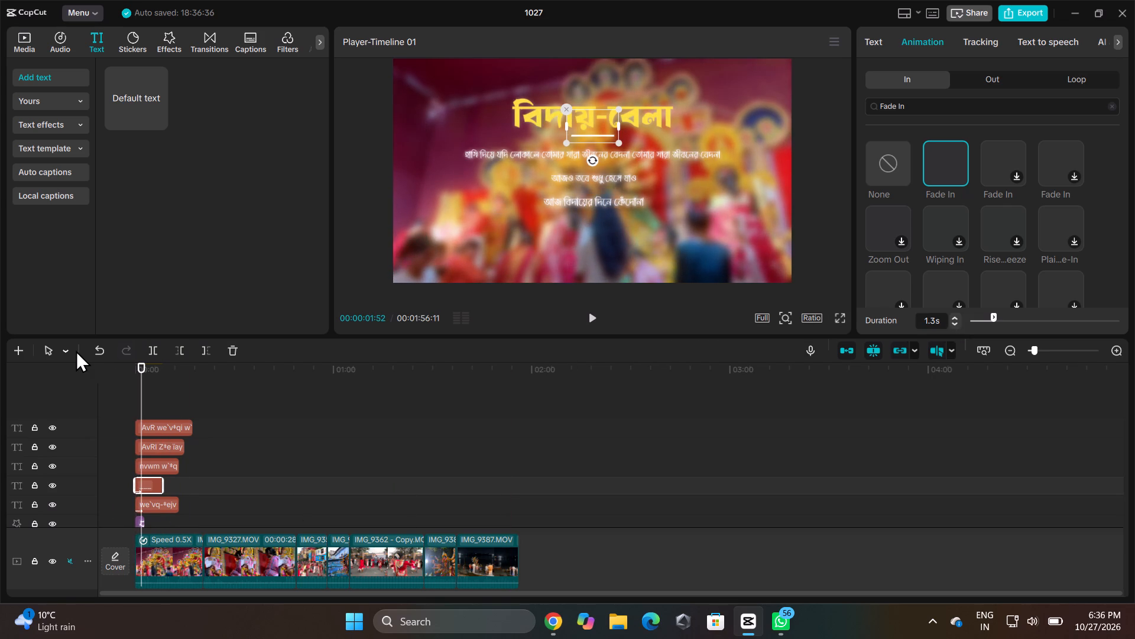
Apply the same Fade In entrance animation to the first poem line with a duration of 1.8 s and return to the timeline start.
click(157, 468)
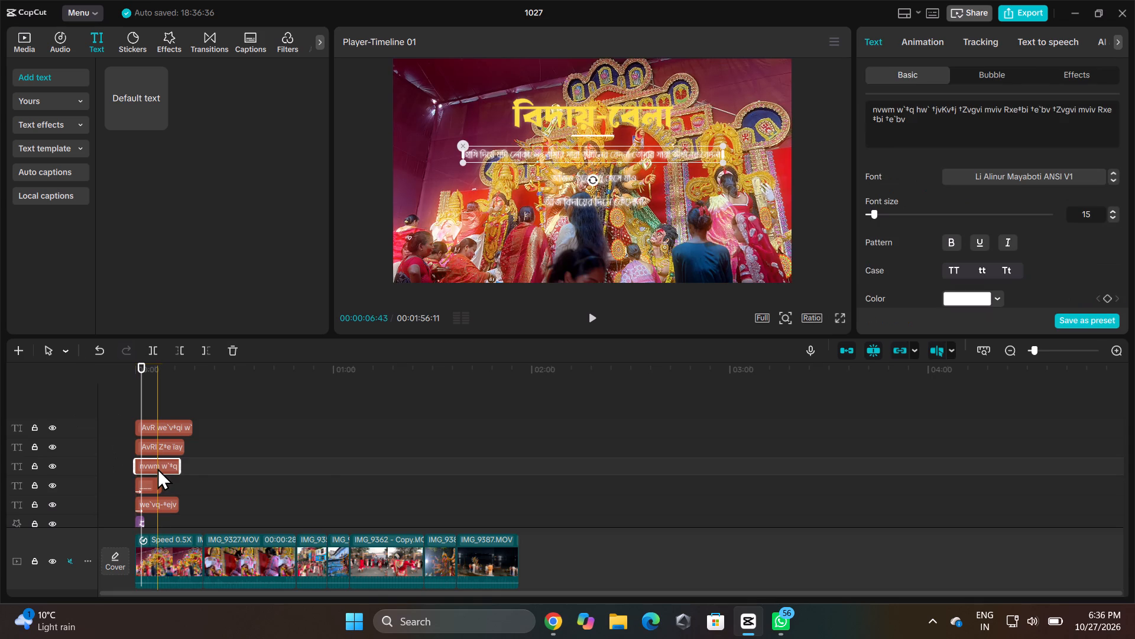
click(941, 41)
click(951, 159)
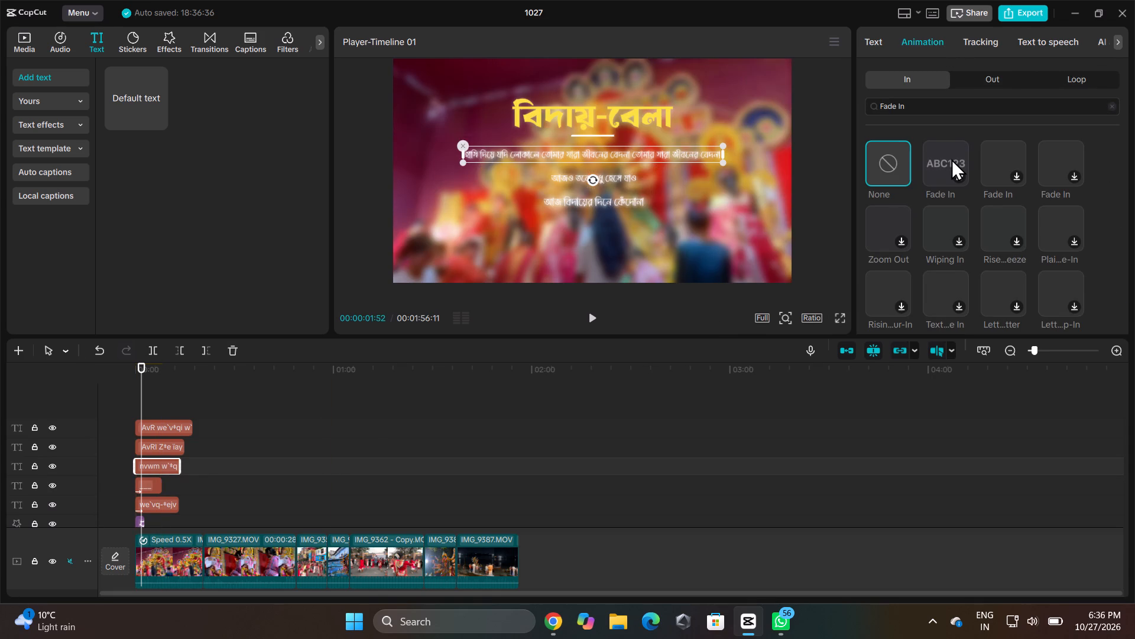
click(945, 160)
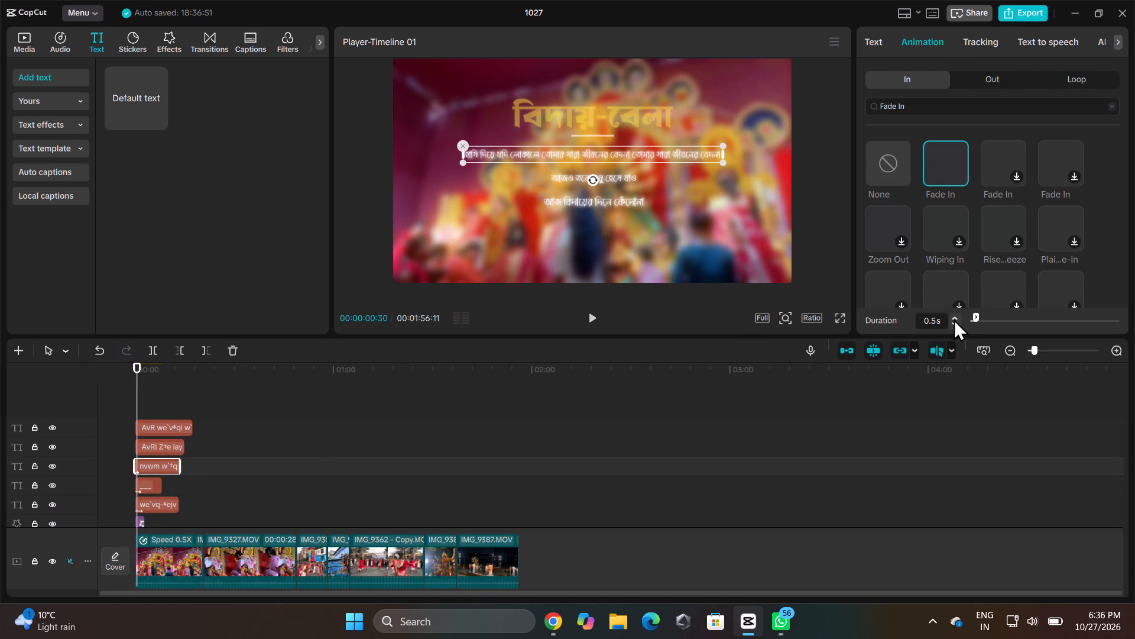
triple_click(955, 318)
triple_click(955, 318)
triple_click(955, 318)
triple_click(955, 318)
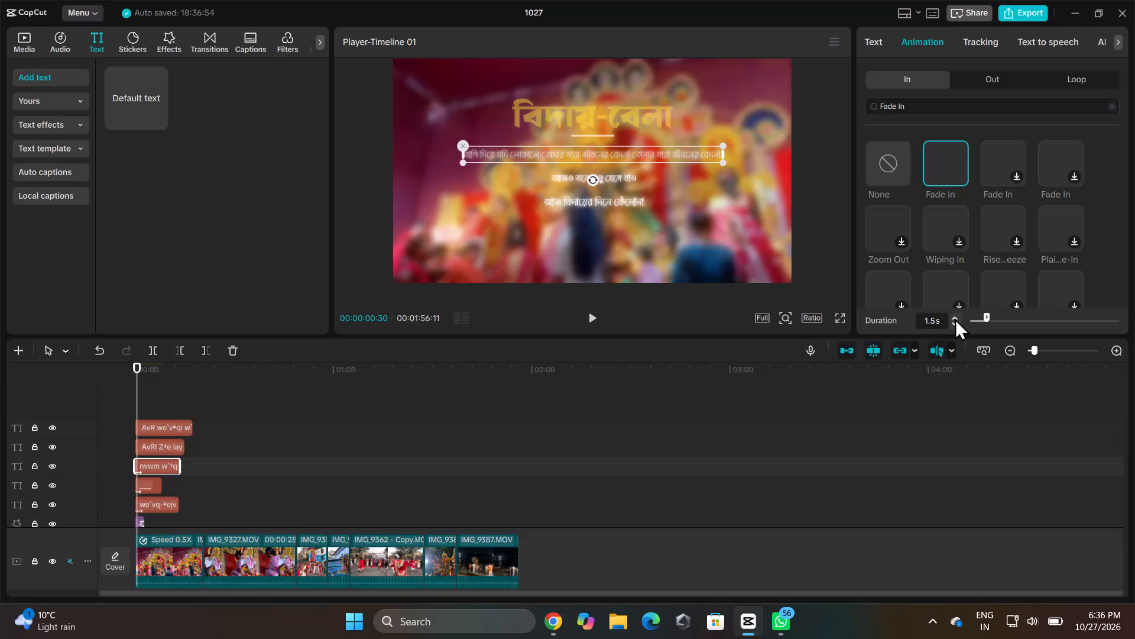
click(955, 318)
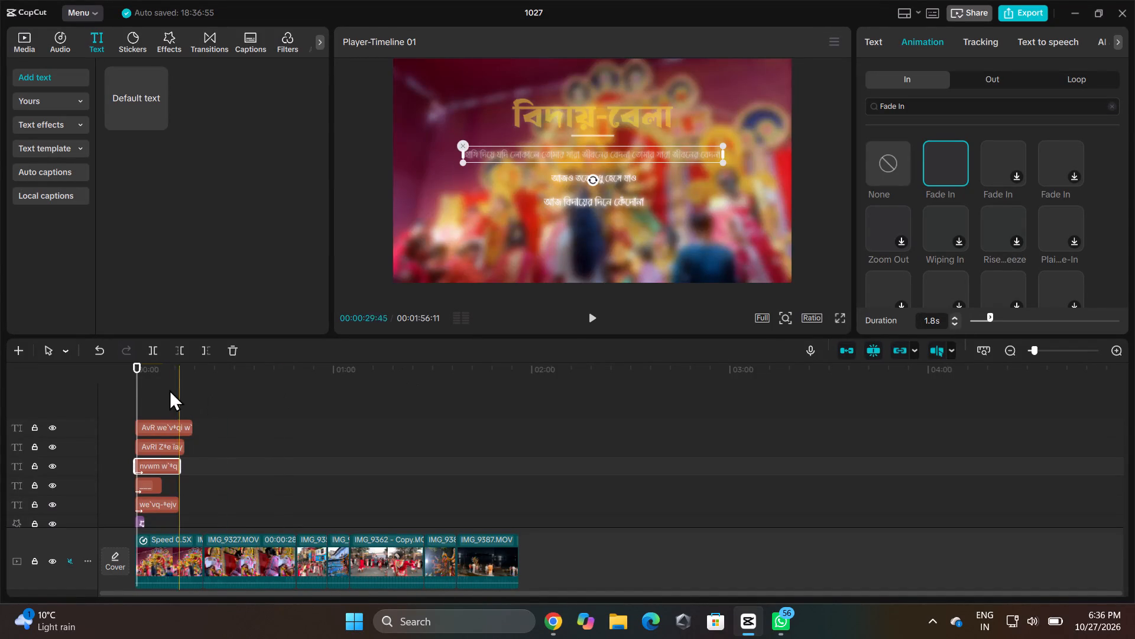
drag(138, 371, 115, 373)
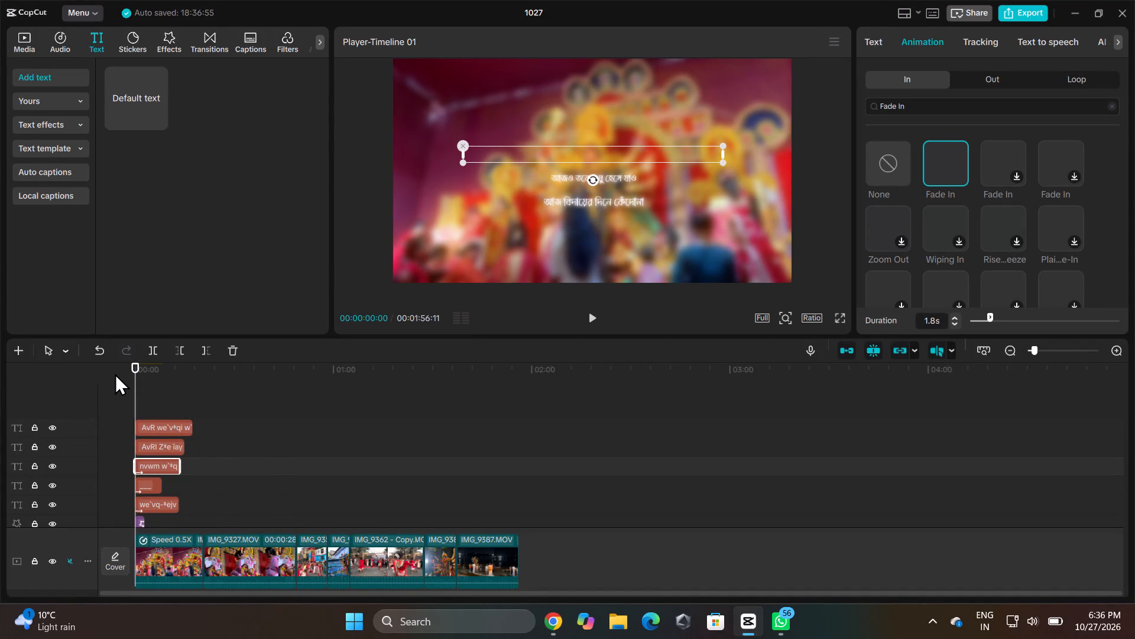
Apply the same Fade In entrance animation to the second poem line and set its duration to 2.0 s.
click(160, 442)
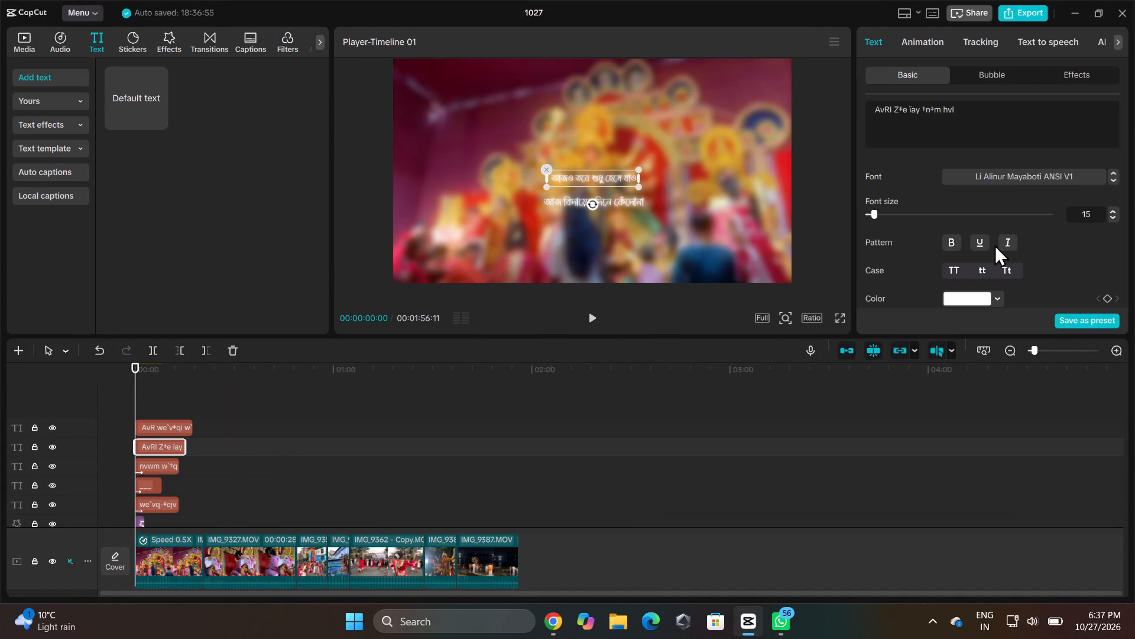
click(916, 43)
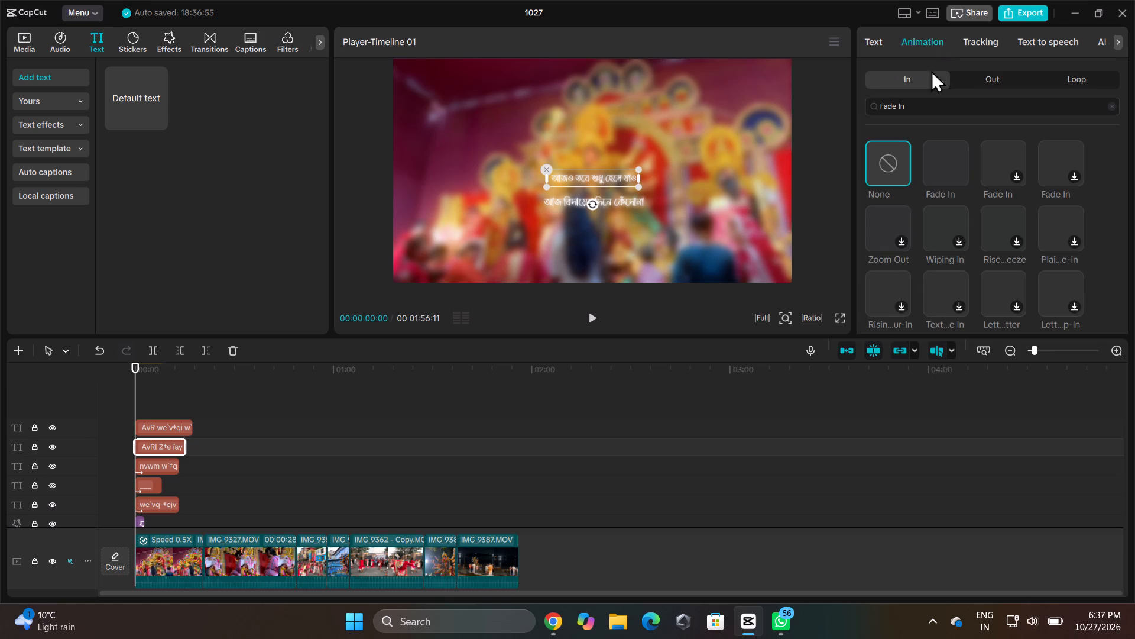
click(946, 168)
click(946, 168)
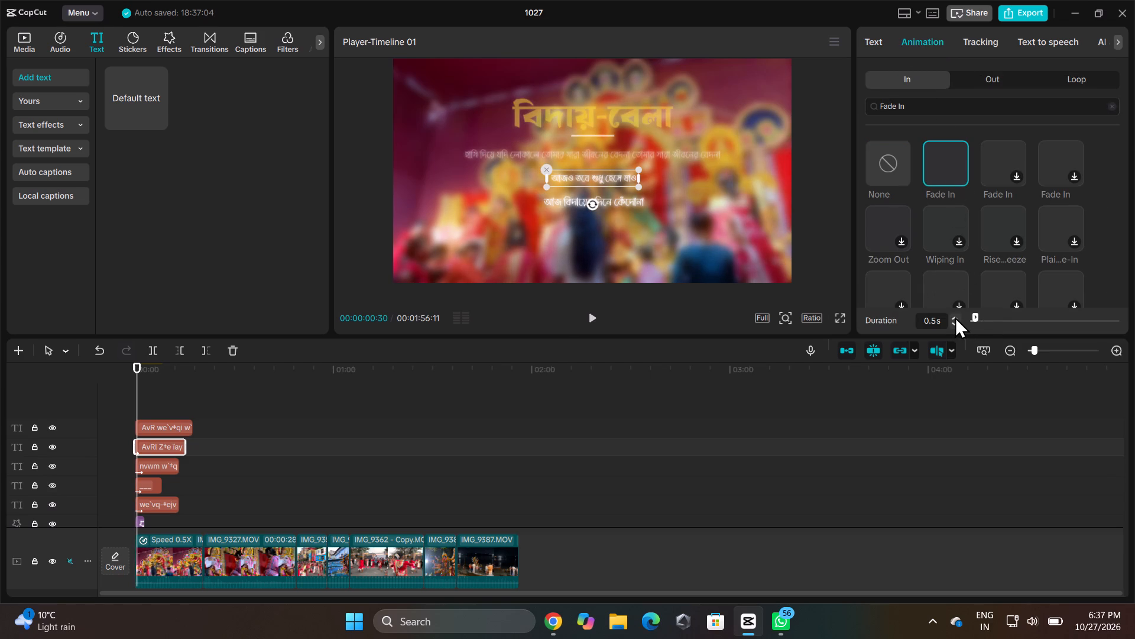
triple_click(955, 317)
triple_click(955, 317)
triple_click(955, 317)
triple_click(955, 317)
double_click(955, 317)
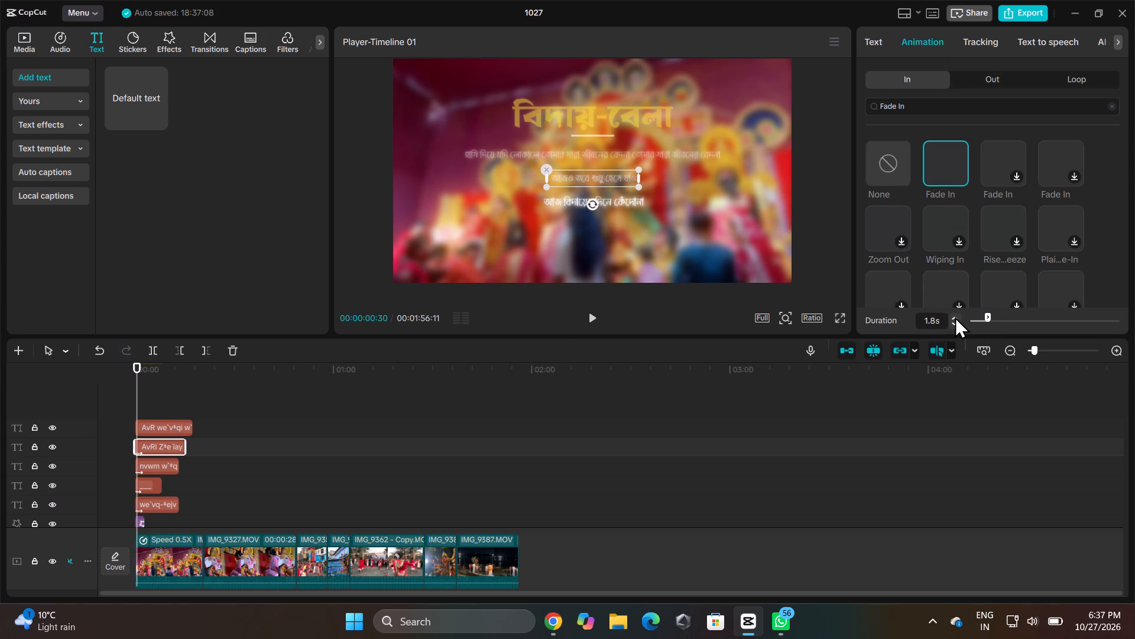
click(955, 317)
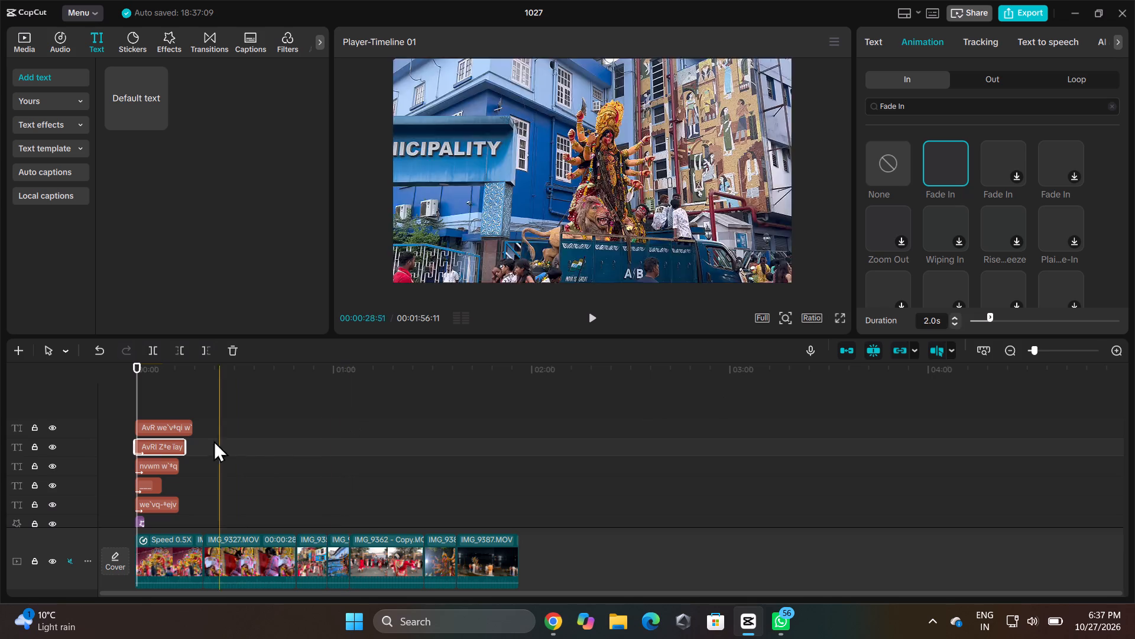
Apply the same Fade In entrance animation to the third poem line, set its duration to 2.3 s, and preview it from the start.
click(163, 424)
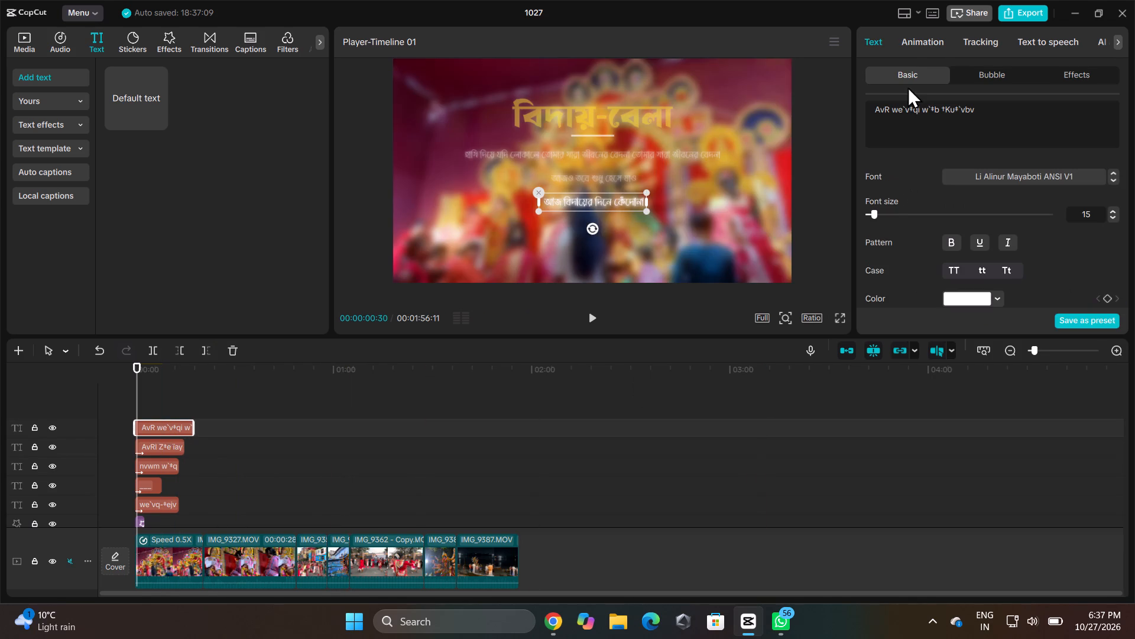
click(927, 41)
click(944, 169)
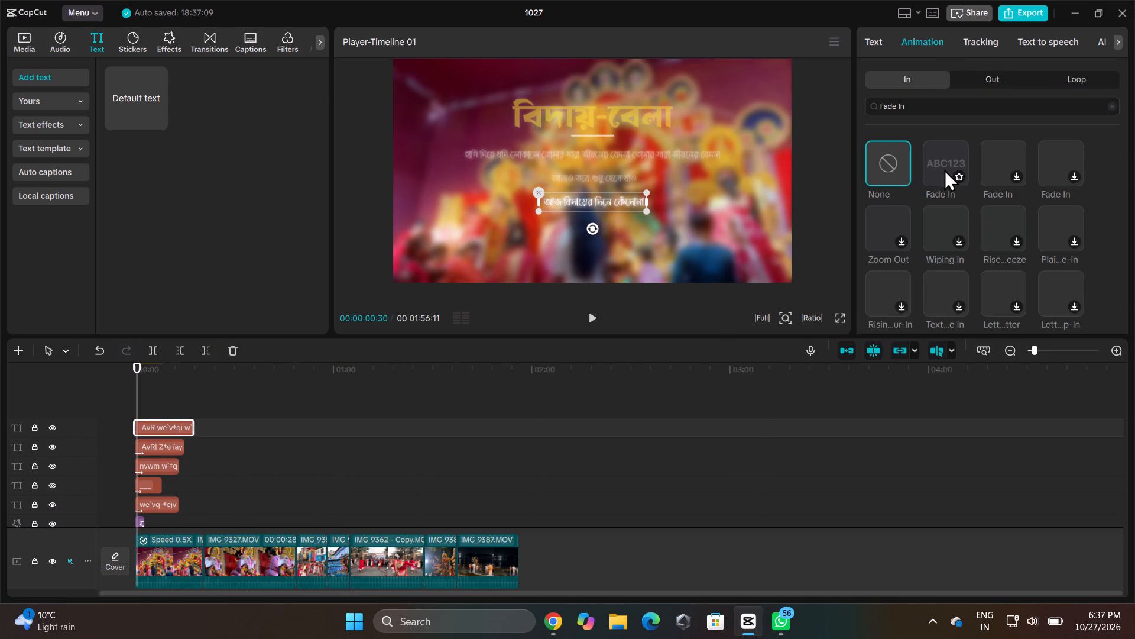
click(944, 169)
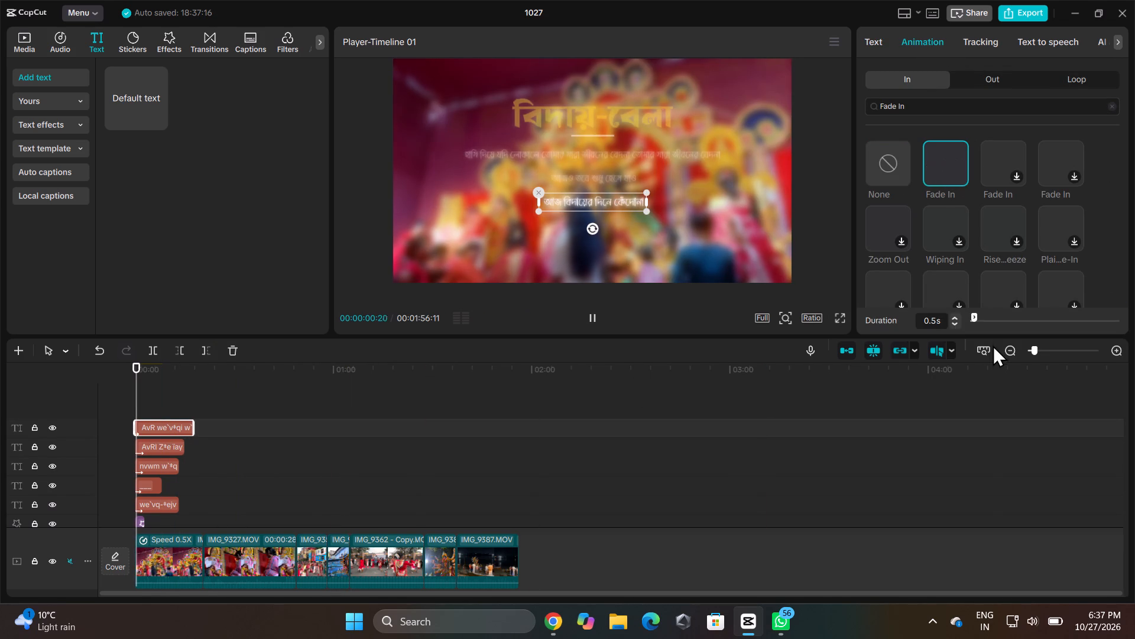
triple_click(955, 318)
triple_click(955, 318)
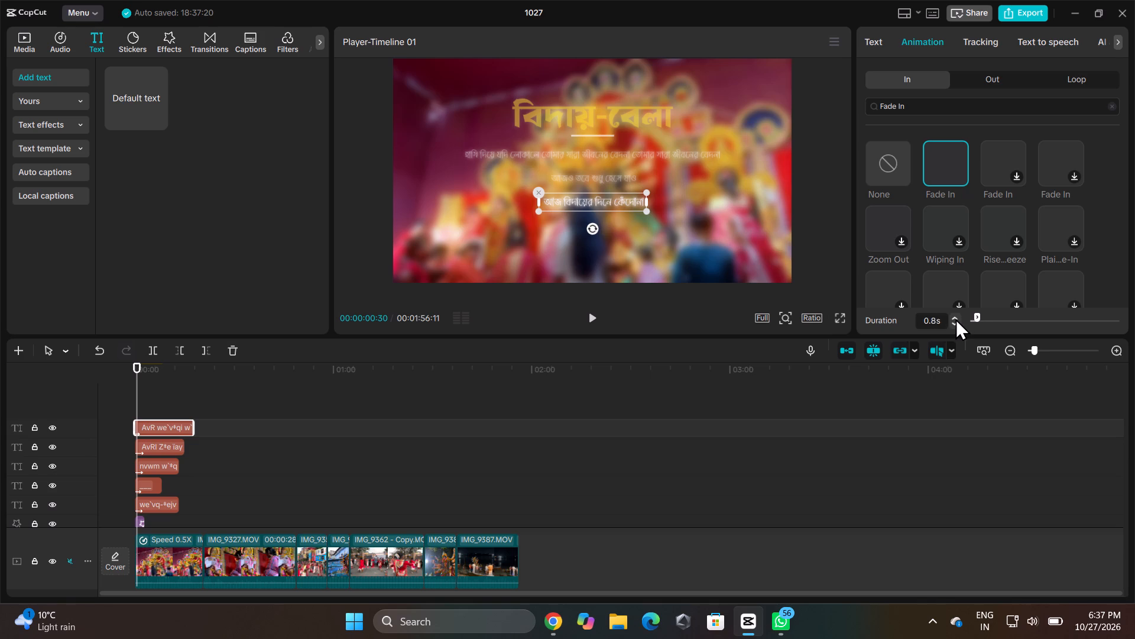
triple_click(955, 318)
triple_click(955, 318)
triple_click(955, 318)
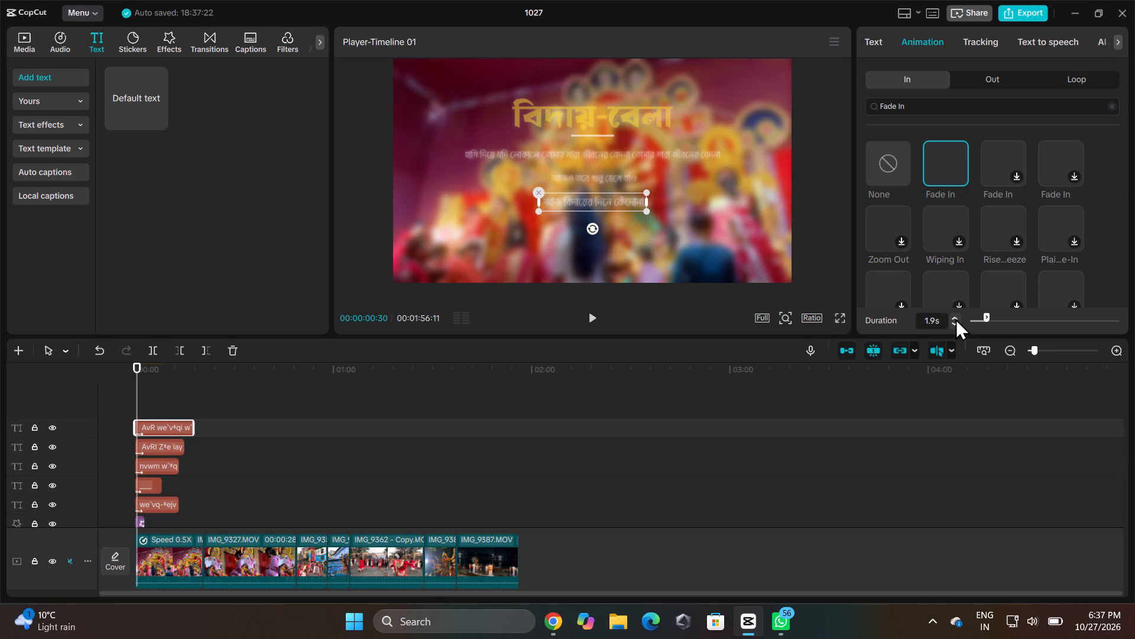
triple_click(955, 318)
click(955, 318)
click(955, 318)
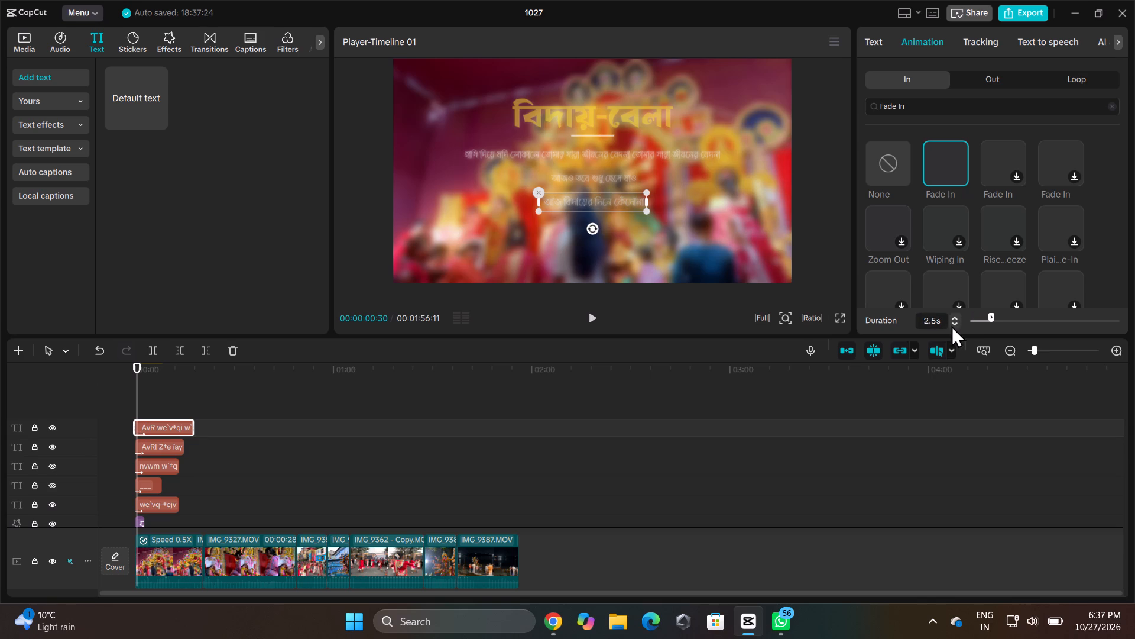
double_click(954, 324)
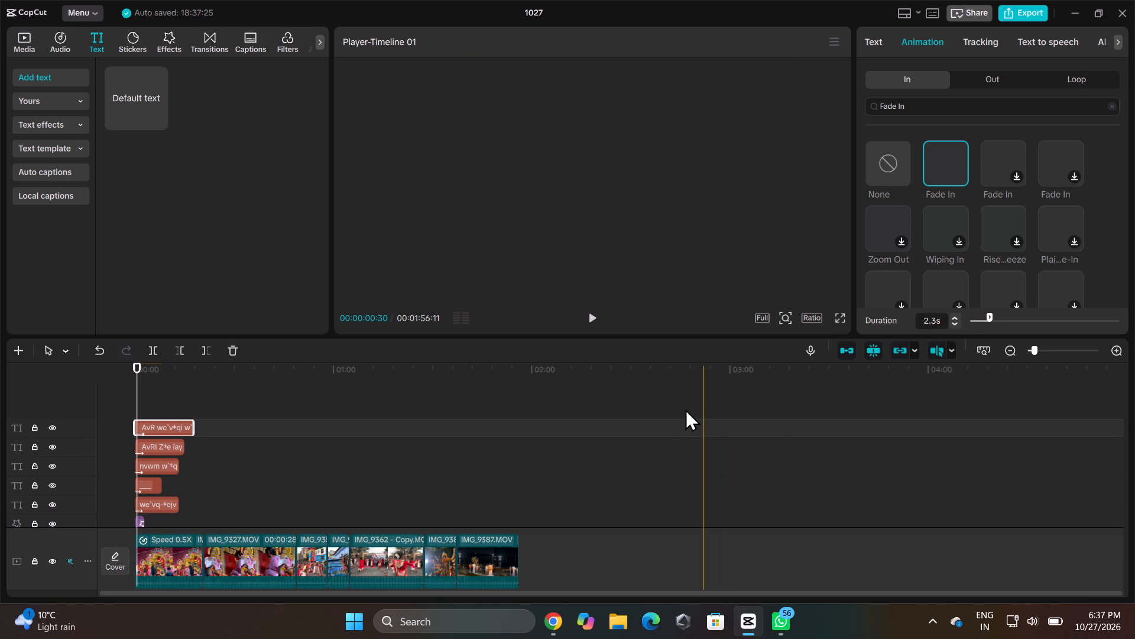
click(591, 410)
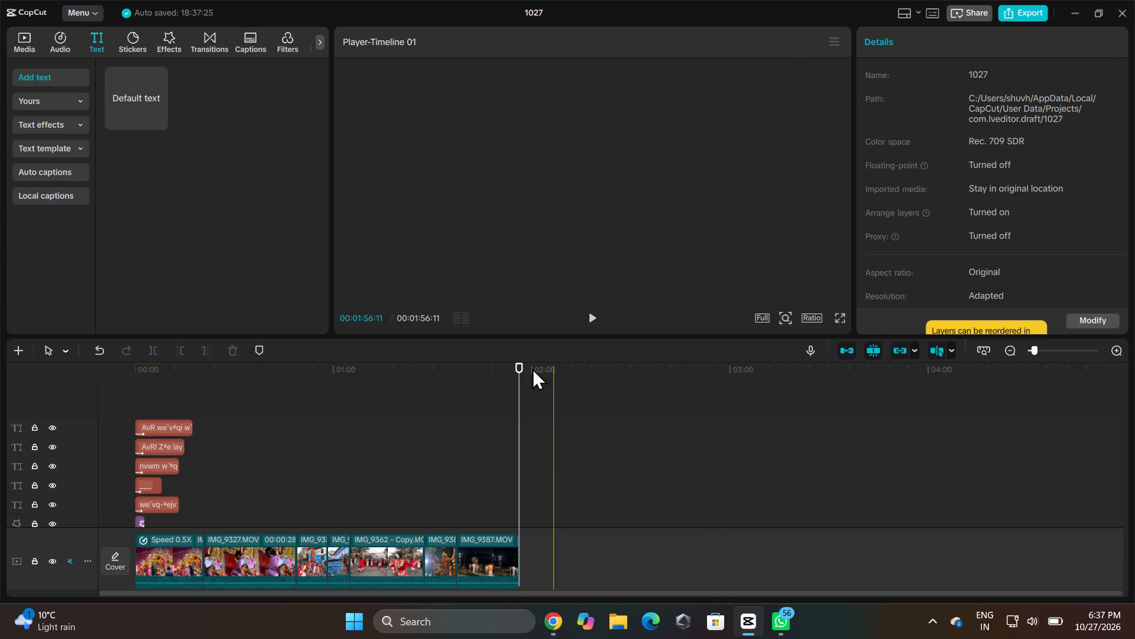
drag(520, 363, 30, 390)
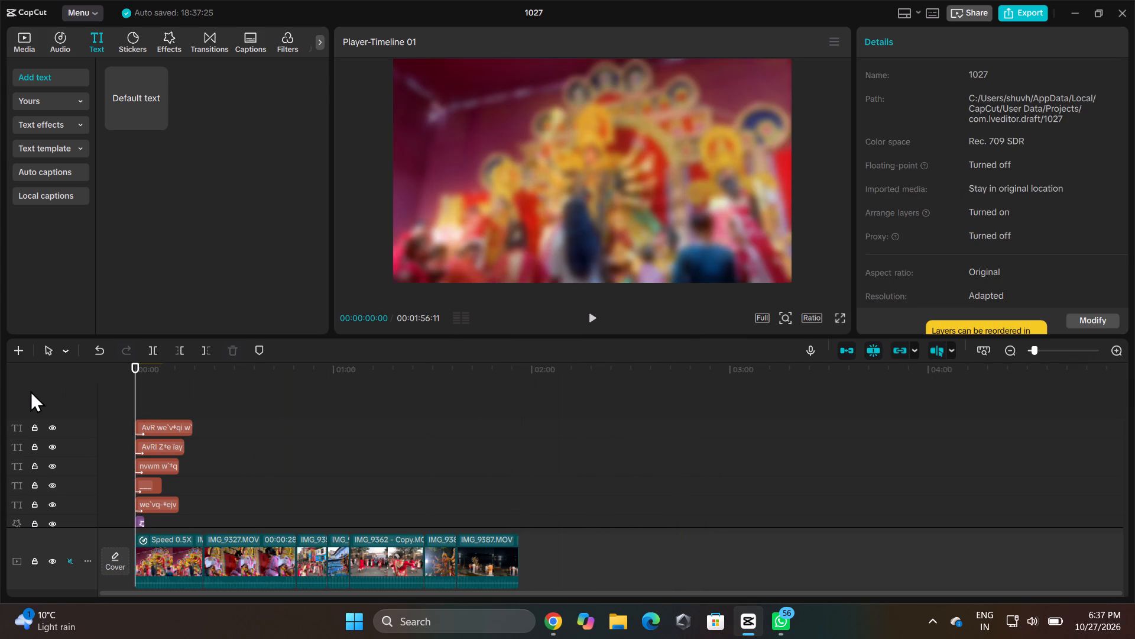
key(space)
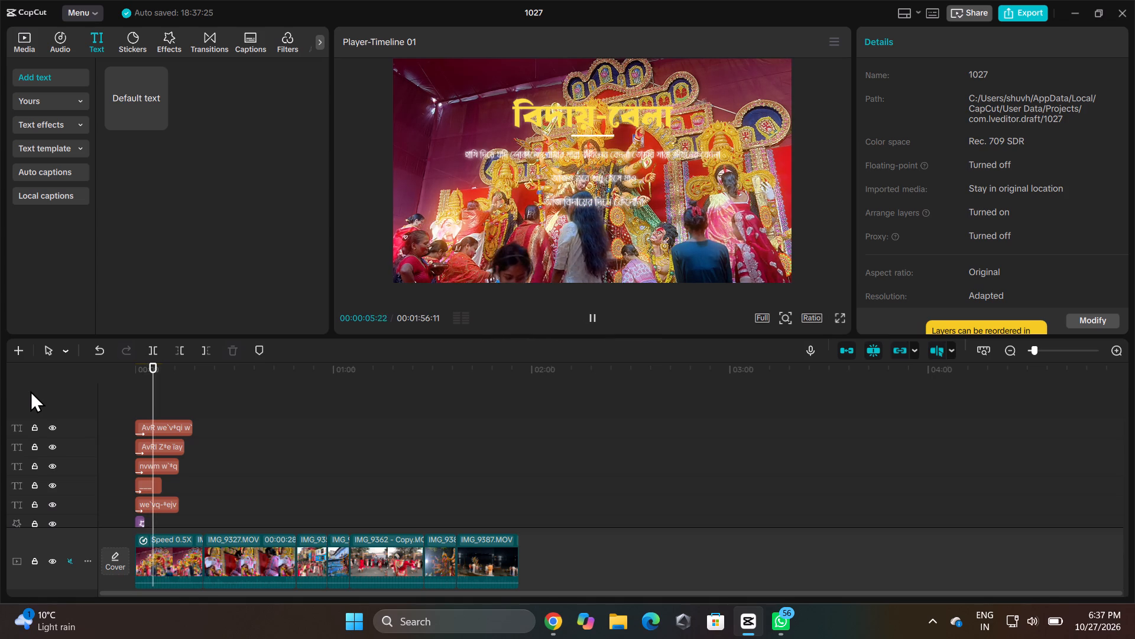
key(space)
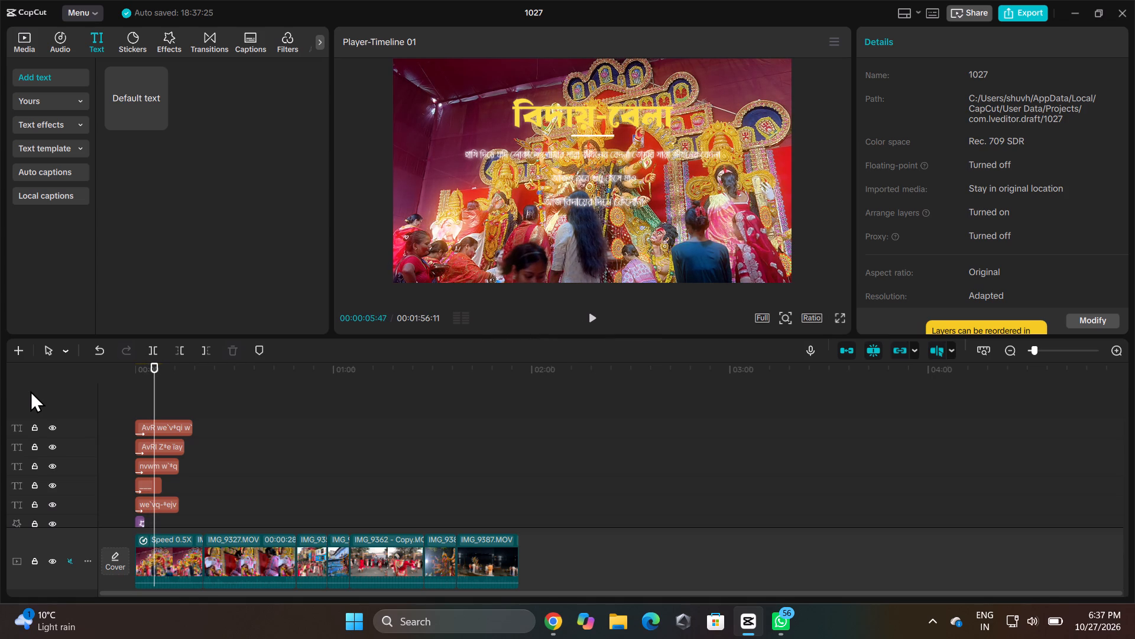
Extend the Blur effect to end with the third poem line's clip at about 00:00:17, and preview it from the start.
click(140, 525)
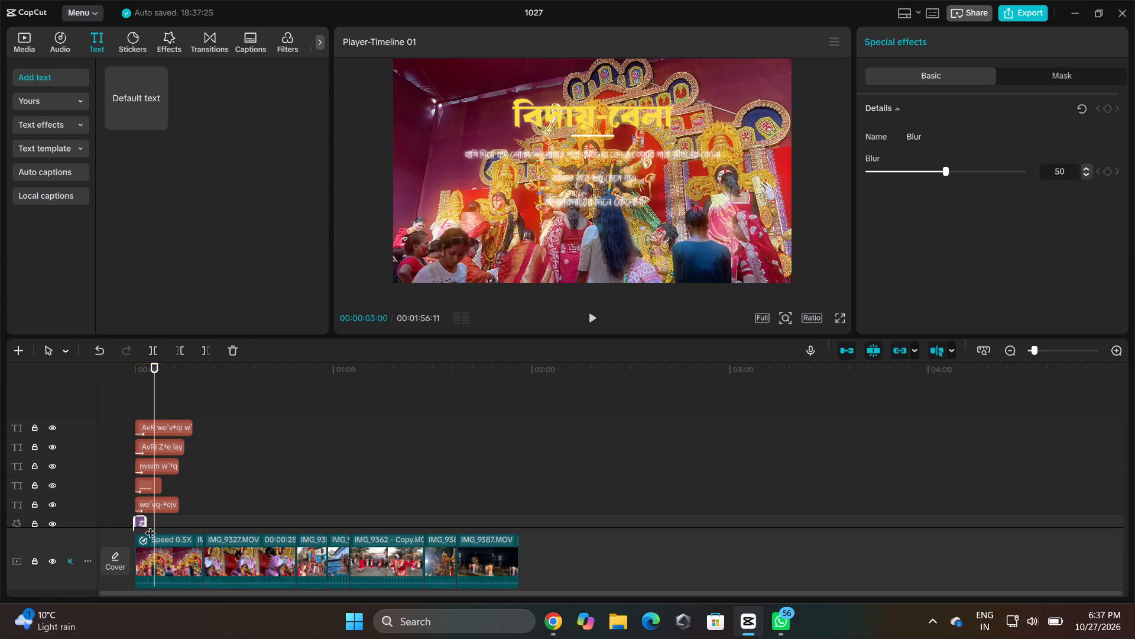
drag(147, 522, 212, 538)
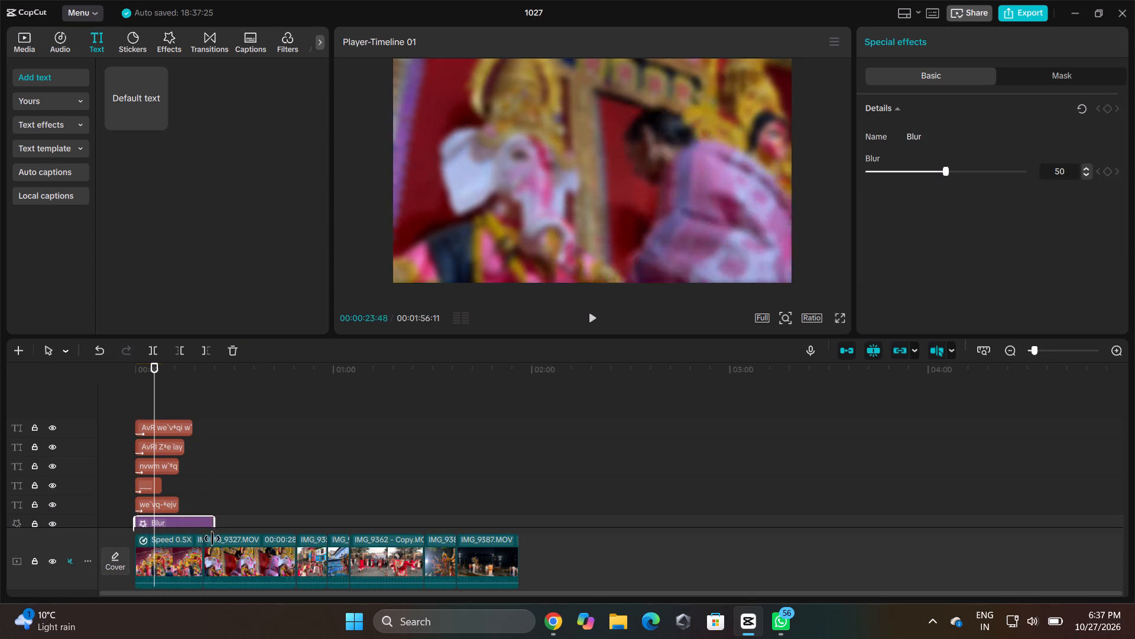
drag(212, 538, 202, 549)
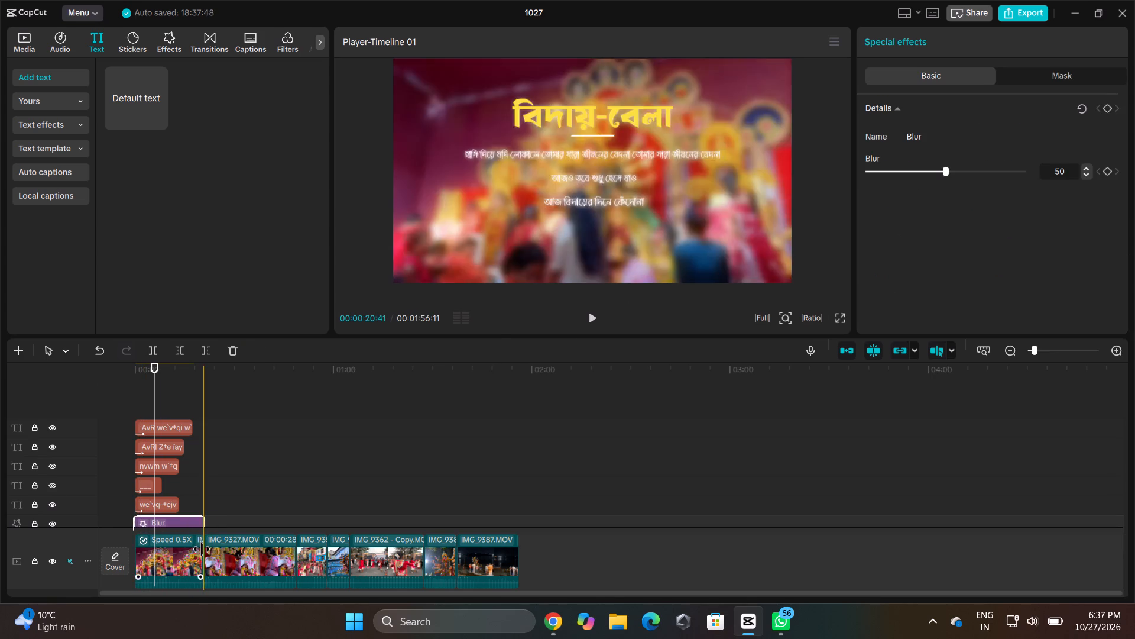
drag(202, 524, 189, 531)
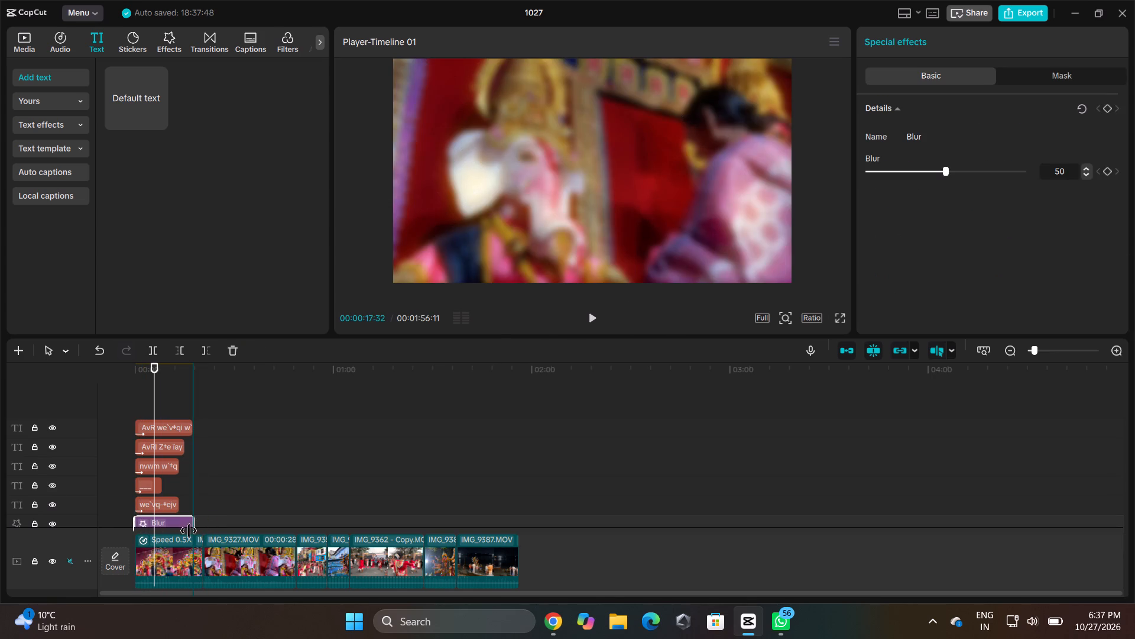
drag(189, 531, 192, 533)
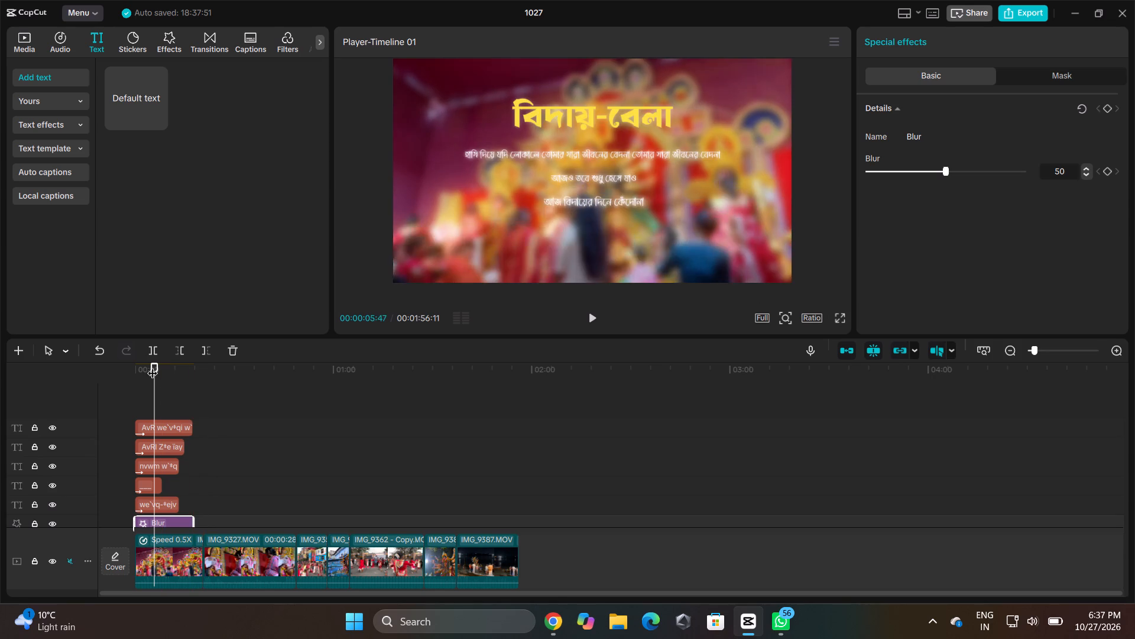
drag(155, 363, 111, 372)
key(space)
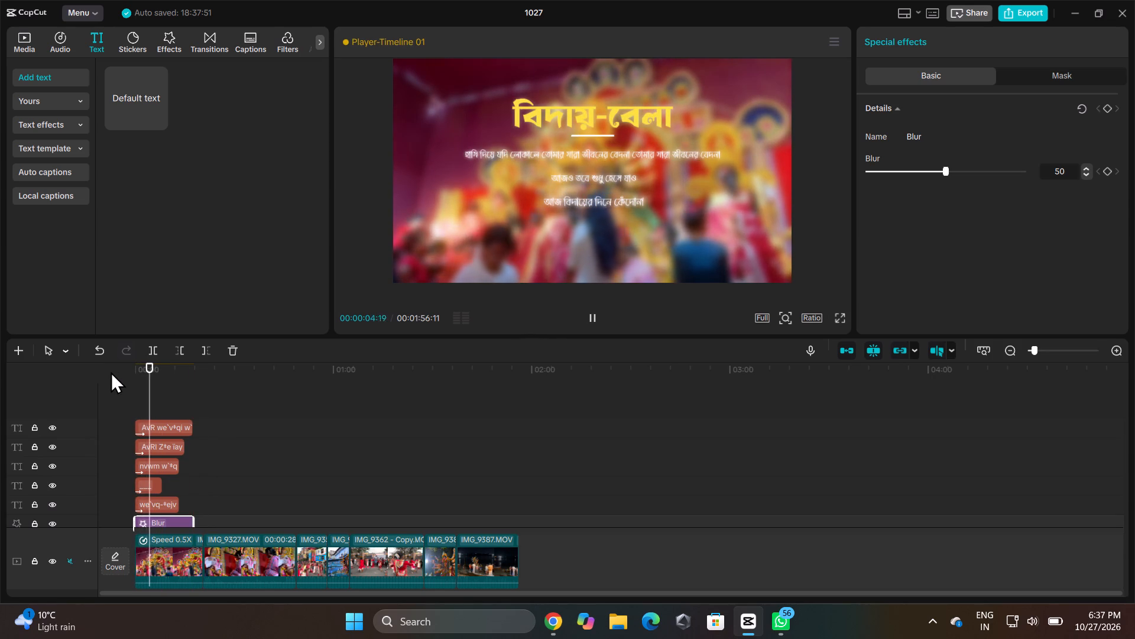
key(space)
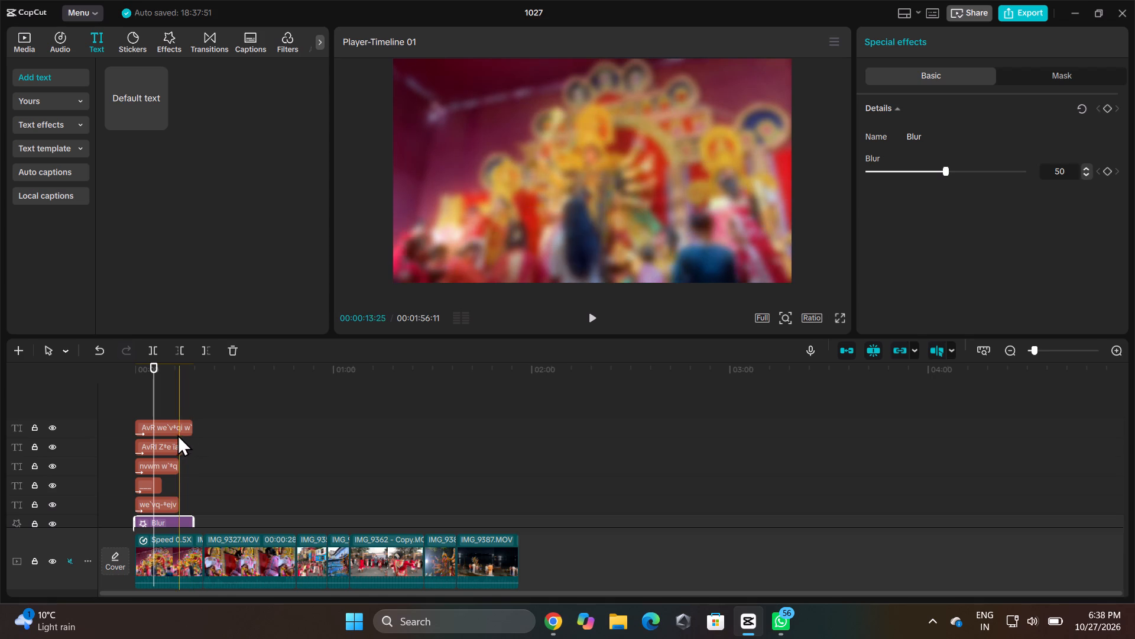
Search the exit animations for fade out and apply Fade Out to the বিদায়-বেলা title.
click(151, 499)
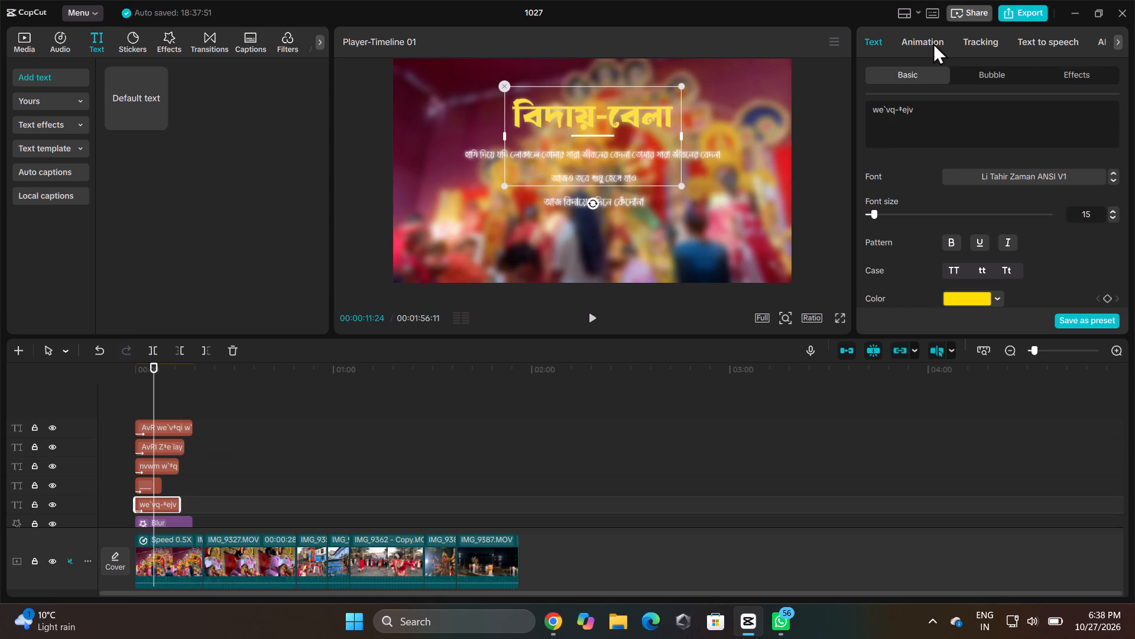
click(922, 42)
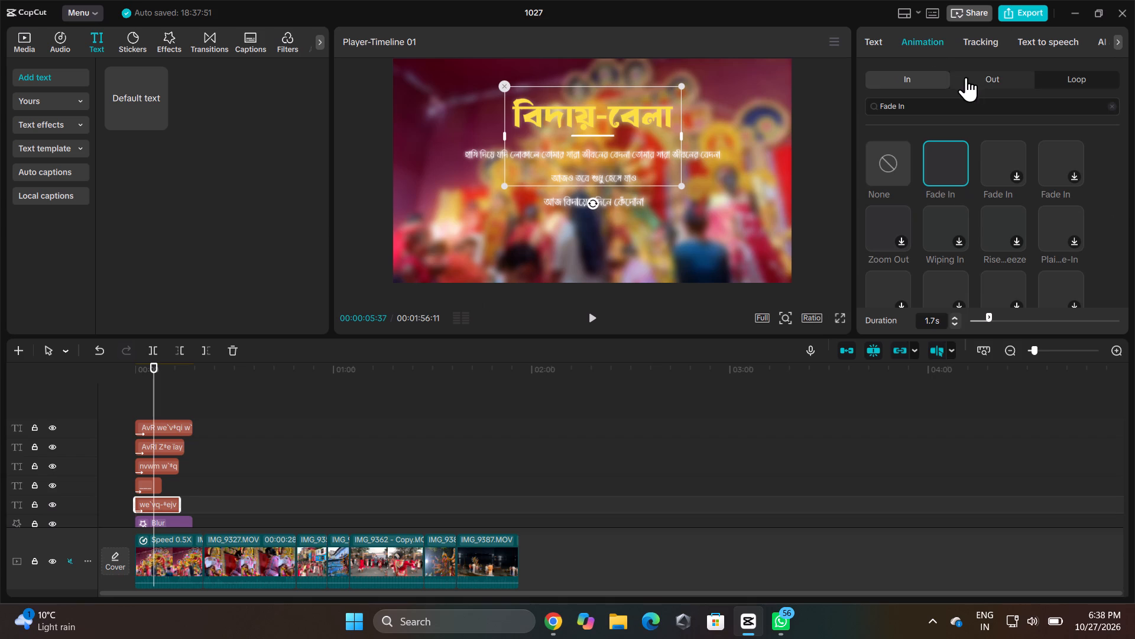
click(980, 74)
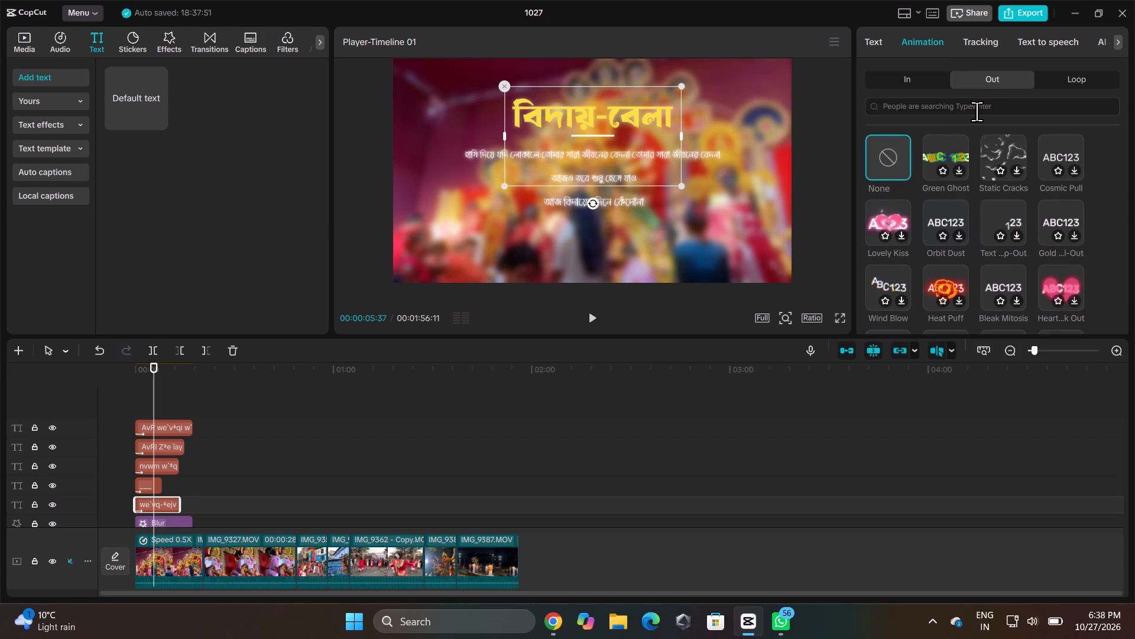
click(977, 111)
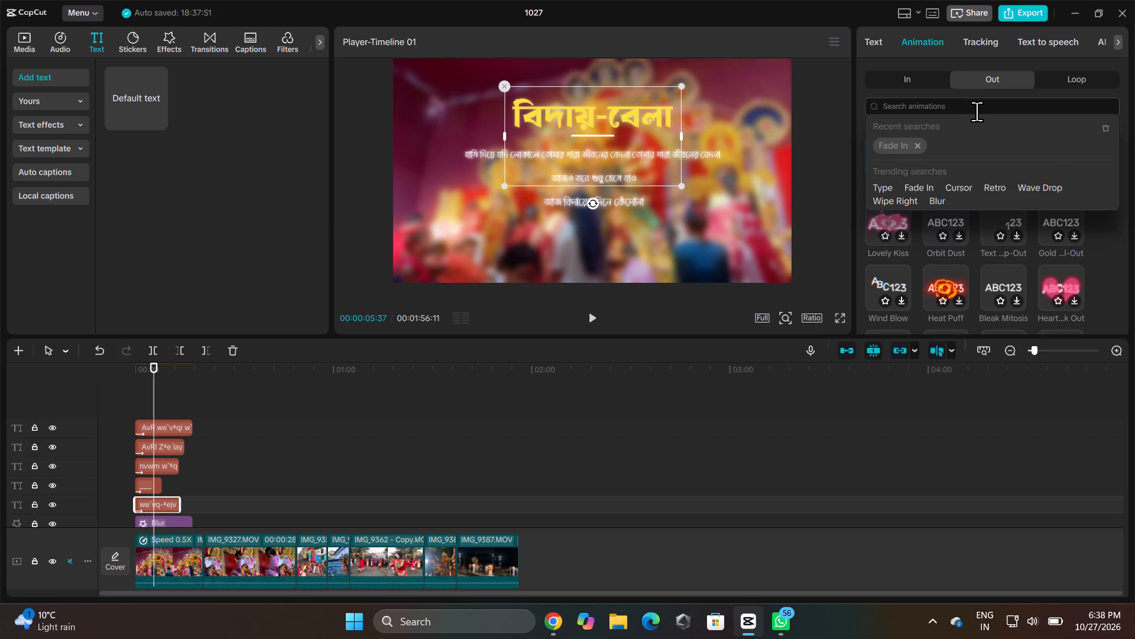
text(fade out)
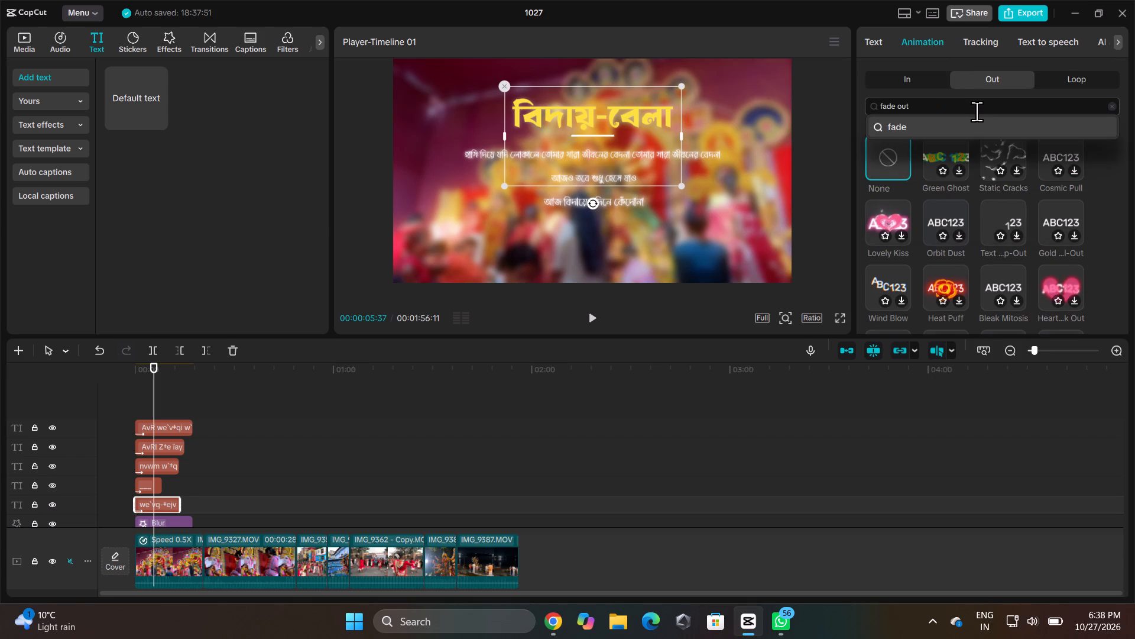
key(Return)
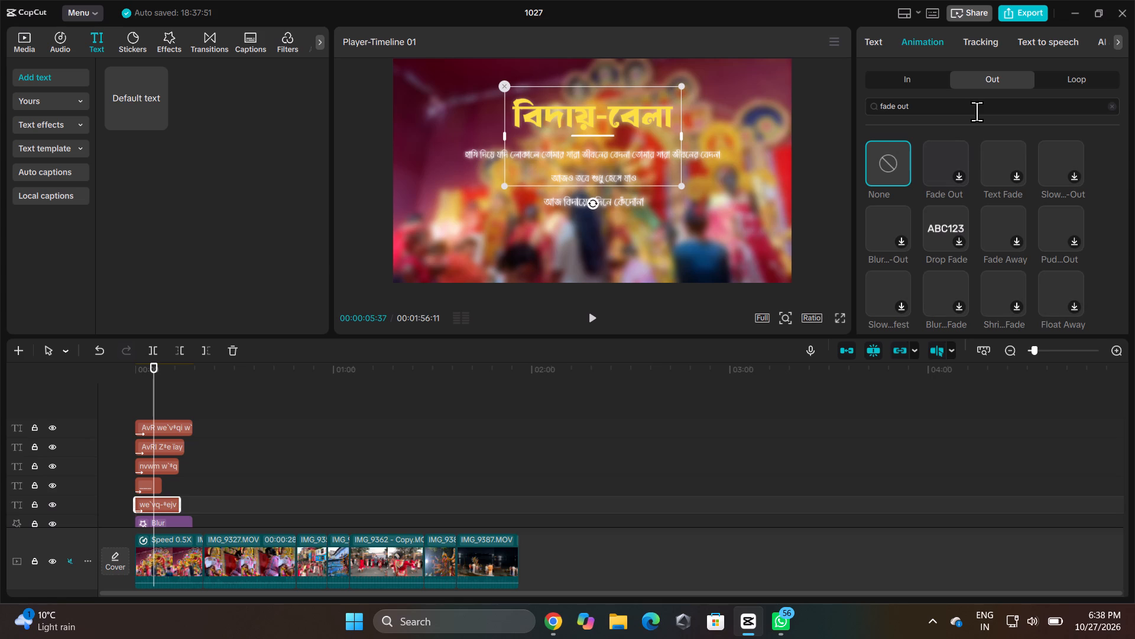
click(958, 177)
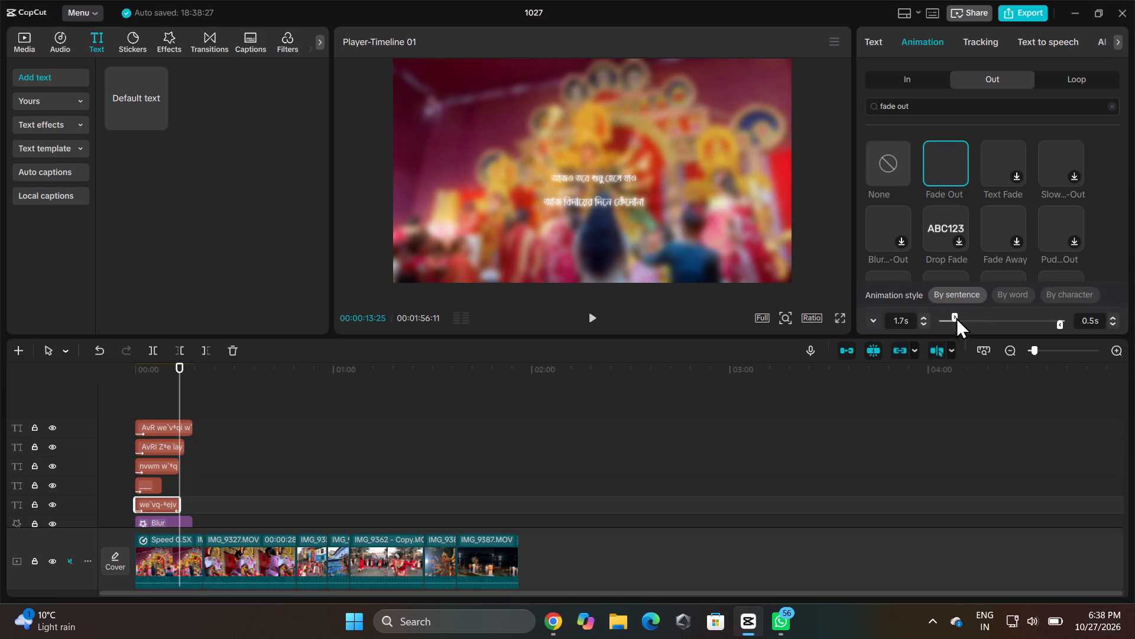
Set the title's Fade Out duration to 5.9 s and preview the animation from the start and again from about 00:00:05.
drag(1058, 324, 1047, 326)
drag(1047, 326, 1042, 327)
drag(1042, 327, 1017, 327)
drag(1017, 327, 1030, 325)
drag(1030, 325, 1011, 325)
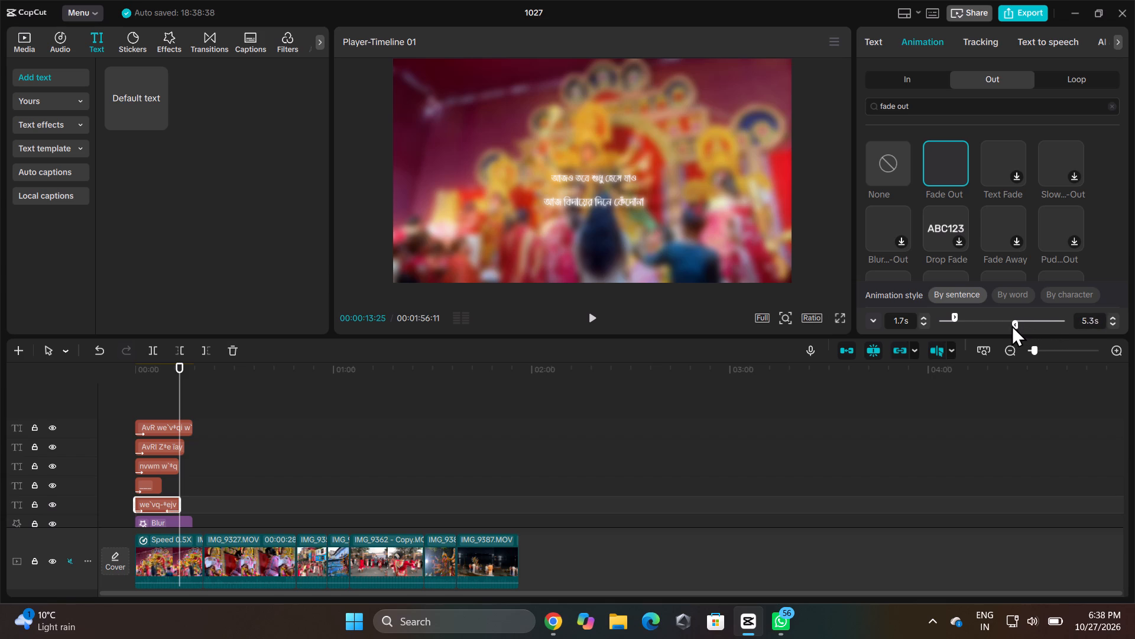
drag(1011, 325, 1008, 325)
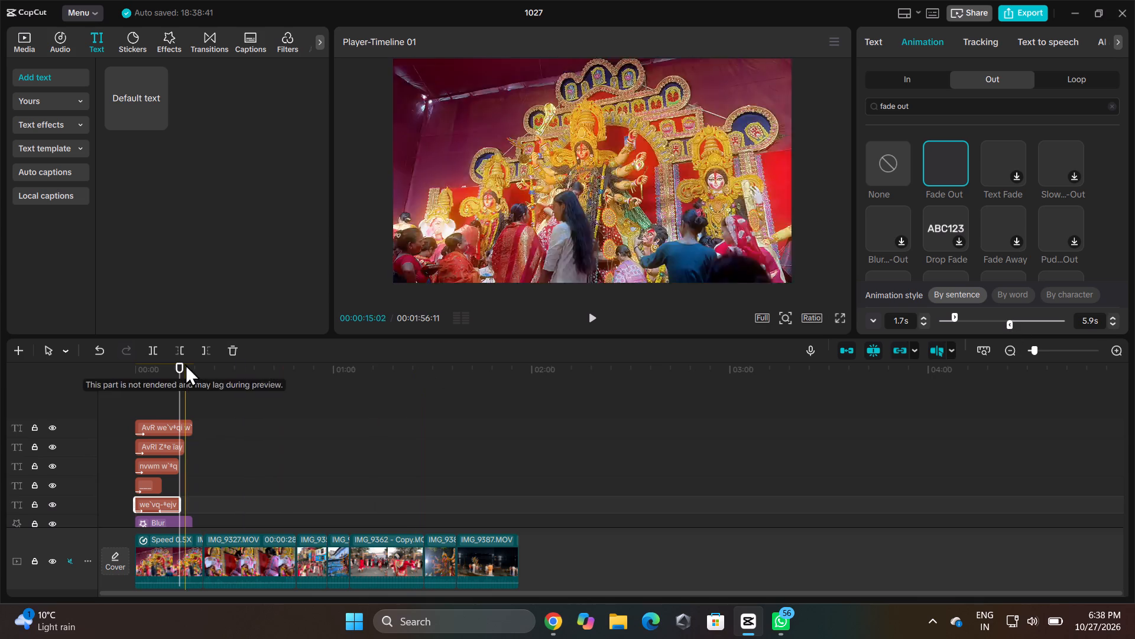
drag(182, 366, 124, 372)
key(space)
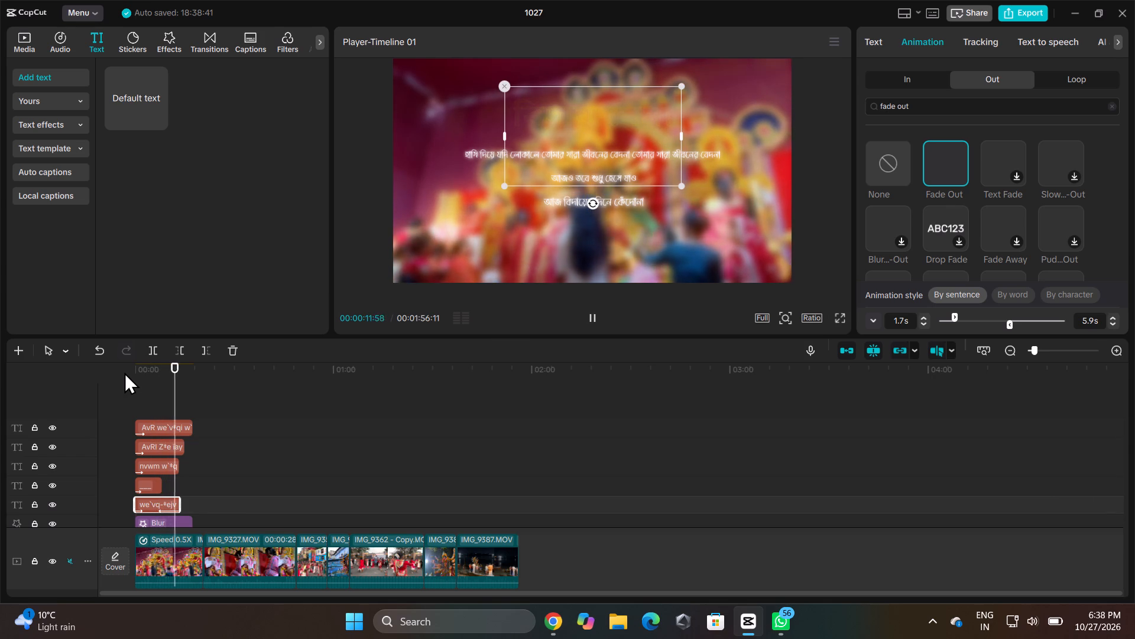
drag(180, 371, 154, 375)
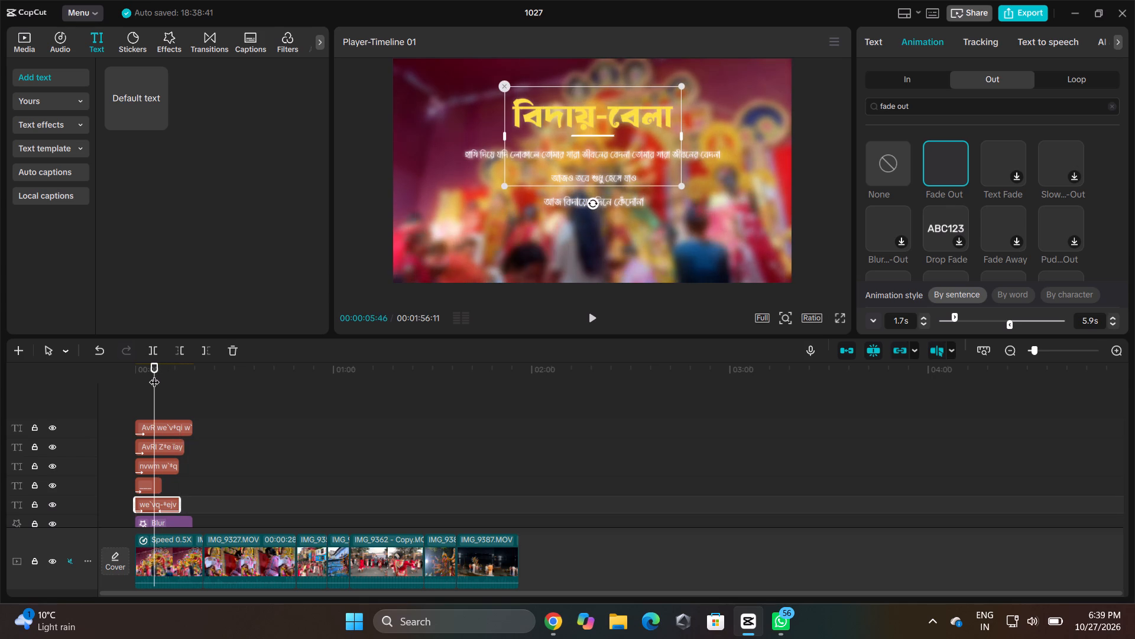
key(space)
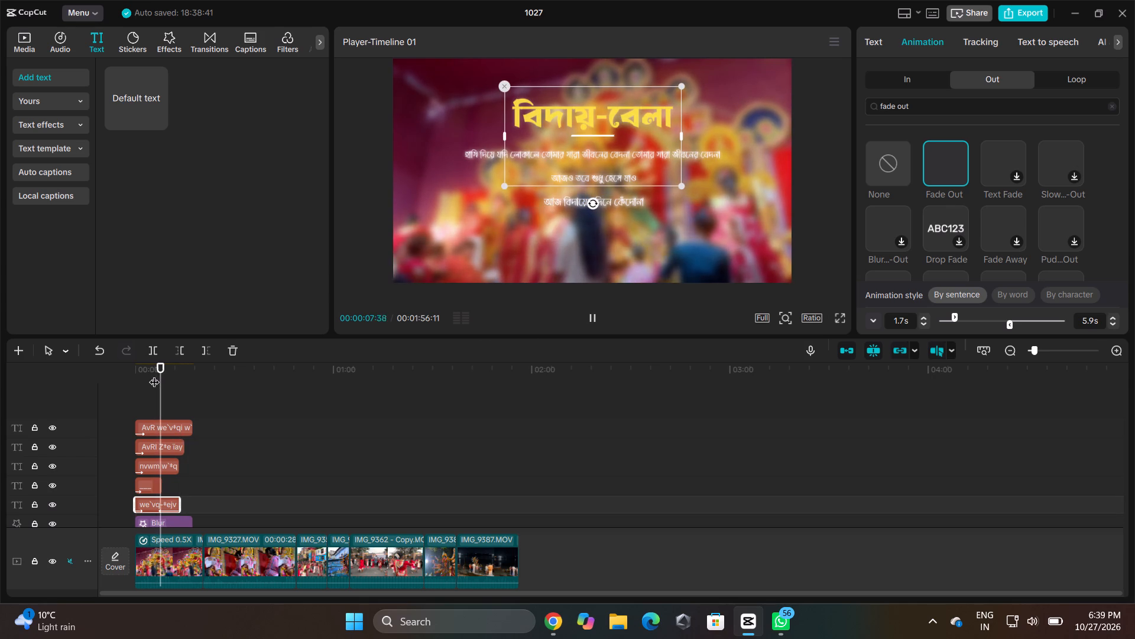
key(space)
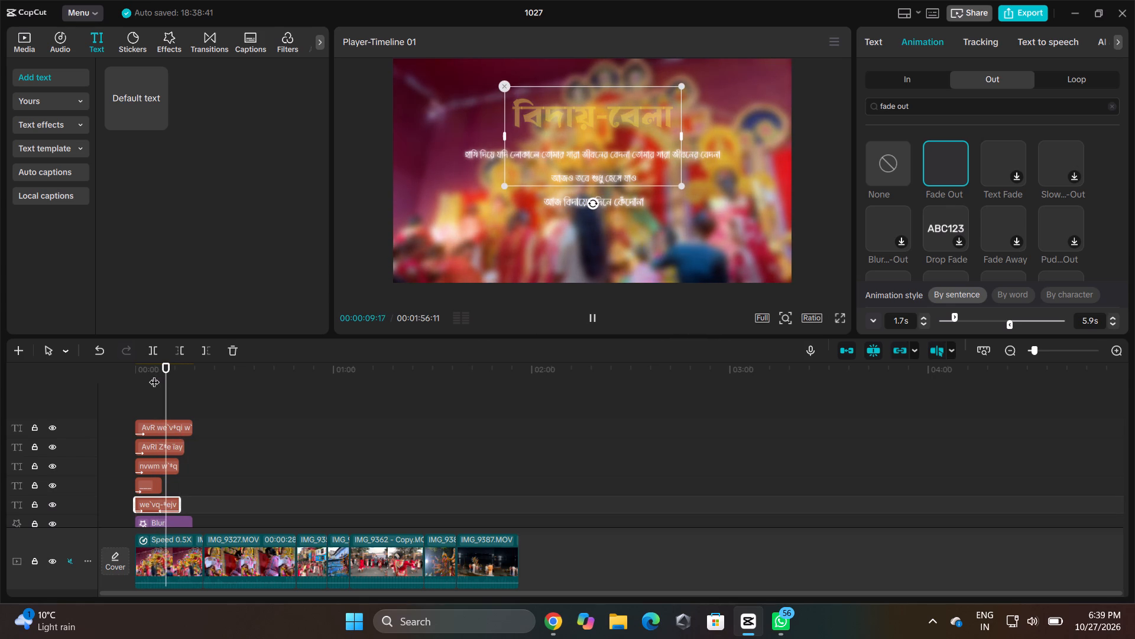
Extend the underline text clip so that it ends at about 00:00:13.
click(151, 489)
drag(159, 488, 166, 489)
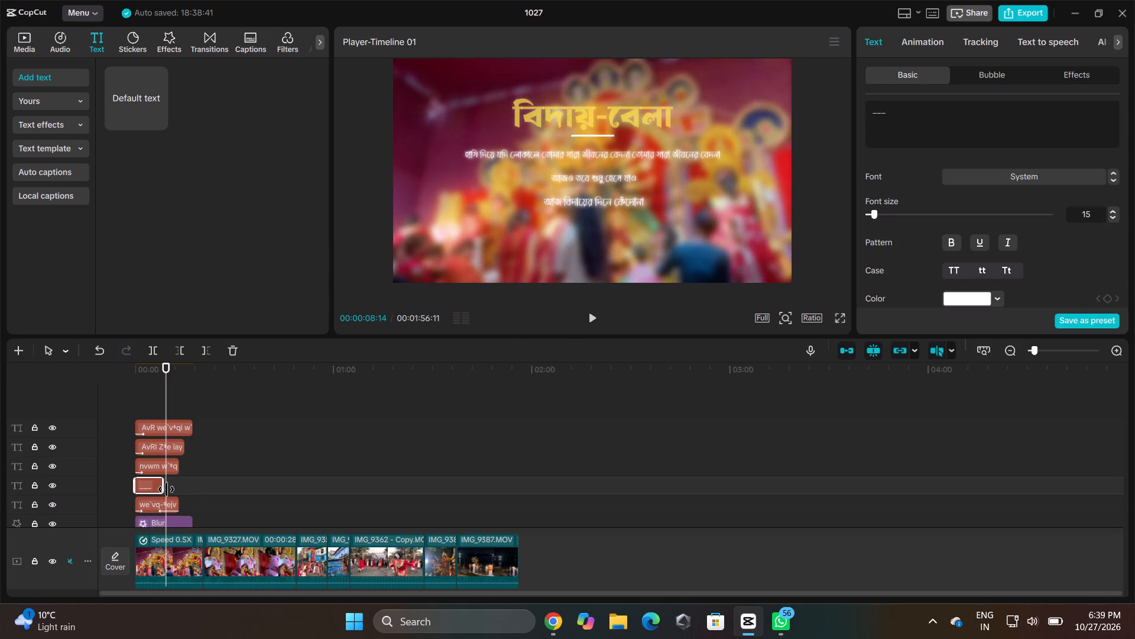
drag(166, 489, 179, 501)
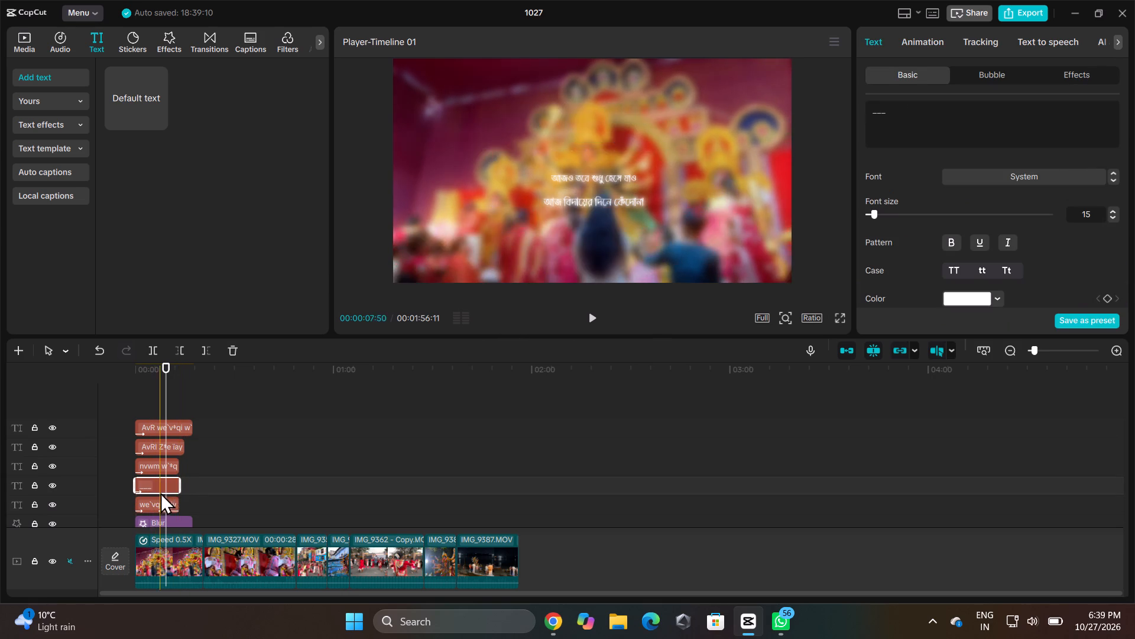
Shorten the বিদায়-বেলা title clip so that it ends at about 00:00:11.
click(158, 510)
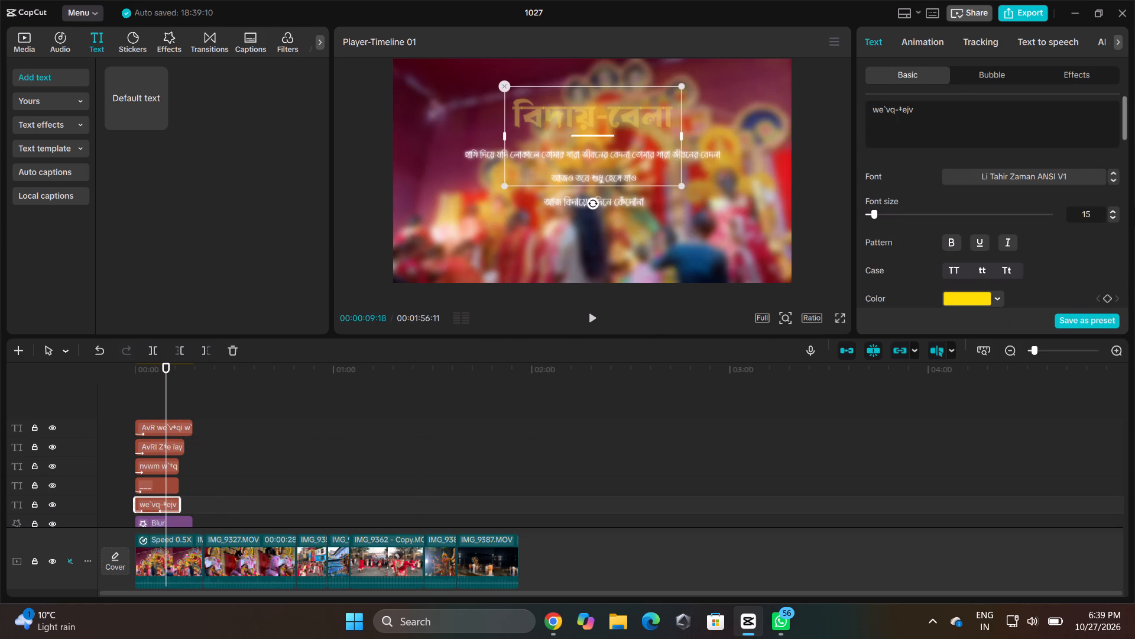
click(928, 41)
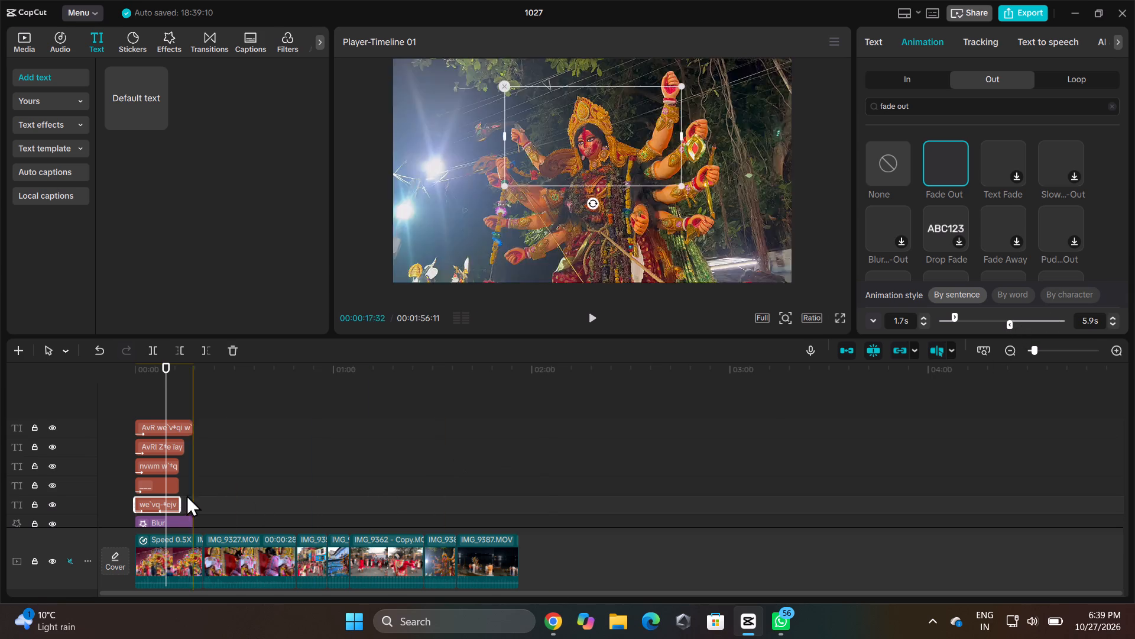
drag(180, 503, 165, 511)
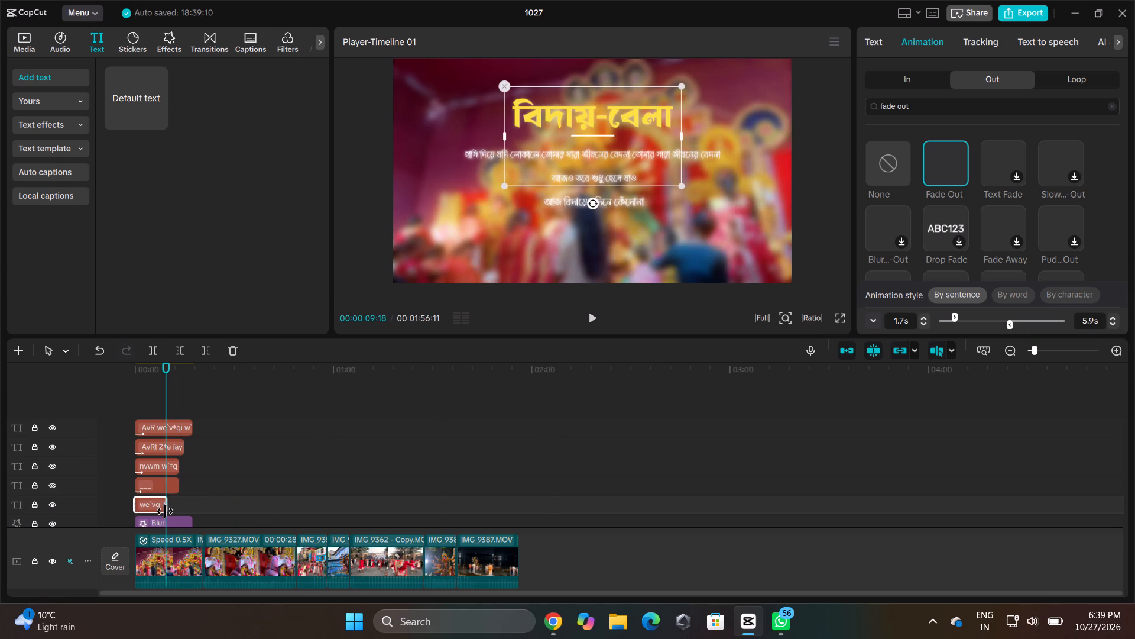
drag(165, 511, 170, 512)
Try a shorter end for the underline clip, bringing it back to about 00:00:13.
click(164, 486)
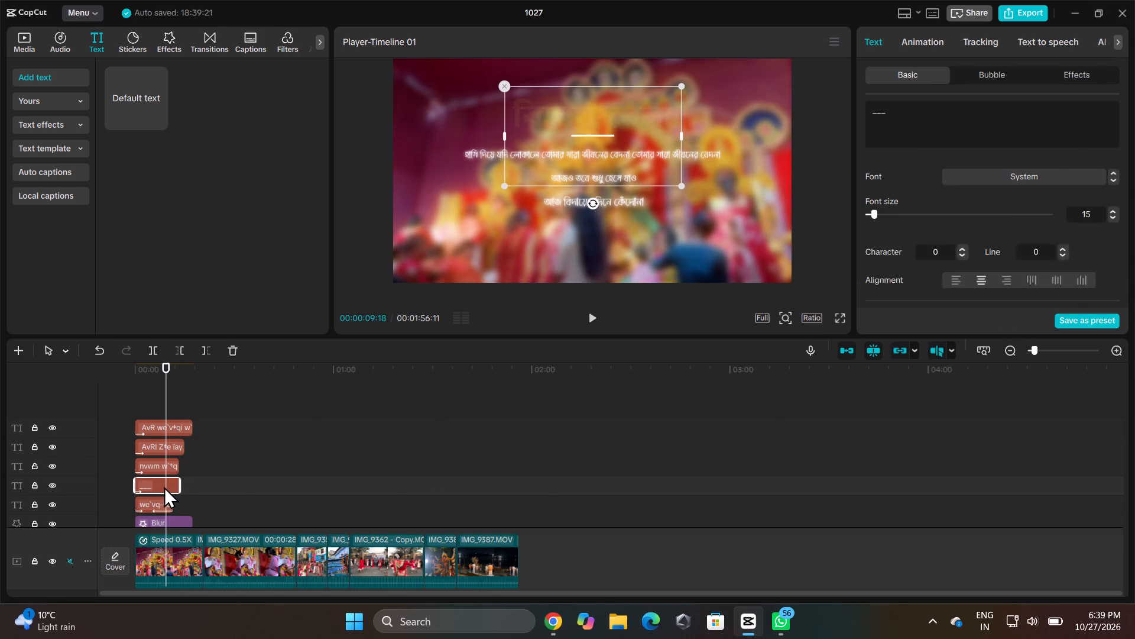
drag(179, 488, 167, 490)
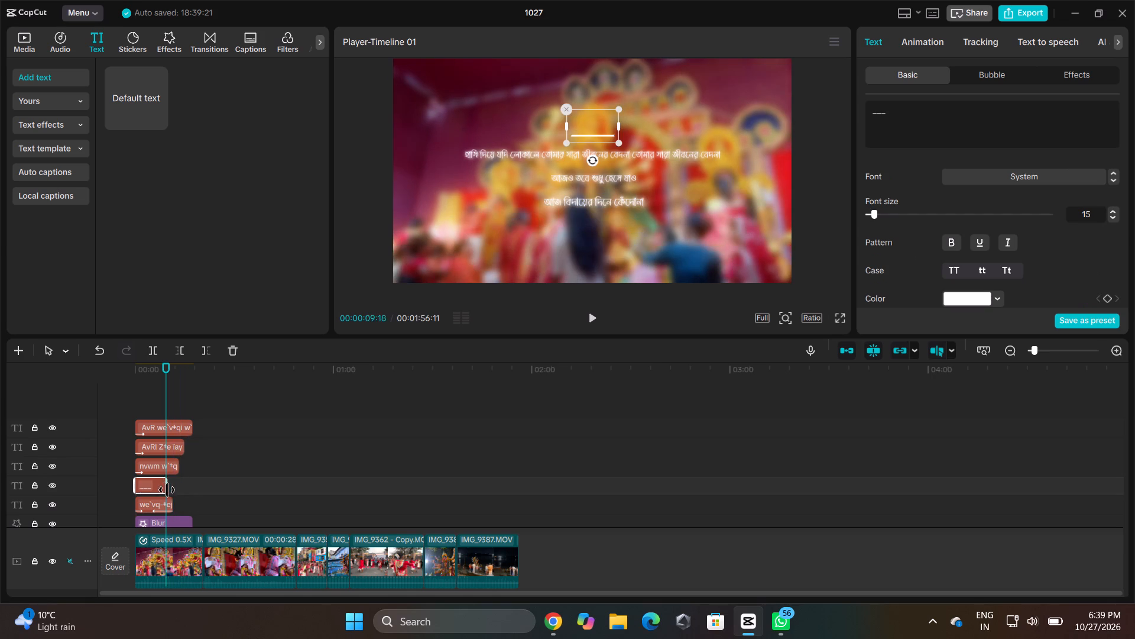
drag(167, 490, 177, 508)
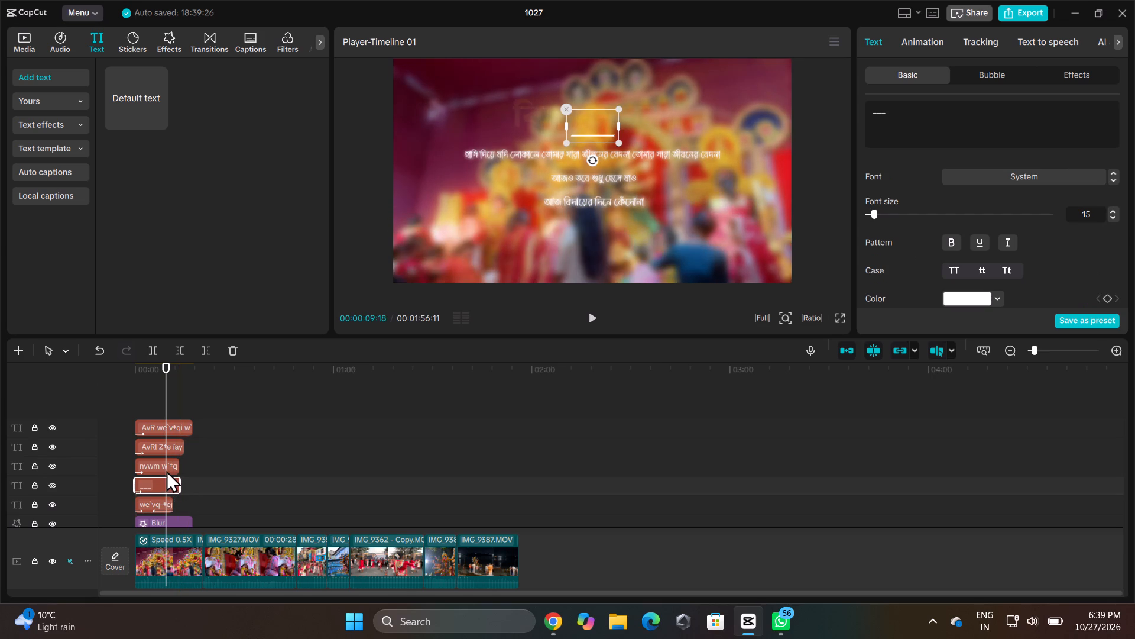
Extend the three poem line clips to staggered ends at about 00:00:15, 00:00:17 and 00:00:20.
click(166, 469)
drag(179, 469, 183, 482)
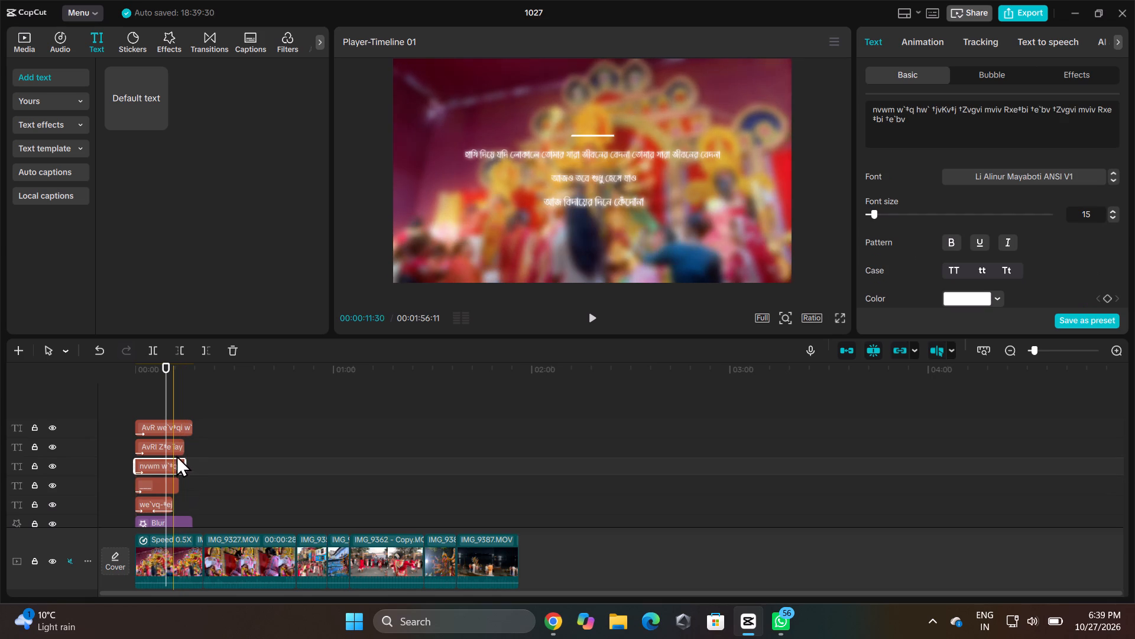
click(176, 450)
drag(187, 448, 192, 466)
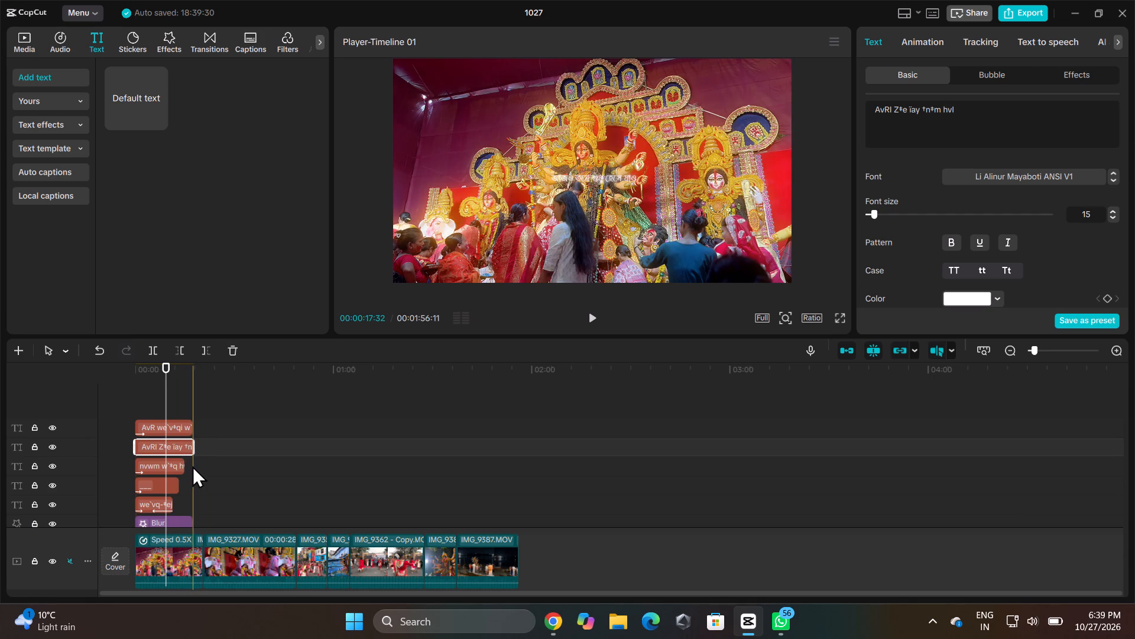
click(181, 422)
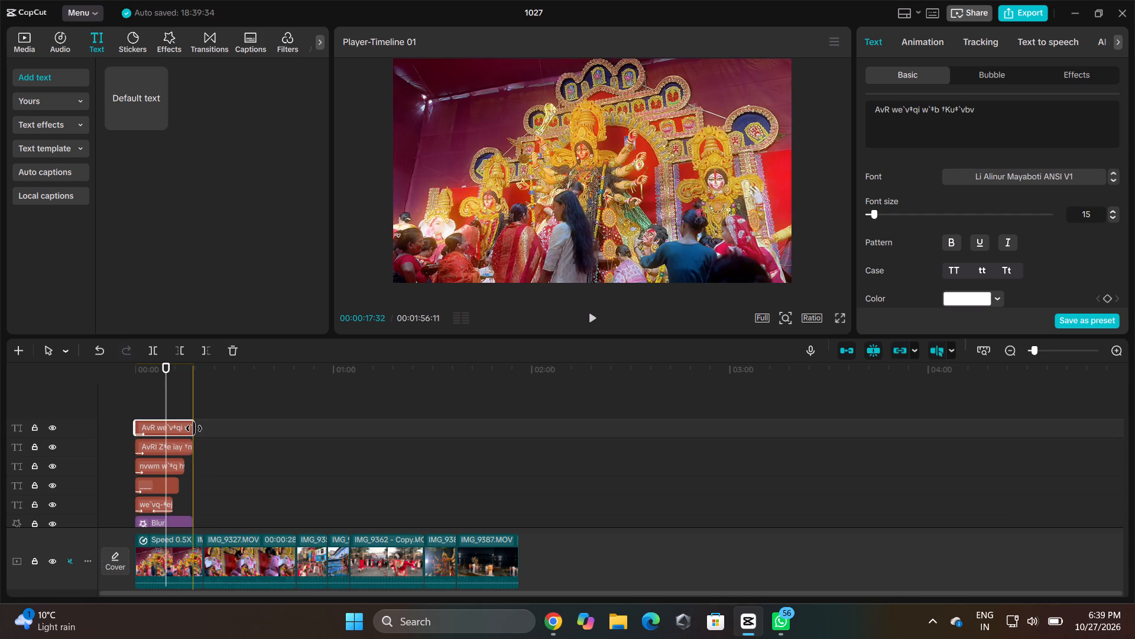
drag(194, 428, 198, 444)
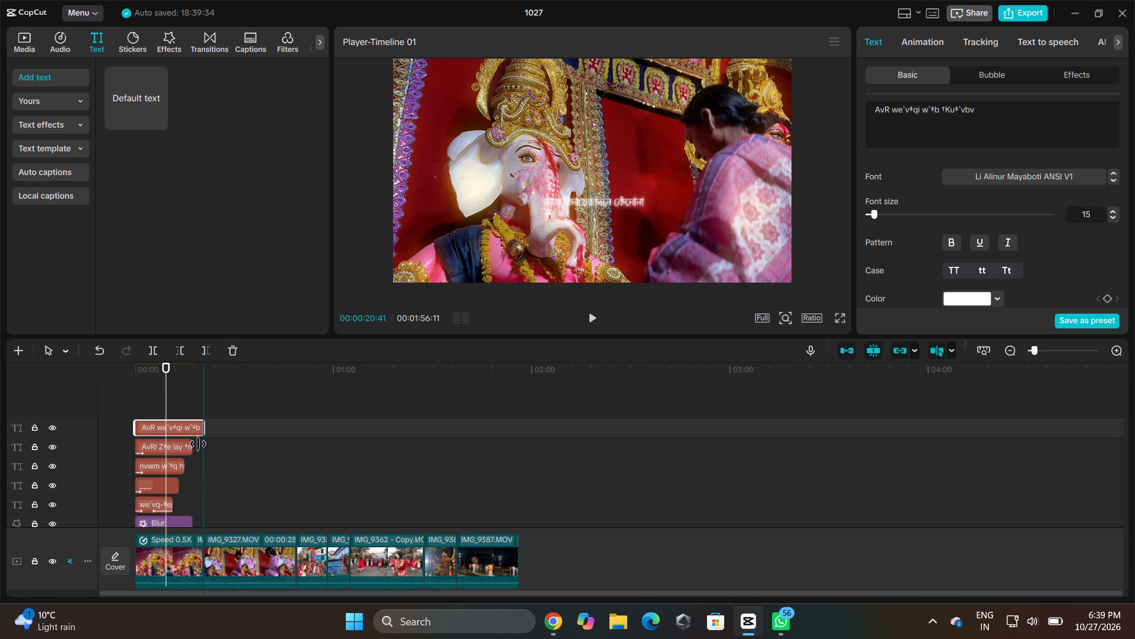
drag(198, 444, 198, 443)
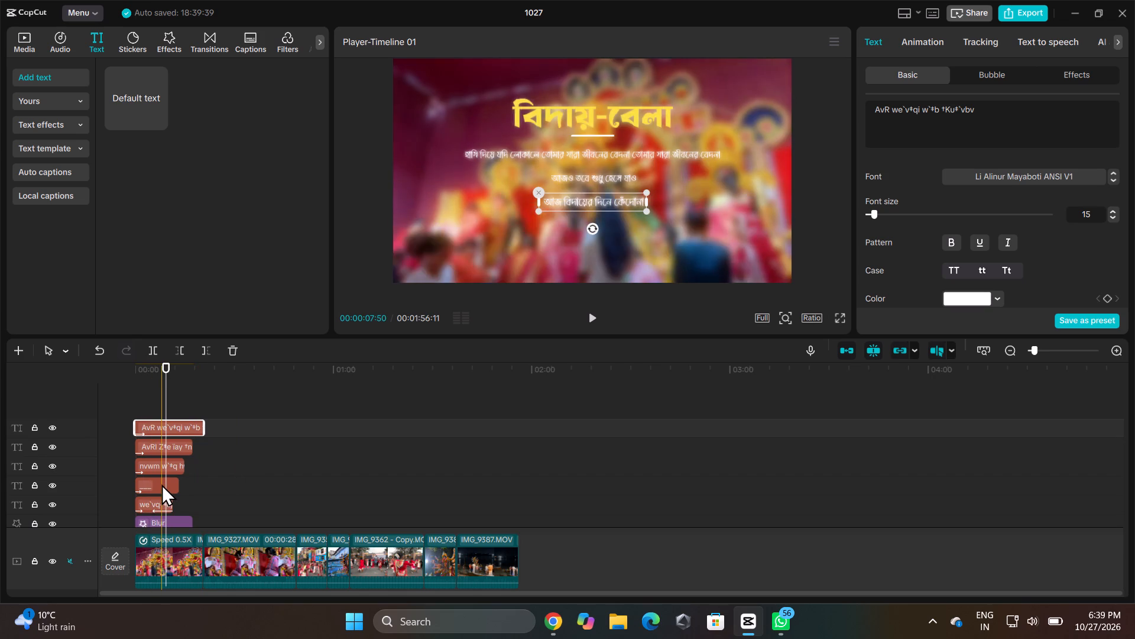
Apply the Fade Out exit animation to the underline text with a 2.4 s duration, and return to the start.
click(161, 484)
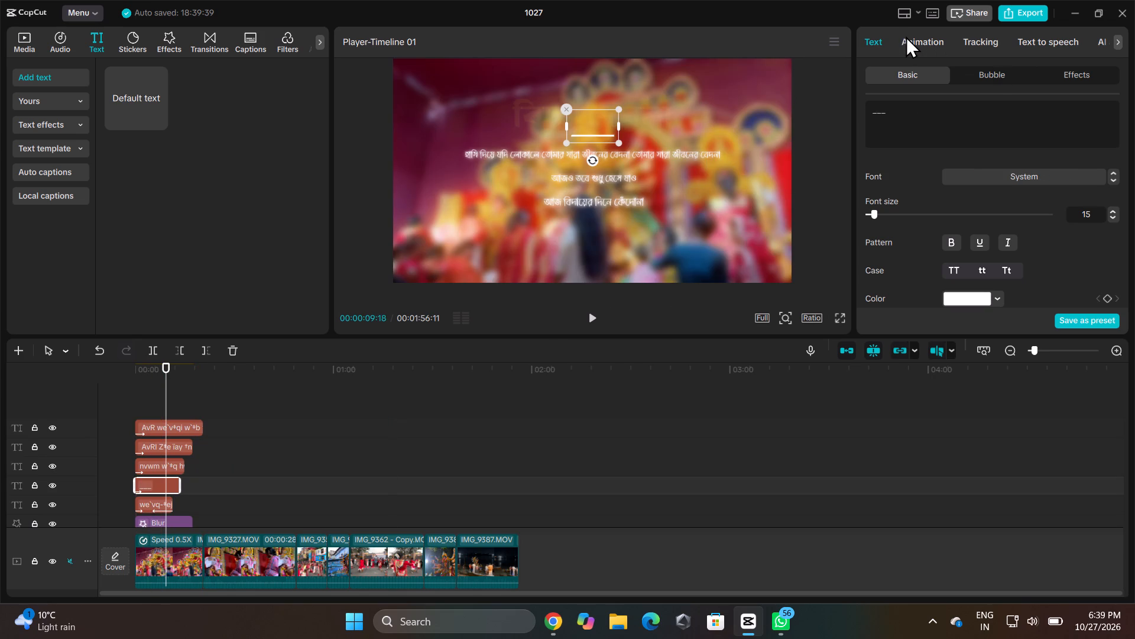
click(906, 36)
click(935, 159)
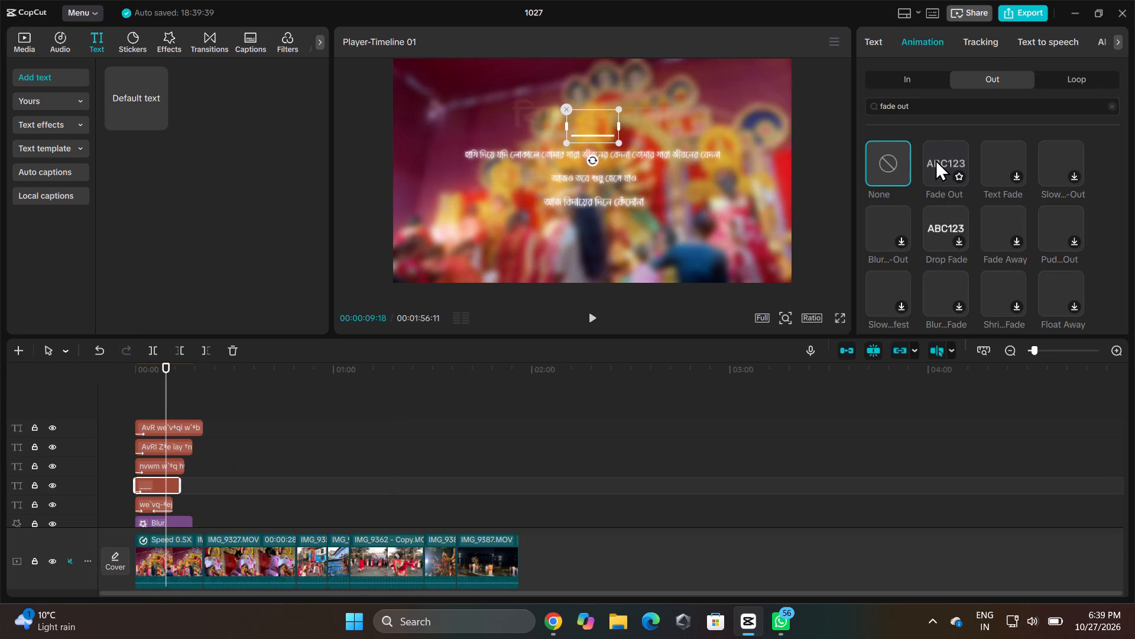
click(935, 159)
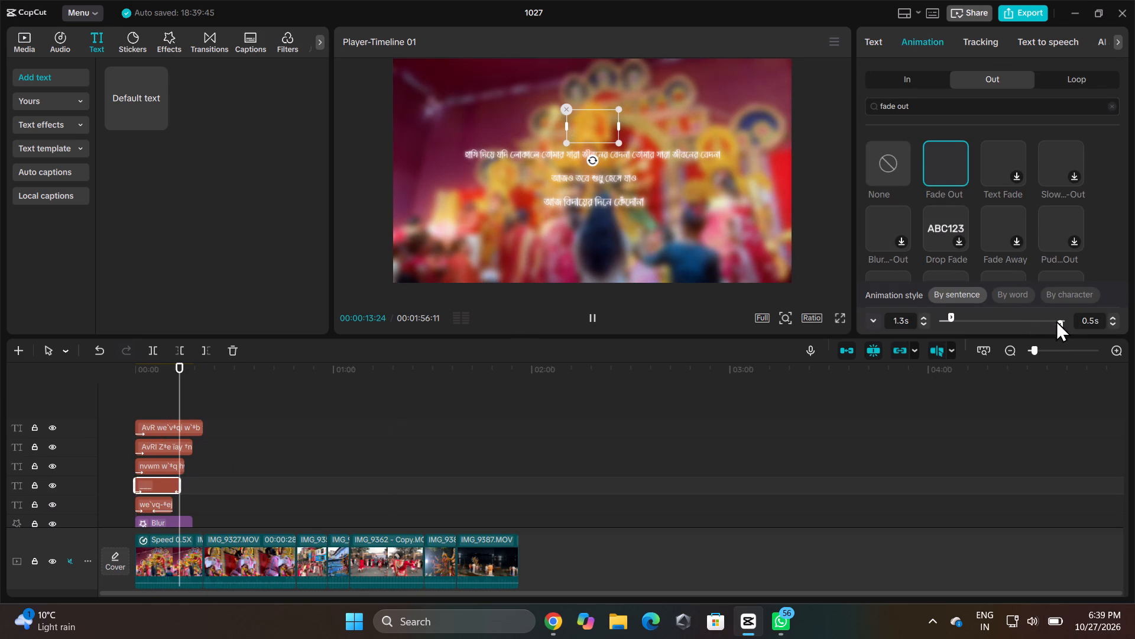
drag(1058, 326, 1049, 326)
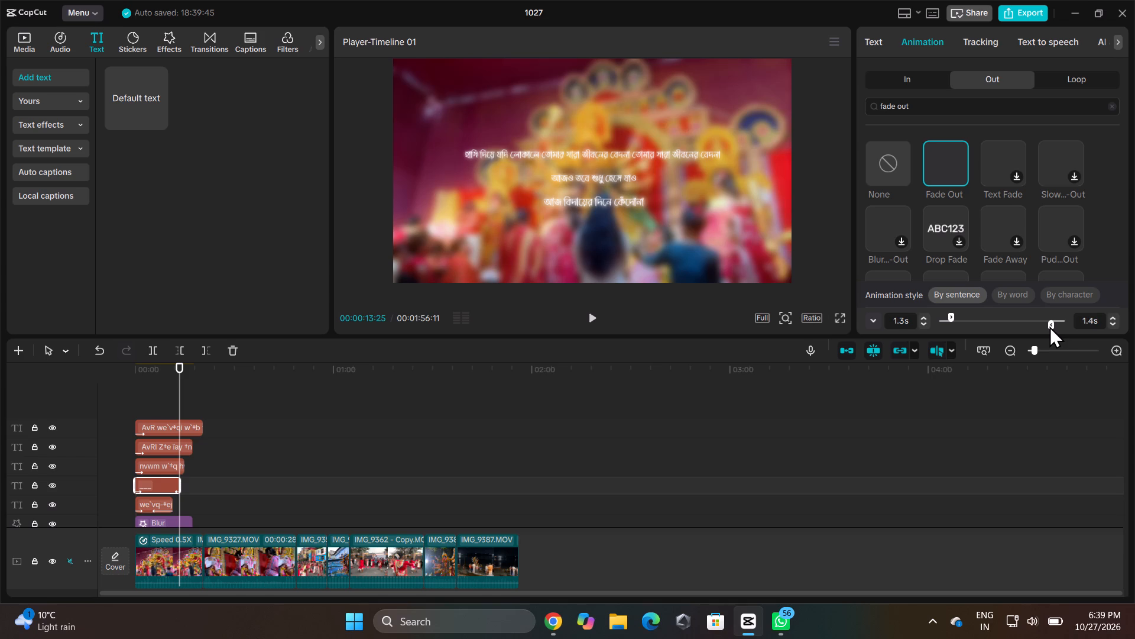
drag(1049, 326, 1040, 326)
drag(1040, 326, 1040, 327)
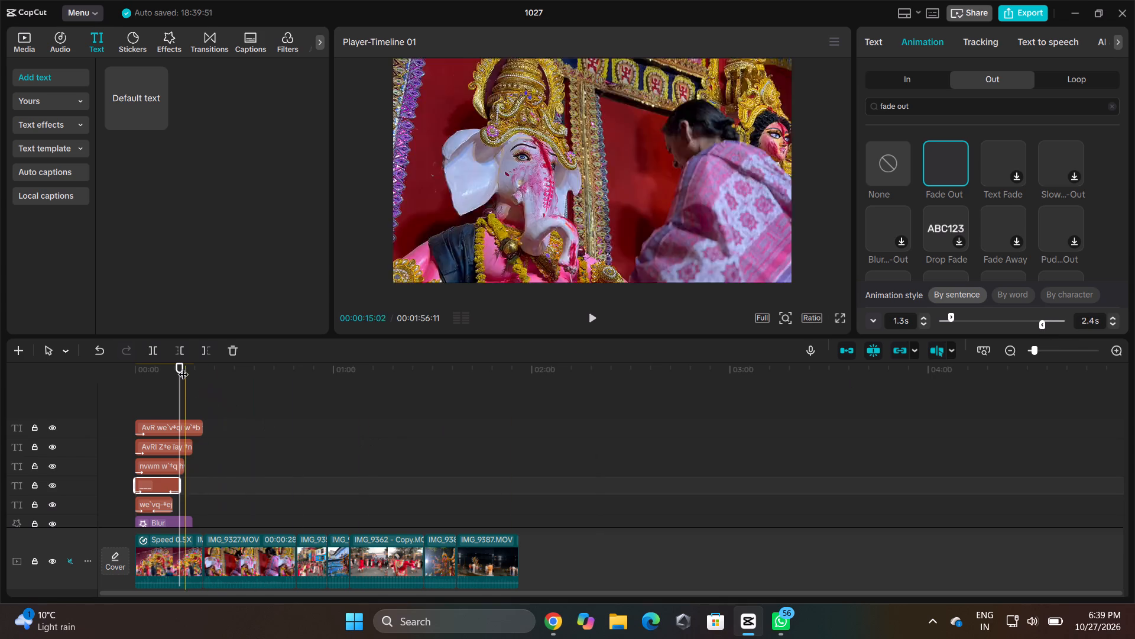
drag(181, 365, 92, 375)
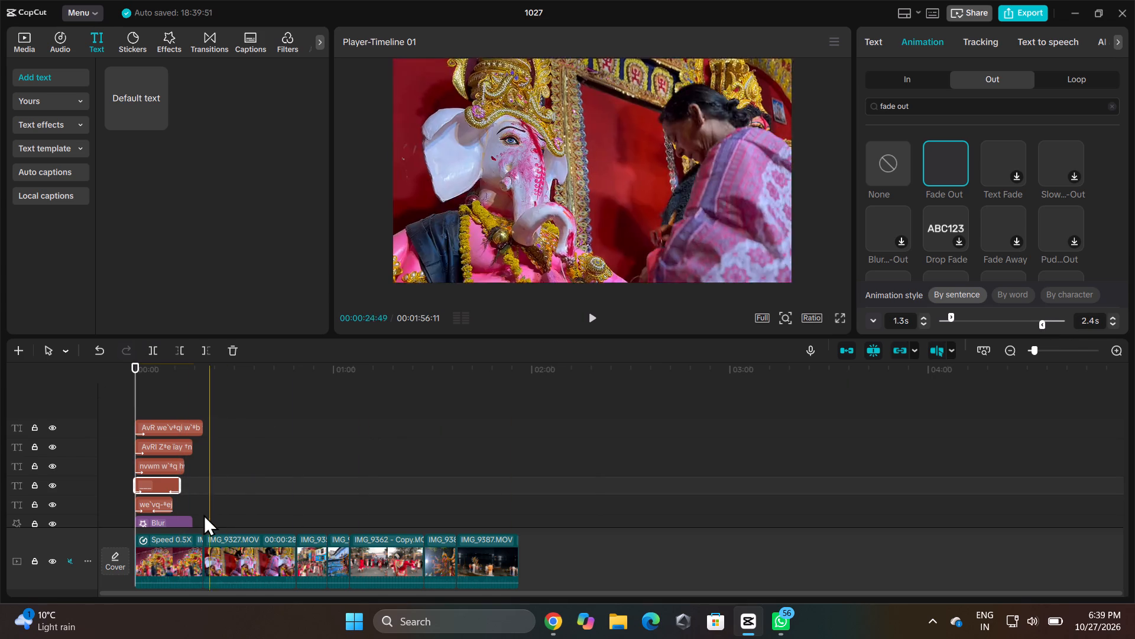
Apply the Fade Out exit animation to the first poem line and set its duration to 2.1 s.
click(169, 470)
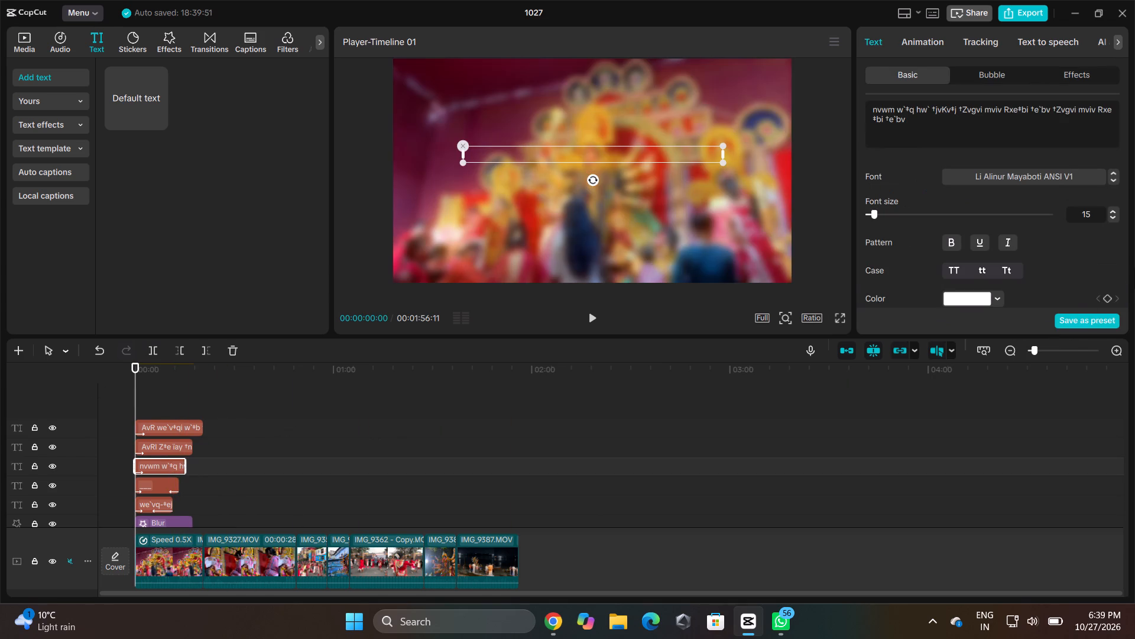
click(925, 40)
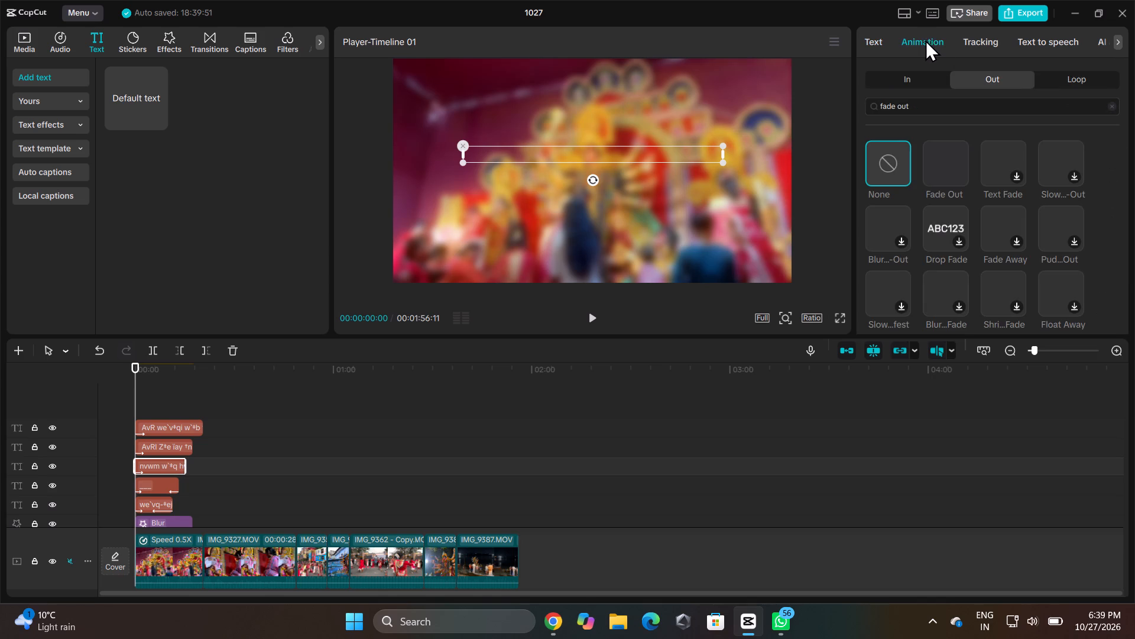
click(949, 161)
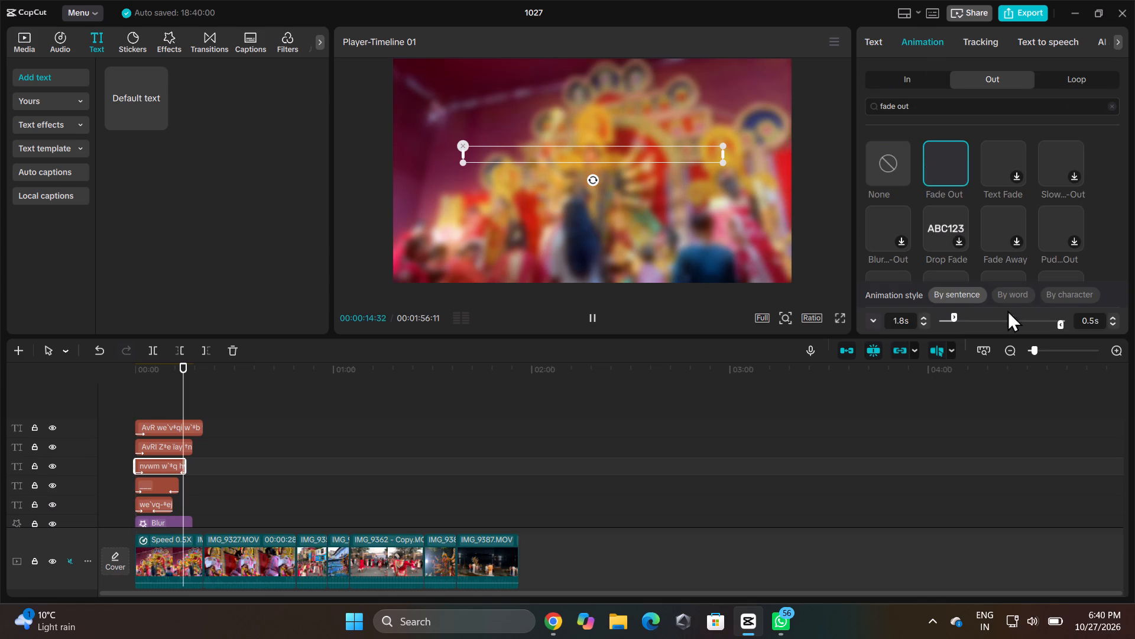
triple_click(1112, 318)
triple_click(1112, 318)
triple_click(1112, 318)
triple_click(1112, 318)
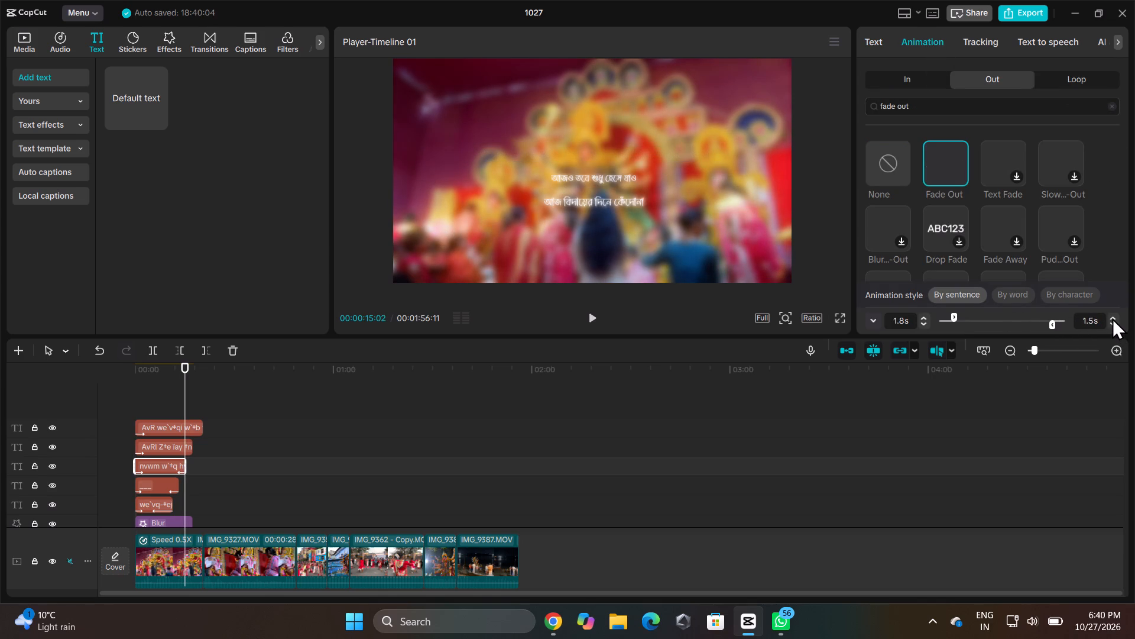
triple_click(1112, 318)
click(1112, 318)
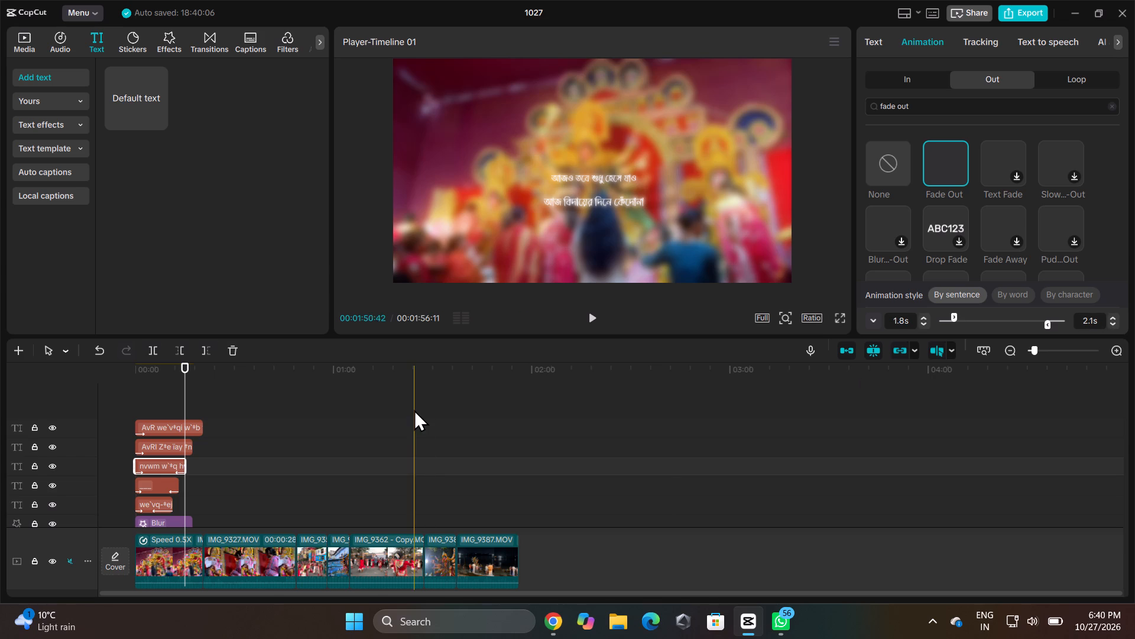
Apply the Fade Out exit animation to the second poem line and set its duration to 2.4 s.
click(167, 450)
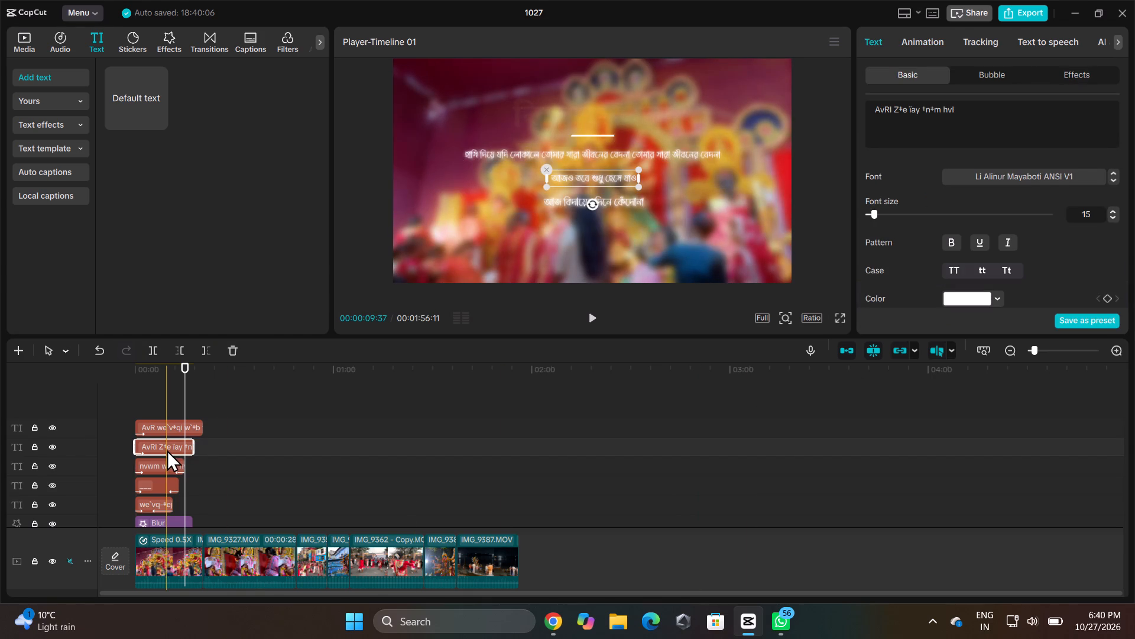
click(930, 36)
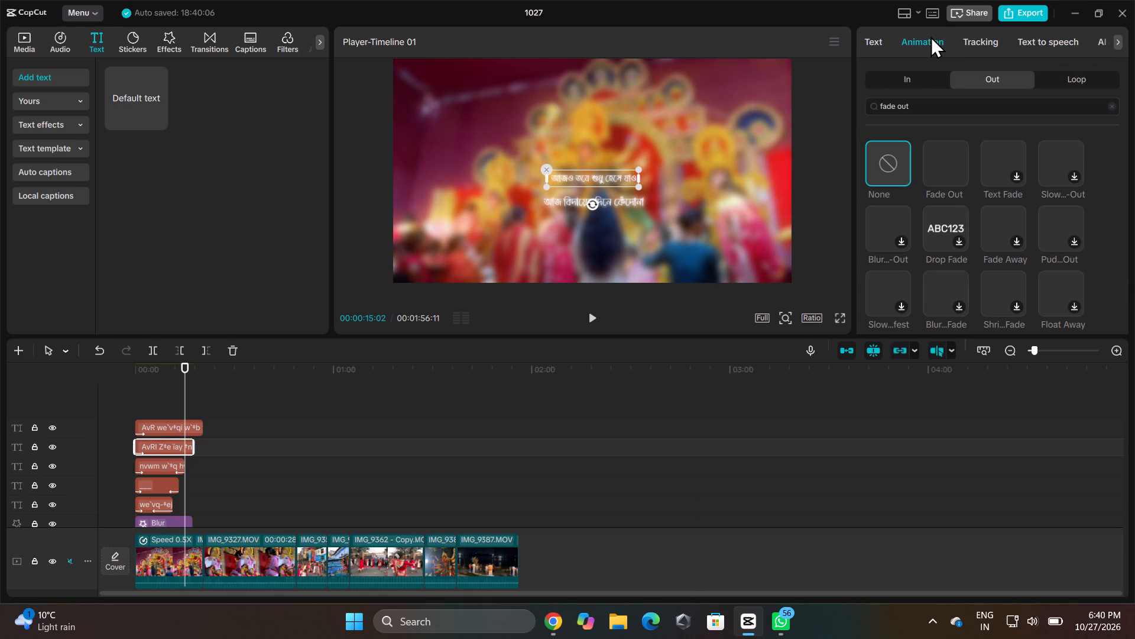
click(936, 166)
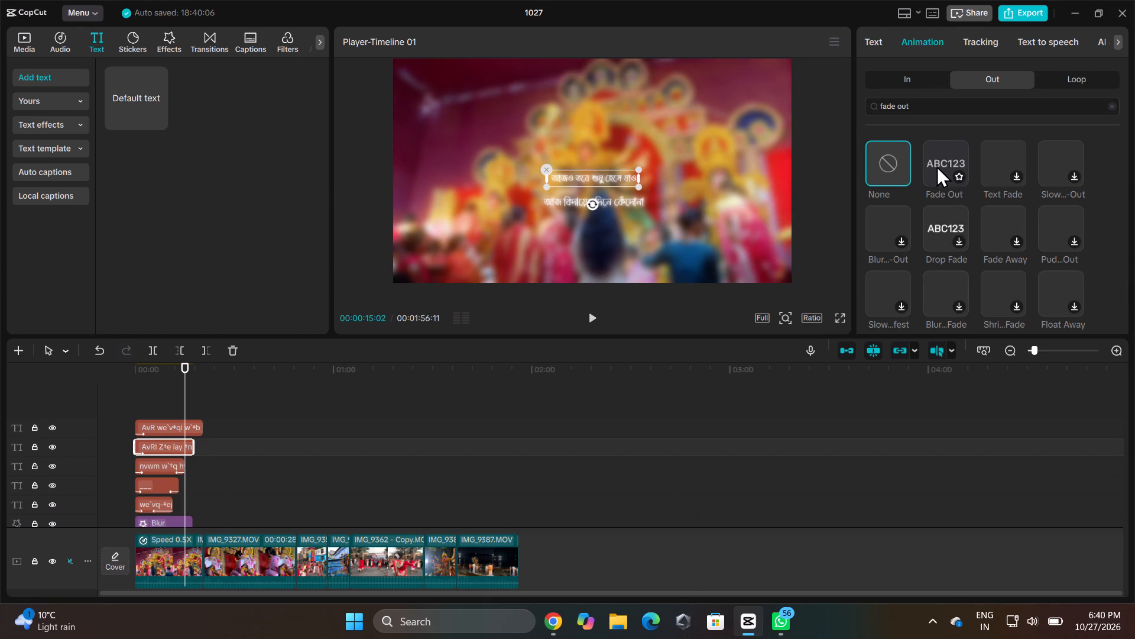
click(936, 166)
click(936, 166)
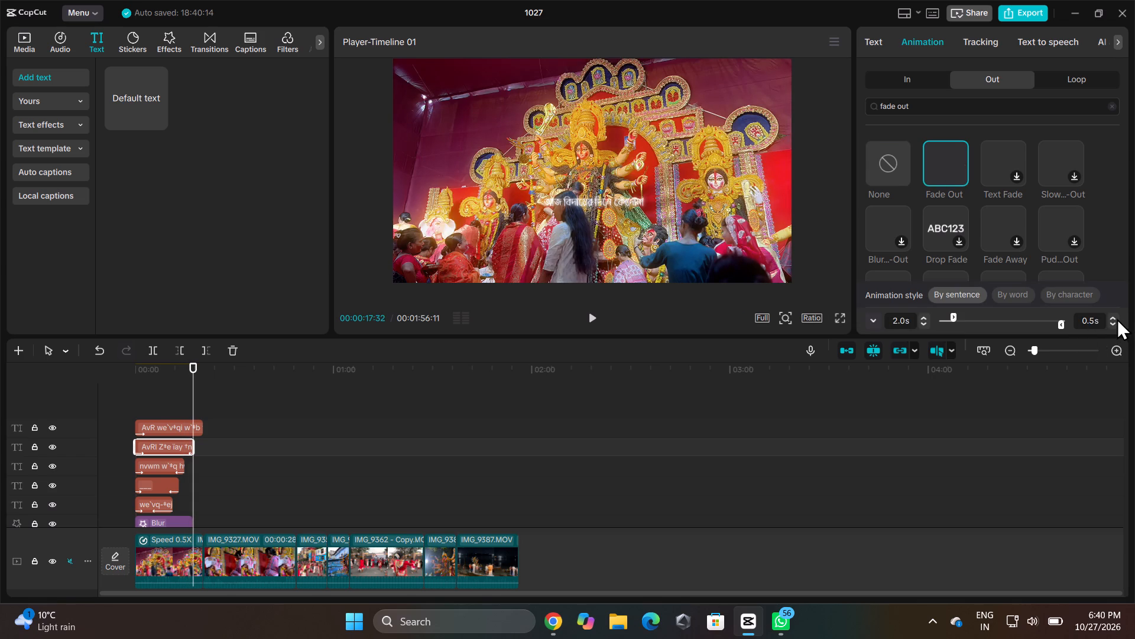
triple_click(1113, 317)
triple_click(1113, 317)
triple_click(1113, 317)
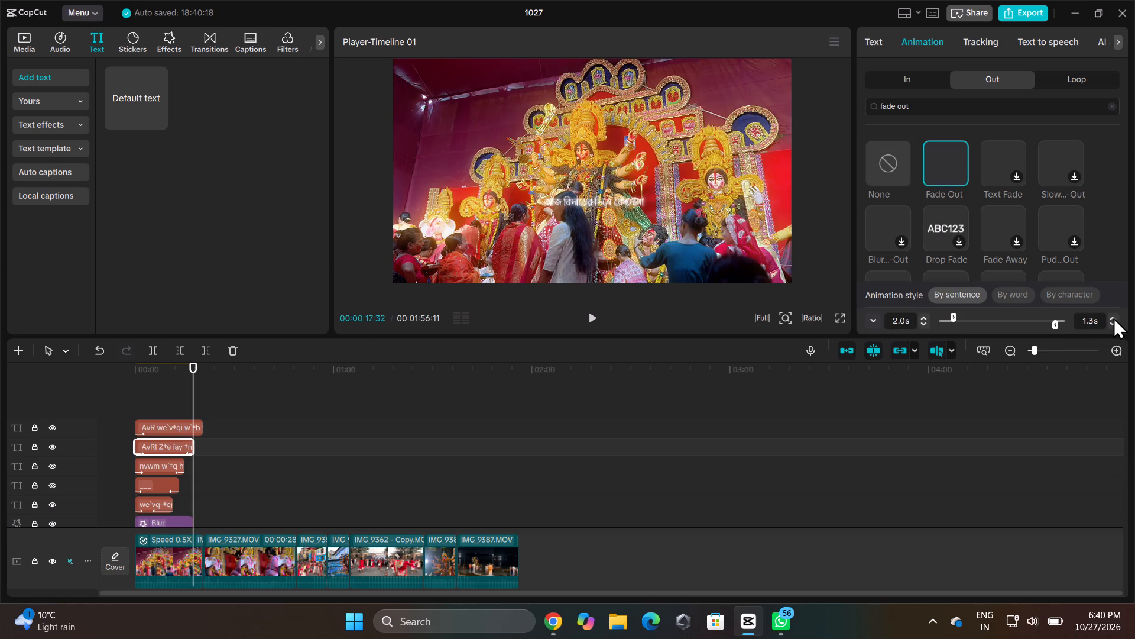
triple_click(1113, 317)
triple_click(1113, 317)
triple_click(1113, 317)
click(1113, 317)
Apply the Fade Out exit animation to the third poem line.
click(178, 428)
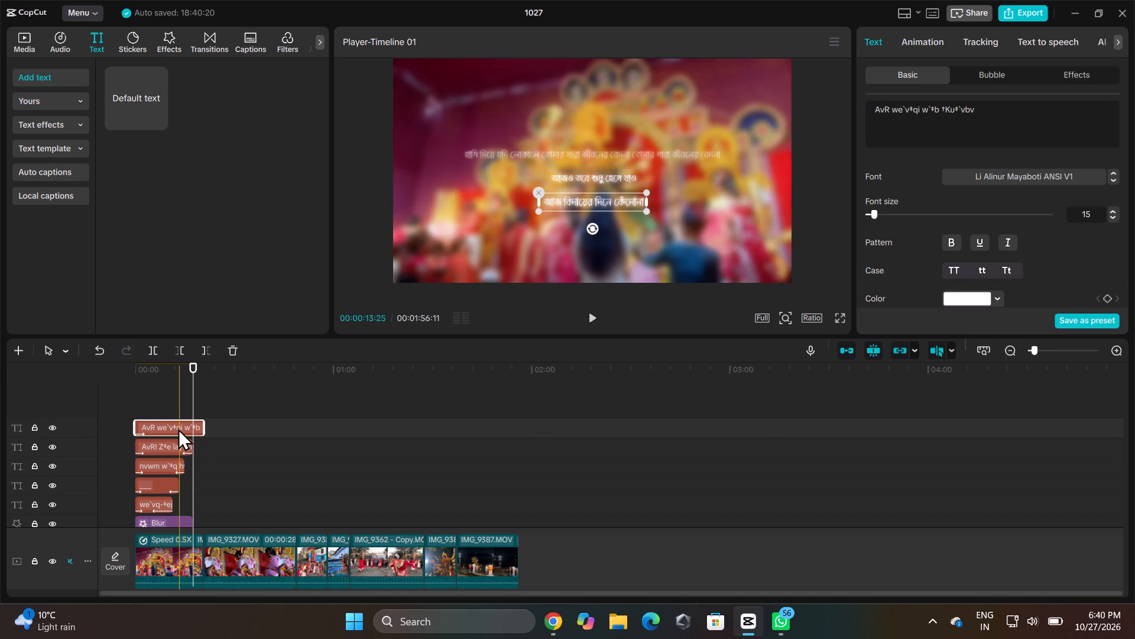
click(928, 33)
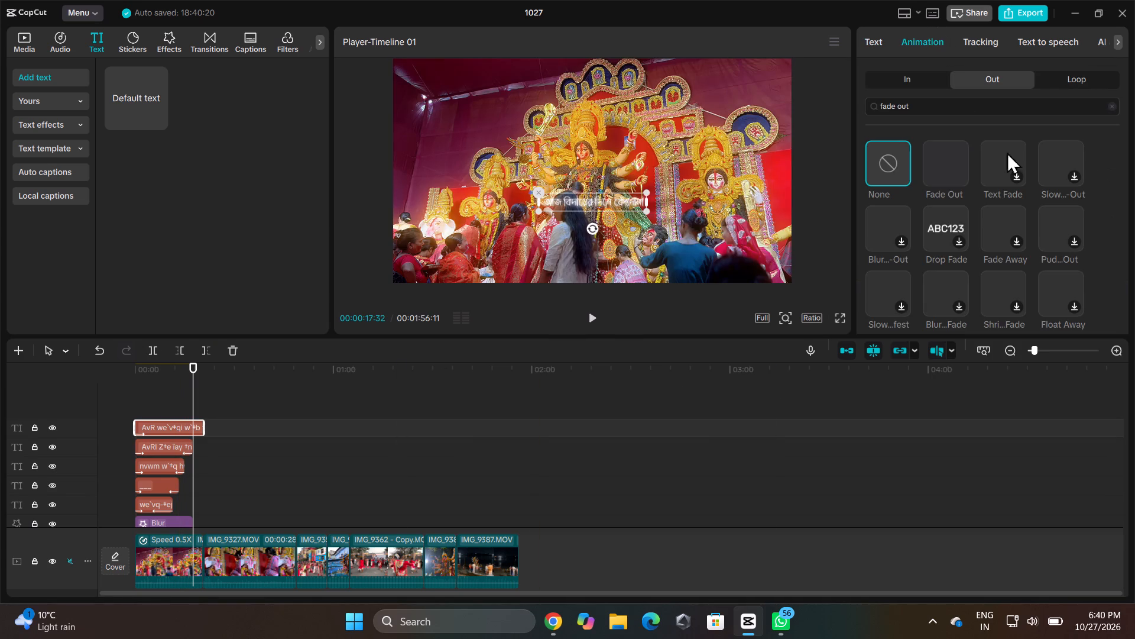
click(938, 160)
click(938, 160)
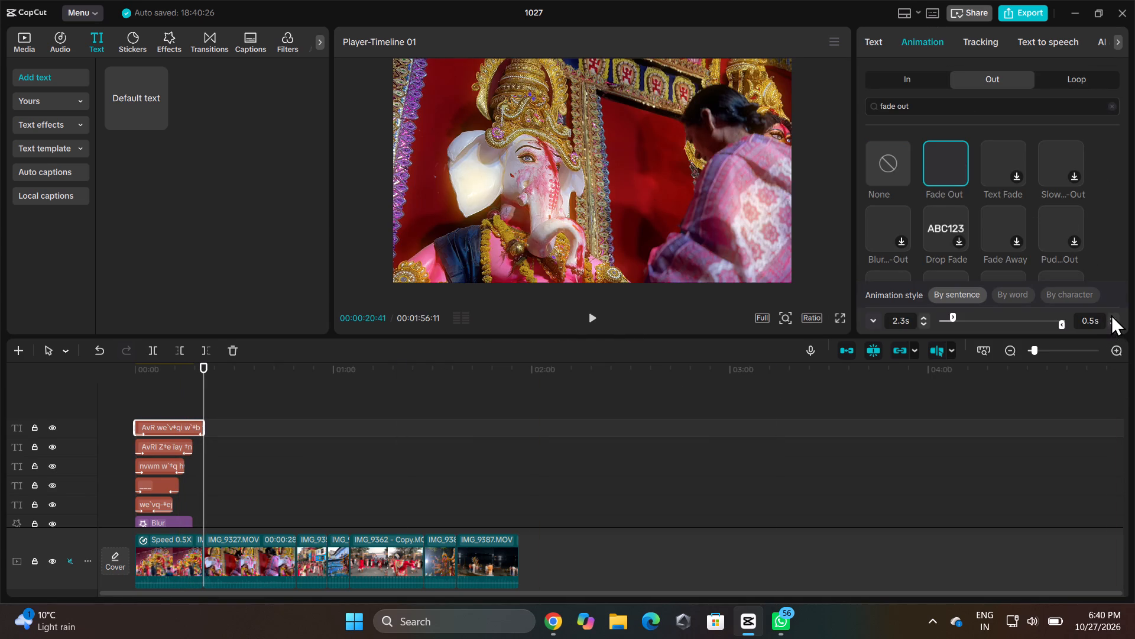
triple_click(1111, 314)
triple_click(1111, 314)
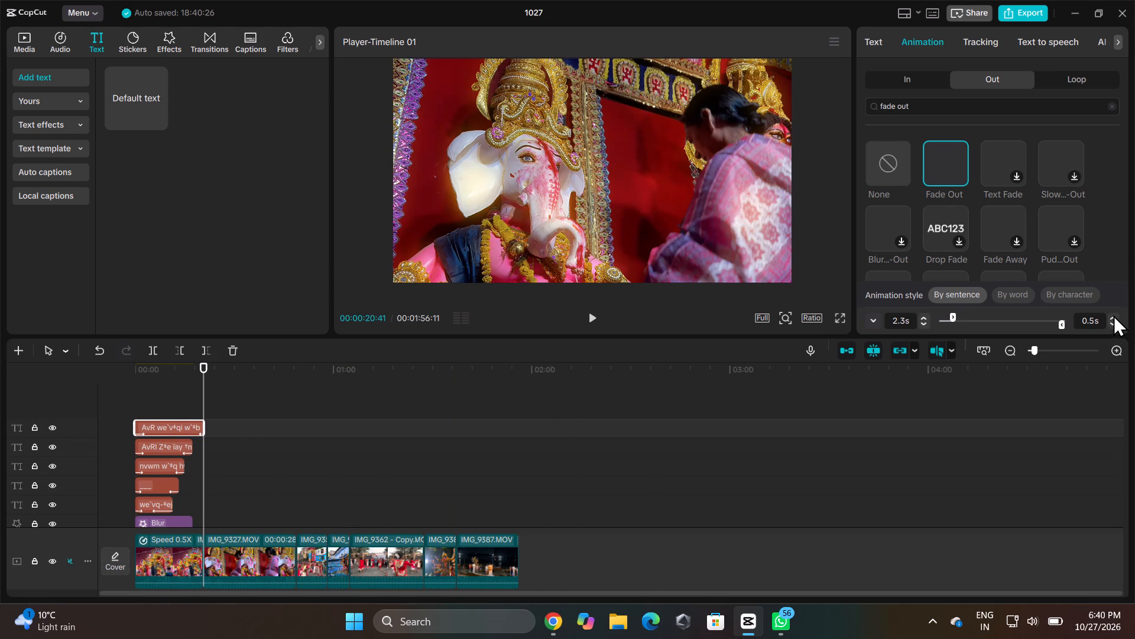
triple_click(1113, 315)
Trim the end of the third poem line clip back to about 00:00:17, level with the second line's end.
click(203, 430)
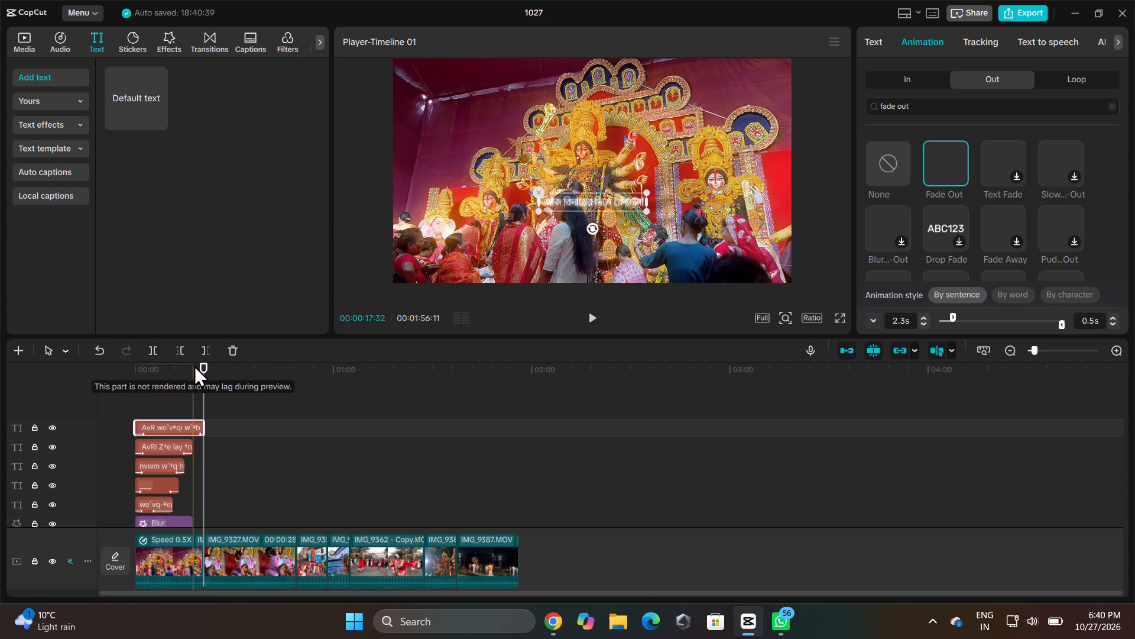
drag(202, 425, 192, 427)
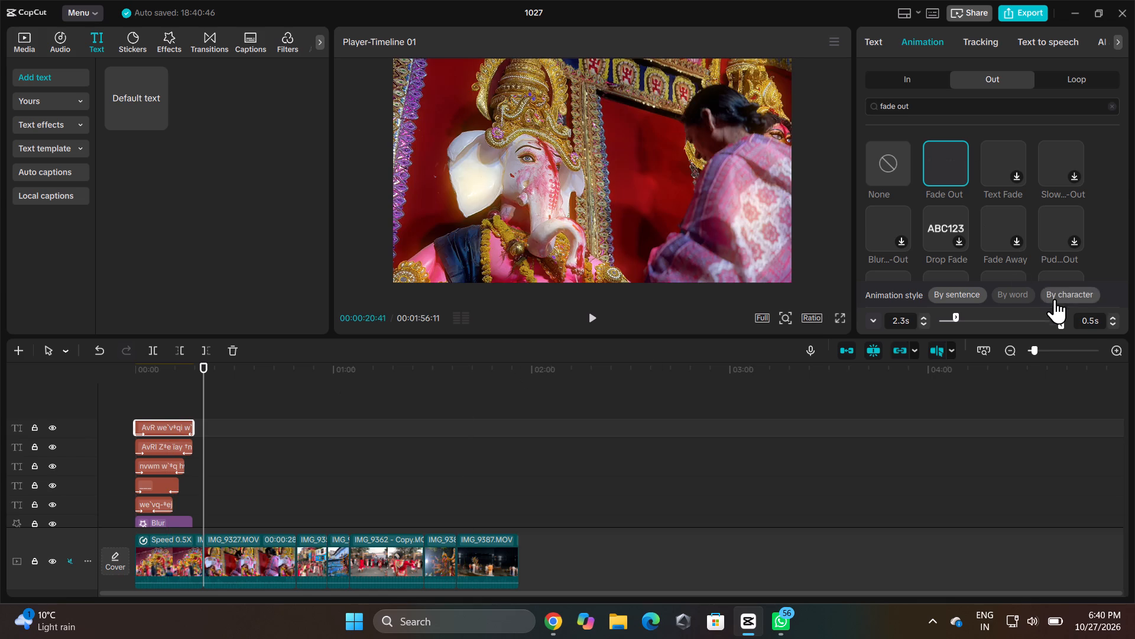
Set the third poem line's Fade Out duration to 2.2 s.
drag(1059, 321, 1053, 321)
drag(1053, 321, 1046, 322)
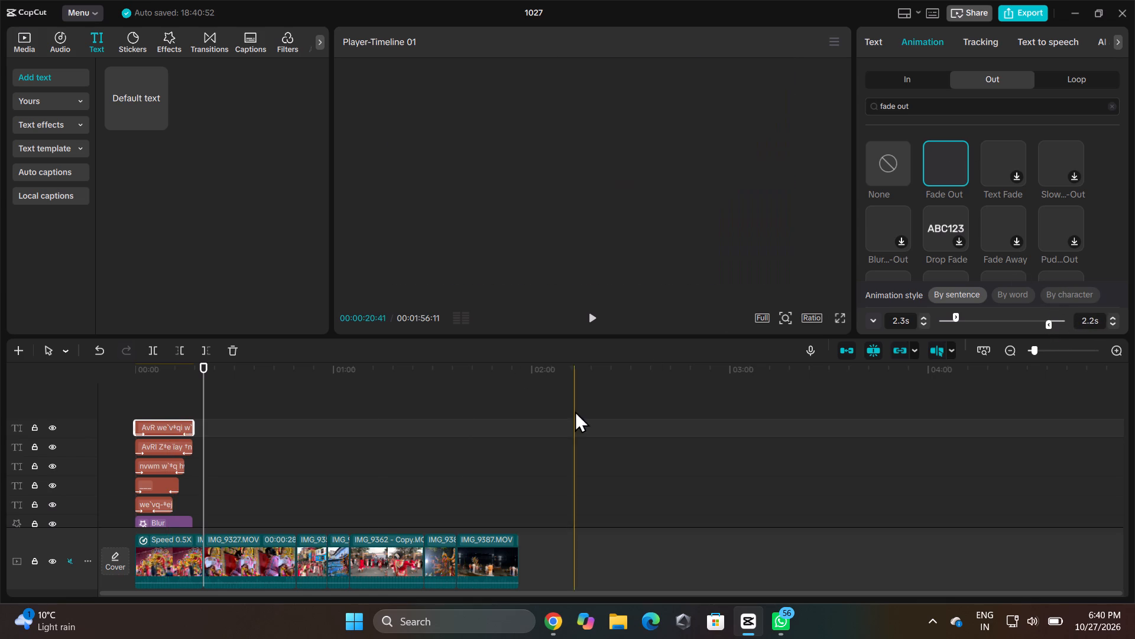
Play the opening from the start and scrub through it to check how the title and poem lines fade.
drag(206, 366, 115, 376)
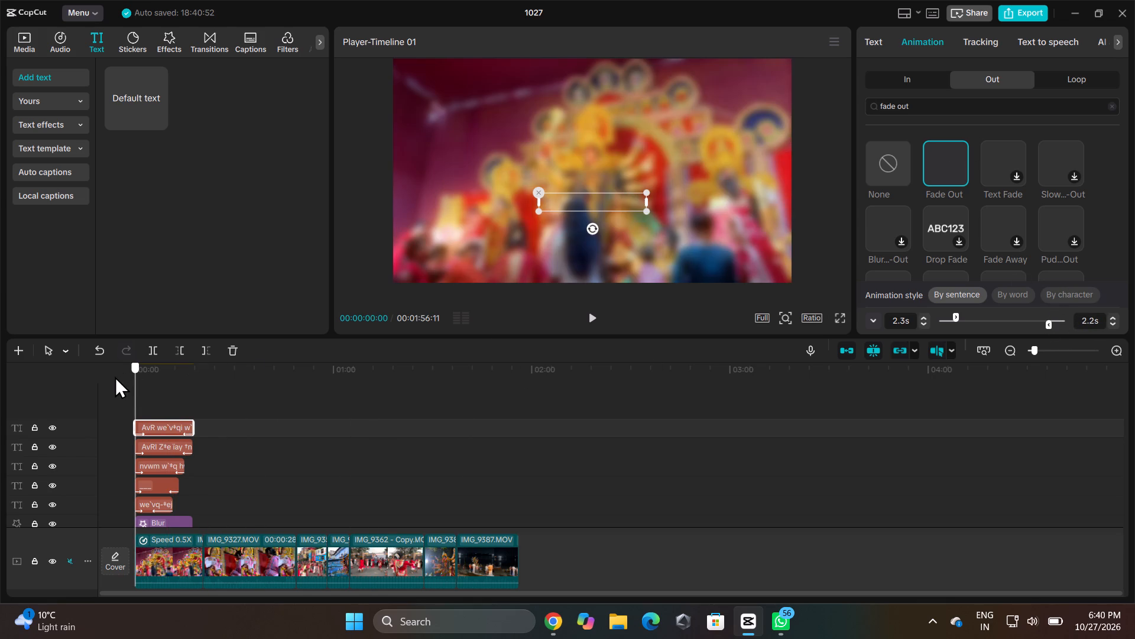
key(space)
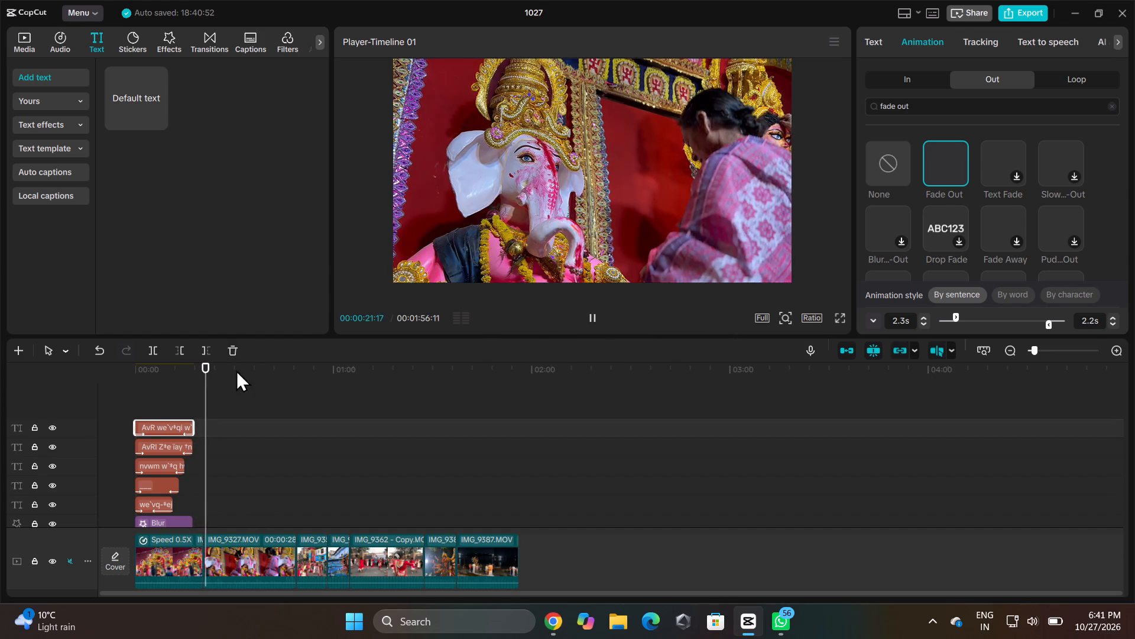
drag(209, 366, 137, 376)
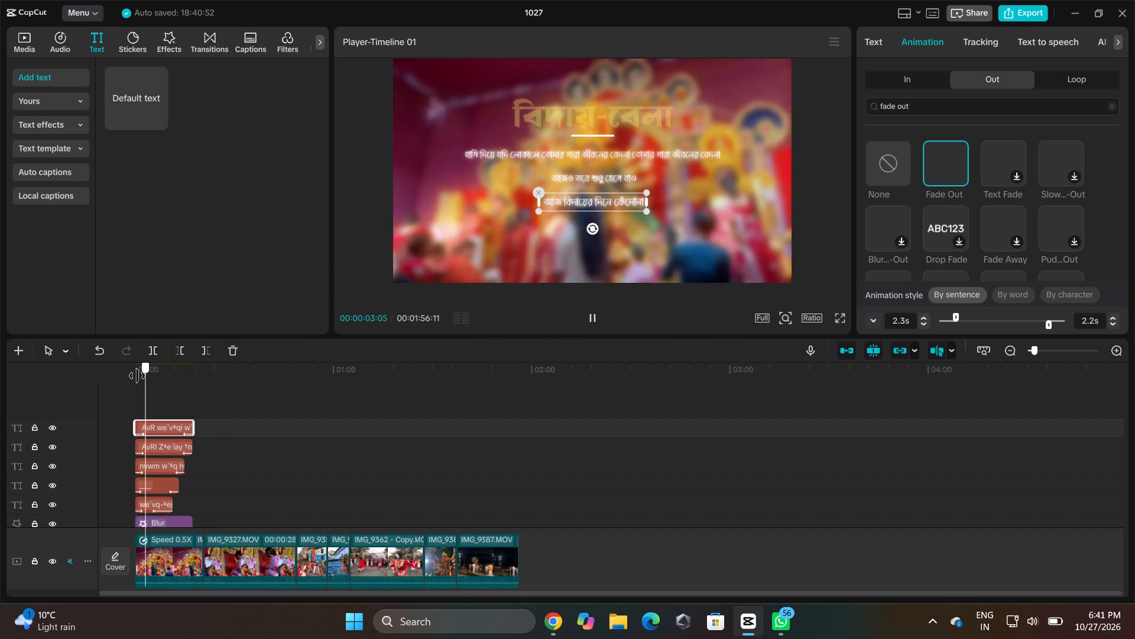
drag(137, 376, 156, 381)
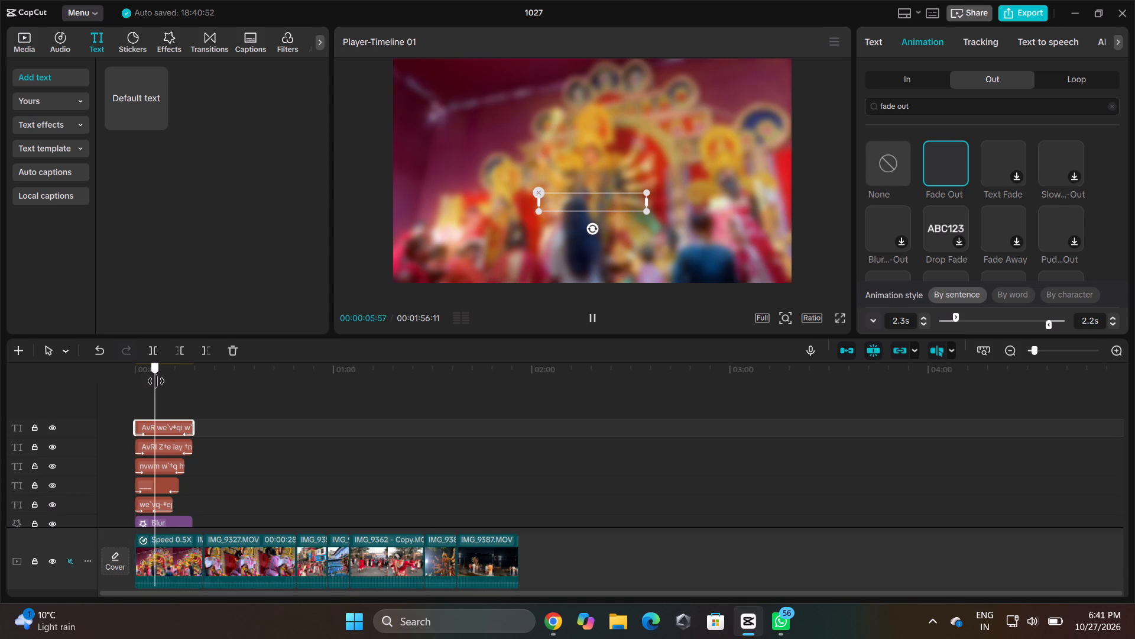
drag(156, 381, 184, 383)
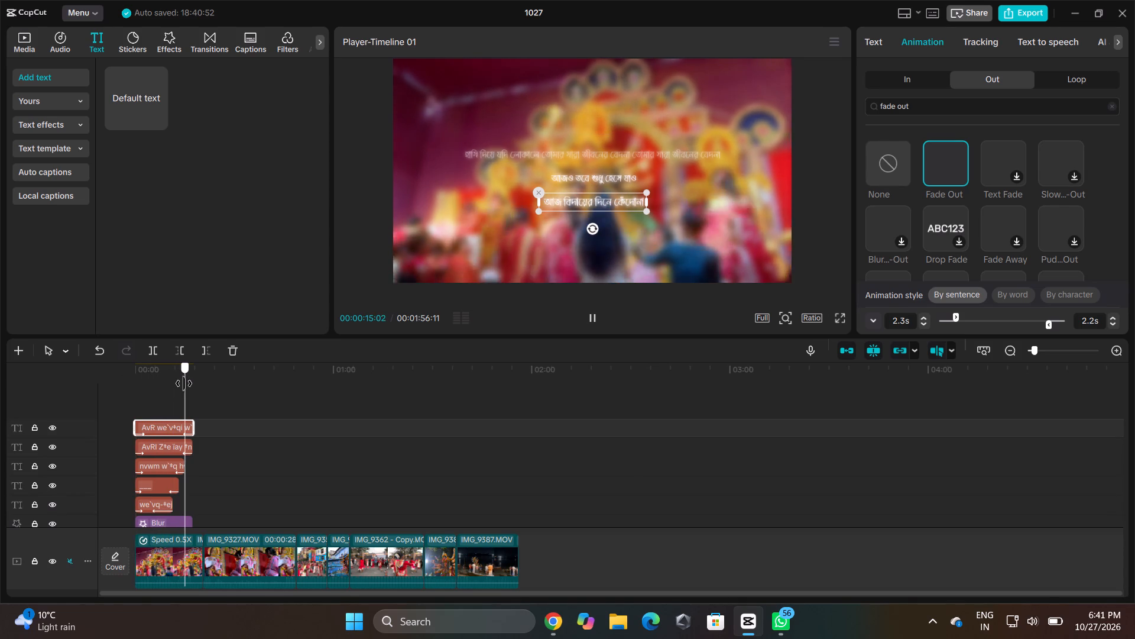
drag(184, 383, 147, 391)
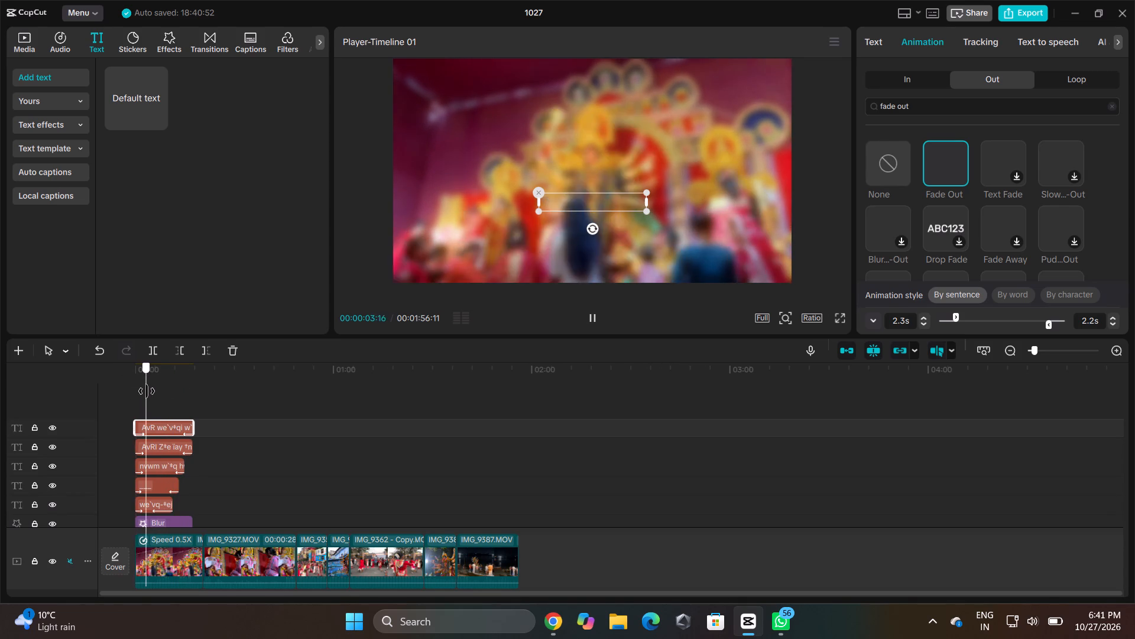
drag(147, 391, 148, 392)
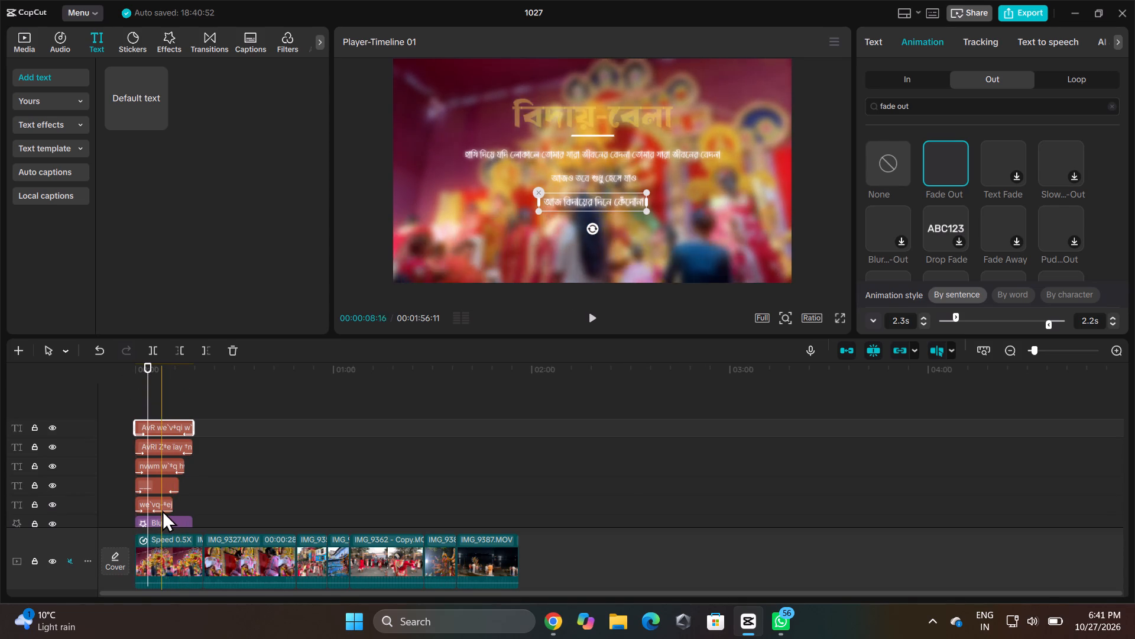
Set the বিদায়-বেলা title's Fade Out duration to 2.9 s.
click(162, 510)
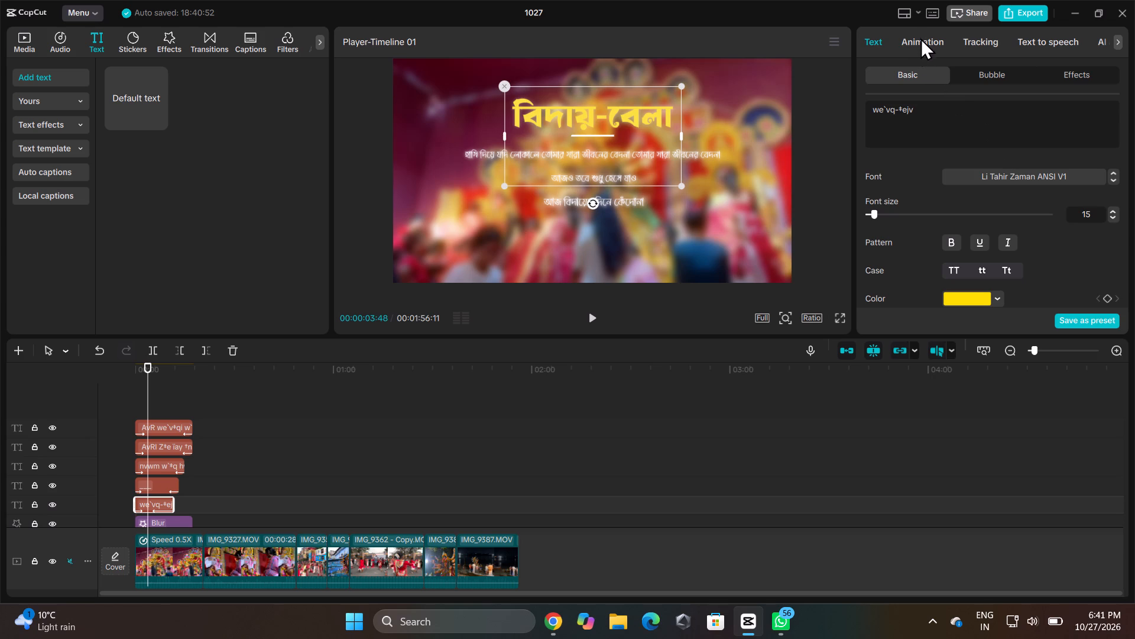
click(919, 37)
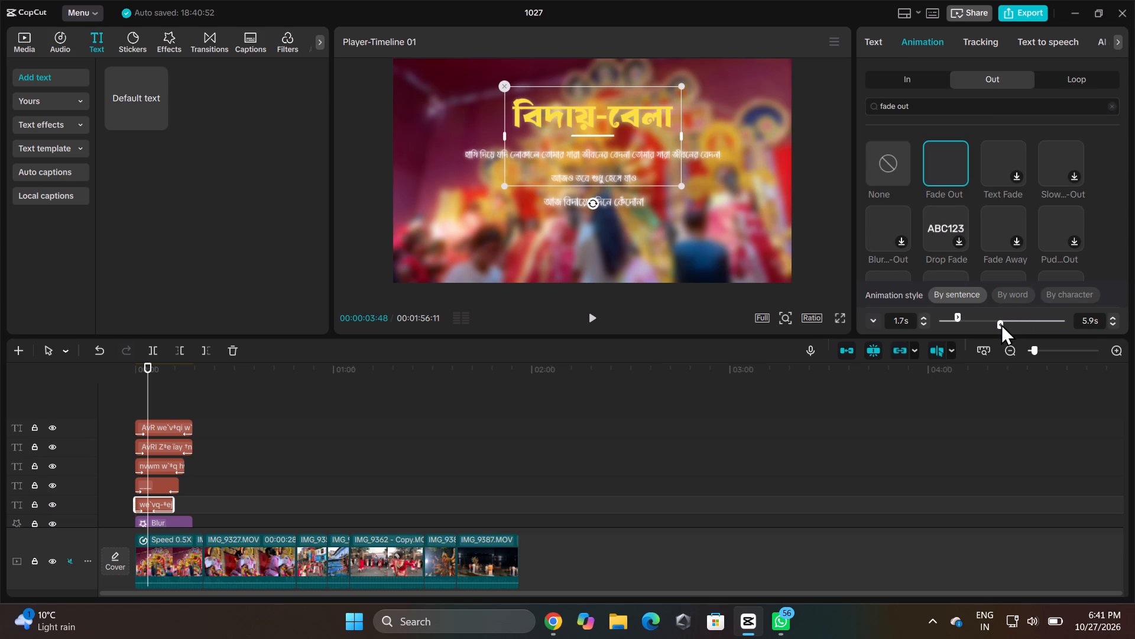
drag(1000, 324, 1032, 324)
drag(1032, 324, 1033, 324)
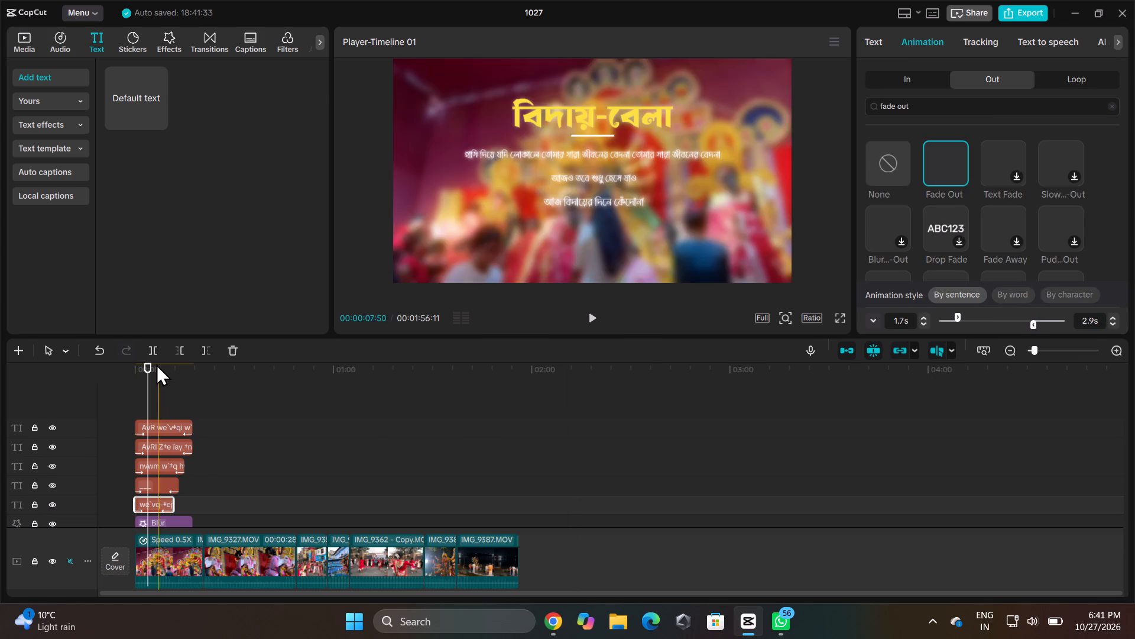
Replay the opening from the start to check the title's fade timing, and return to the beginning.
drag(151, 363, 105, 366)
key(space)
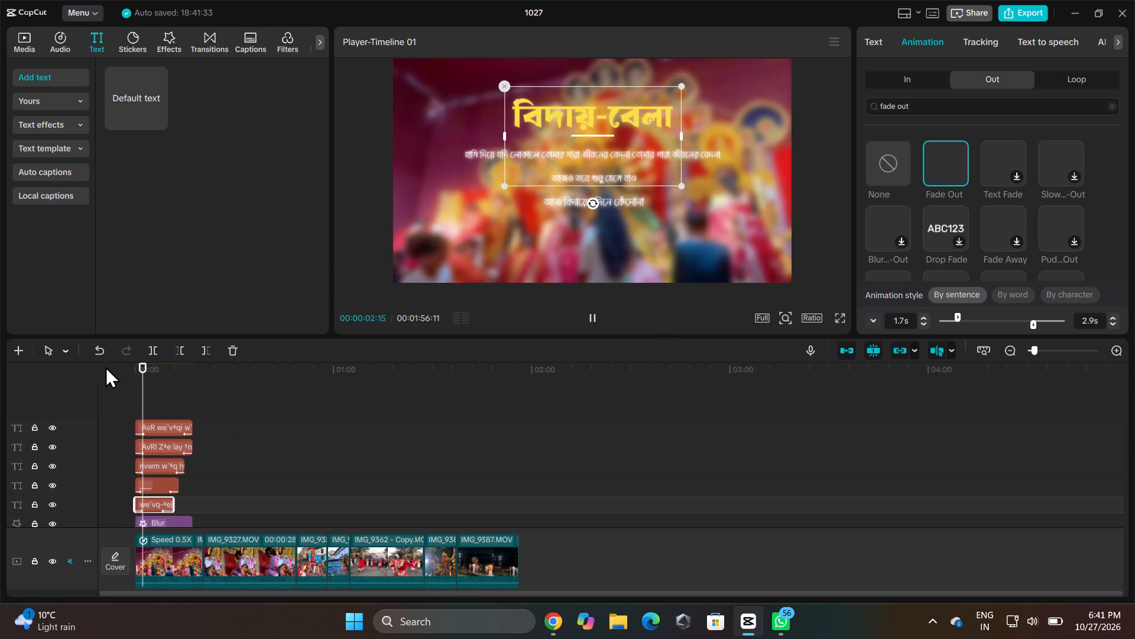
click(105, 381)
double_click(111, 410)
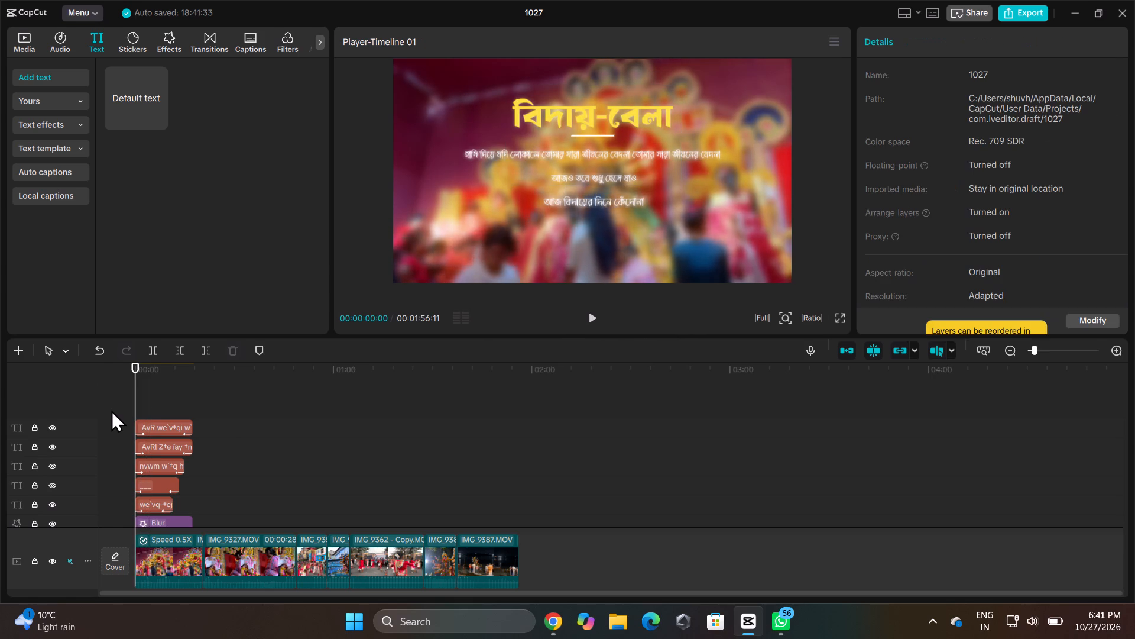
key(space)
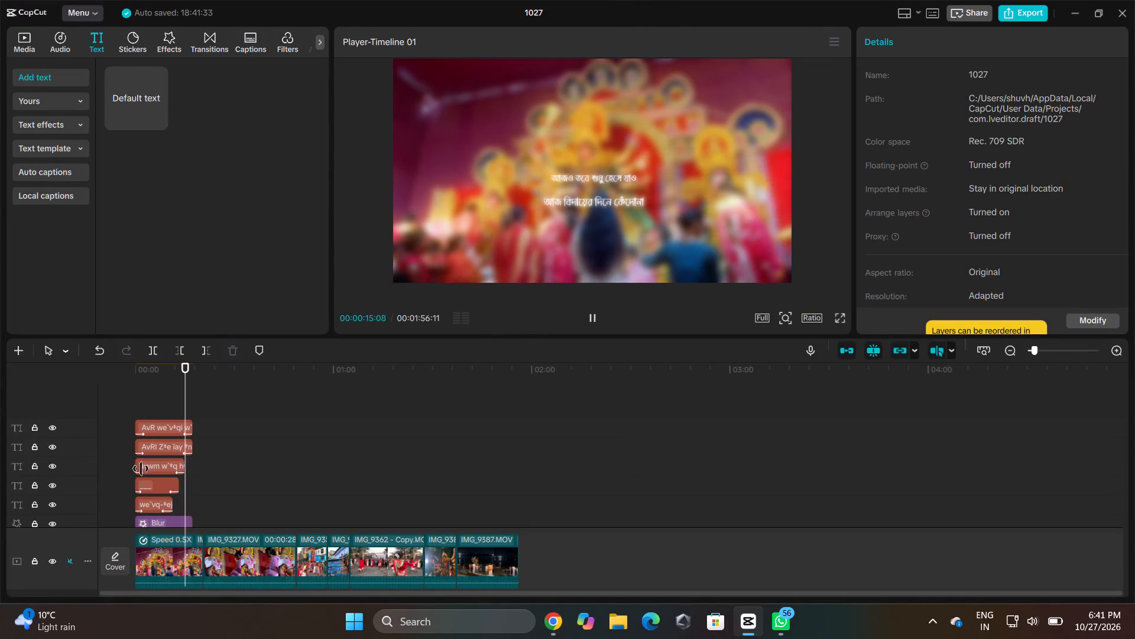
click(156, 505)
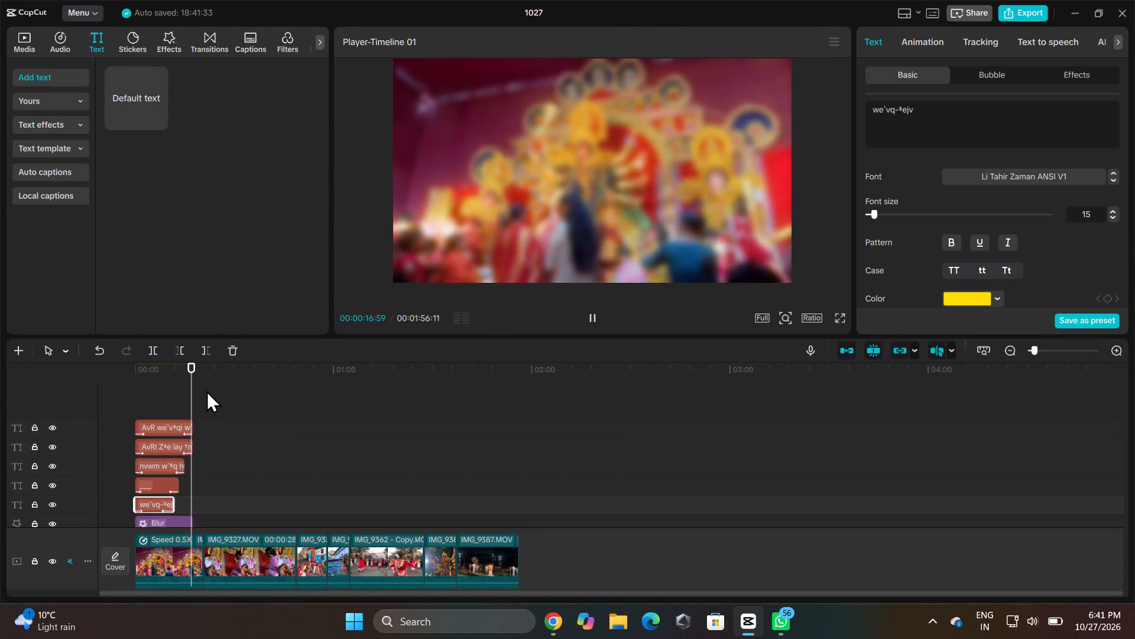
drag(193, 365, 80, 378)
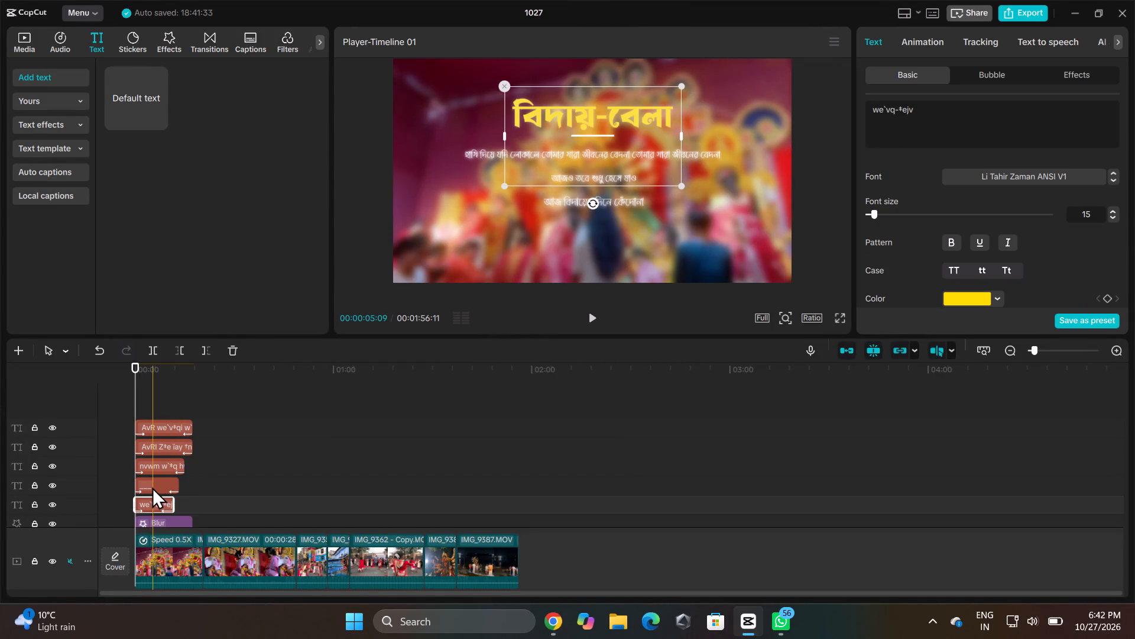
Delete the repeated closing phrase তোমার সারা জীবনের বেদনা from the first poem line, keeping its first occurrence.
click(152, 487)
click(161, 459)
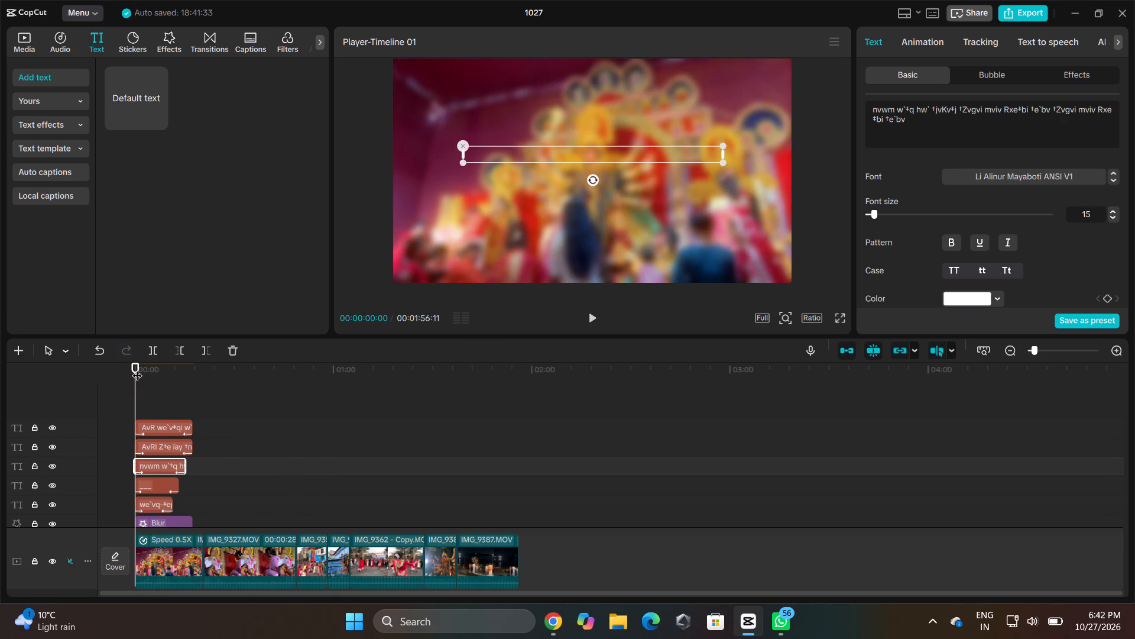
drag(137, 368, 155, 368)
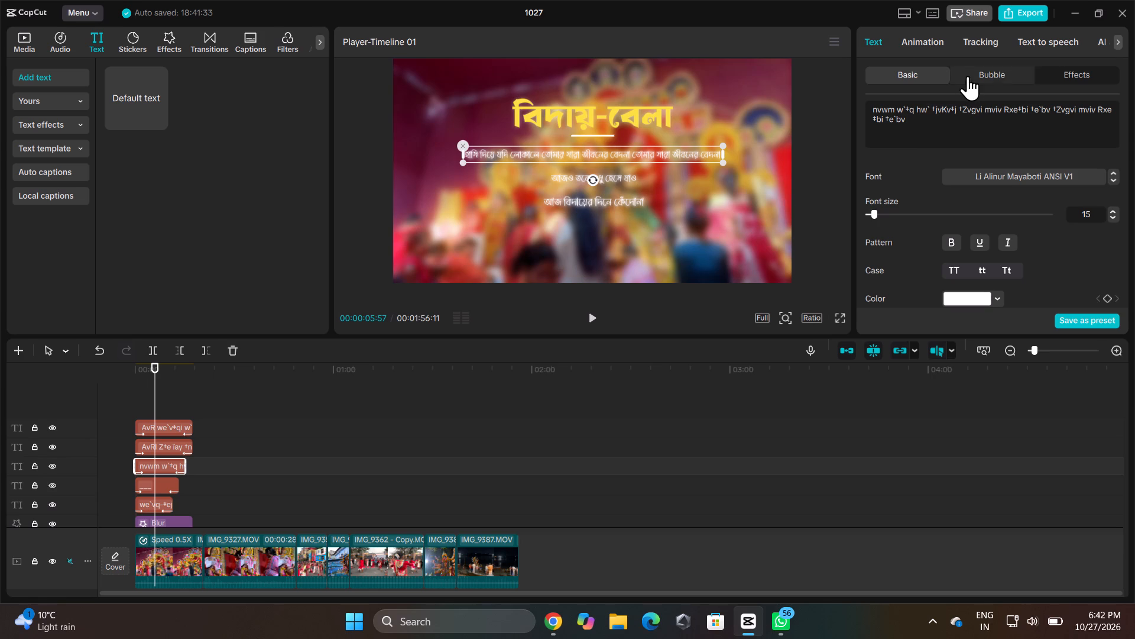
click(926, 123)
key(BackSpace)
key(BackSpace)
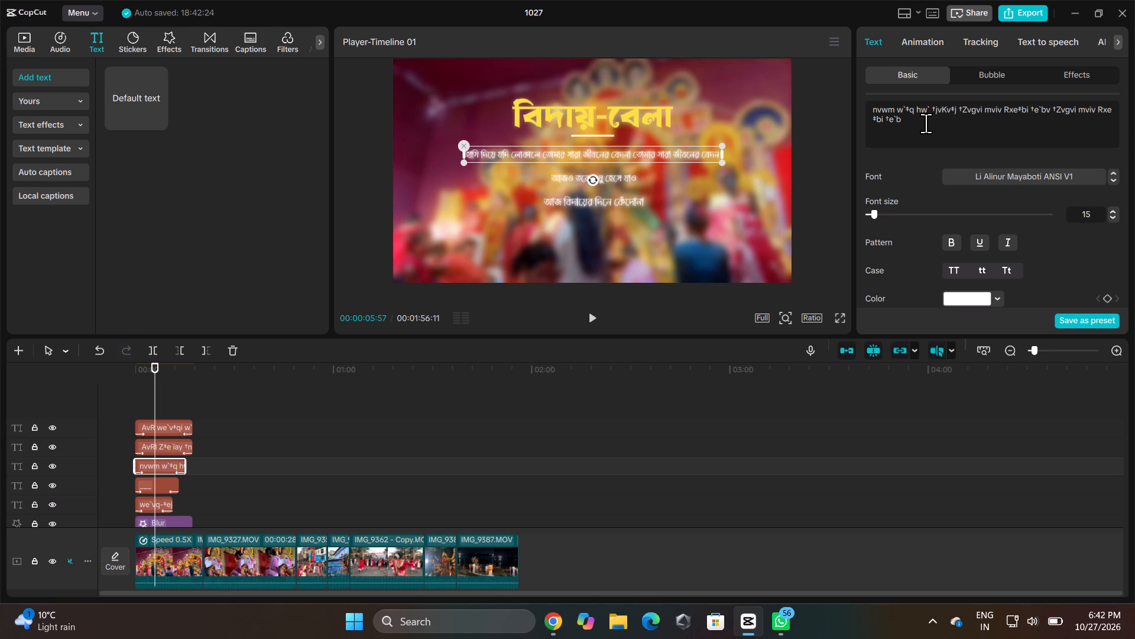
key(BackSpace)
key(BackSpace)
key(BackSpace)
key(BackSpace)
key(BackSpace)
key(BackSpace)
key(BackSpace)
key(BackSpace)
key(BackSpace)
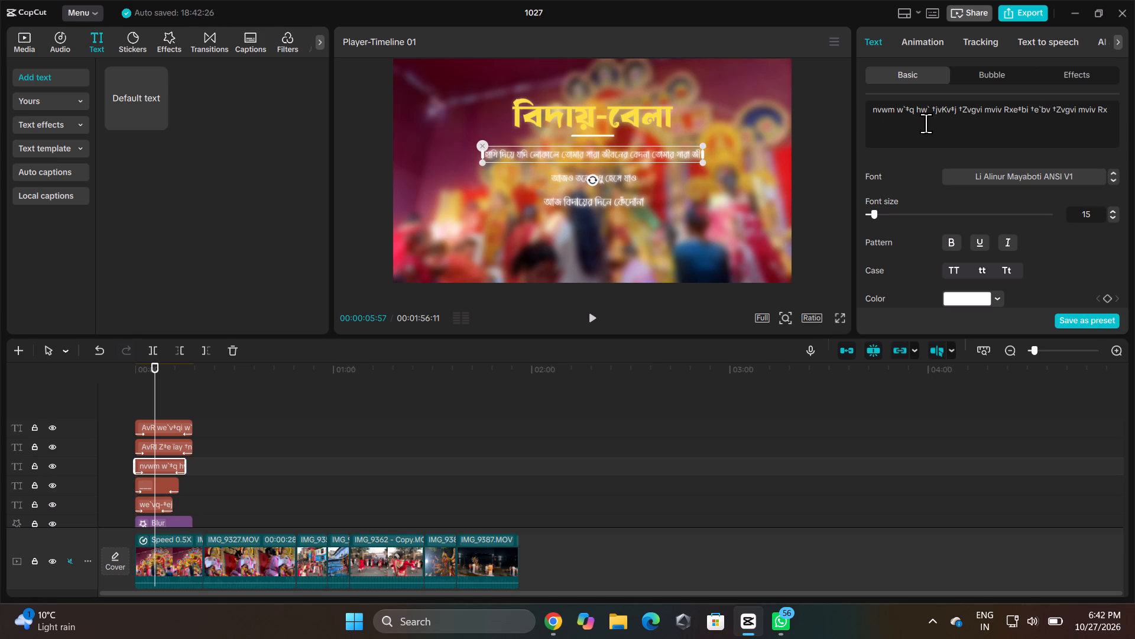
key(BackSpace)
key(BackSpace)
key(BackSpace)
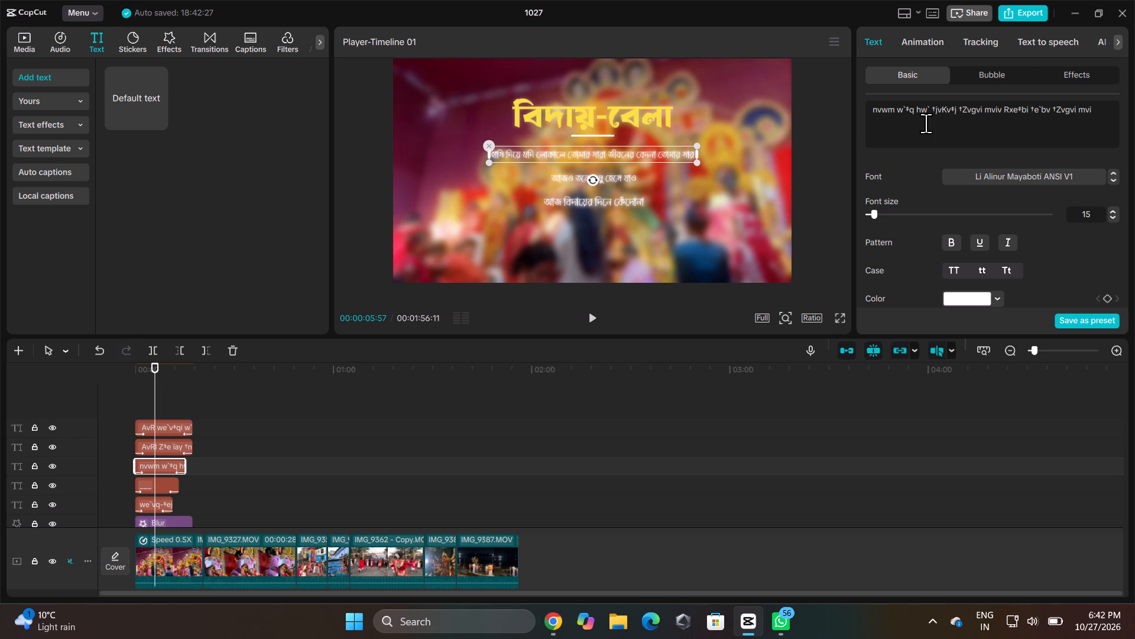
key(BackSpace)
key(BackSpace)
key(BackSpace)
key(BackSpace)
key(BackSpace)
key(BackSpace)
key(BackSpace)
key(BackSpace)
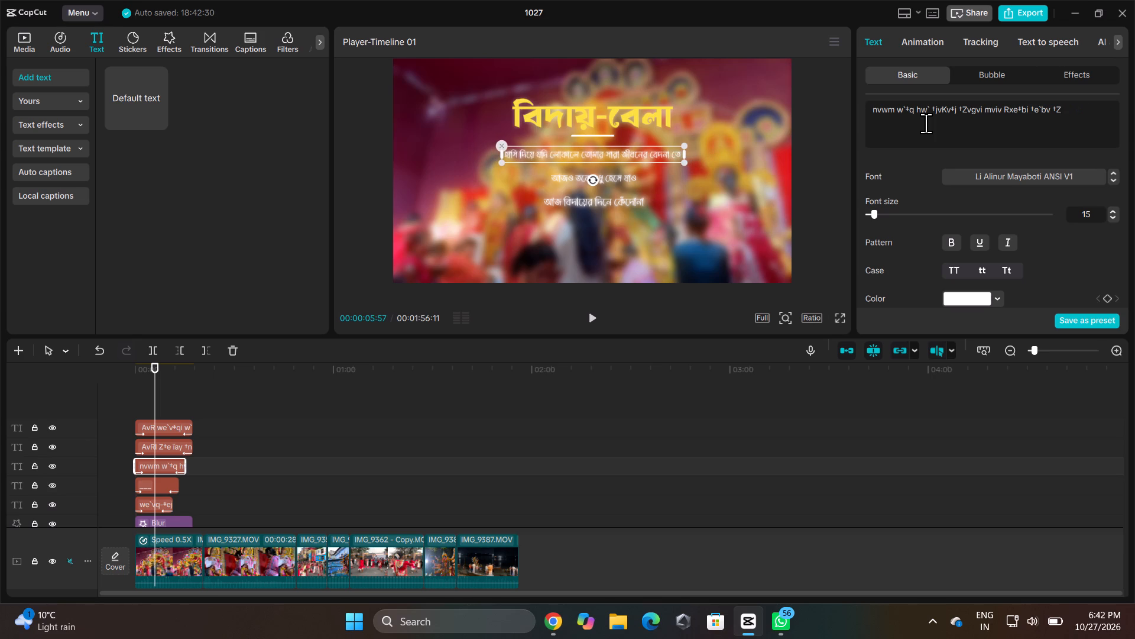
key(BackSpace)
key(BackSpace)
key(BackSpace)
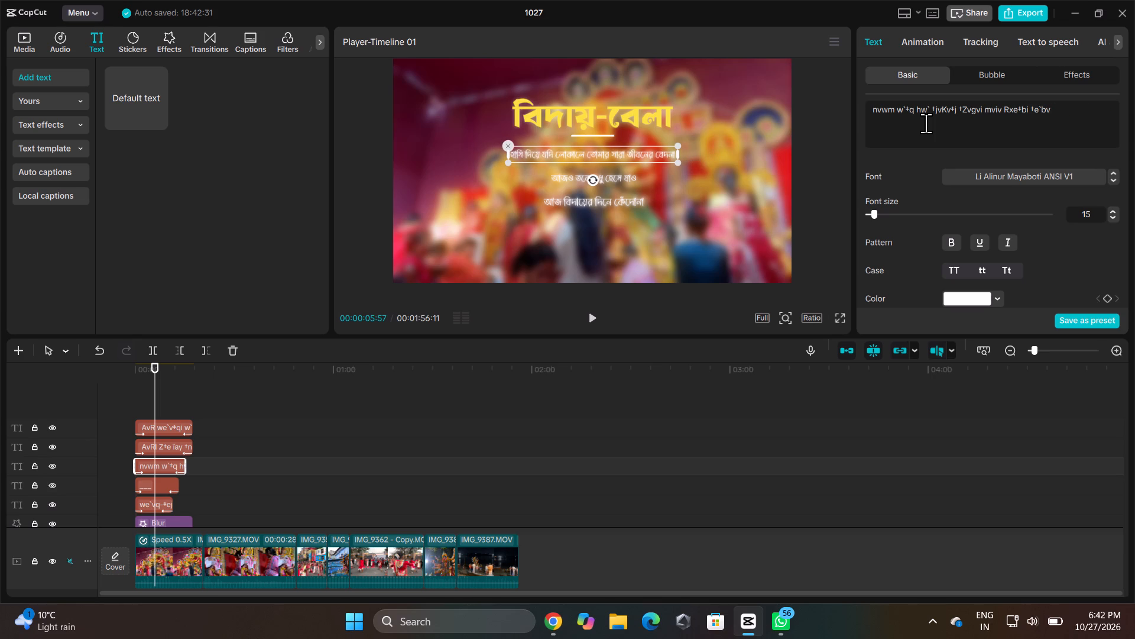
Scale up the shortened first poem line in the preview to about 1.4 times its size, wider than the title.
drag(674, 164, 701, 167)
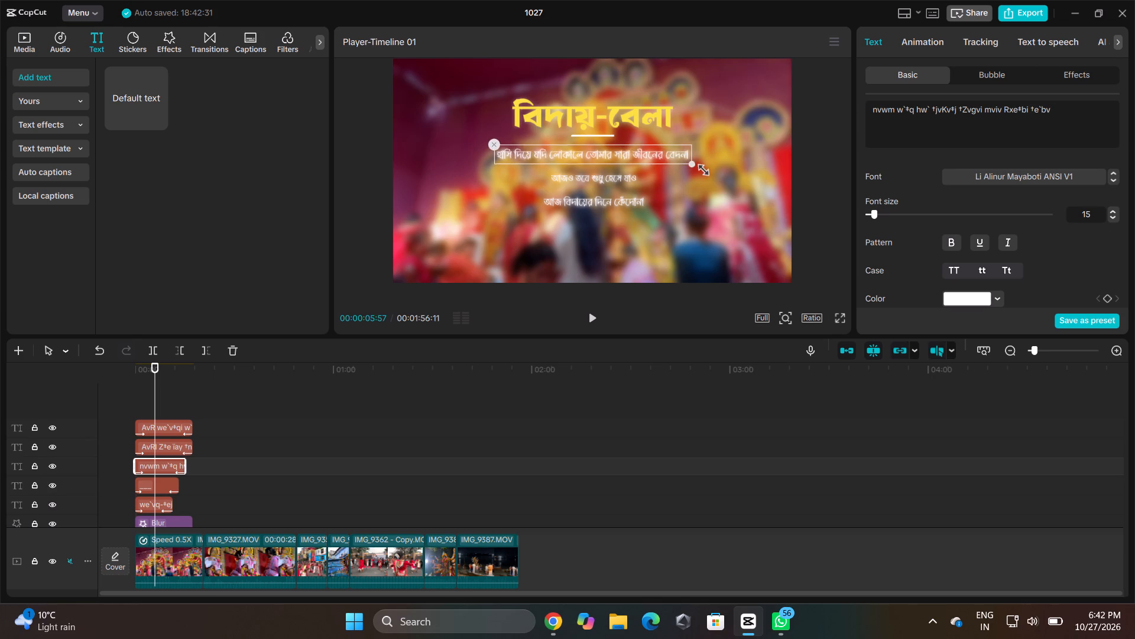
drag(701, 167, 741, 173)
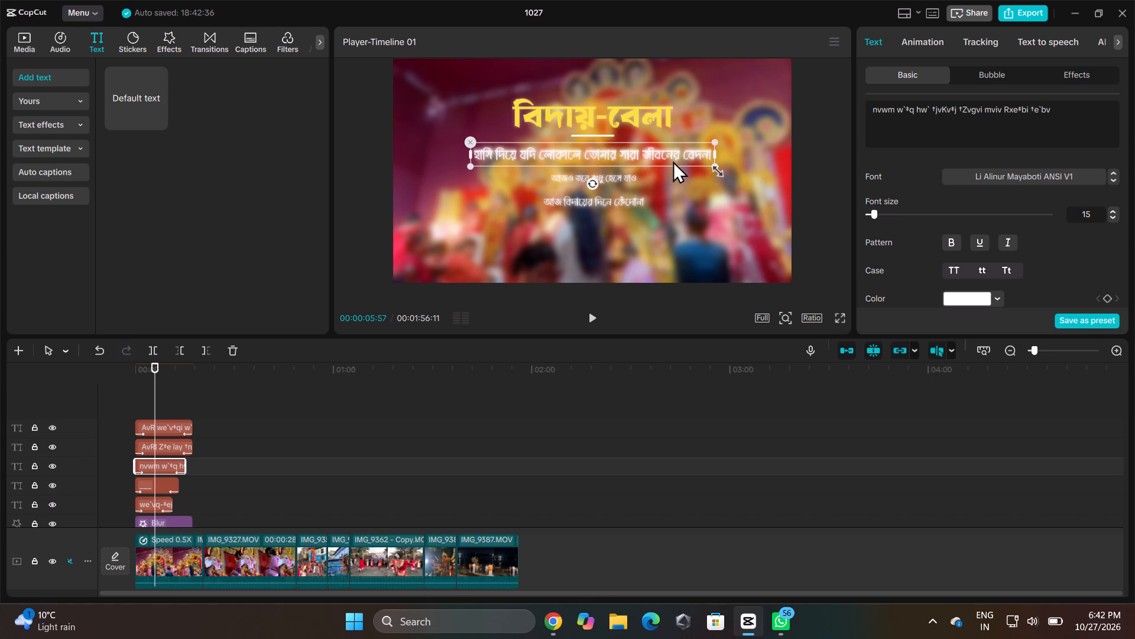
Move the bottom two poem lines down in the preview, keeping them centred and widening the gaps between the three lines.
click(671, 159)
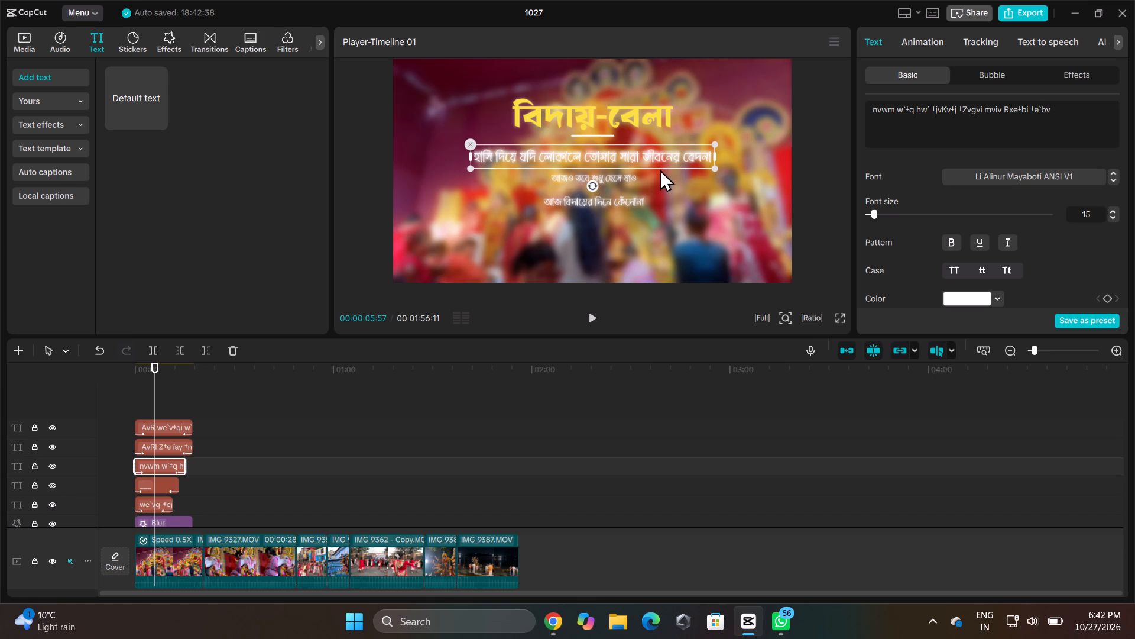
double_click(609, 198)
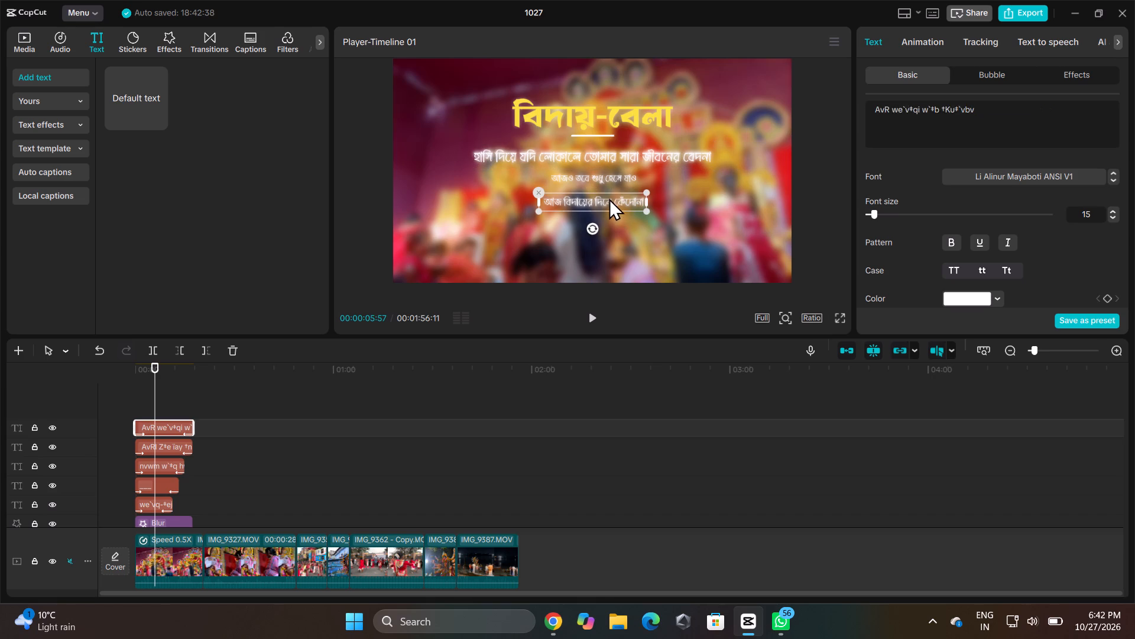
click(634, 259)
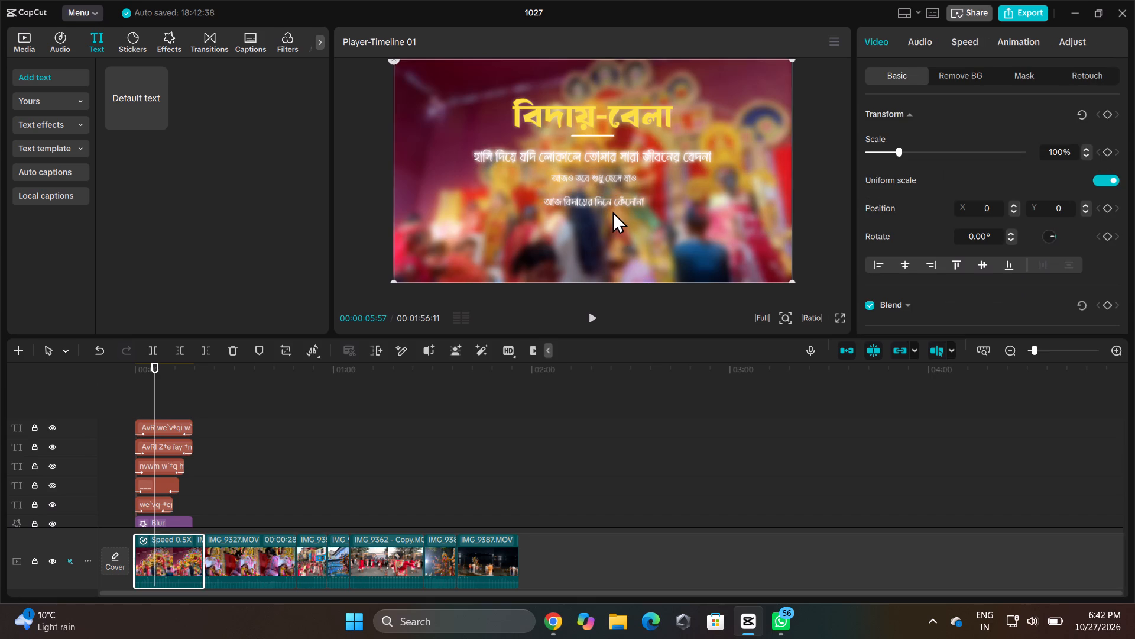
click(611, 208)
drag(611, 205, 614, 220)
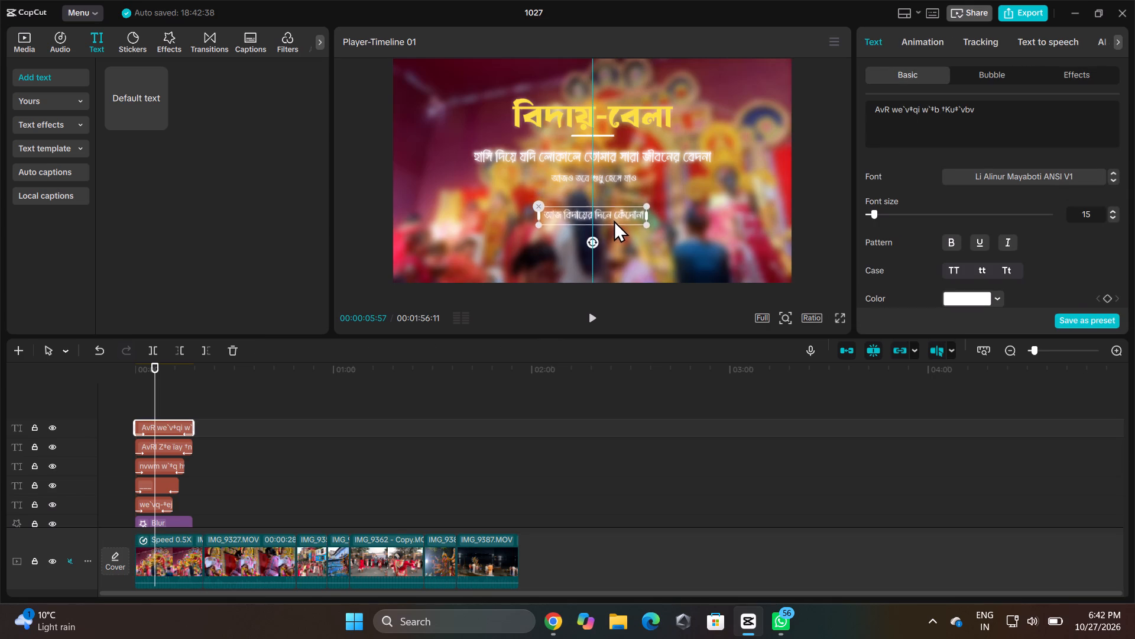
drag(614, 220, 613, 228)
drag(610, 181, 610, 187)
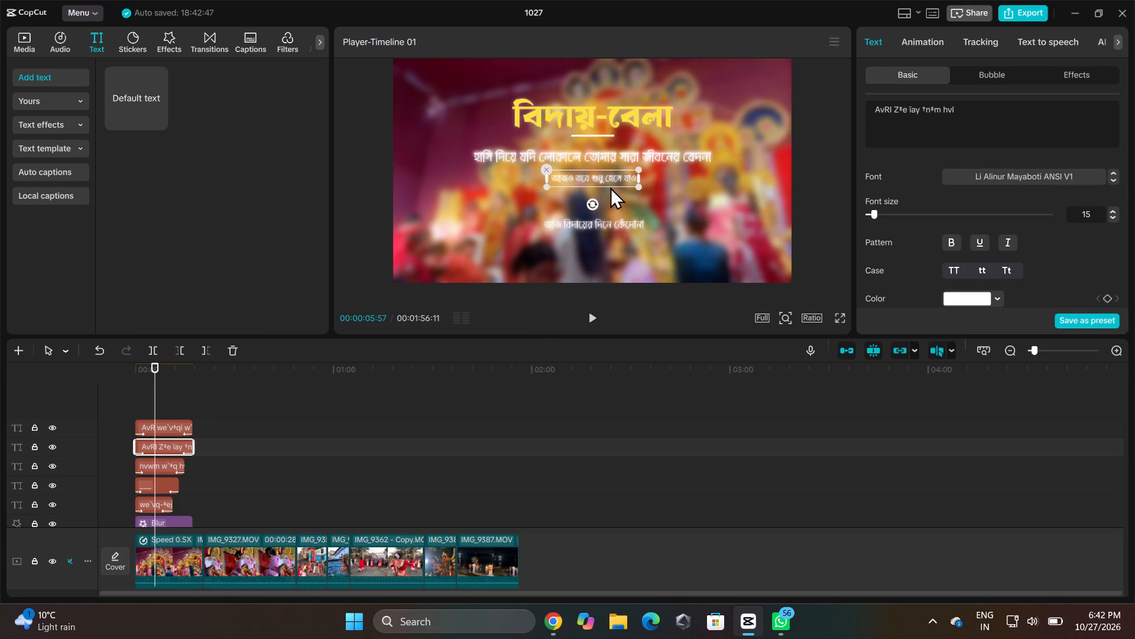
drag(610, 187, 611, 189)
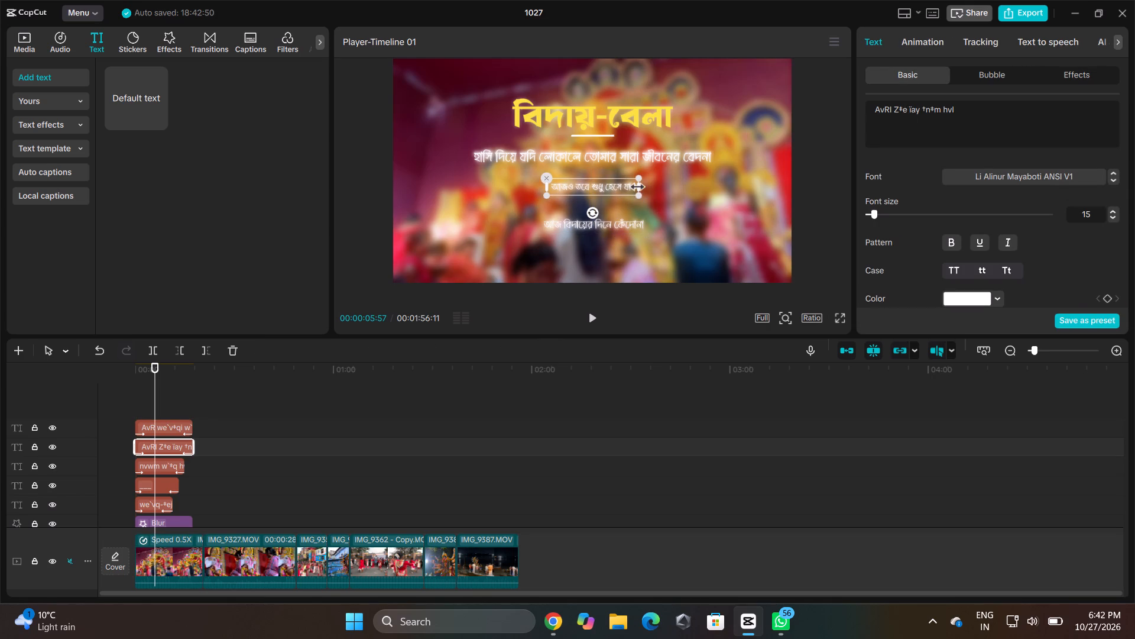
Scale up the second poem line in the preview to about 1.7 times its size, nearly as wide as the title.
drag(637, 195, 684, 198)
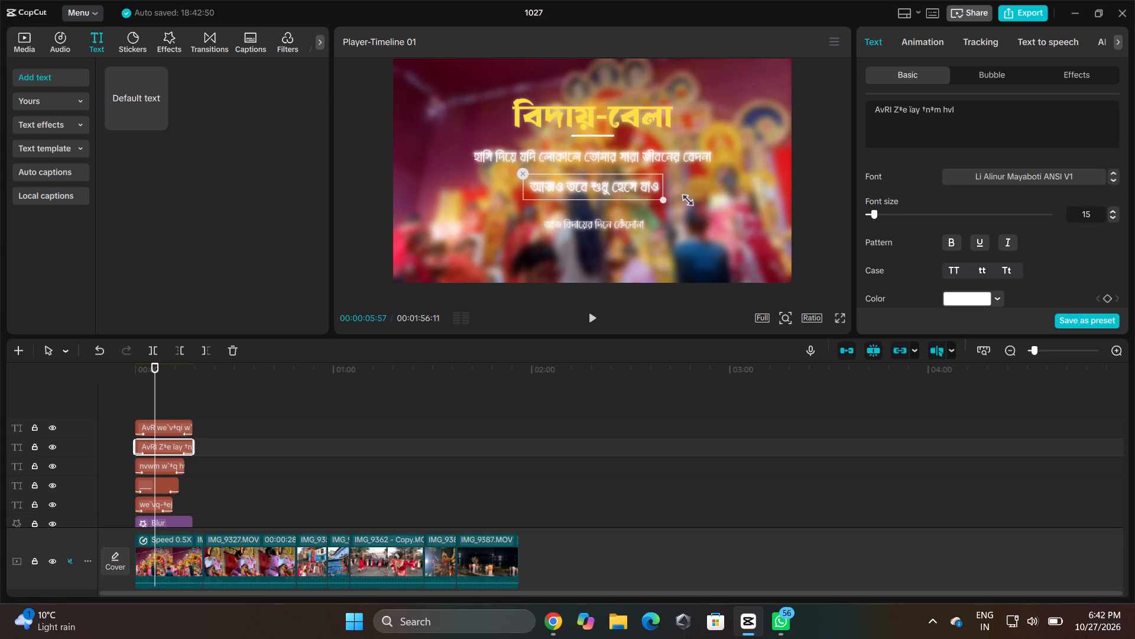
drag(684, 198, 695, 201)
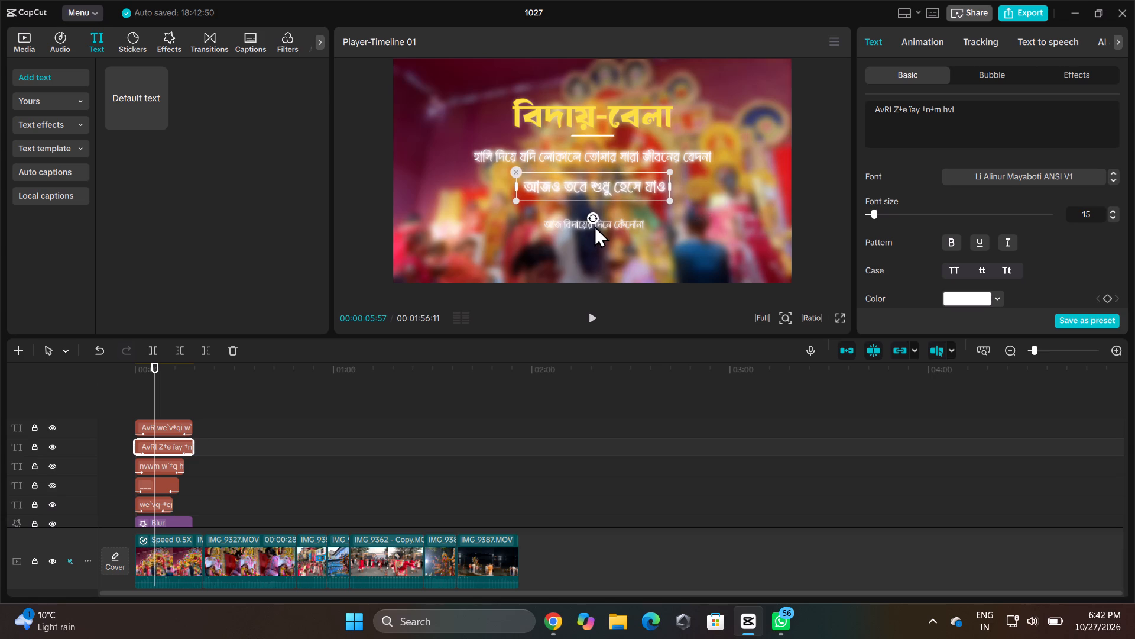
Enlarge the third poem line slightly, to about 1.05 times its size, and move it up closer to the second line, centred.
click(594, 225)
click(594, 225)
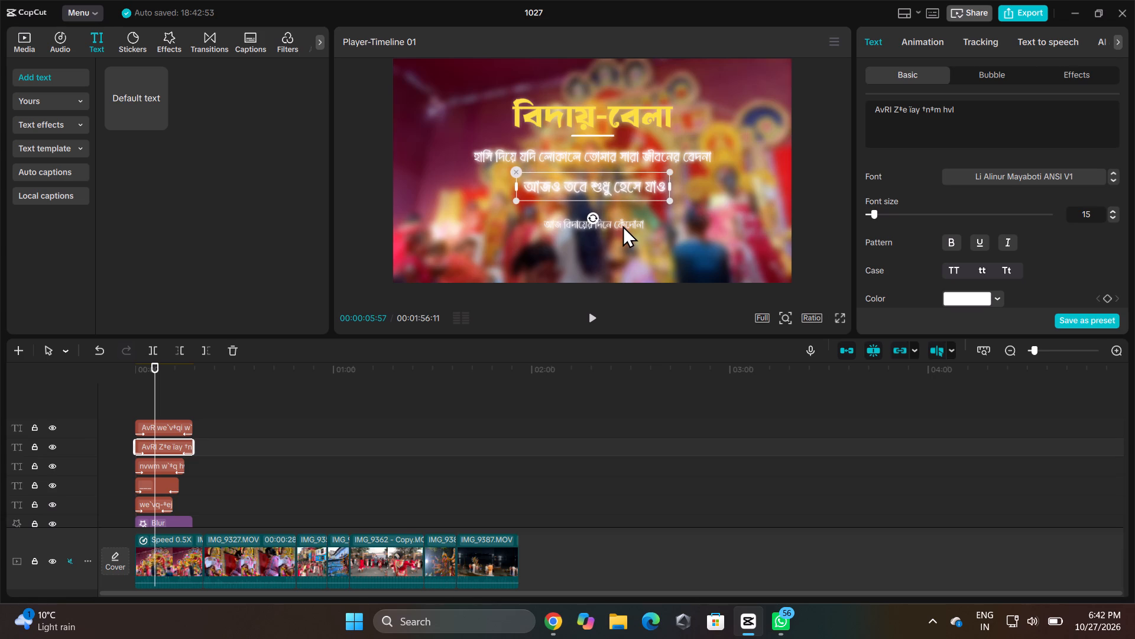
click(622, 225)
click(619, 226)
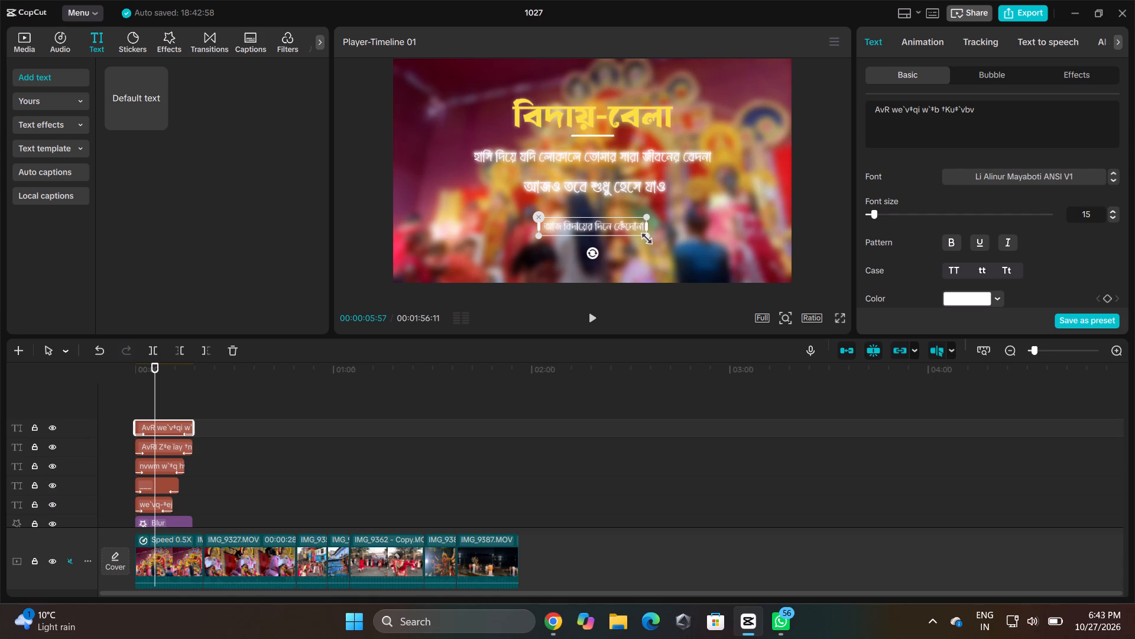
drag(643, 237, 717, 247)
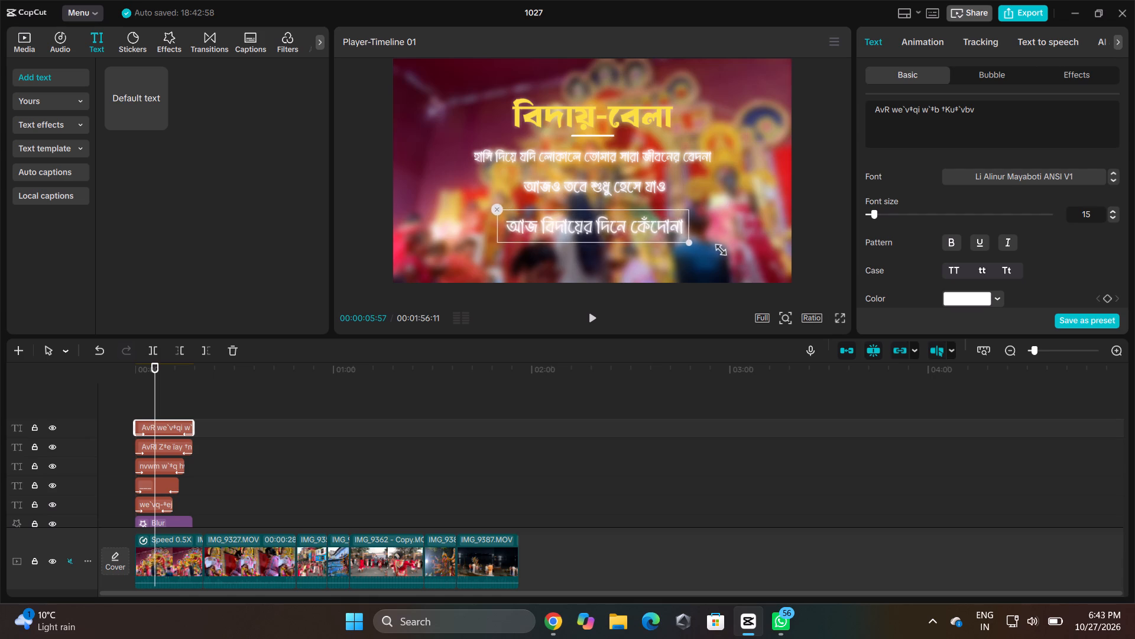
drag(717, 247, 653, 234)
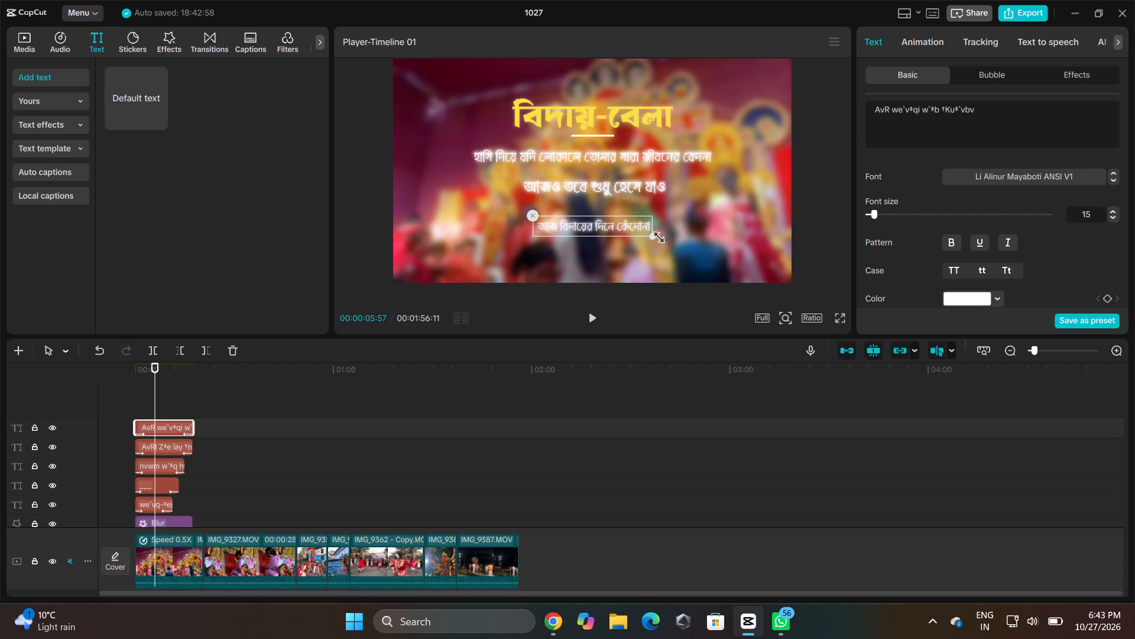
drag(653, 234, 651, 233)
drag(614, 228, 618, 220)
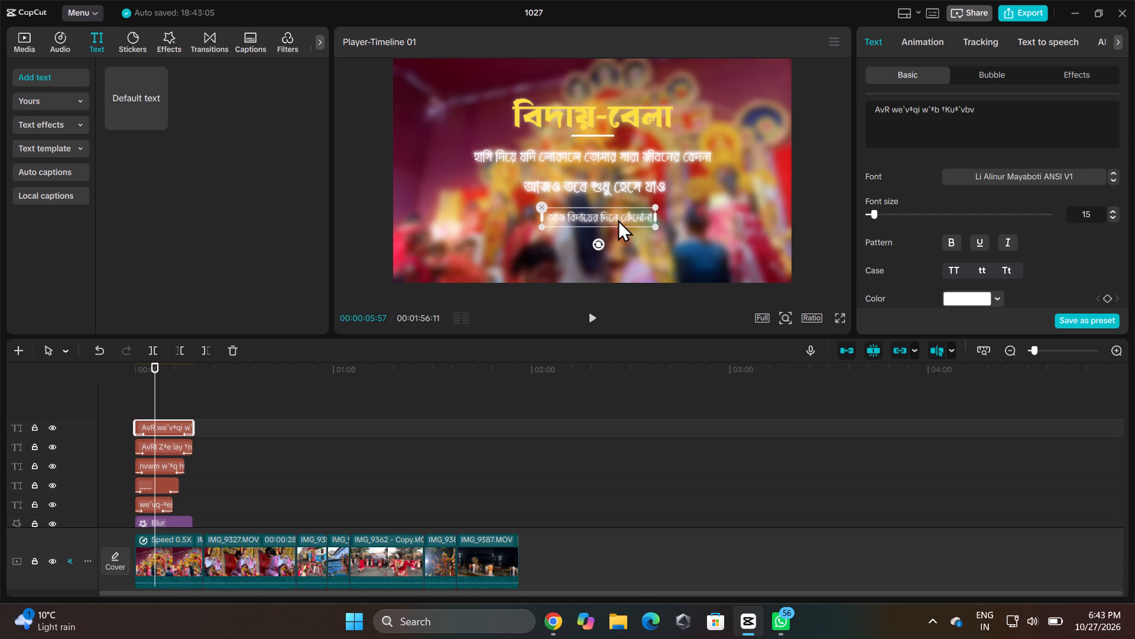
drag(618, 220, 615, 220)
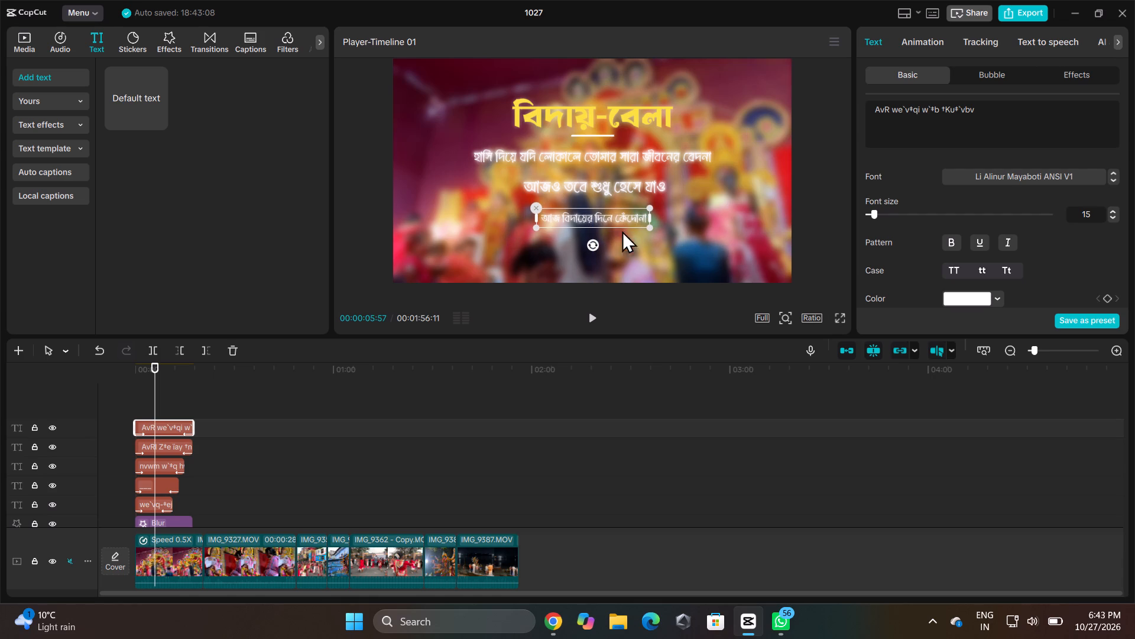
click(629, 245)
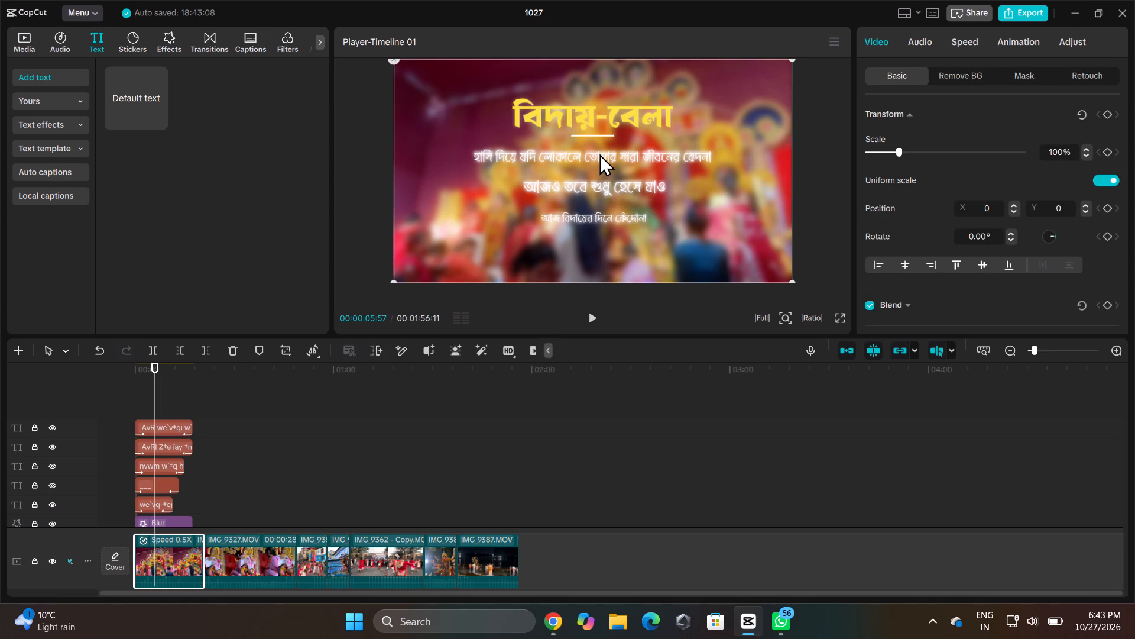
Set the first poem line's Glow intensity to 24.
click(599, 154)
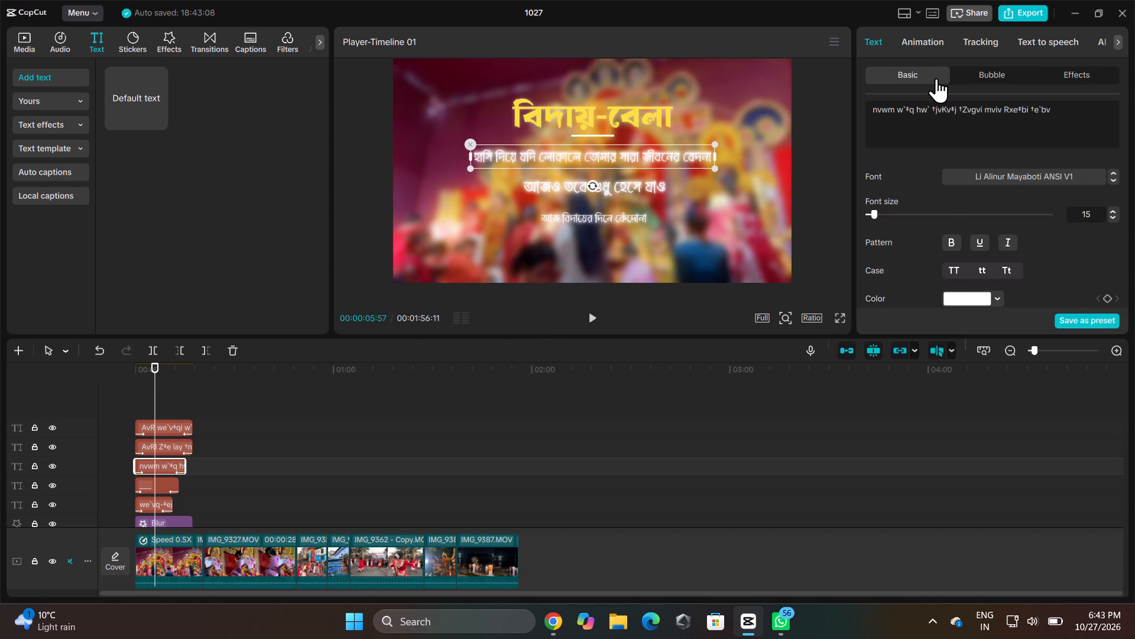
drag(1123, 130, 1134, 223)
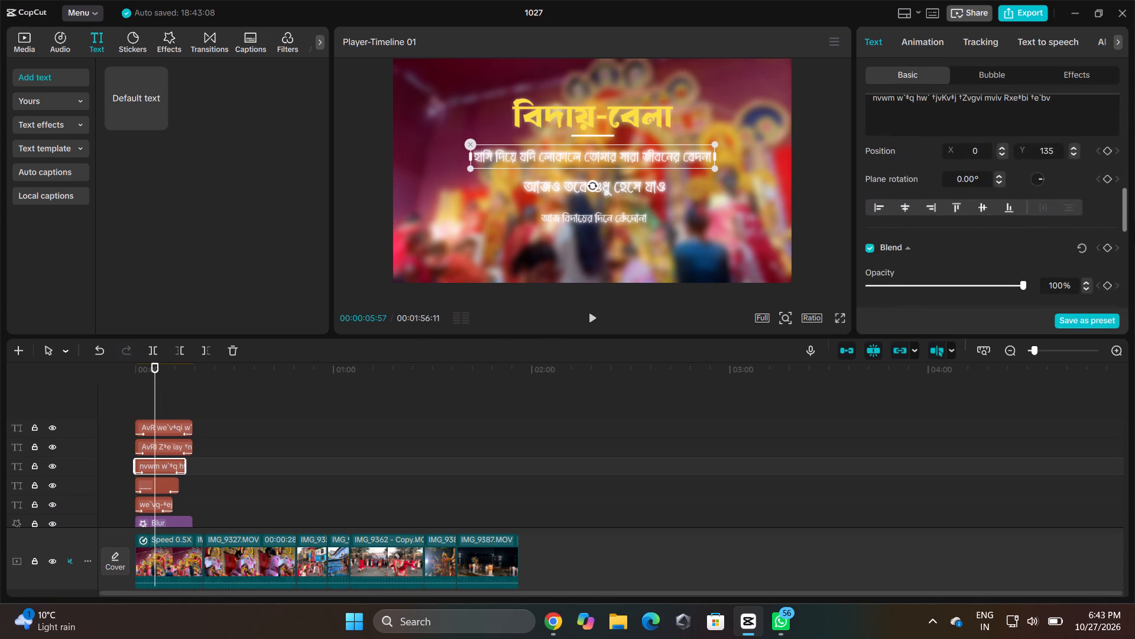
drag(1134, 223, 1134, 258)
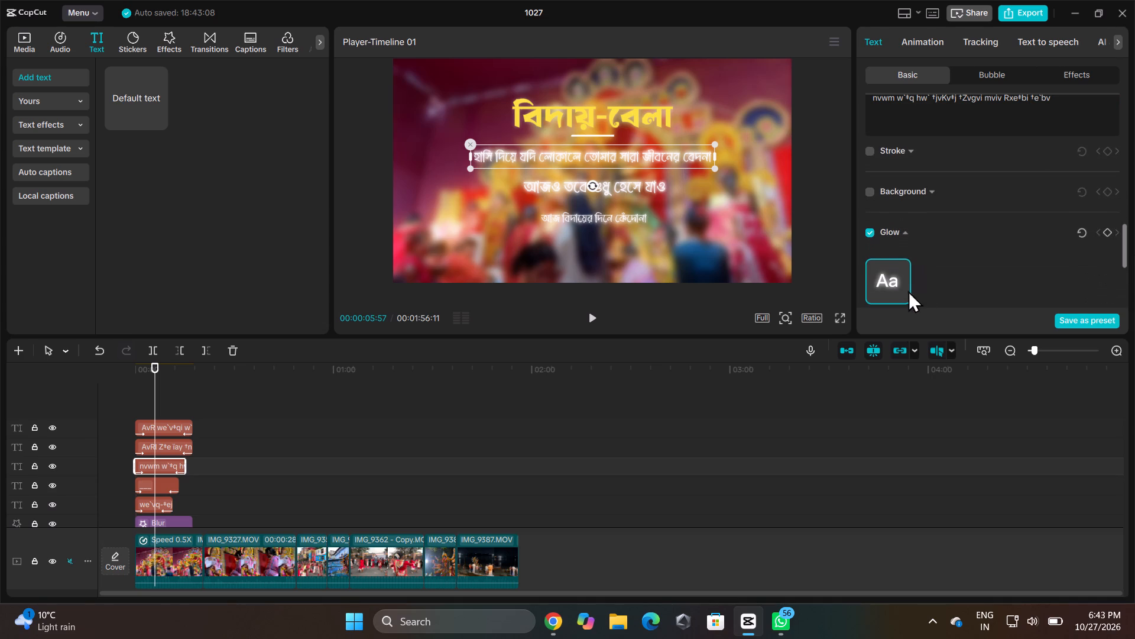
drag(1125, 238, 1125, 264)
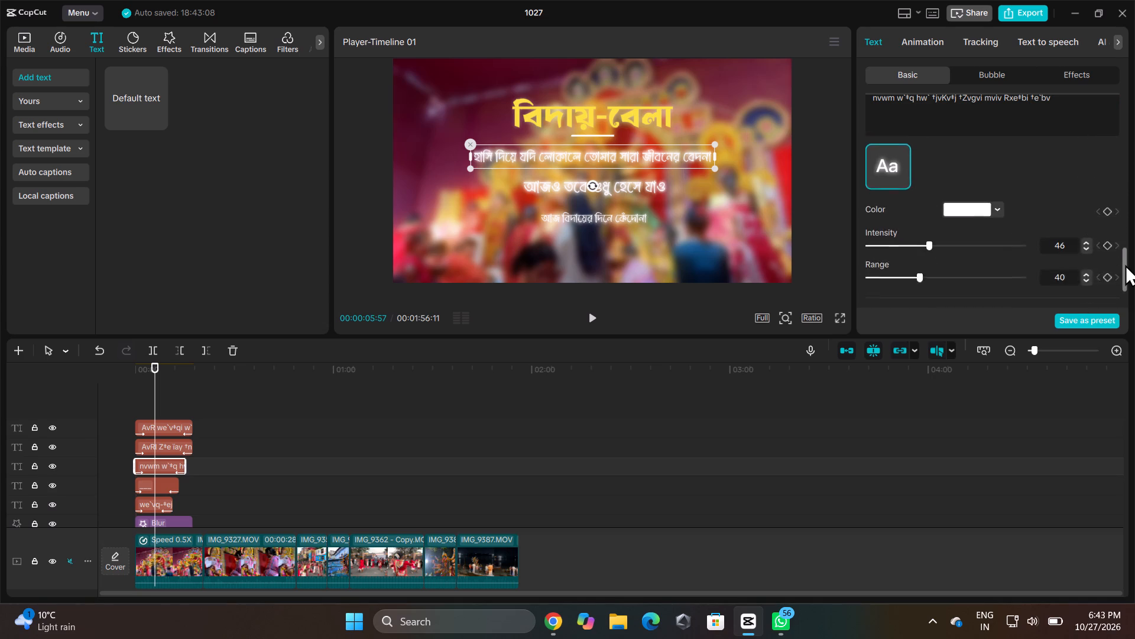
drag(1125, 264, 1126, 269)
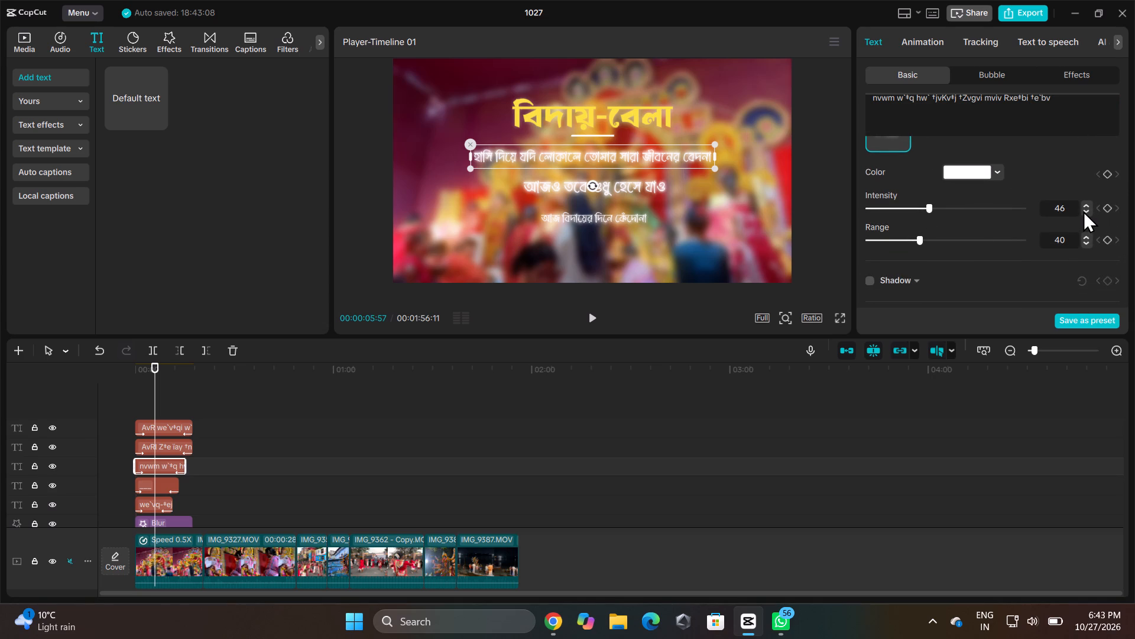
triple_click(1083, 211)
triple_click(1083, 211)
triple_click(1083, 211)
triple_click(1083, 211)
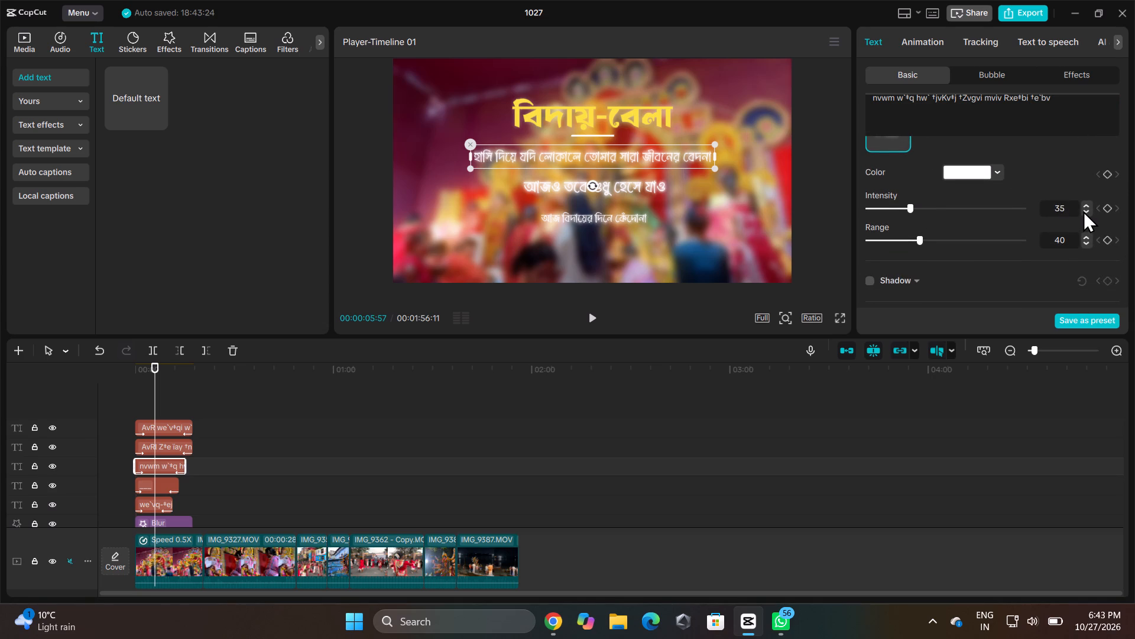
triple_click(1083, 211)
triple_click(1083, 211)
triple_click(1083, 211)
click(1083, 211)
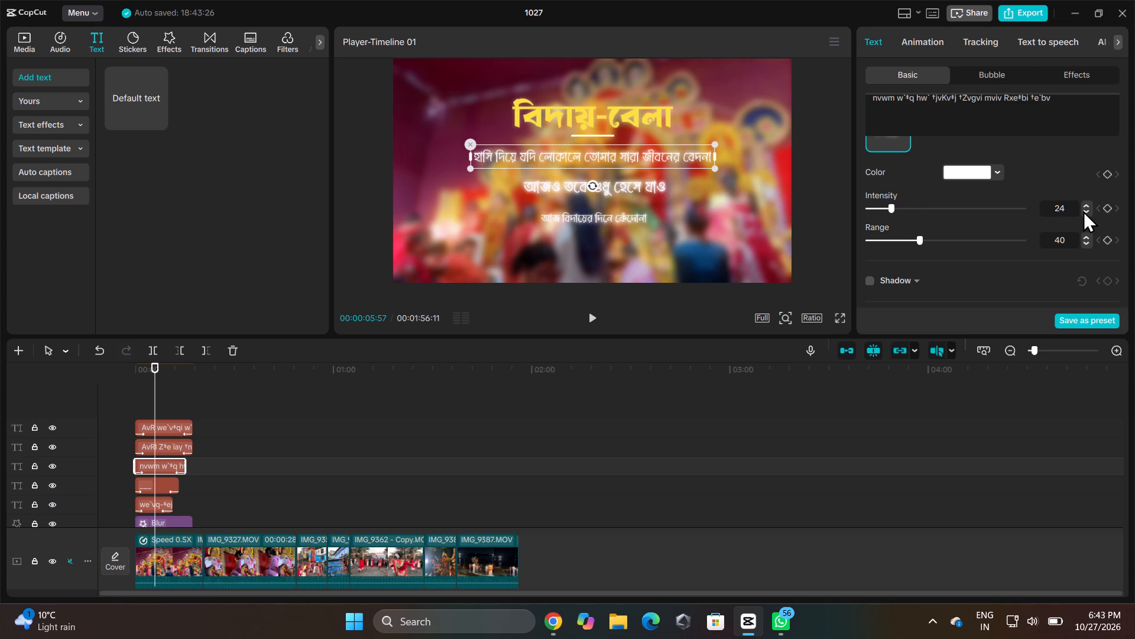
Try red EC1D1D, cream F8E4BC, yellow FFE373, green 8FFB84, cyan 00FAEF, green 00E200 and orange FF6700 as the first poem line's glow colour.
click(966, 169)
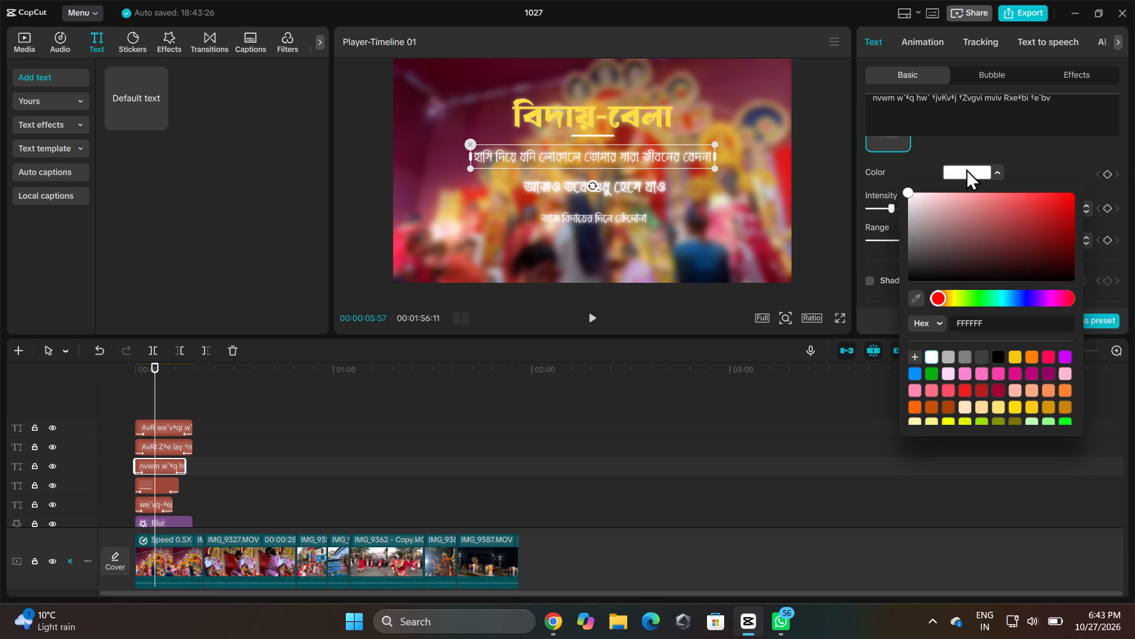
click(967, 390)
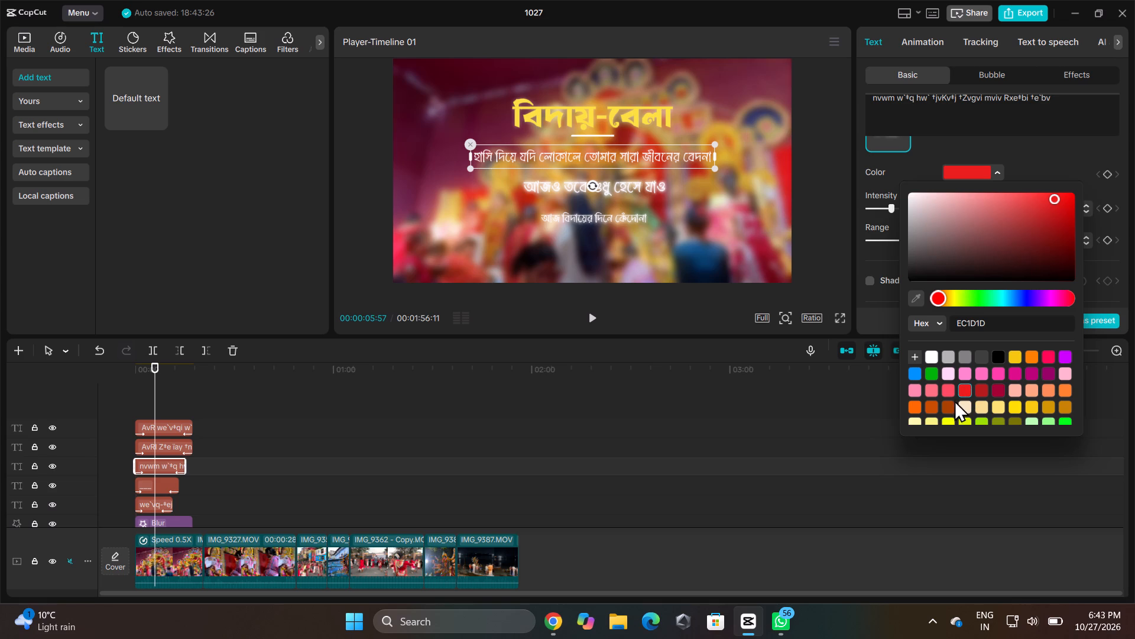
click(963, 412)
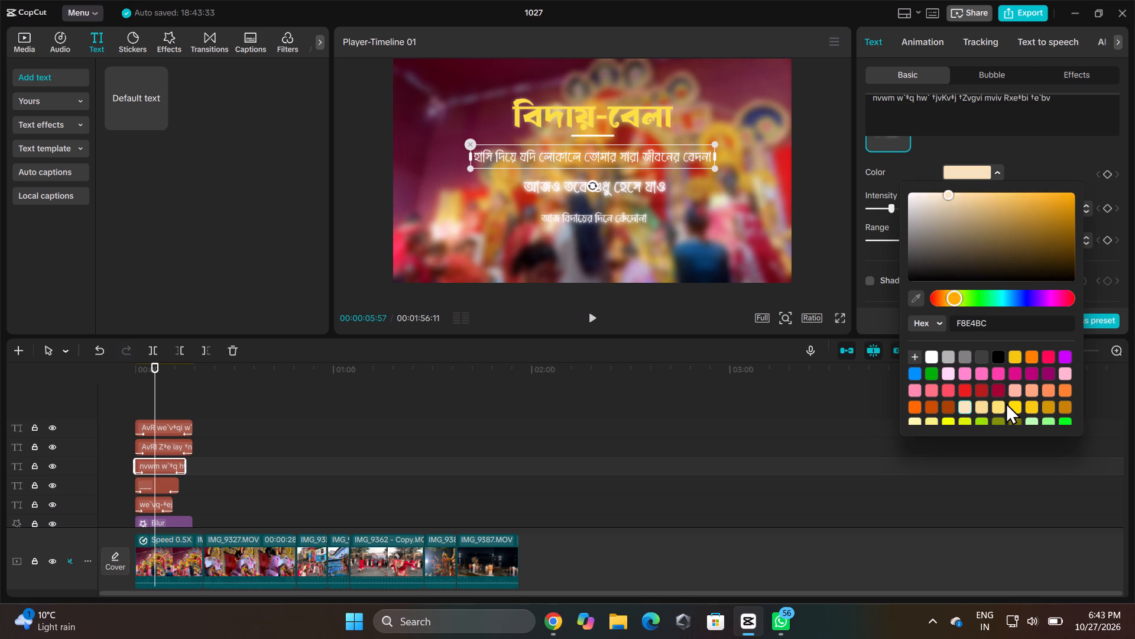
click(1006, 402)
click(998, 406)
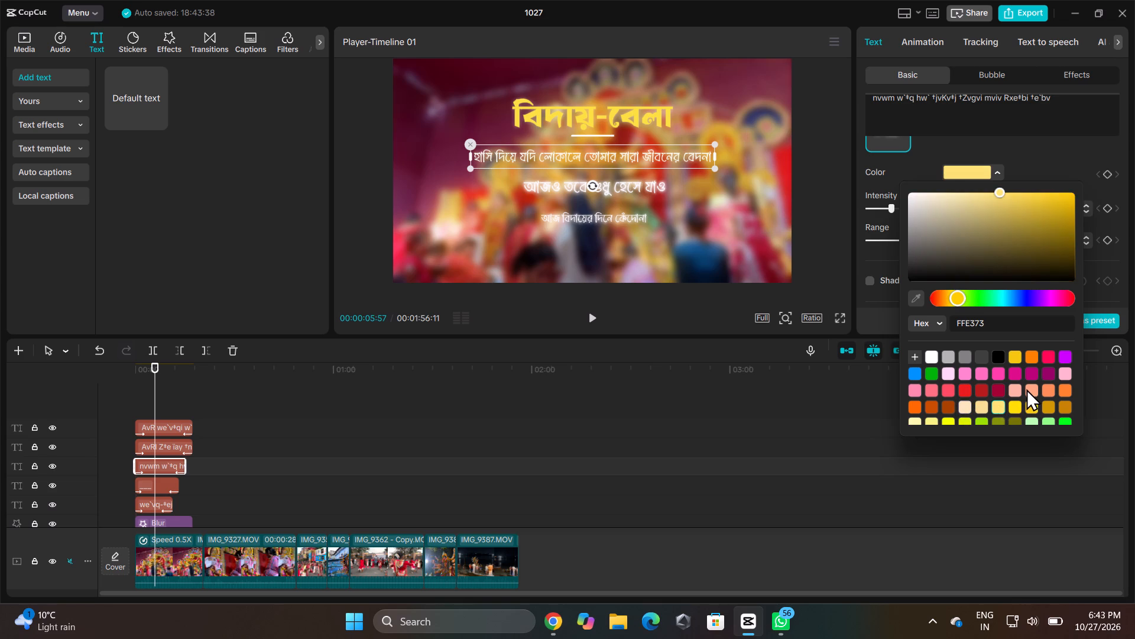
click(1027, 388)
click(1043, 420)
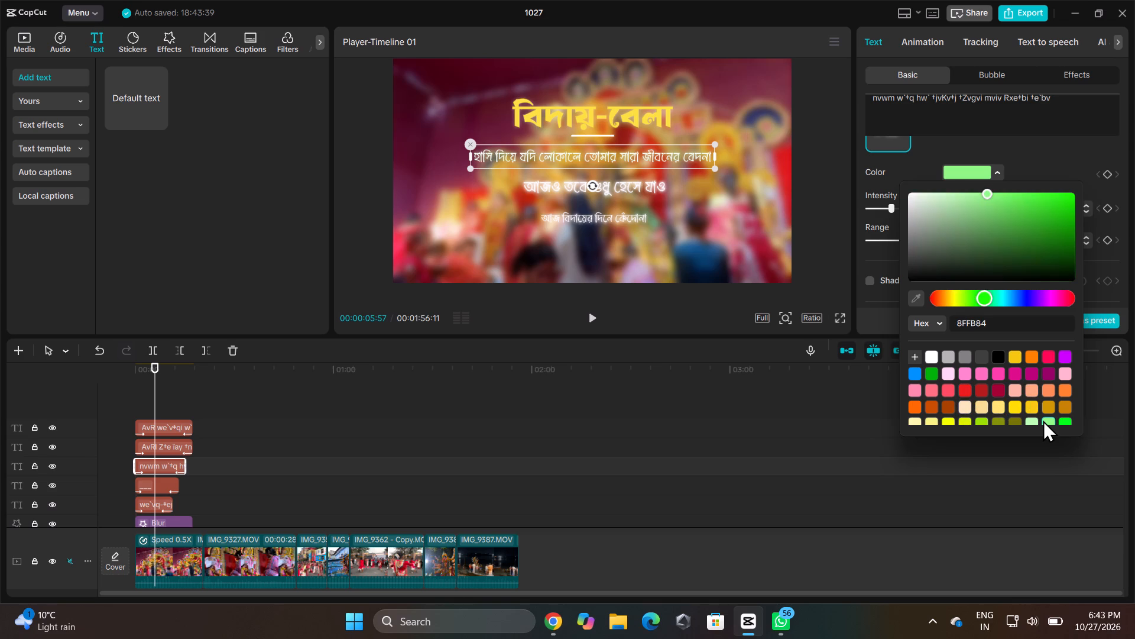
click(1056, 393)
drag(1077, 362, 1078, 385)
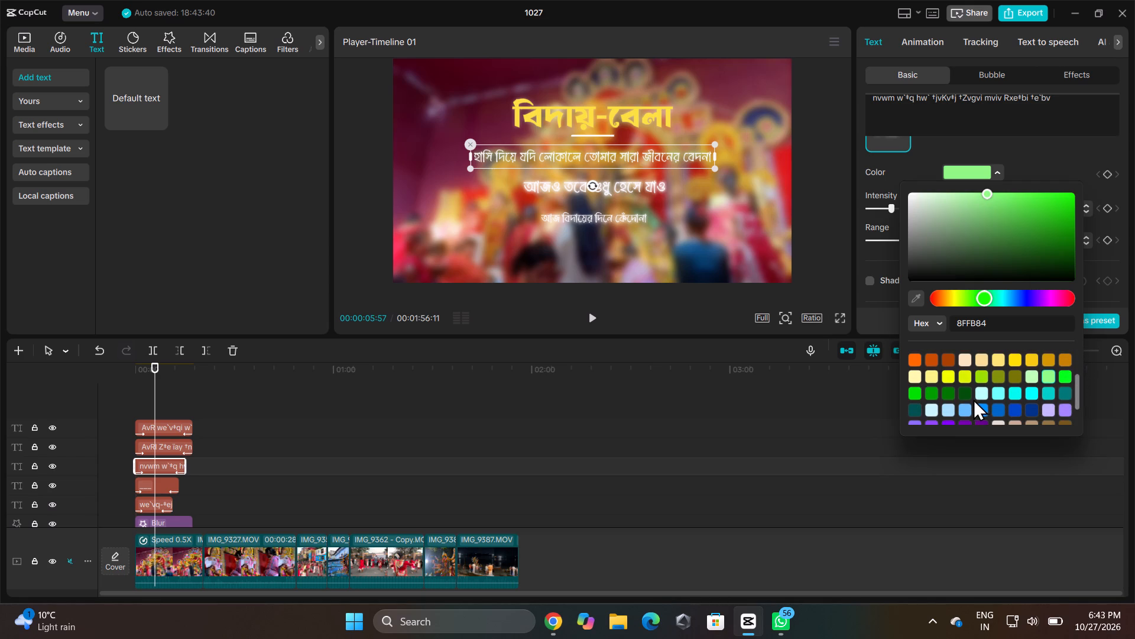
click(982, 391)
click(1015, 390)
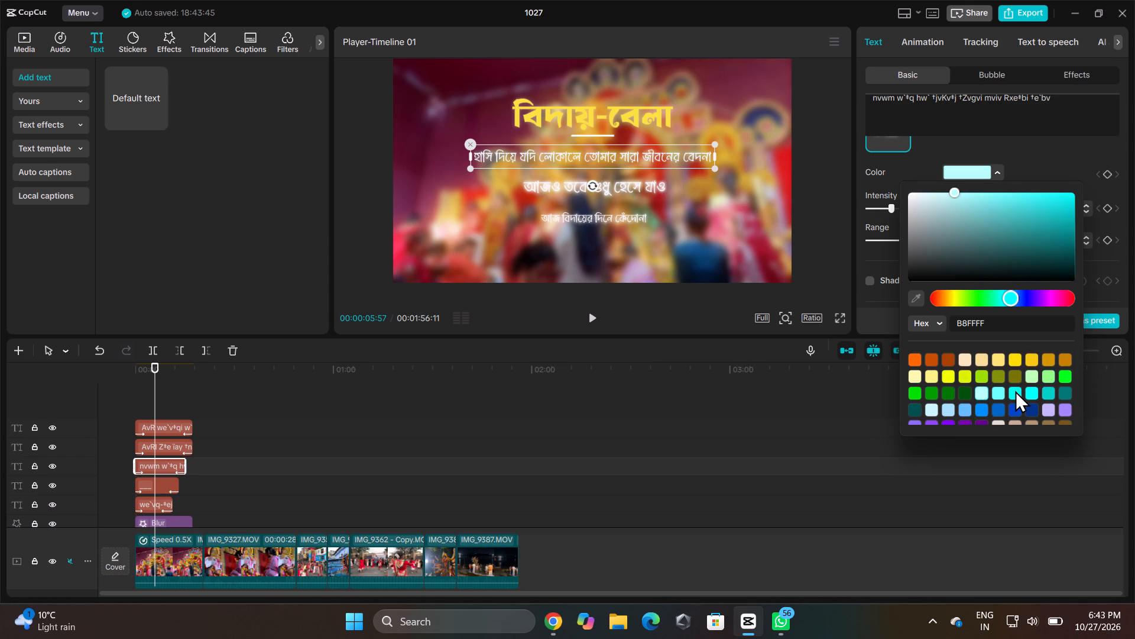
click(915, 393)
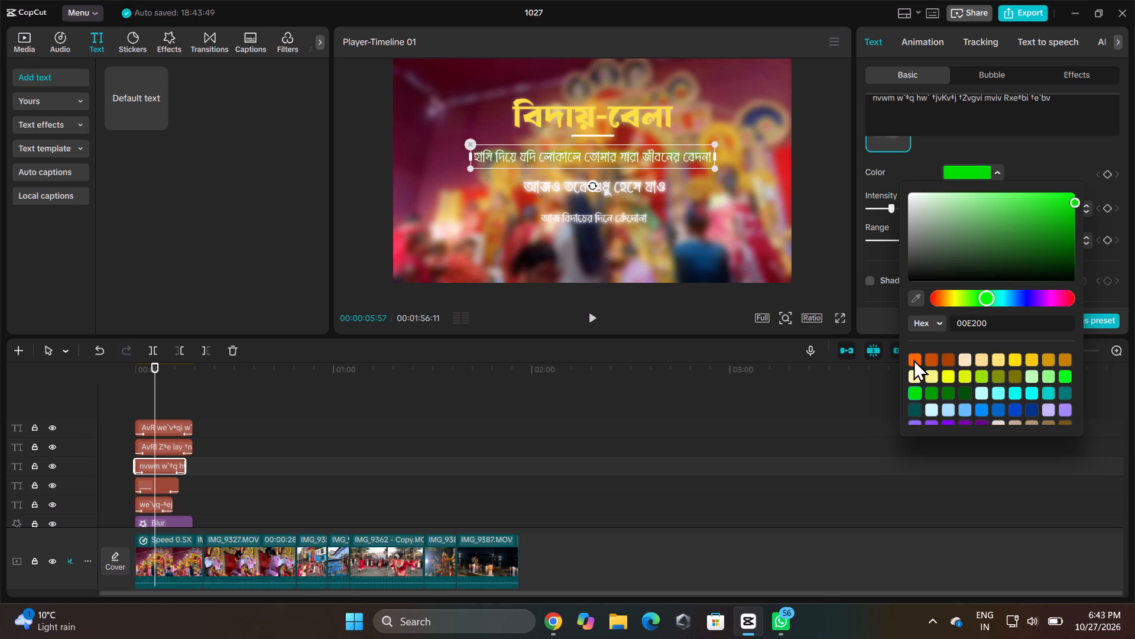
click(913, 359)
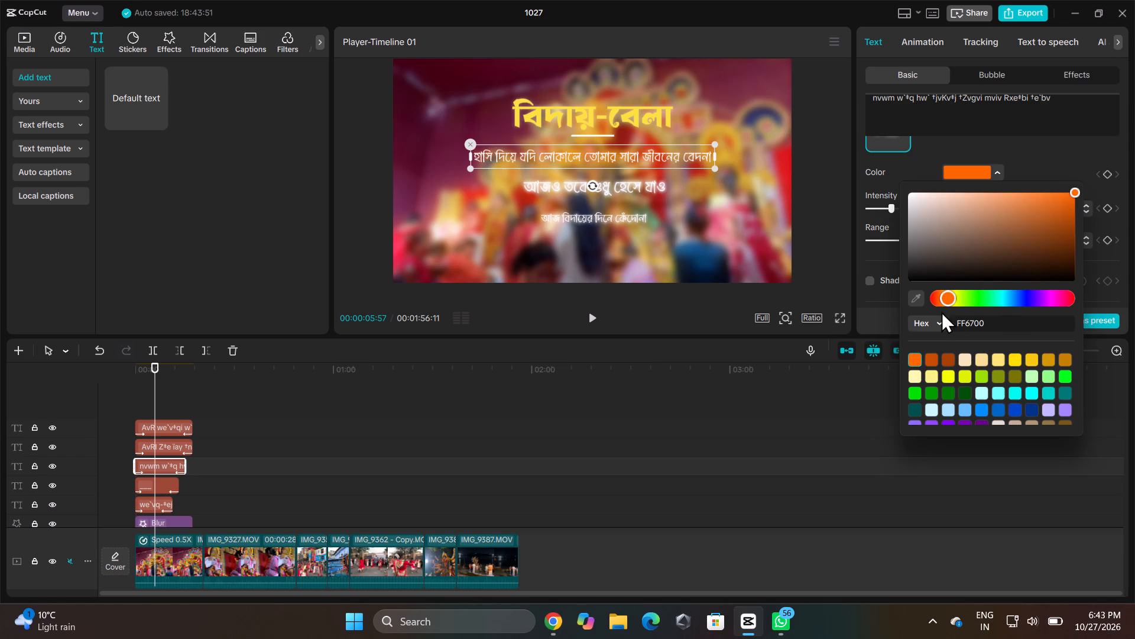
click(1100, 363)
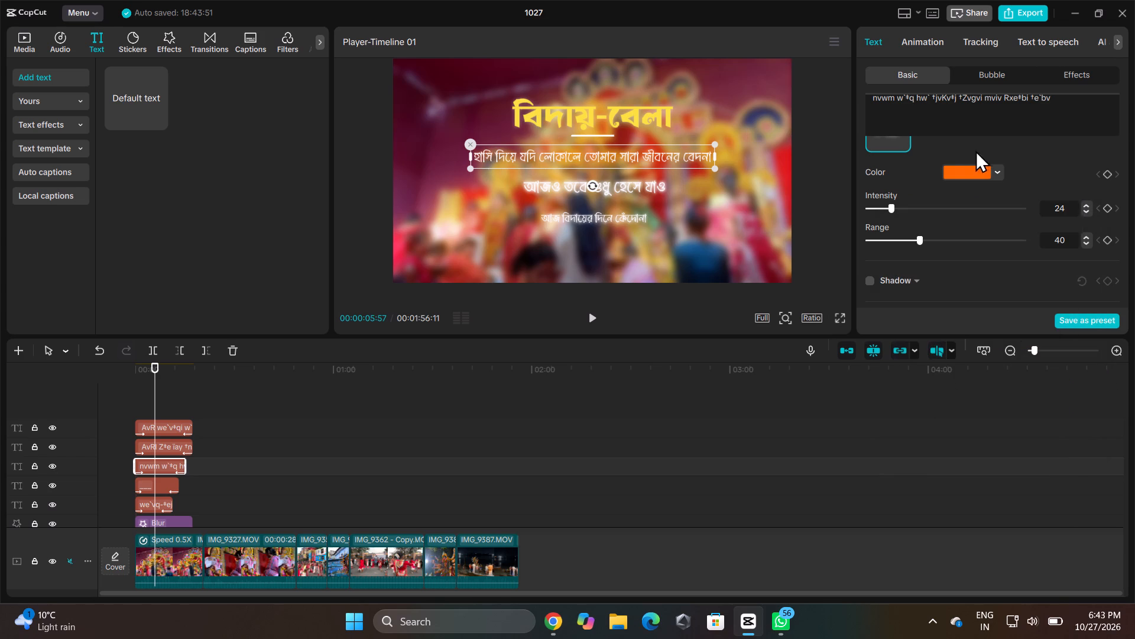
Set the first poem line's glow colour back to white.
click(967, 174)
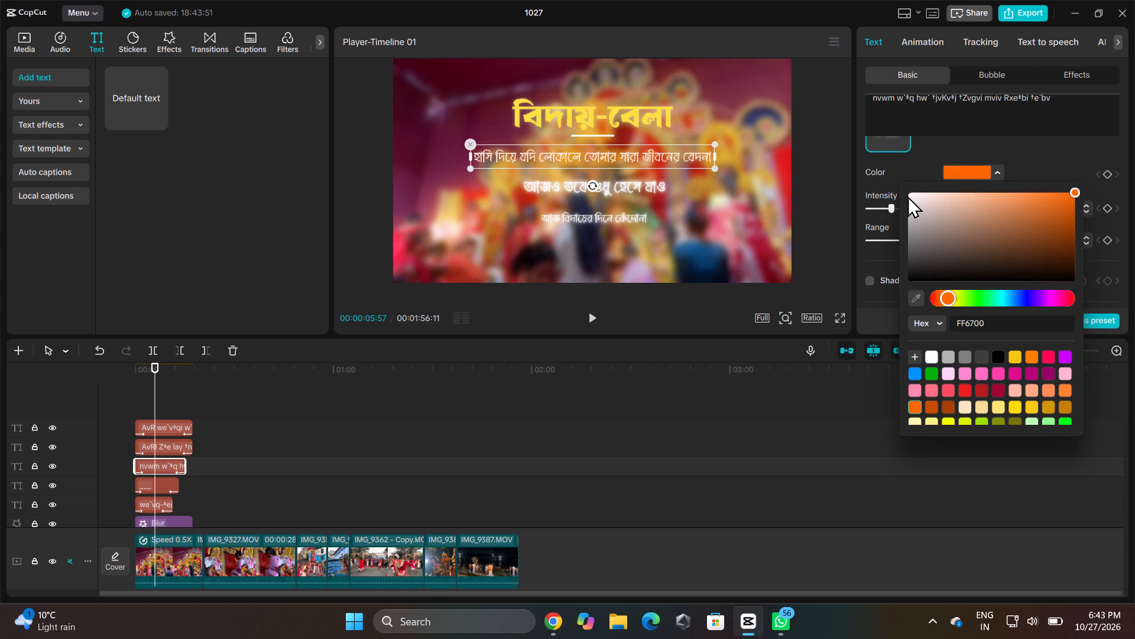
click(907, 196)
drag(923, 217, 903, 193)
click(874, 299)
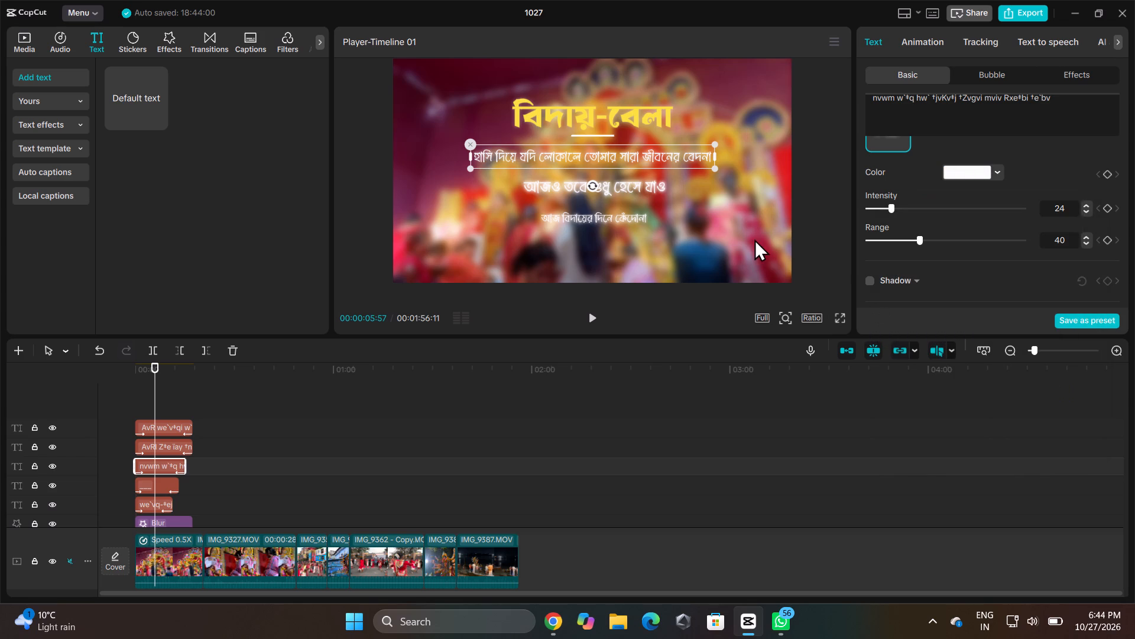
Set the second poem line's Glow intensity to 25.
click(644, 189)
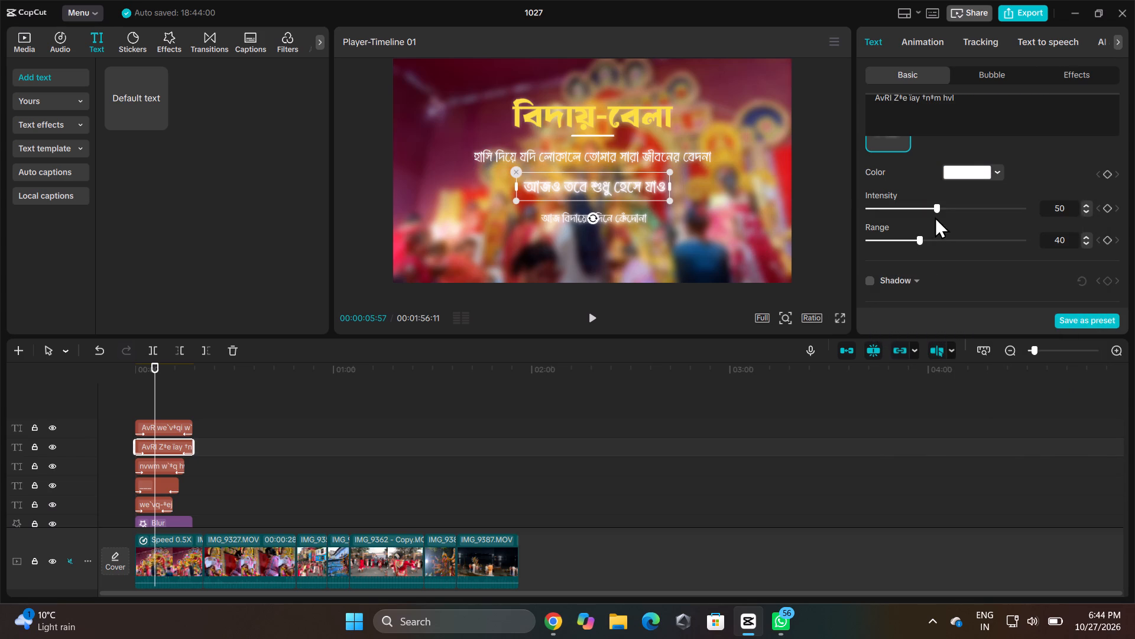
triple_click(1085, 211)
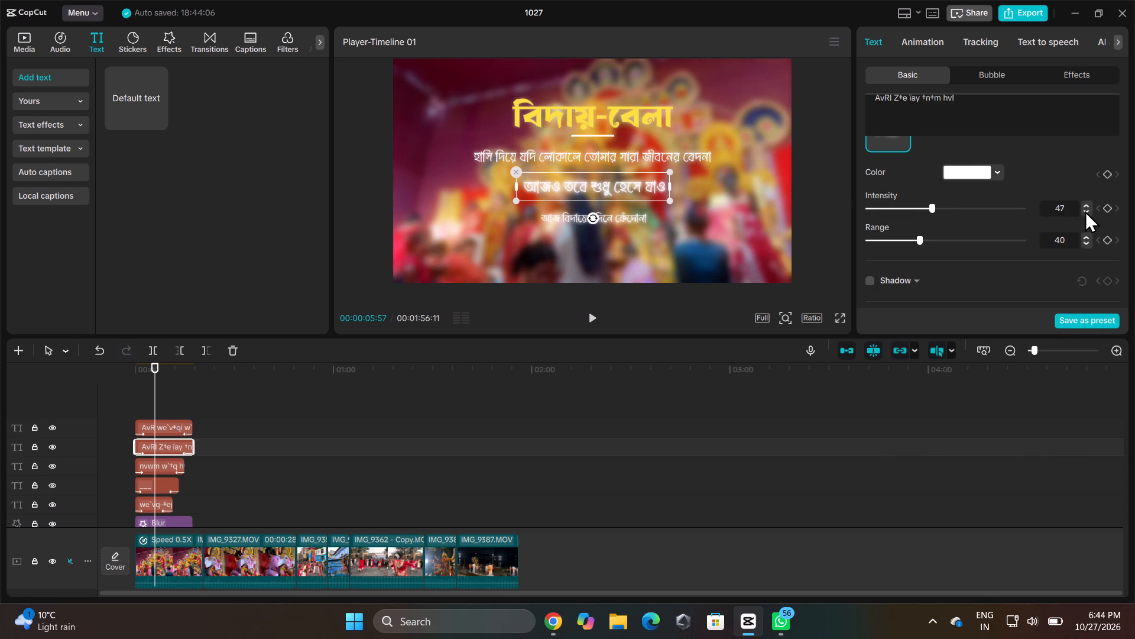
triple_click(1085, 211)
triple_click(1085, 211)
triple_click(1085, 211)
triple_click(1085, 211)
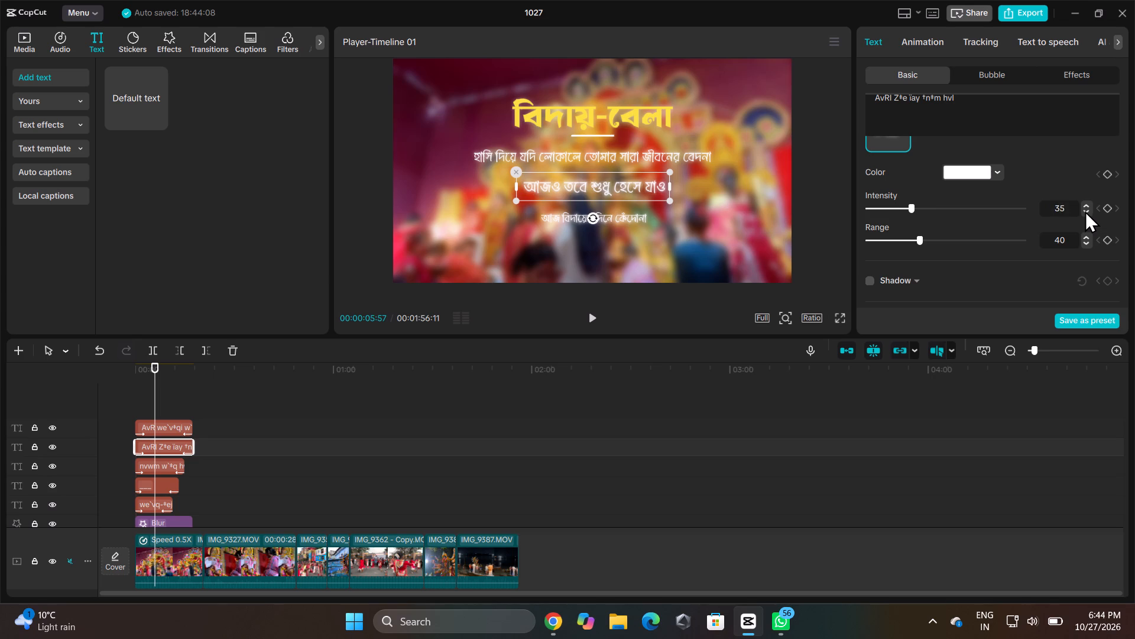
triple_click(1085, 211)
triple_click(1085, 211)
triple_click(1085, 211)
click(1085, 211)
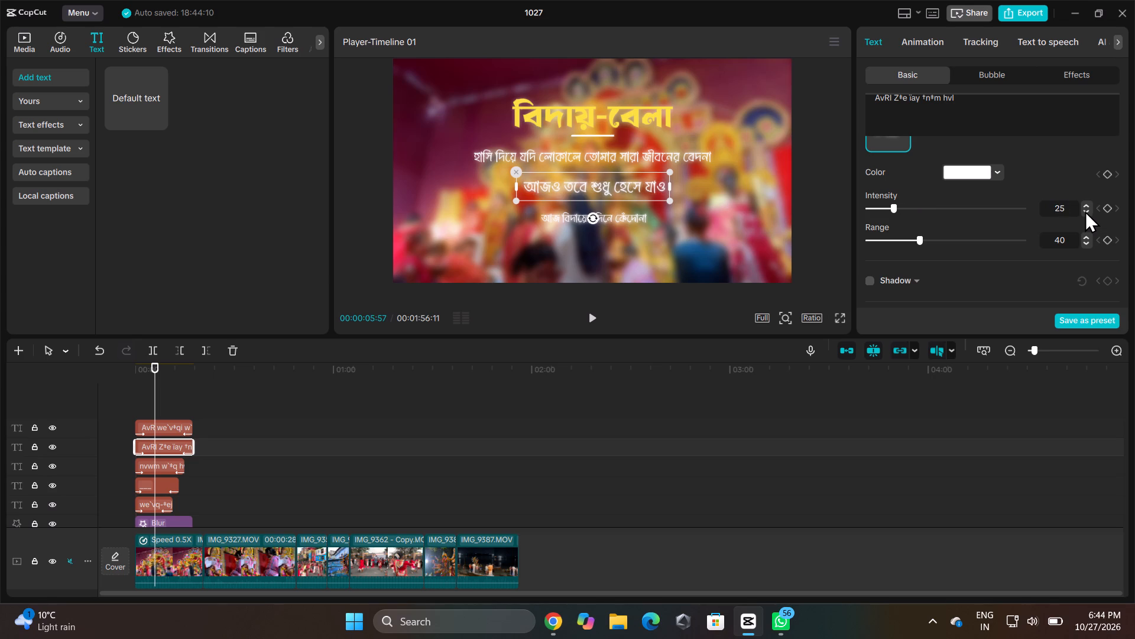
Set the third poem line's Glow intensity to 31.
click(635, 220)
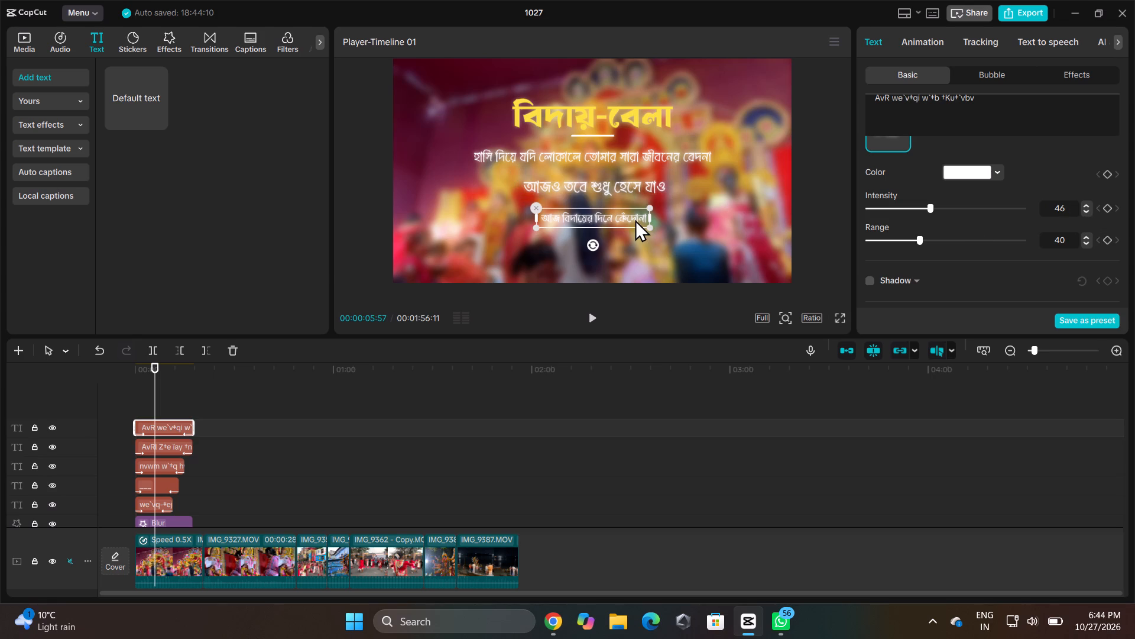
triple_click(1085, 211)
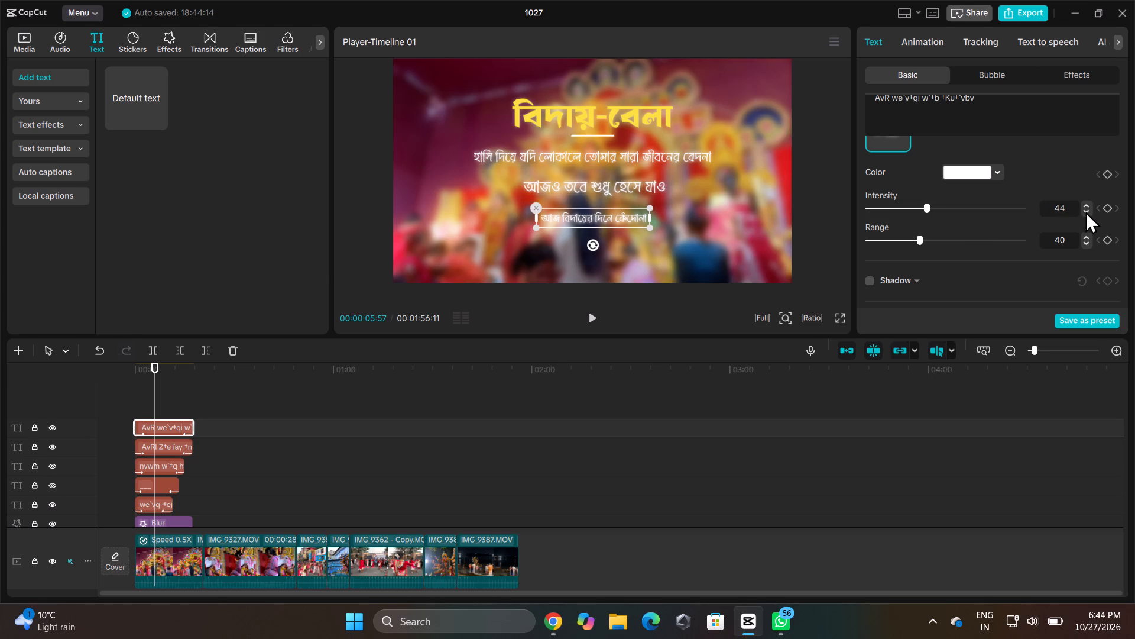
triple_click(1085, 211)
triple_click(1085, 211)
triple_click(1085, 211)
triple_click(1085, 211)
Set the first poem line's text colour to yellow F4C70F.
click(692, 151)
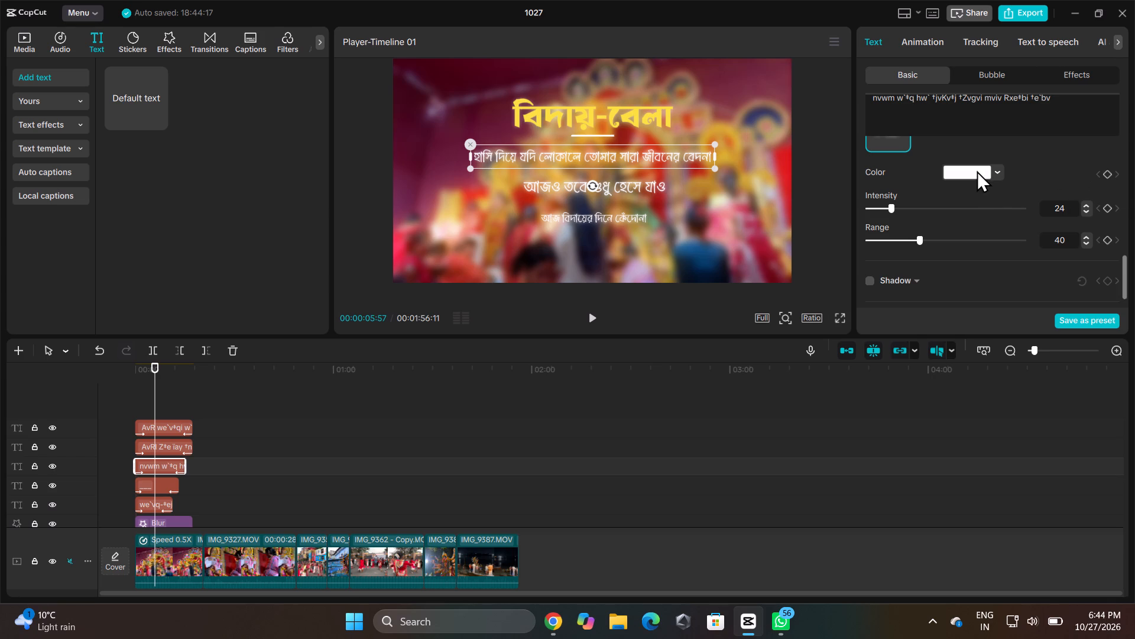
drag(1124, 266, 1125, 204)
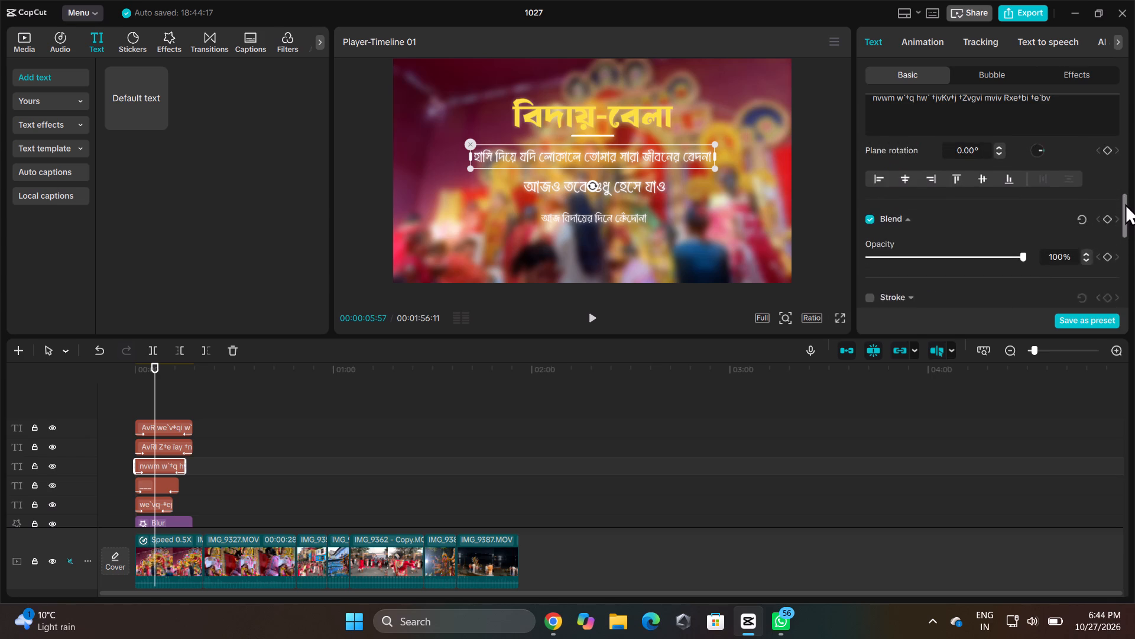
drag(1125, 204, 1124, 185)
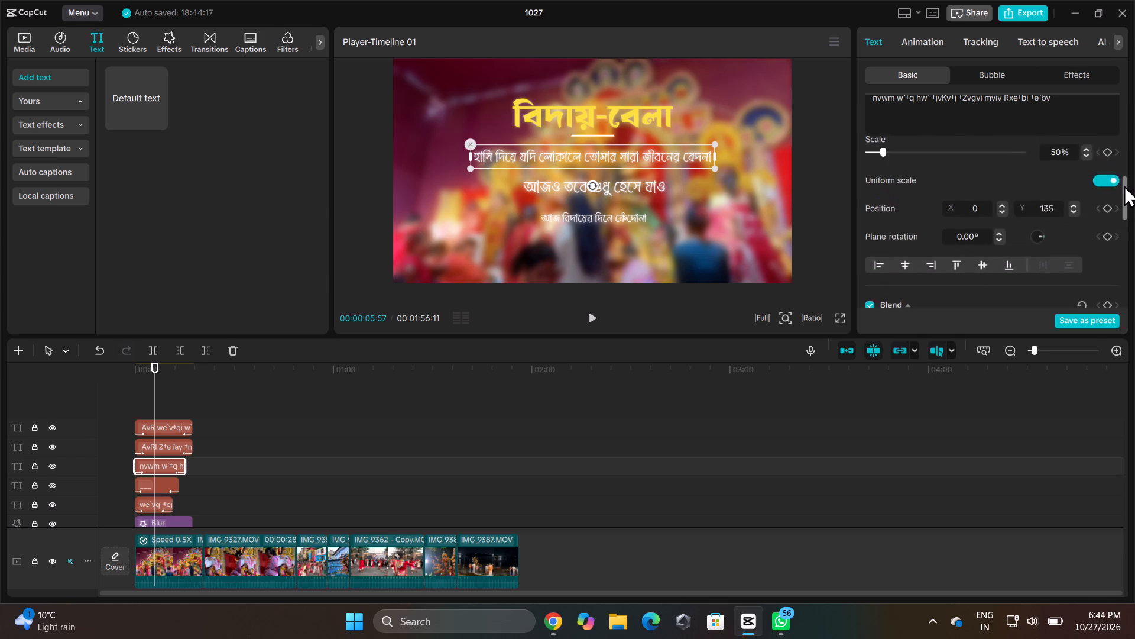
drag(1124, 185, 1124, 112)
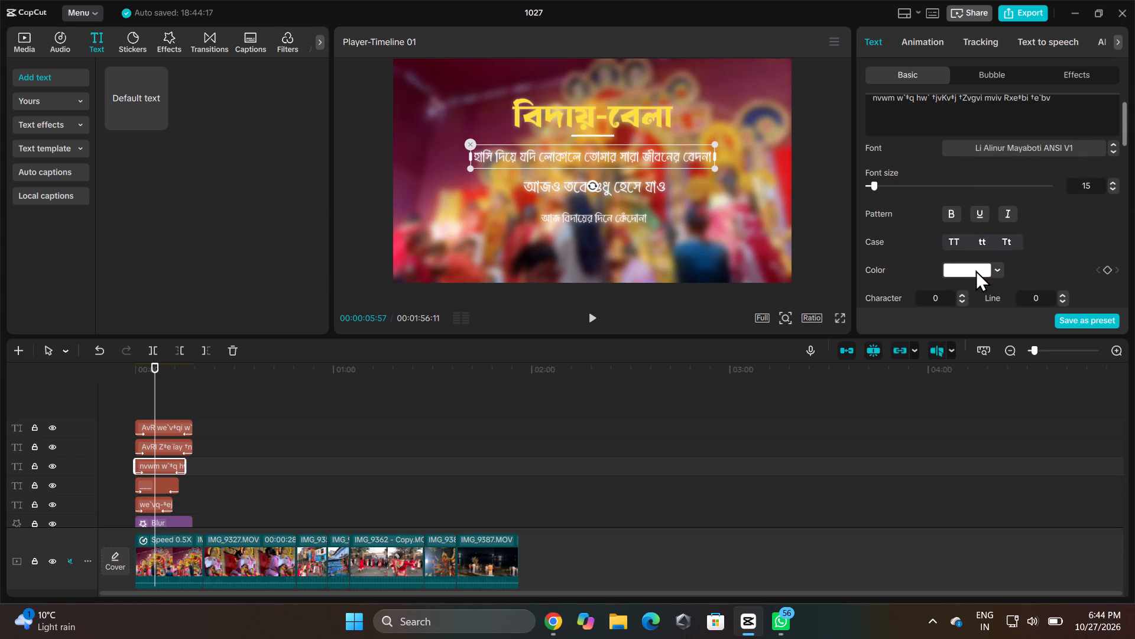
click(968, 268)
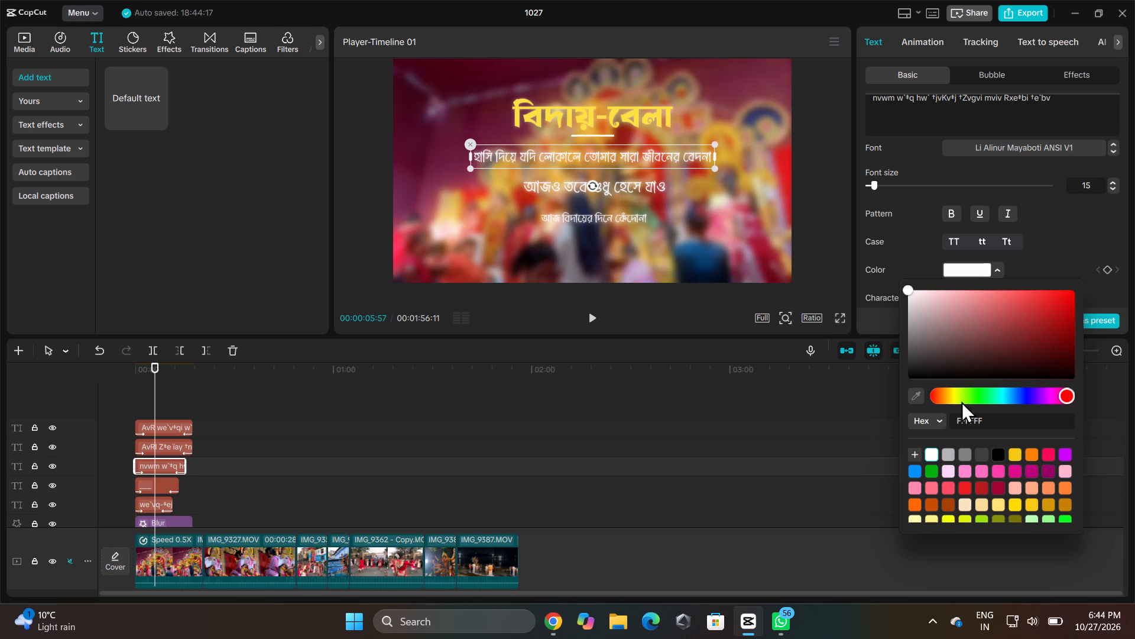
click(1016, 451)
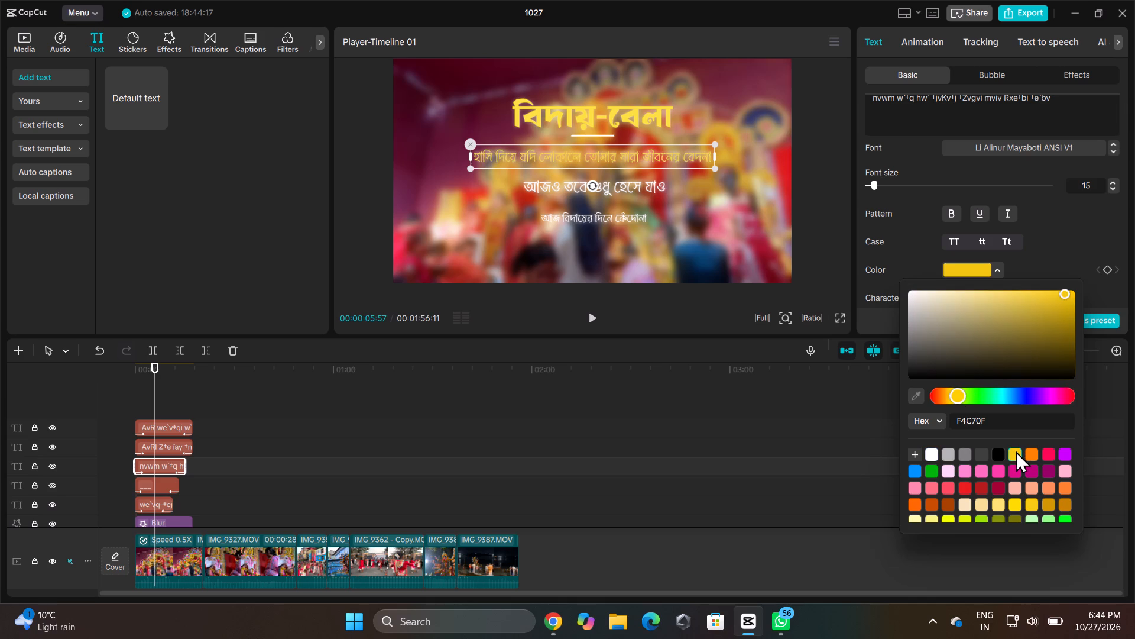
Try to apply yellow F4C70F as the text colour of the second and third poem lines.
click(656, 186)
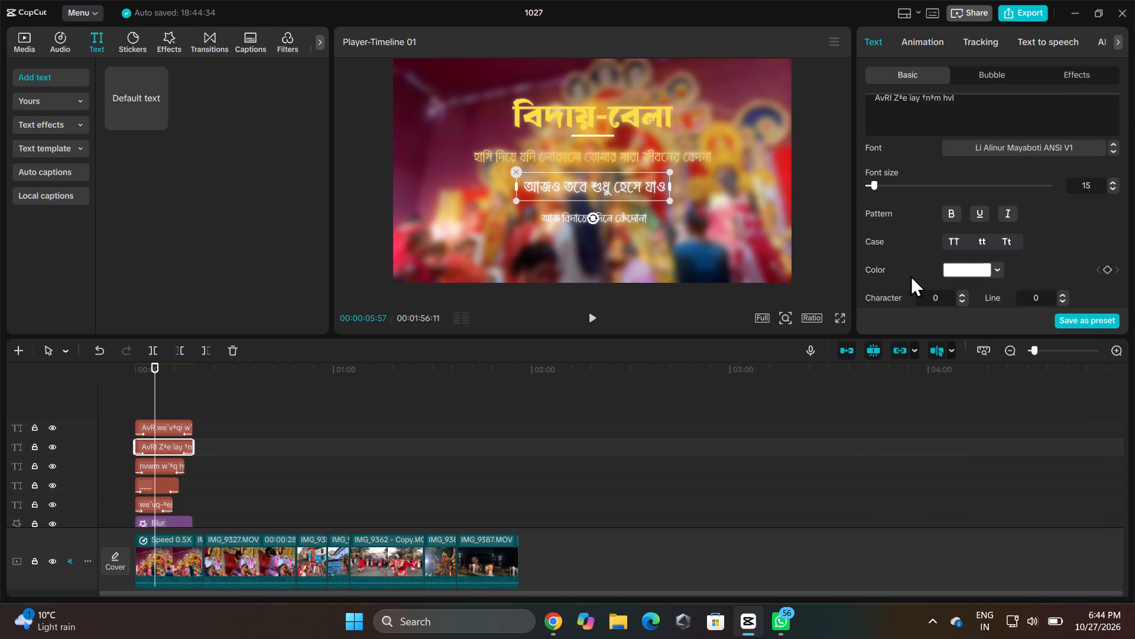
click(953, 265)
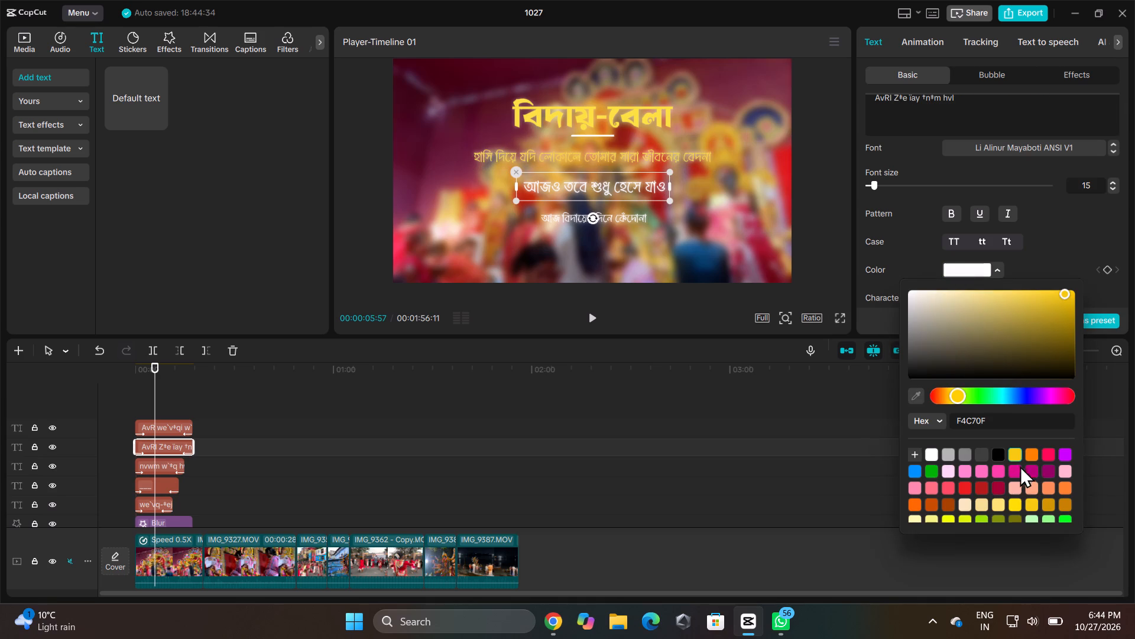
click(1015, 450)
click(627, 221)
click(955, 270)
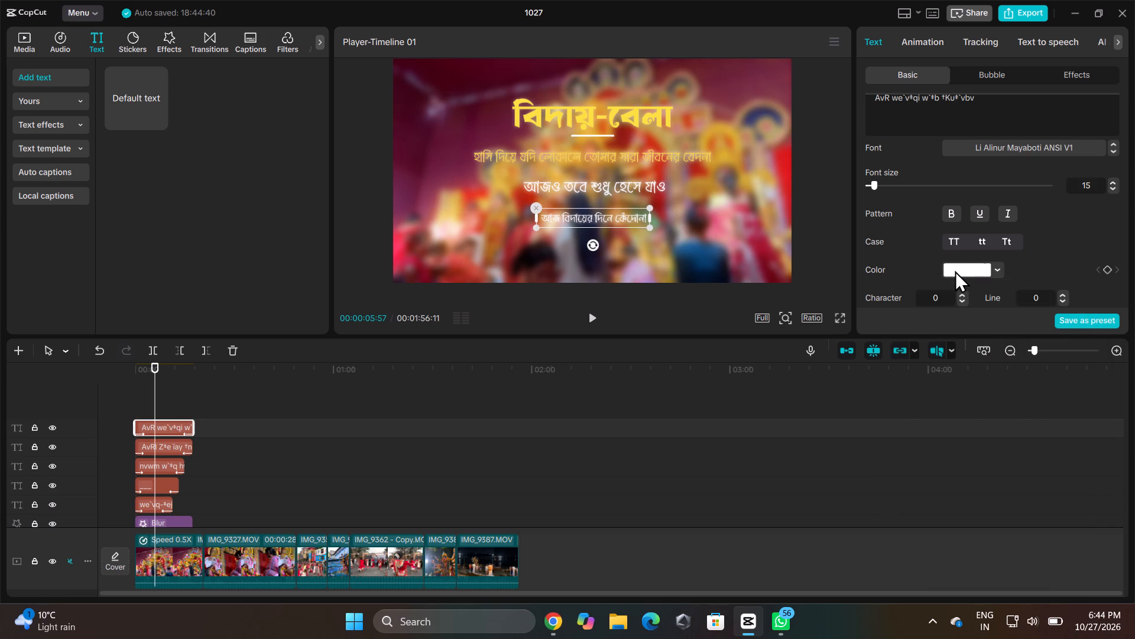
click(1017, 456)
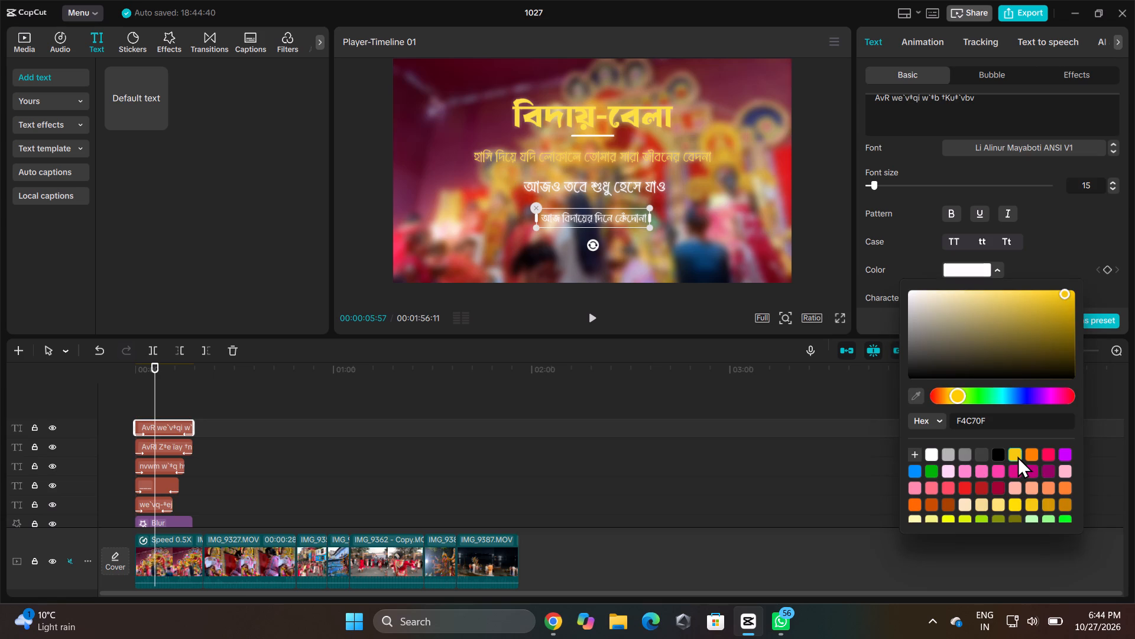
Set the second poem line's text colour to yellow F4C70F.
click(152, 448)
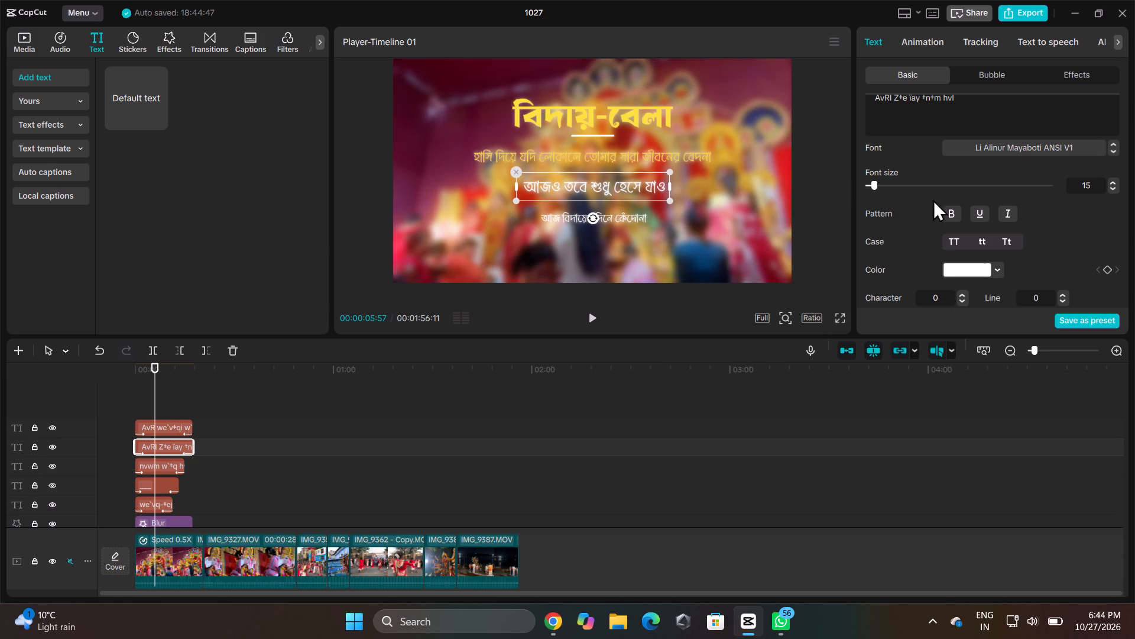
click(965, 268)
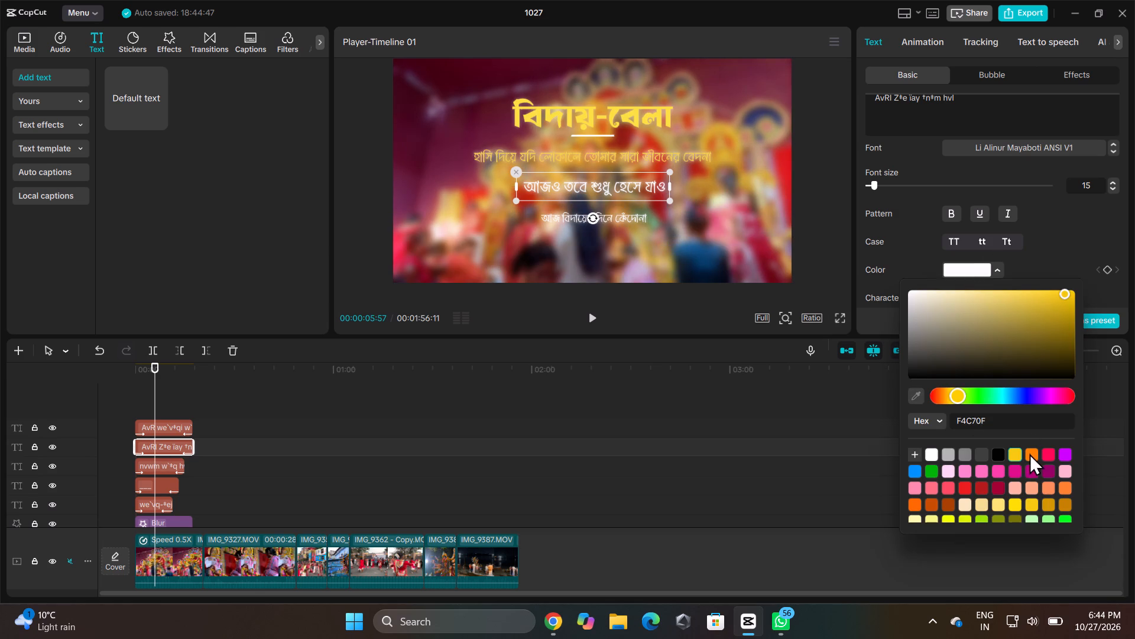
click(1097, 373)
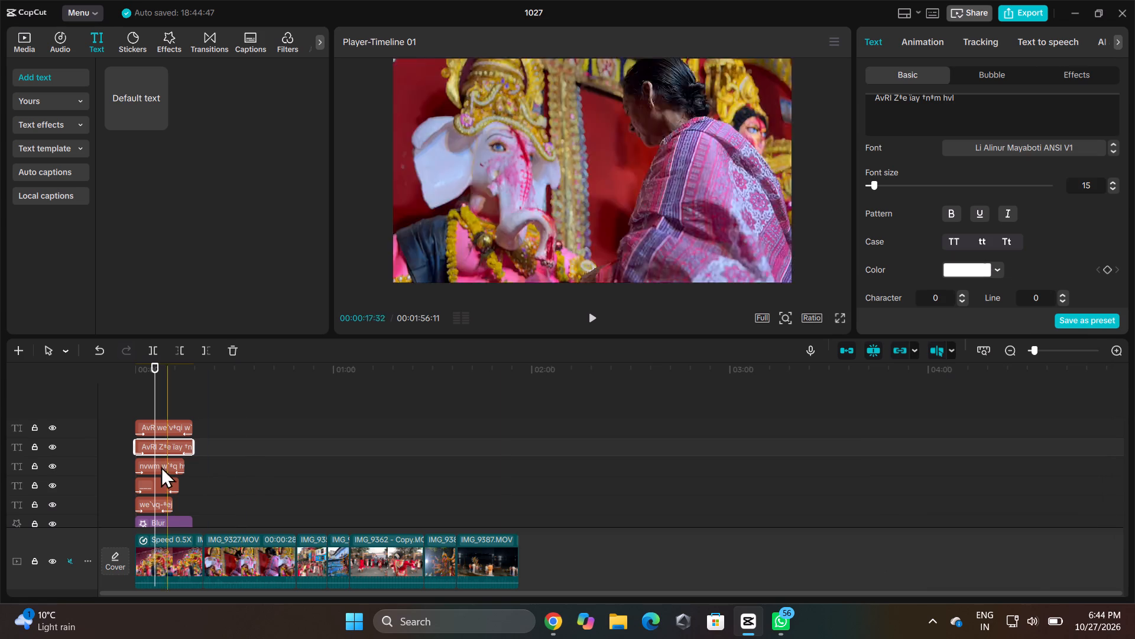
click(144, 504)
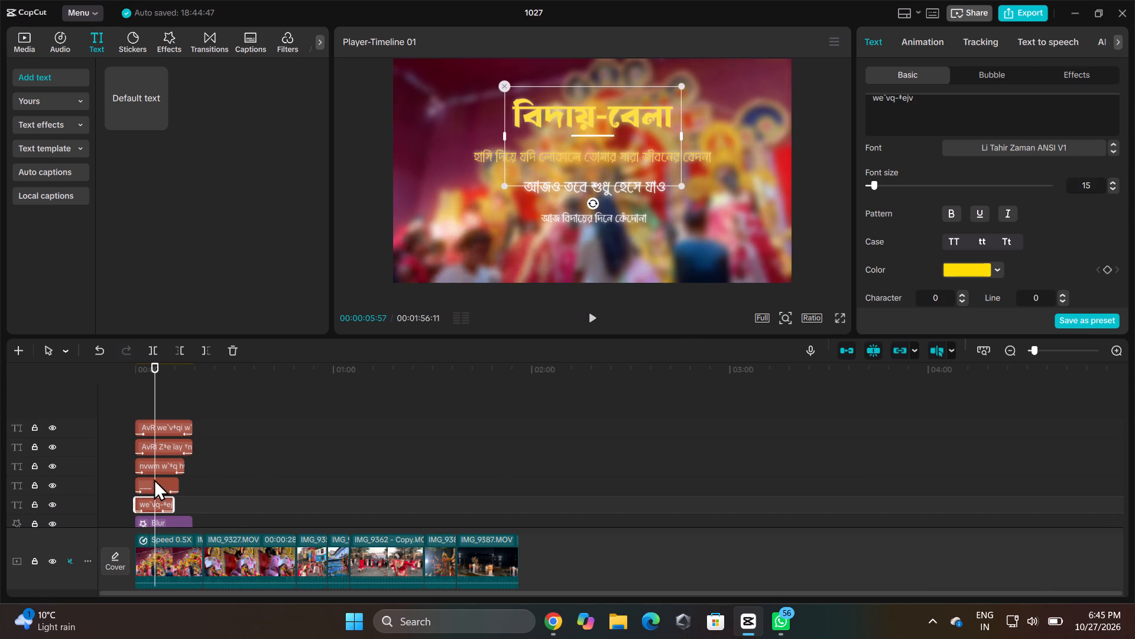
click(160, 442)
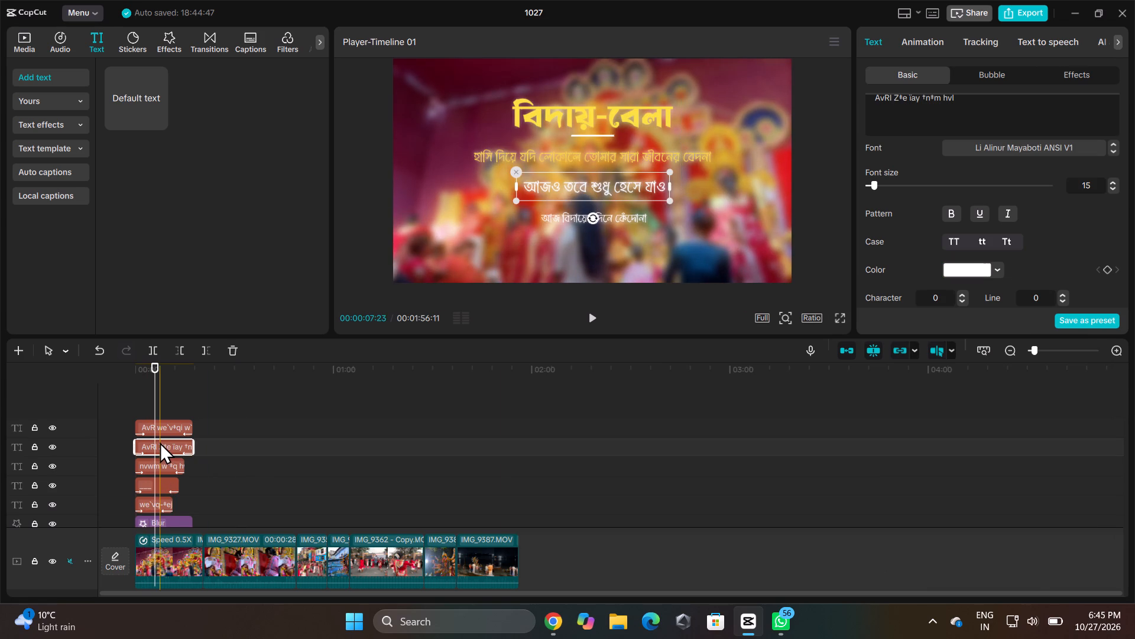
click(160, 442)
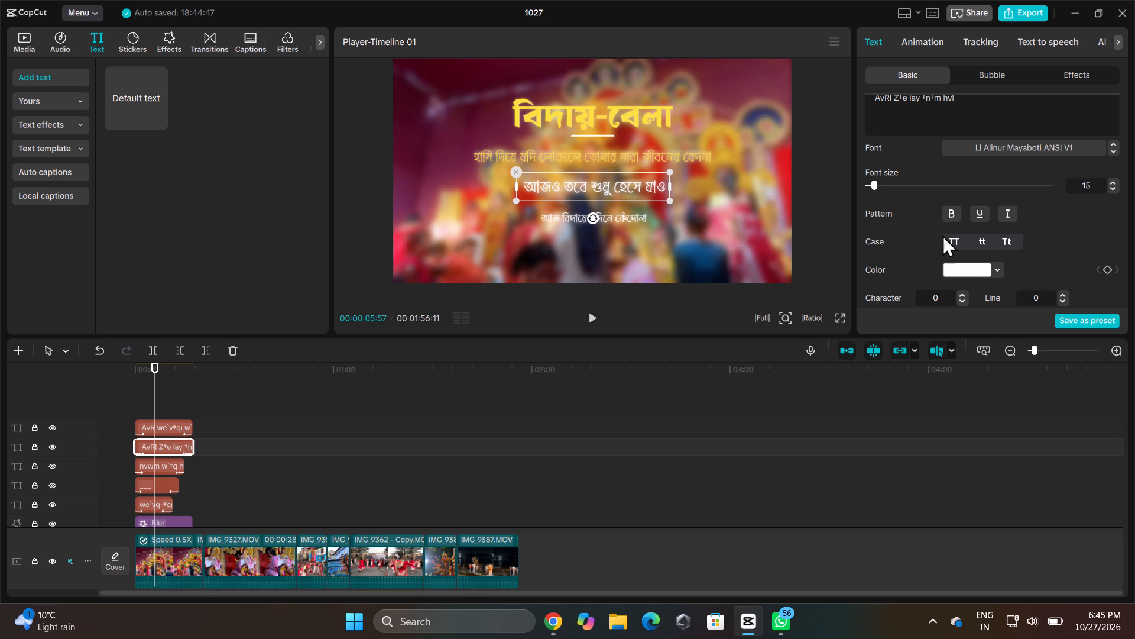
click(957, 262)
click(953, 268)
click(1004, 363)
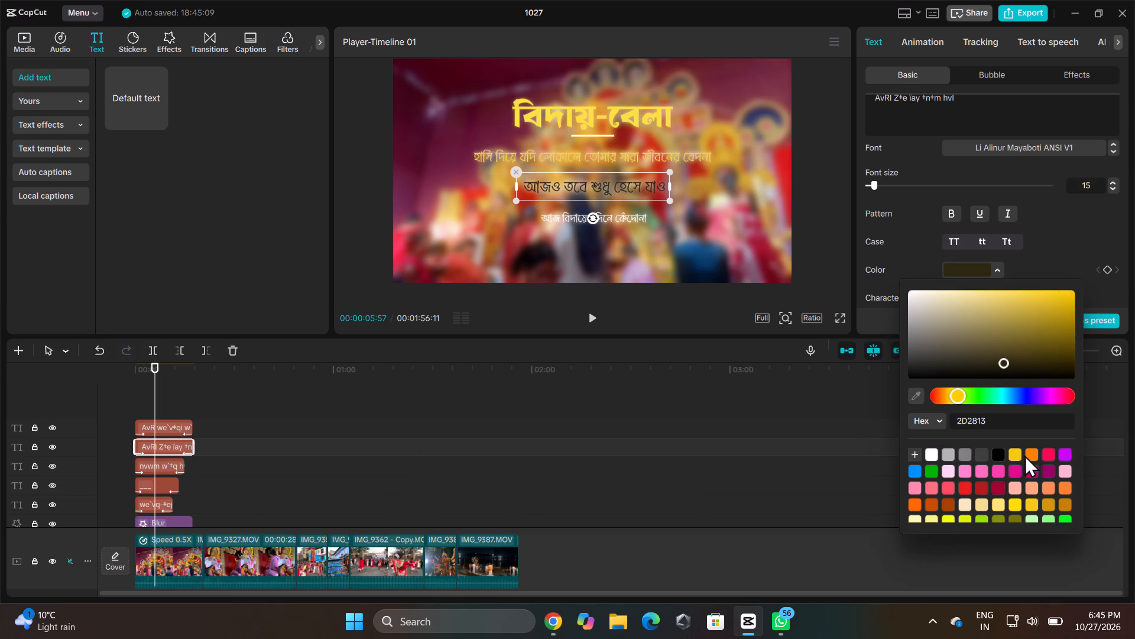
click(1015, 456)
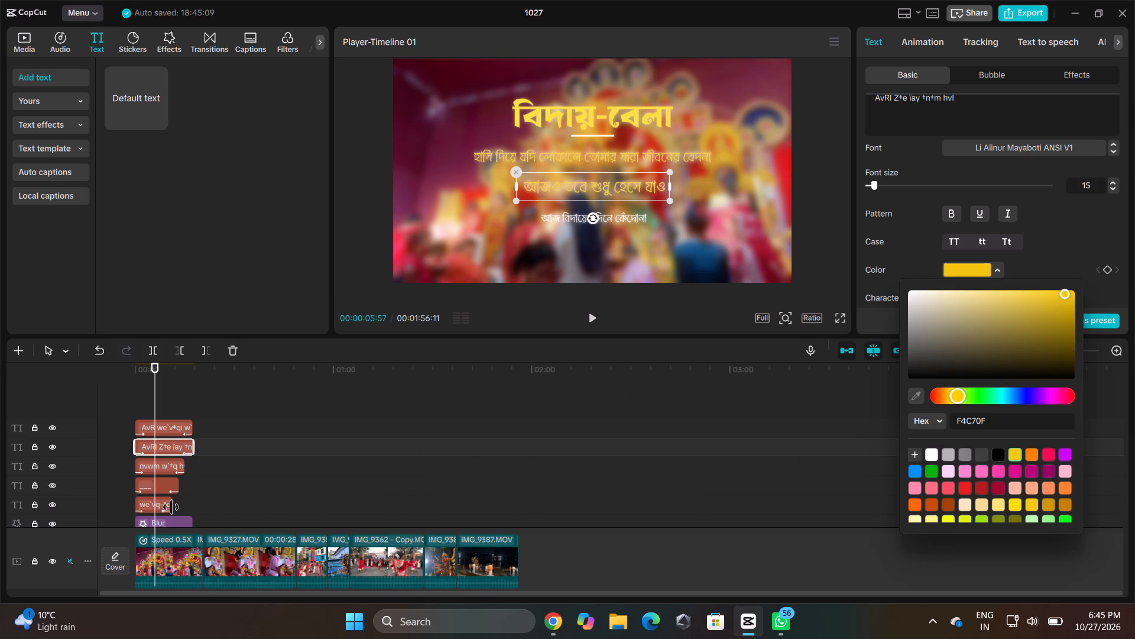
Set the third poem line's text colour to yellow F4C70F.
click(164, 489)
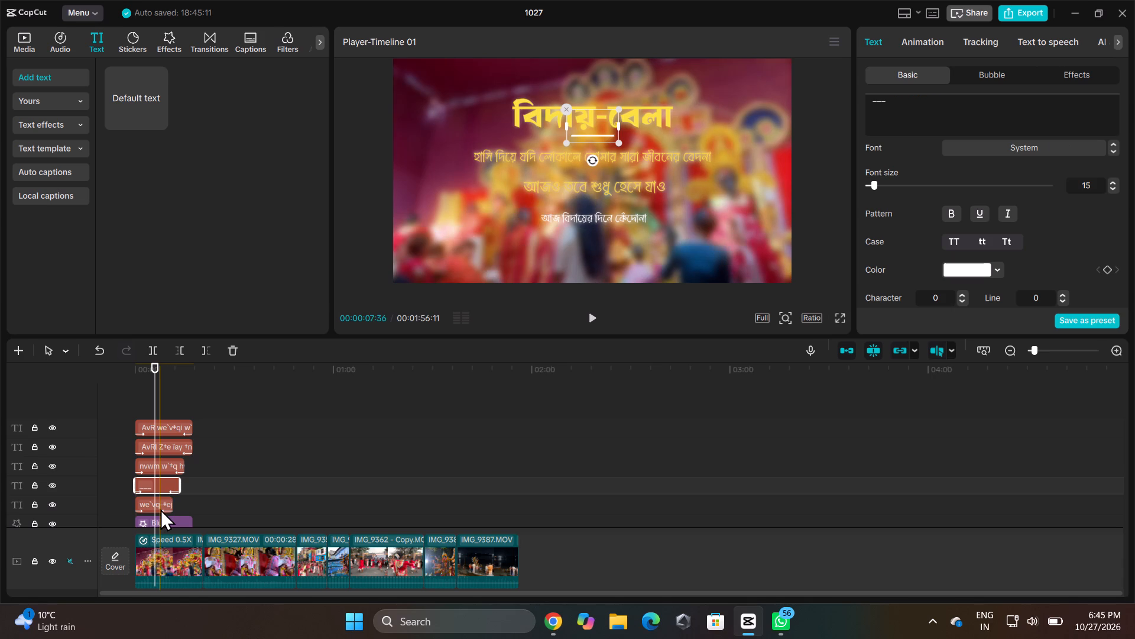
click(160, 509)
click(160, 523)
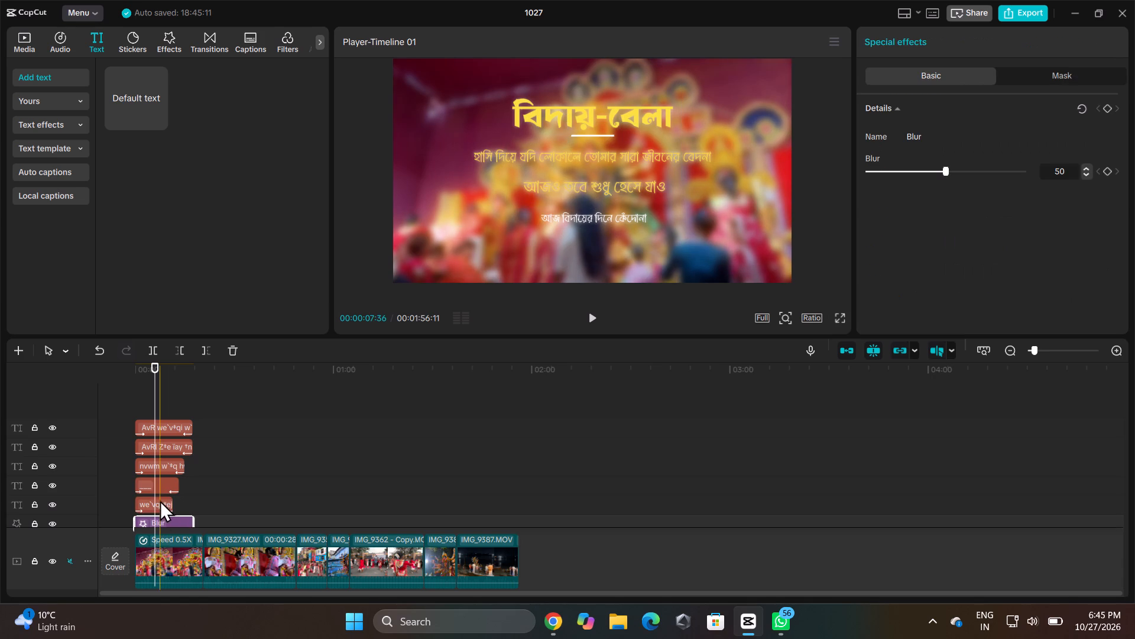
click(161, 488)
click(167, 468)
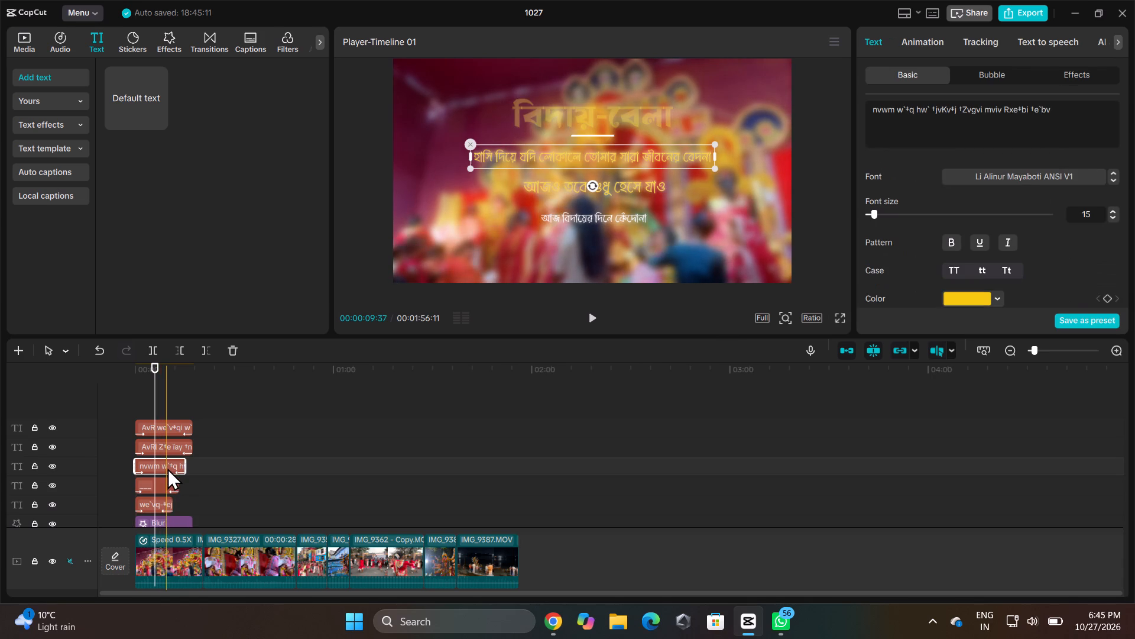
click(172, 450)
click(176, 430)
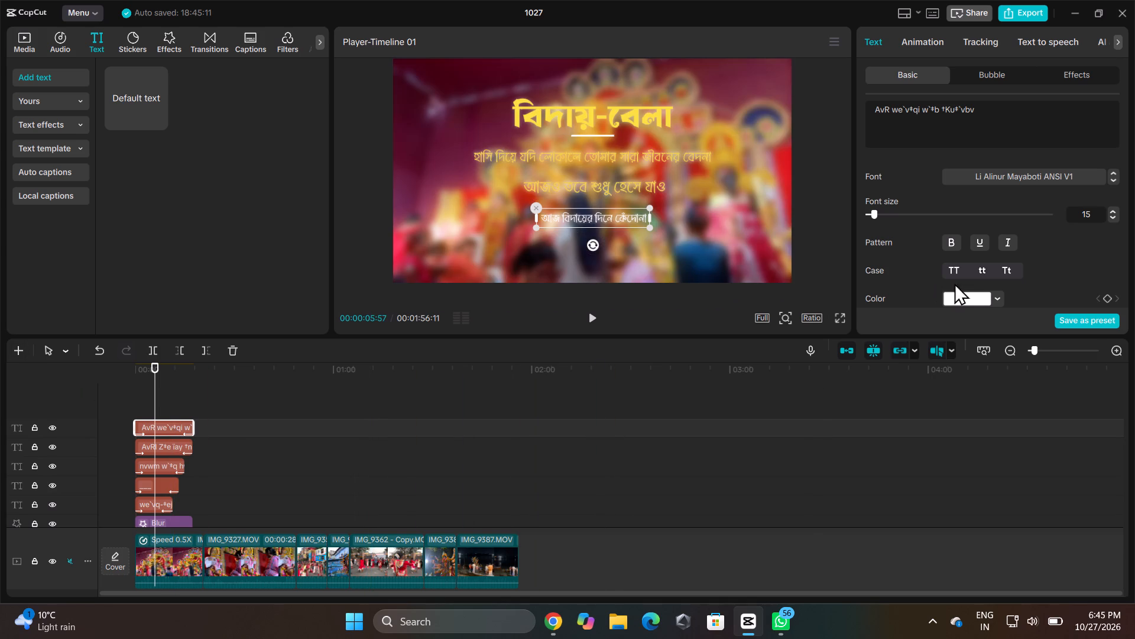
click(969, 292)
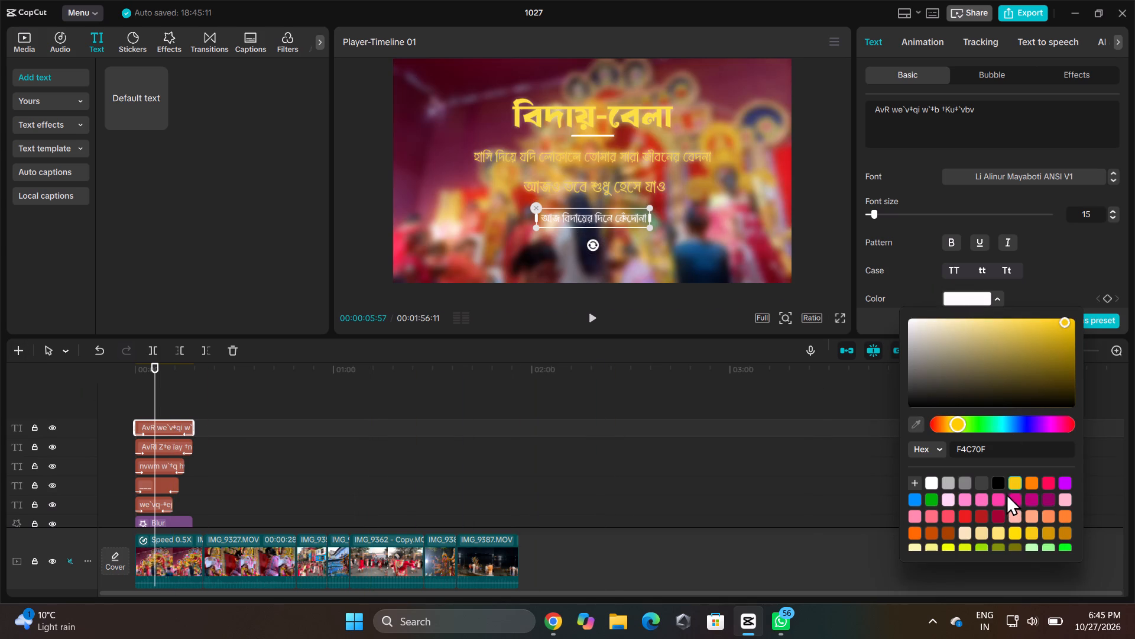
click(998, 481)
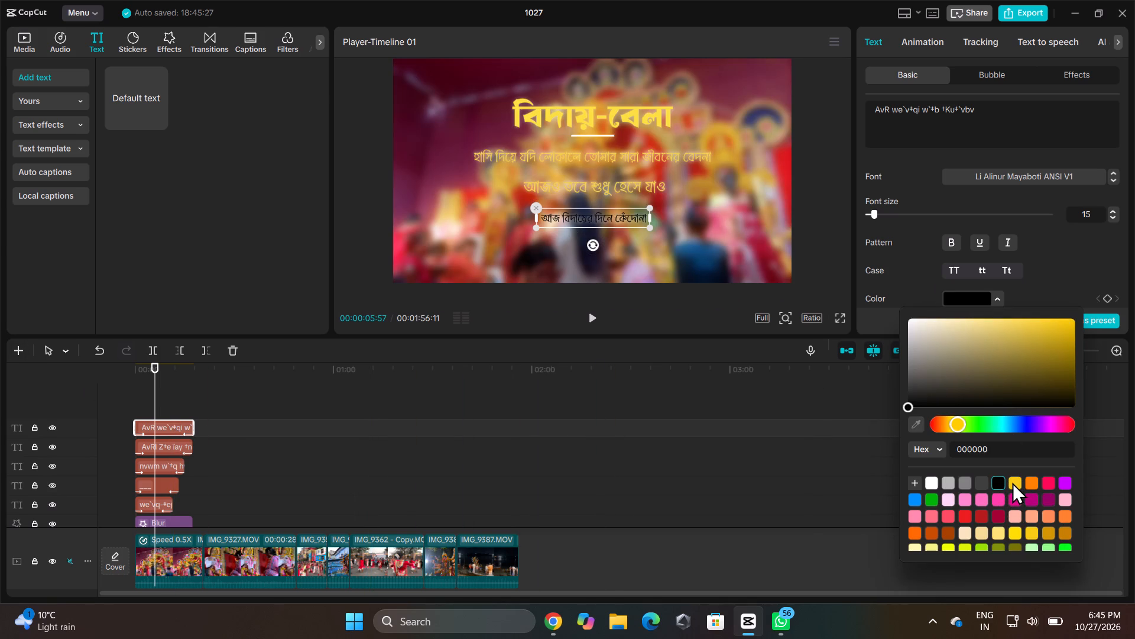
click(1012, 482)
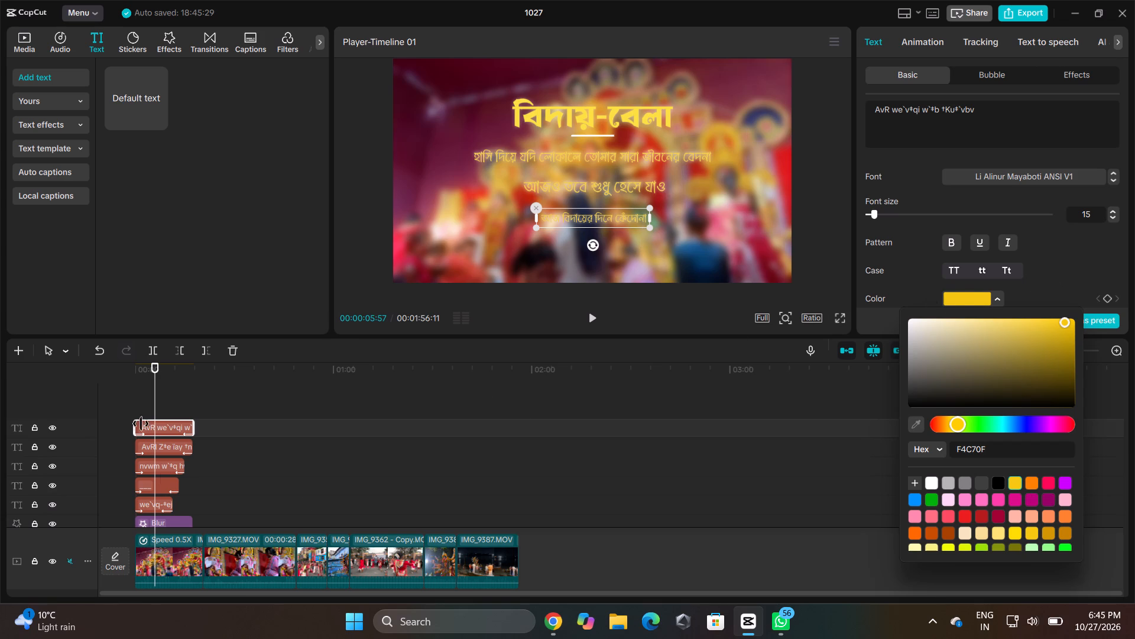
click(168, 505)
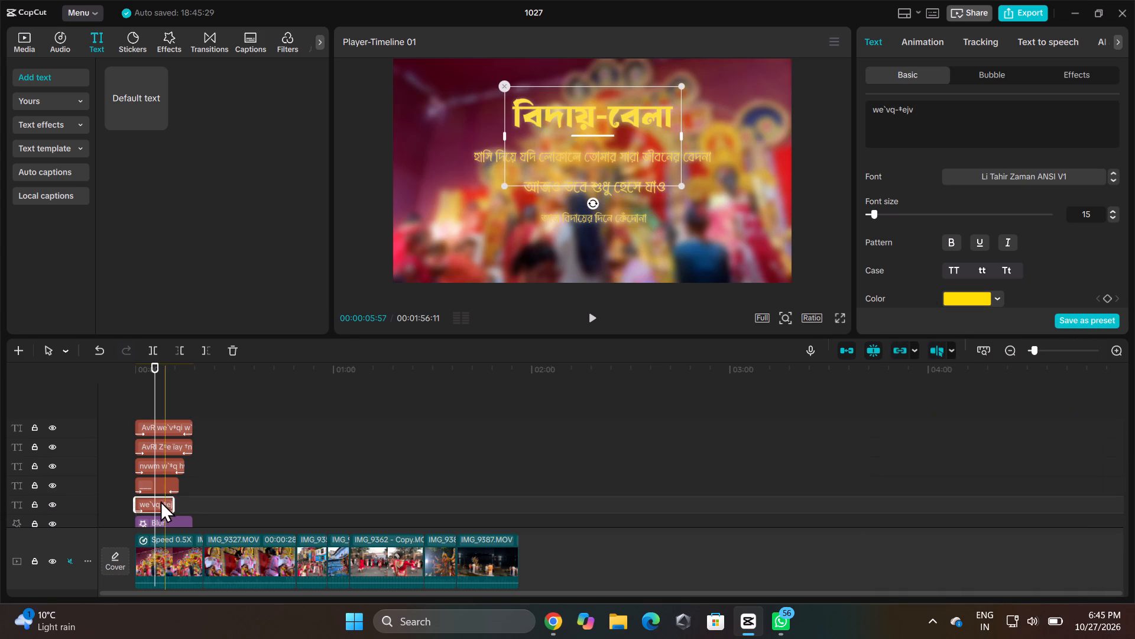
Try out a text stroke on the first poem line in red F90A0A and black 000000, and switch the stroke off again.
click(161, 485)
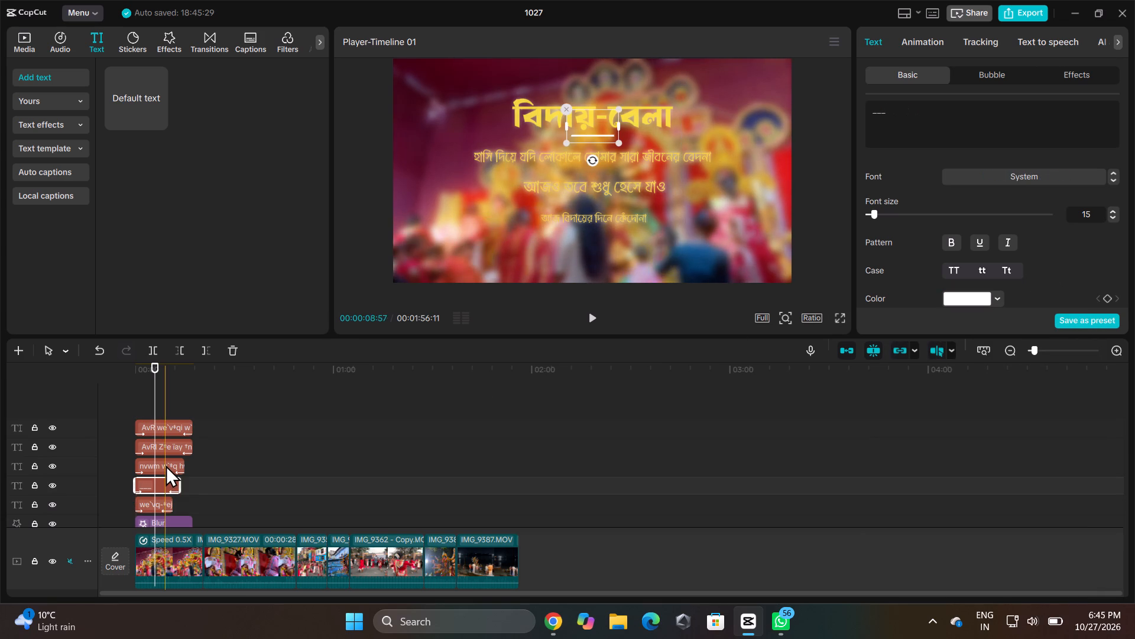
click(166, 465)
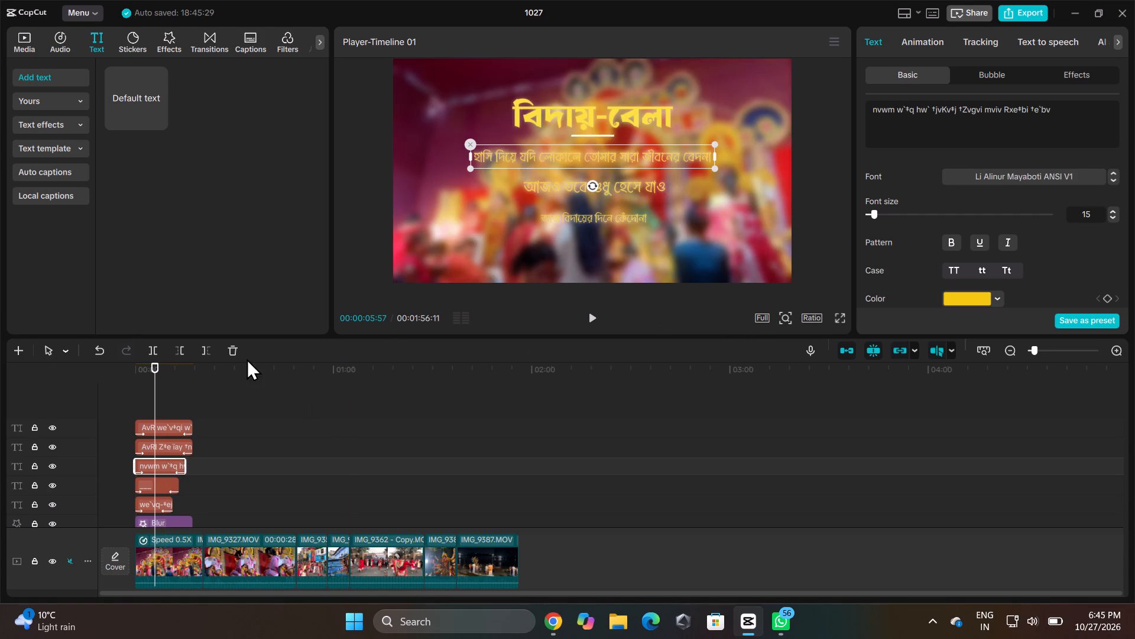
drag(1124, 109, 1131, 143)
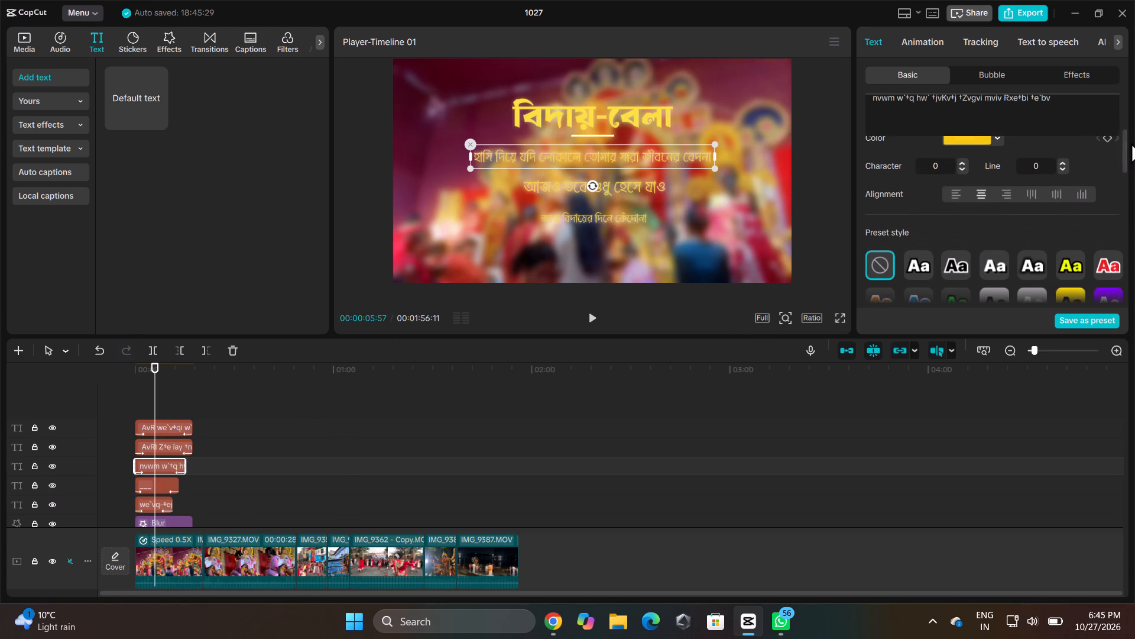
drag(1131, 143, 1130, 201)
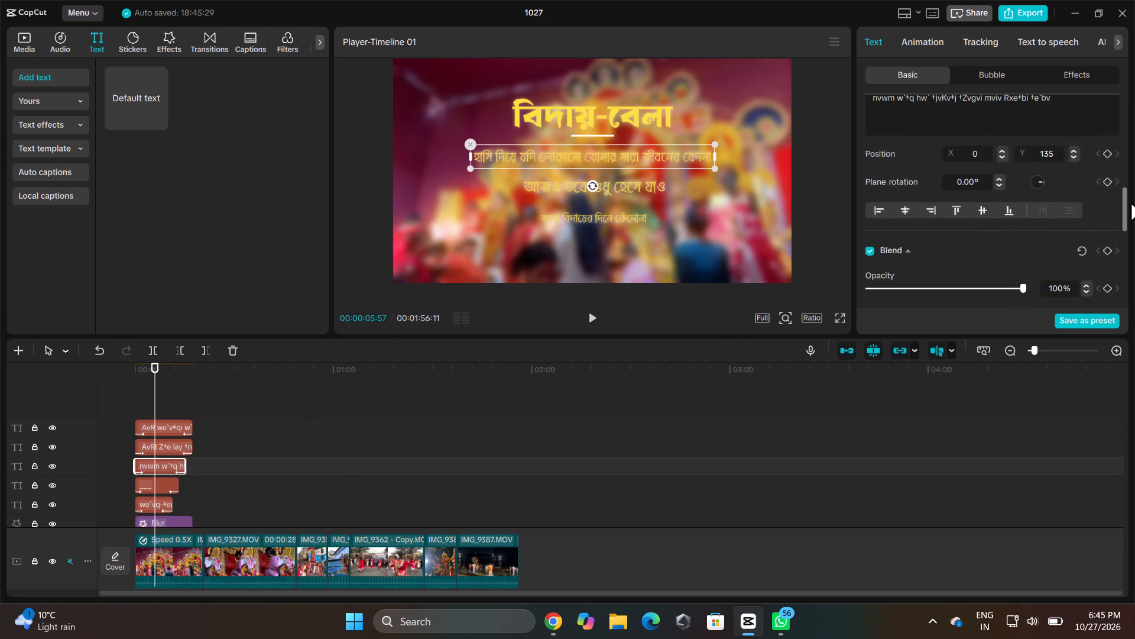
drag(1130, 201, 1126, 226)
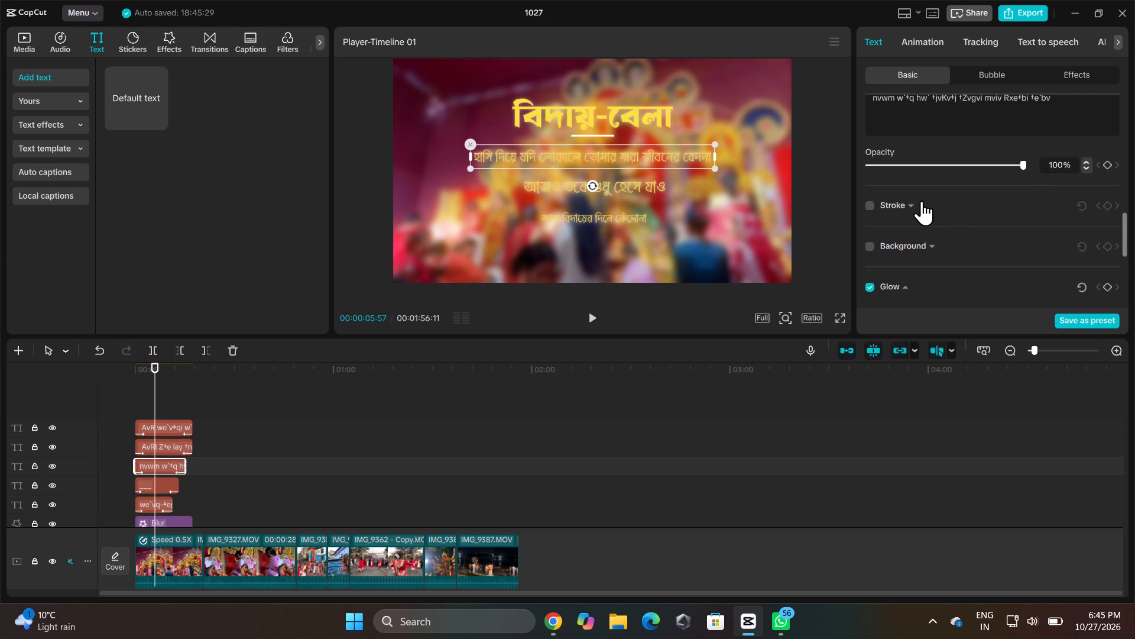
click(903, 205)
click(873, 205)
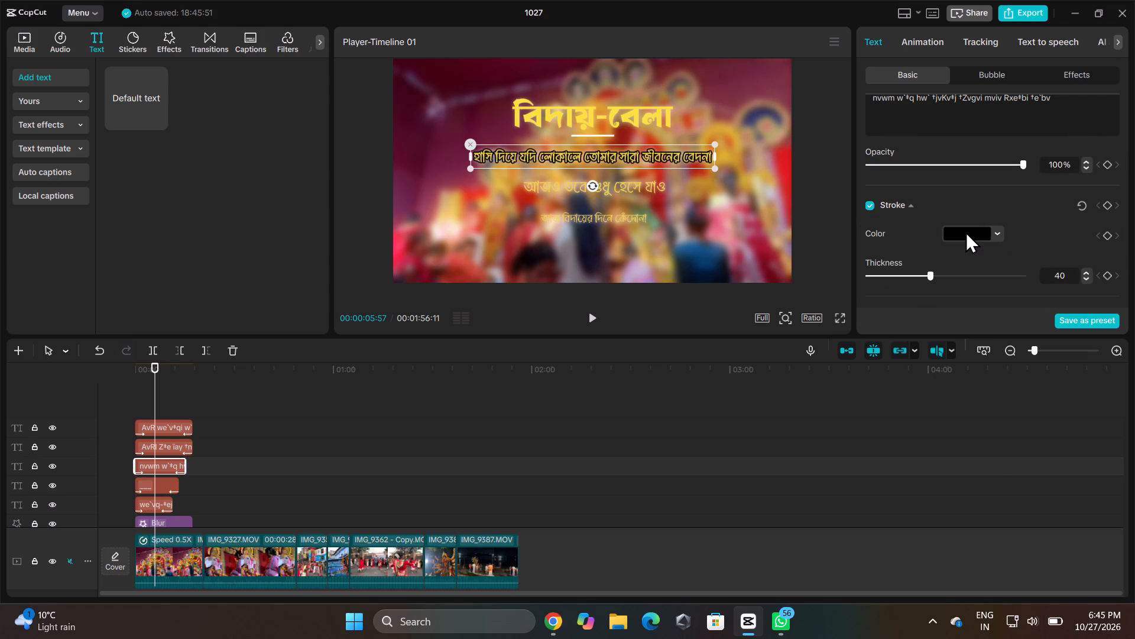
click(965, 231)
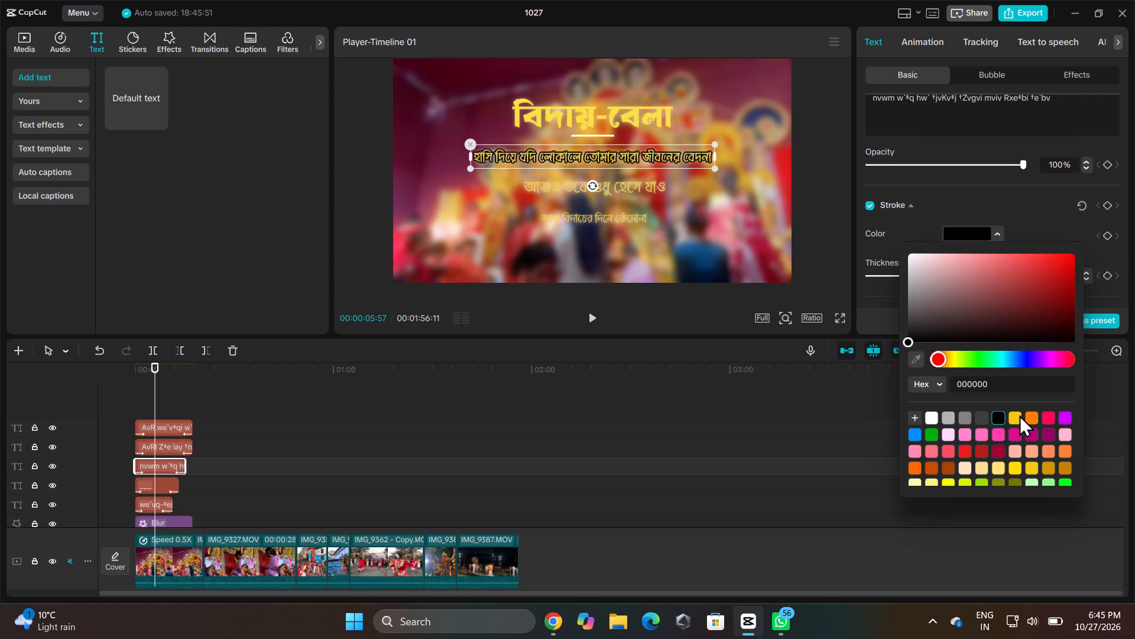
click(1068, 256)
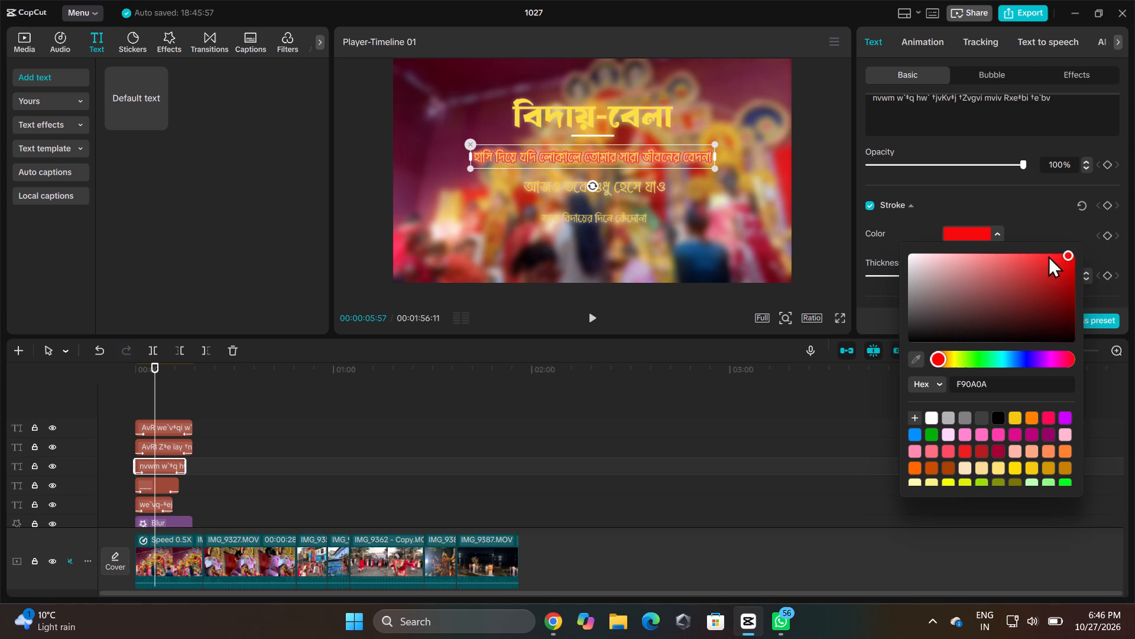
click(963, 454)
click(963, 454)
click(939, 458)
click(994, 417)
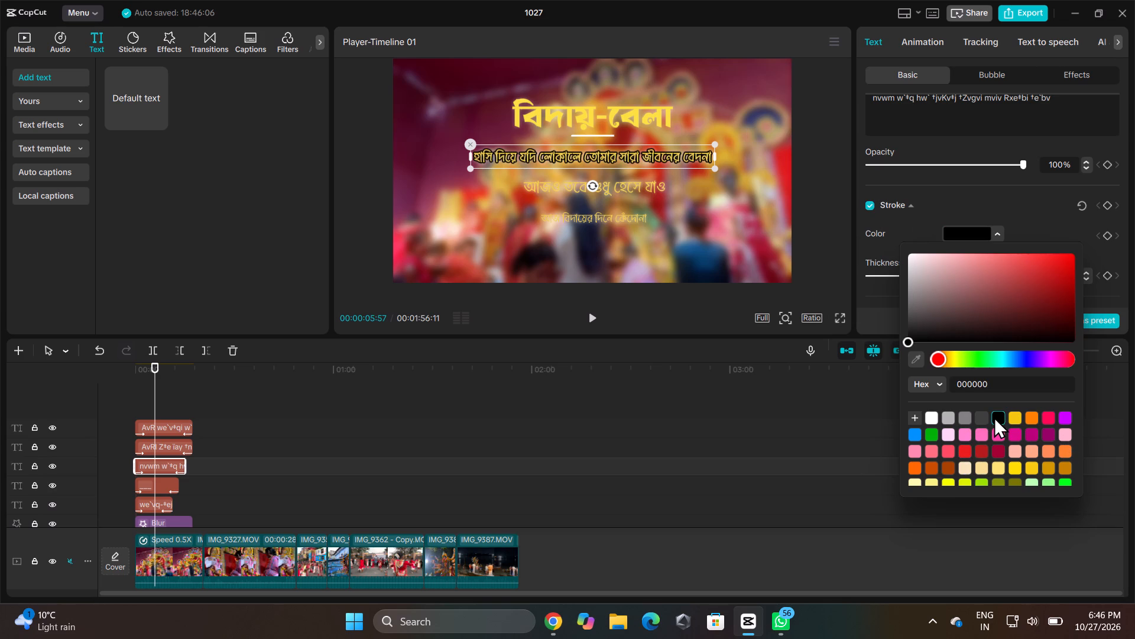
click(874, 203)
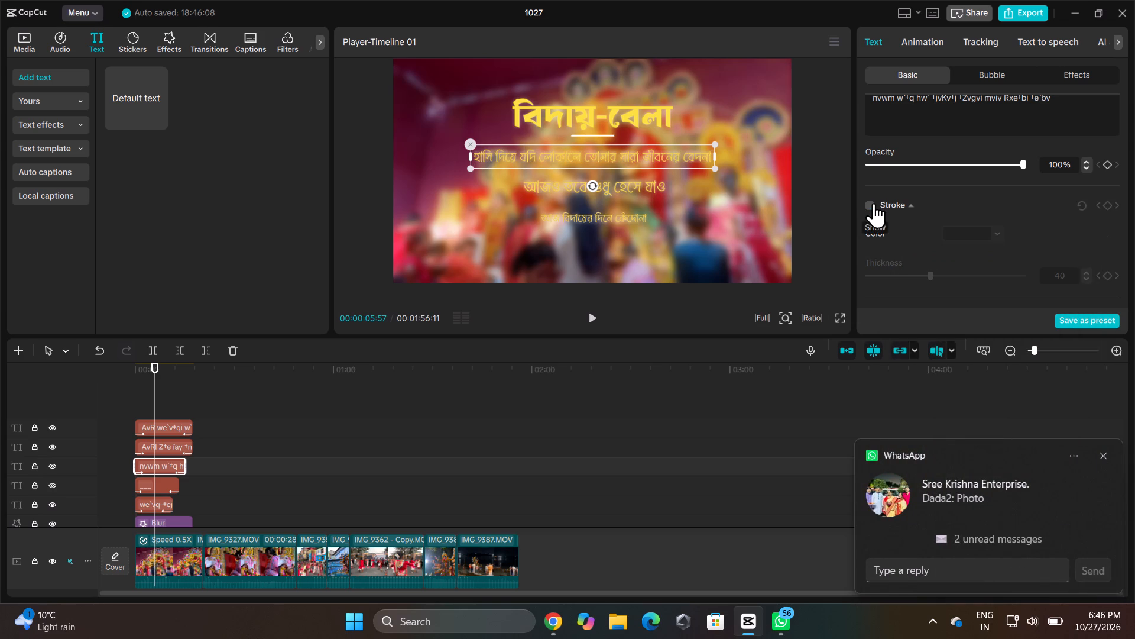
Enable a shadow on the first poem line and open its shadow colour for editing.
drag(1123, 218, 1123, 237)
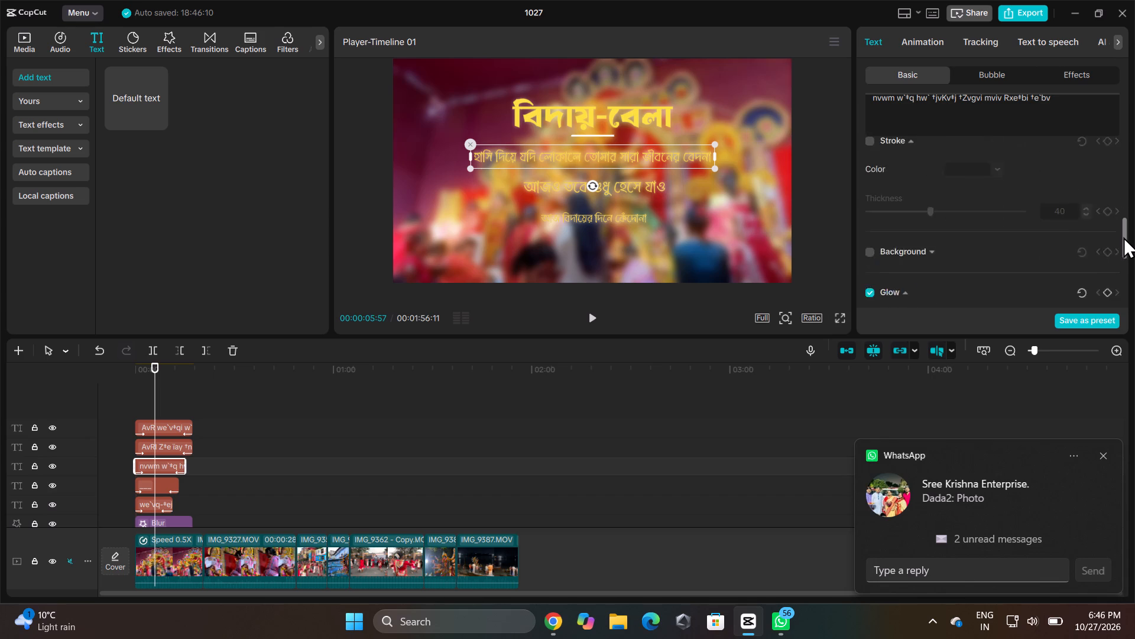
drag(1123, 237, 1121, 286)
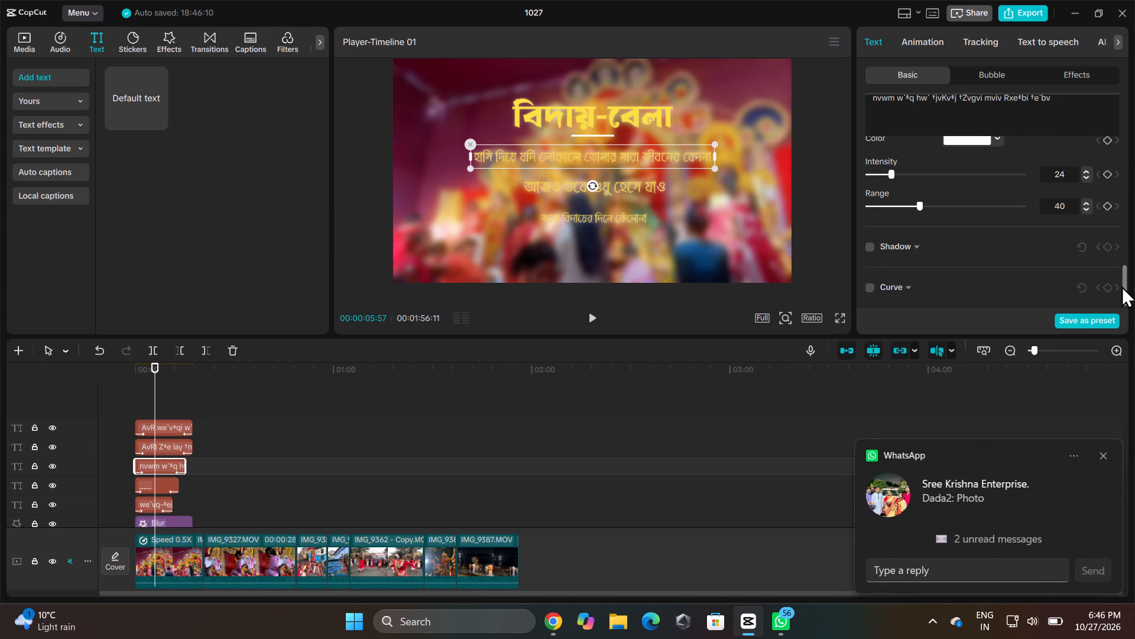
drag(1121, 286, 1123, 286)
click(873, 248)
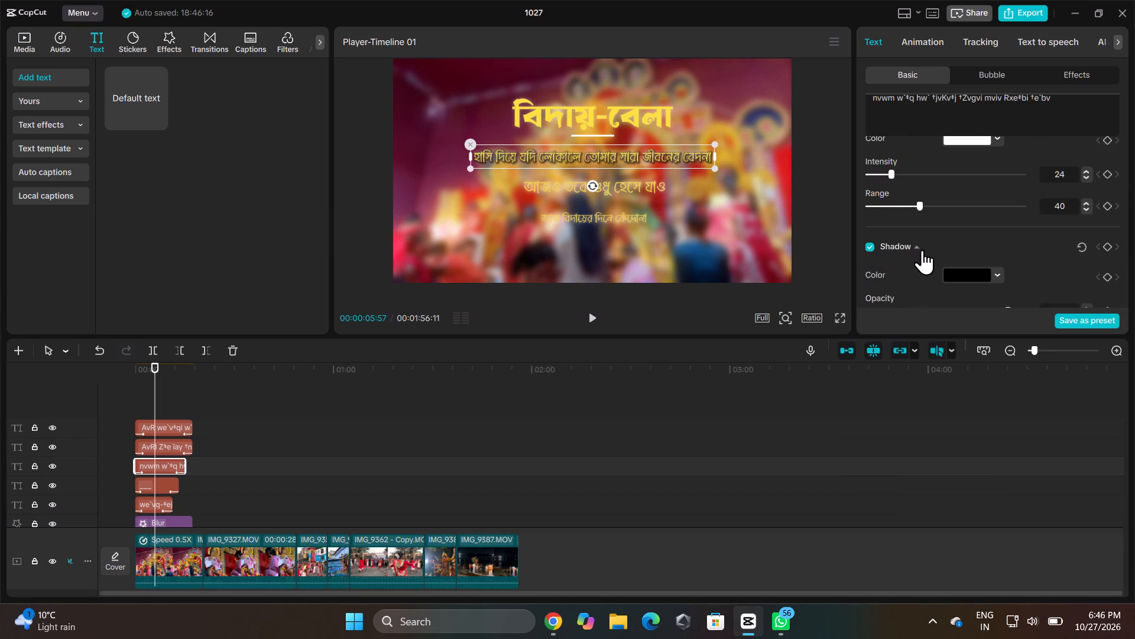
click(959, 277)
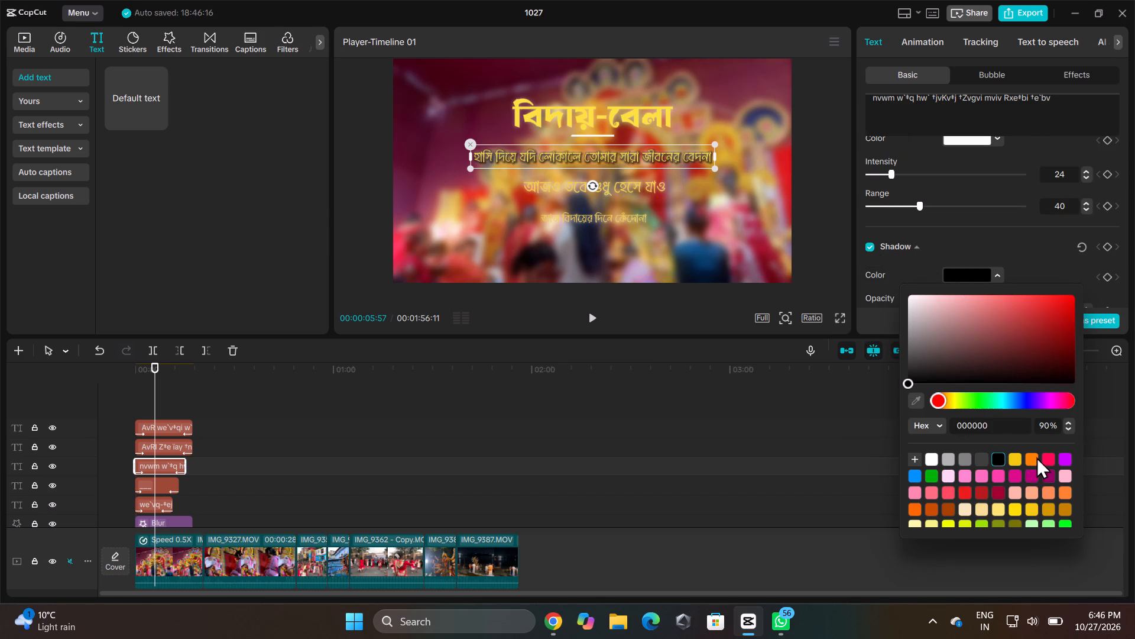
Set the first poem line's shadow colour to red F90909.
drag(935, 399, 904, 401)
drag(904, 401, 906, 401)
click(1069, 297)
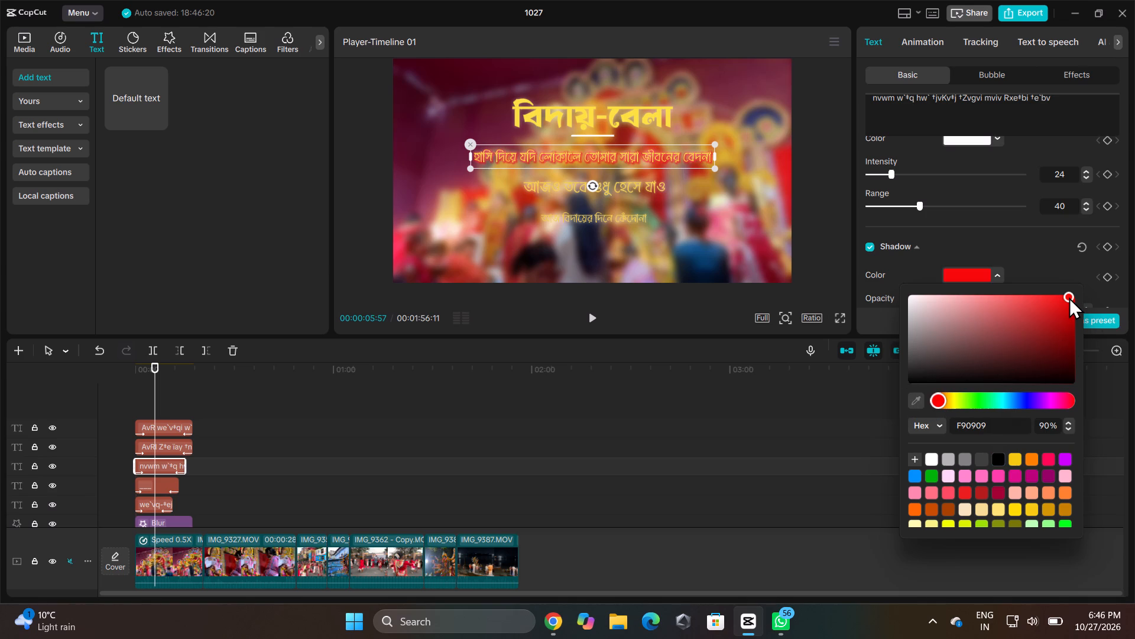
drag(1066, 296, 1088, 289)
drag(1088, 289, 1099, 285)
Turn on the second poem line's shadow and set its colour to red FF0000.
click(648, 193)
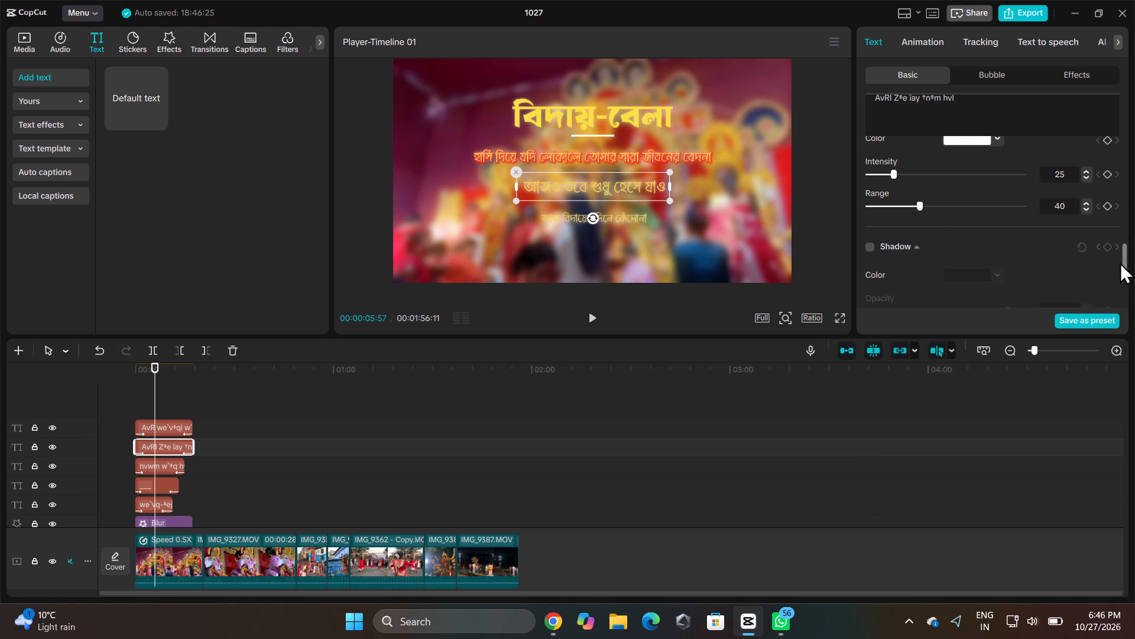
drag(1124, 259, 1134, 267)
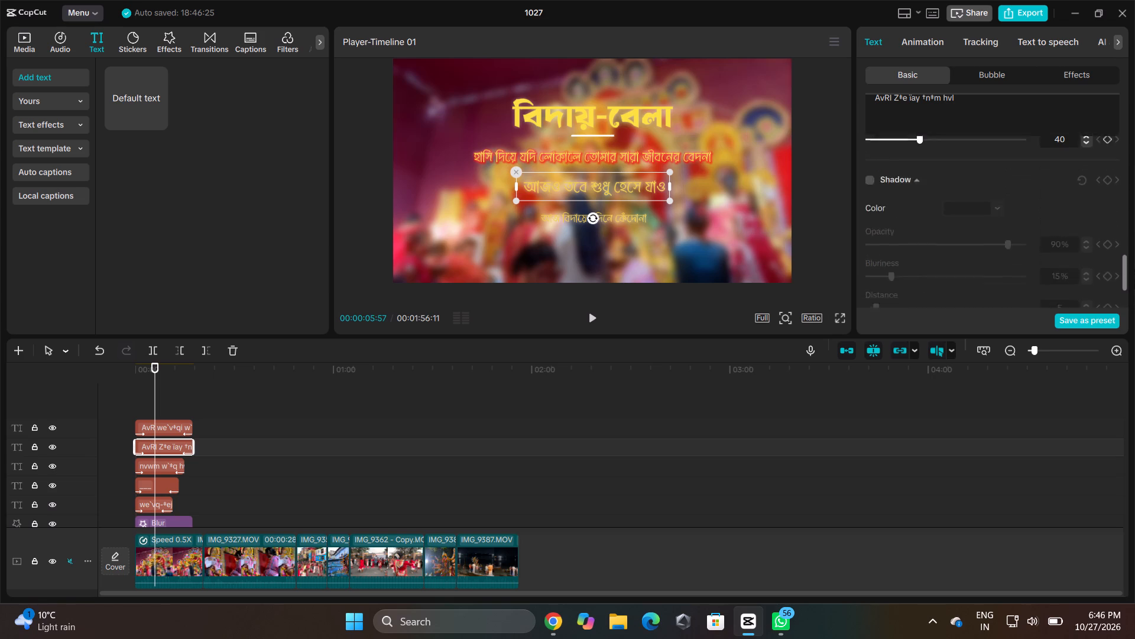
drag(1134, 267, 1133, 267)
click(872, 199)
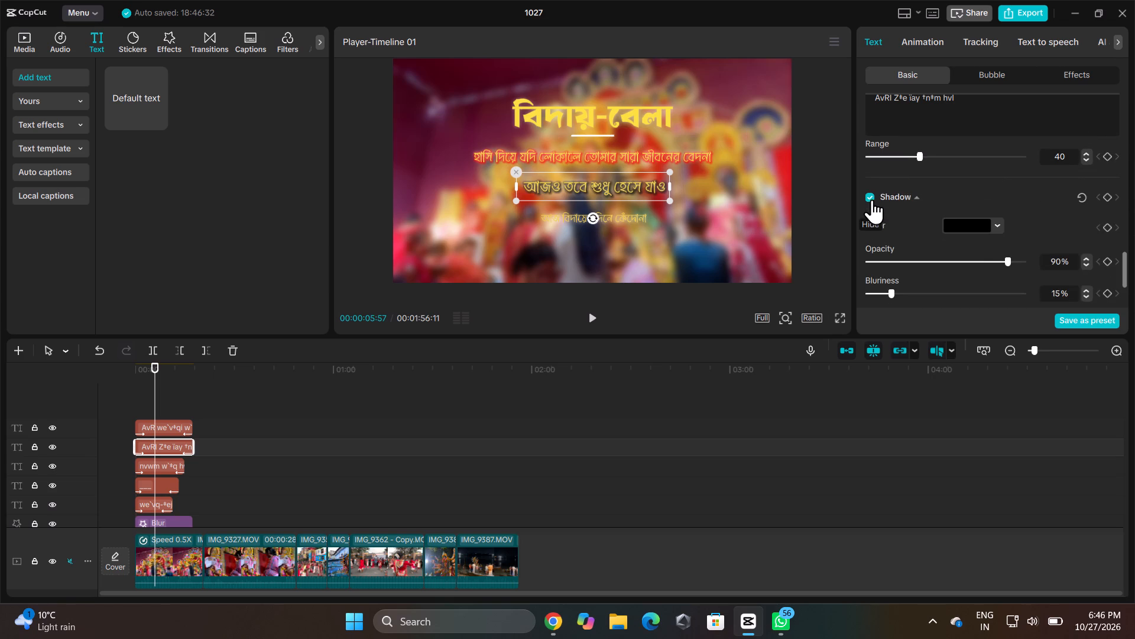
click(977, 227)
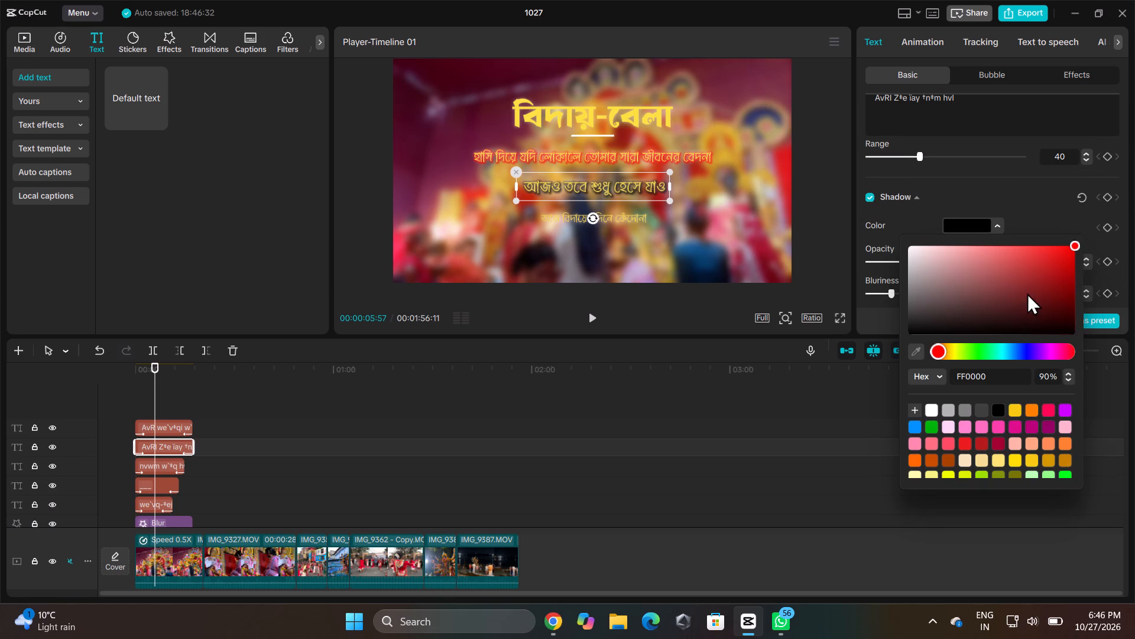
drag(1071, 247, 1076, 252)
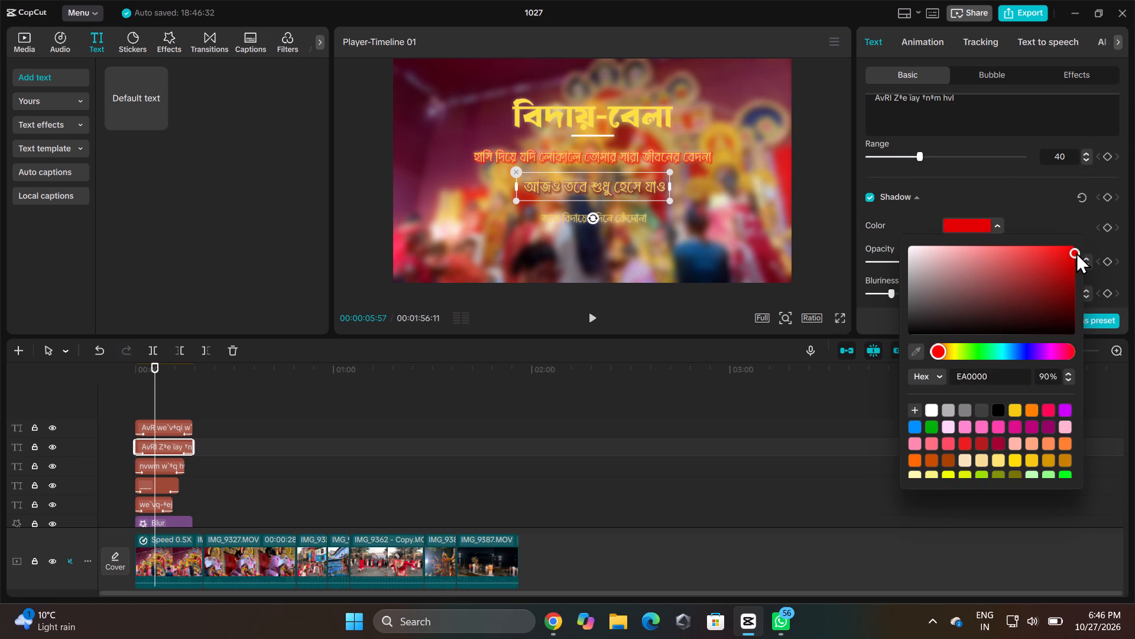
drag(1076, 252, 1079, 242)
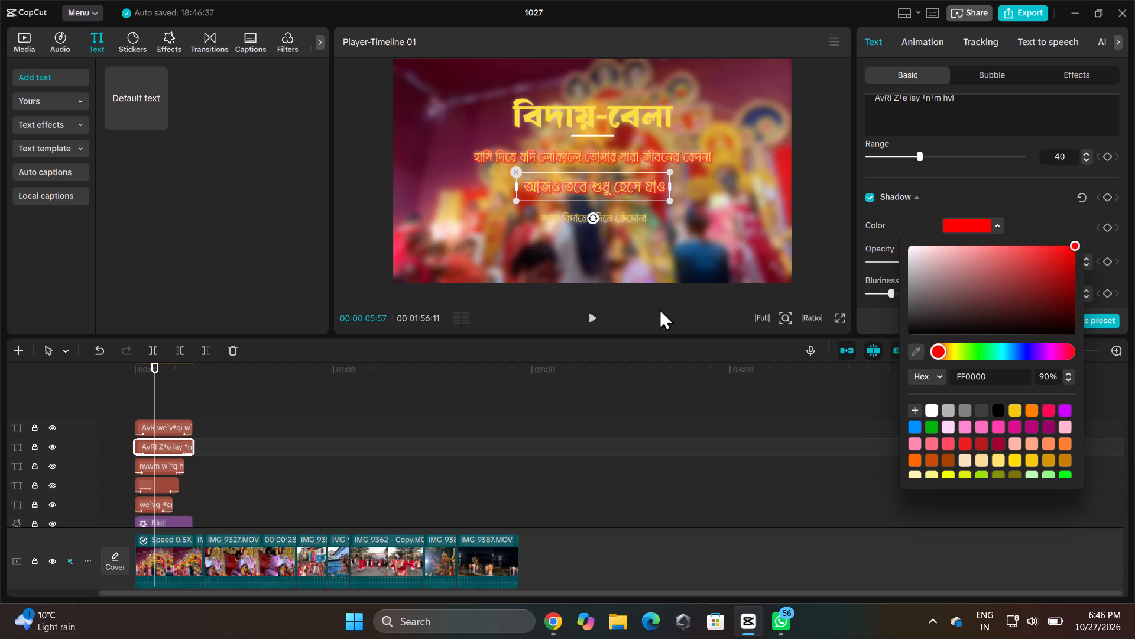
Turn on the third poem line's shadow and set its colour to red FF0000.
click(620, 219)
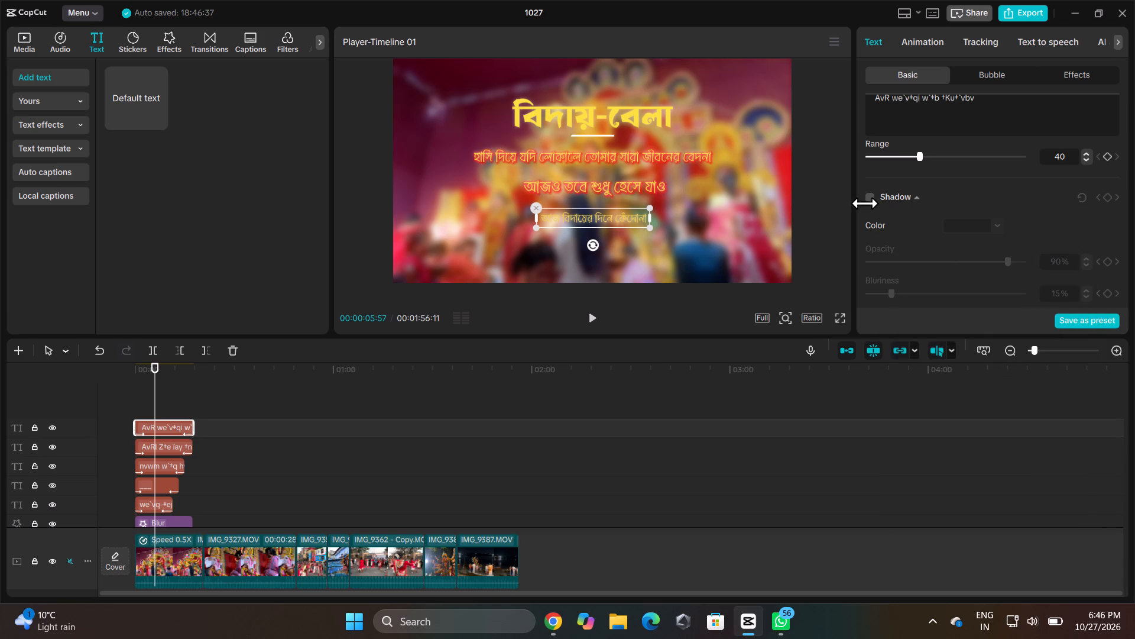
click(871, 200)
click(961, 230)
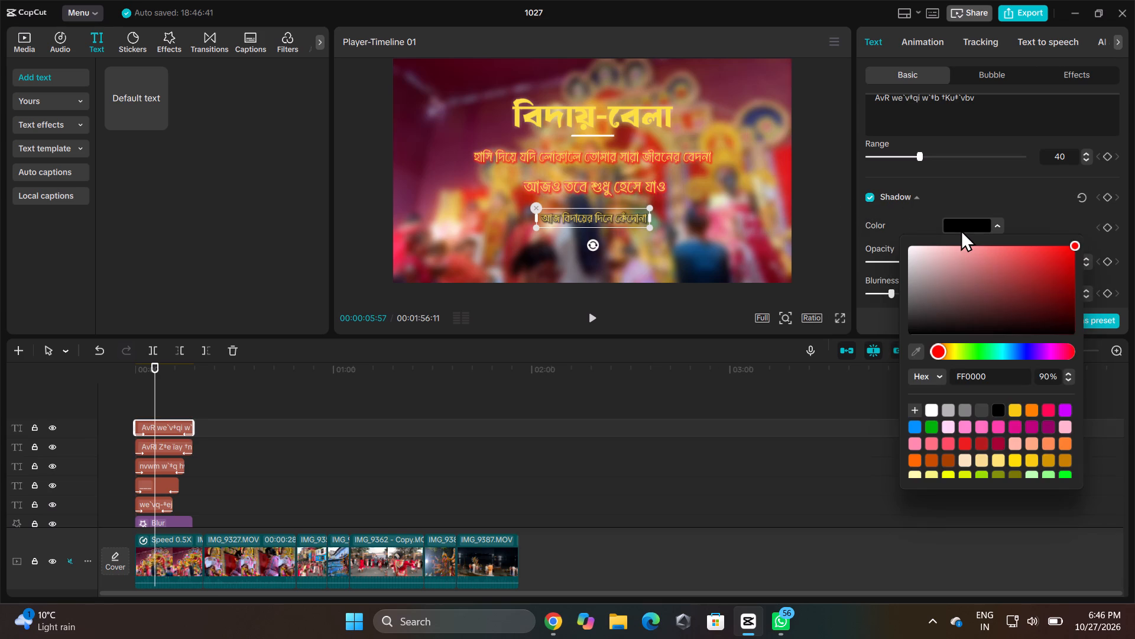
click(961, 443)
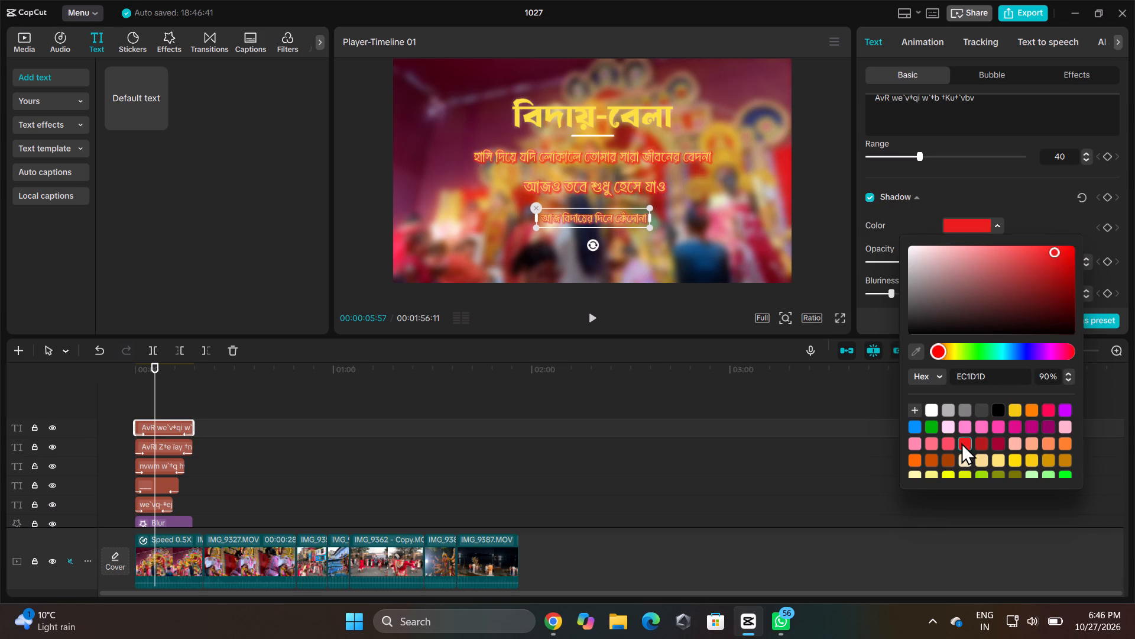
drag(1053, 250, 1085, 233)
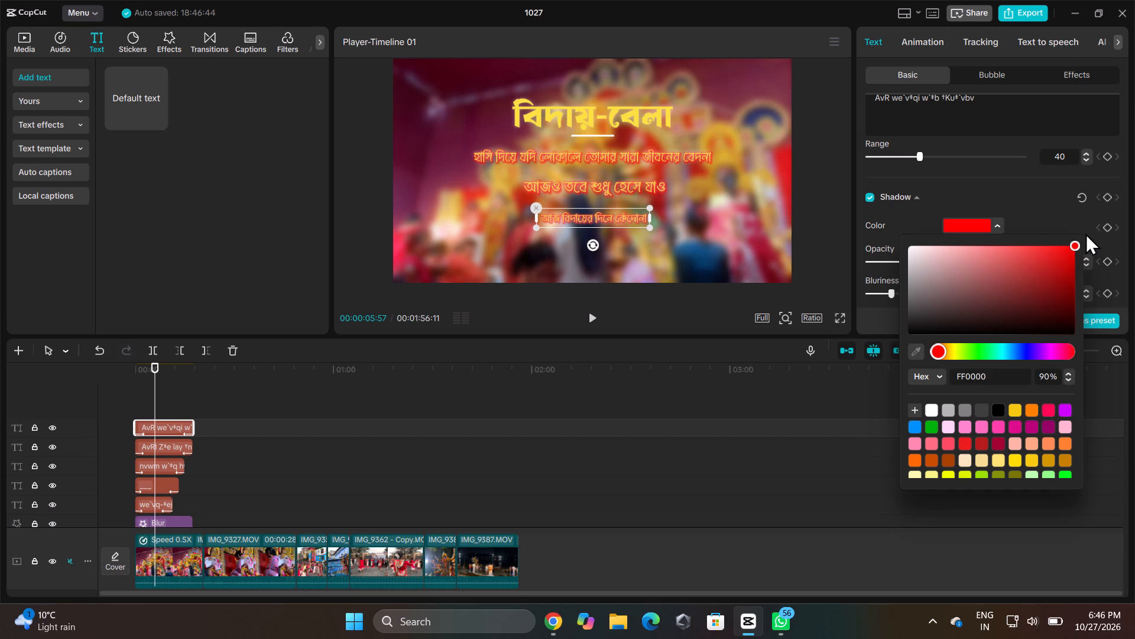
drag(1085, 233, 1085, 233)
Lower the first poem line's shadow opacity to 29%.
click(654, 186)
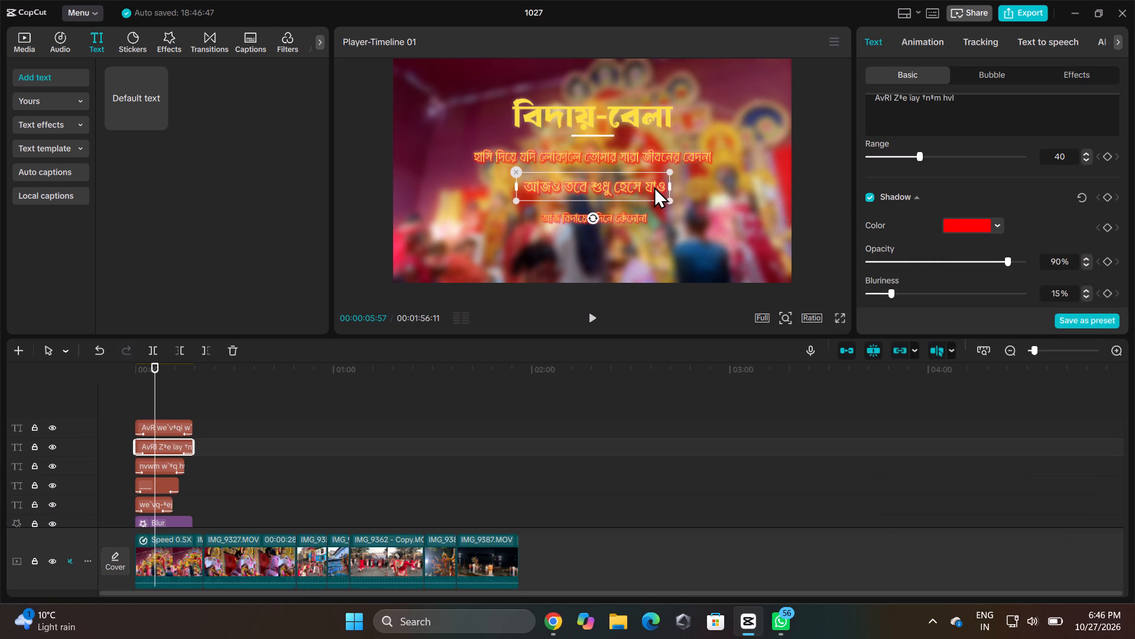
click(634, 221)
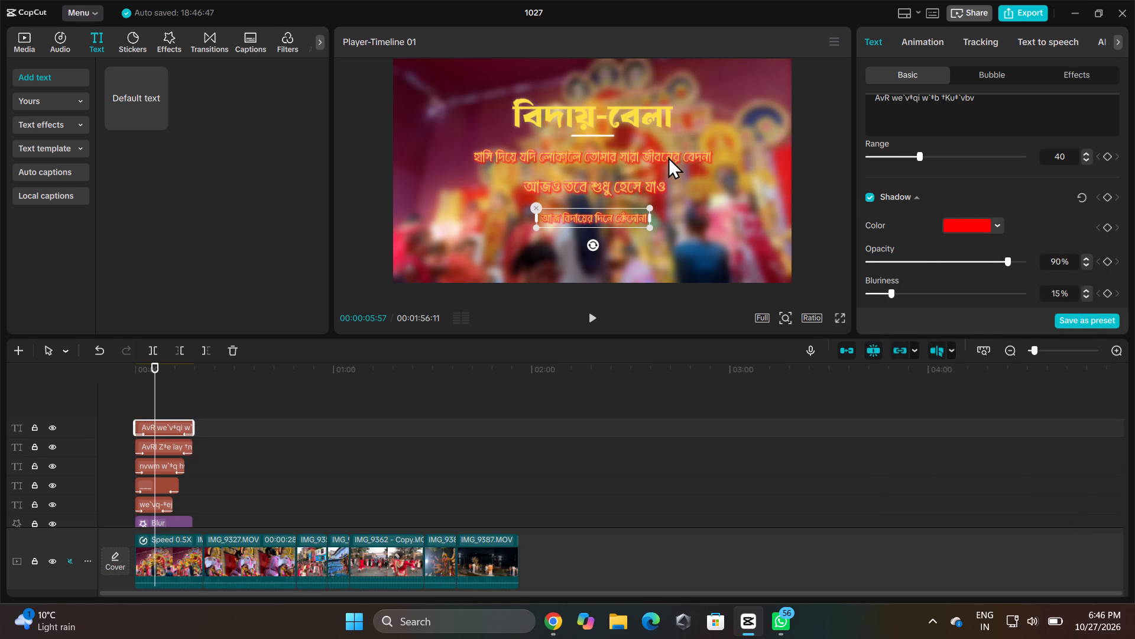
click(667, 159)
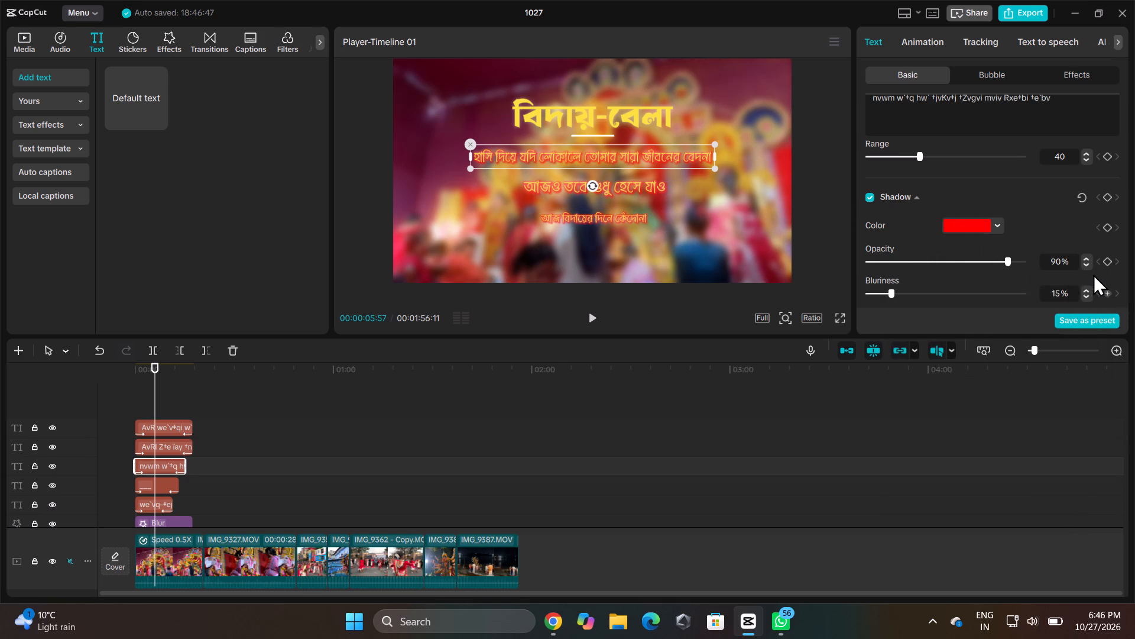
triple_click(1085, 262)
triple_click(1085, 262)
click(1085, 262)
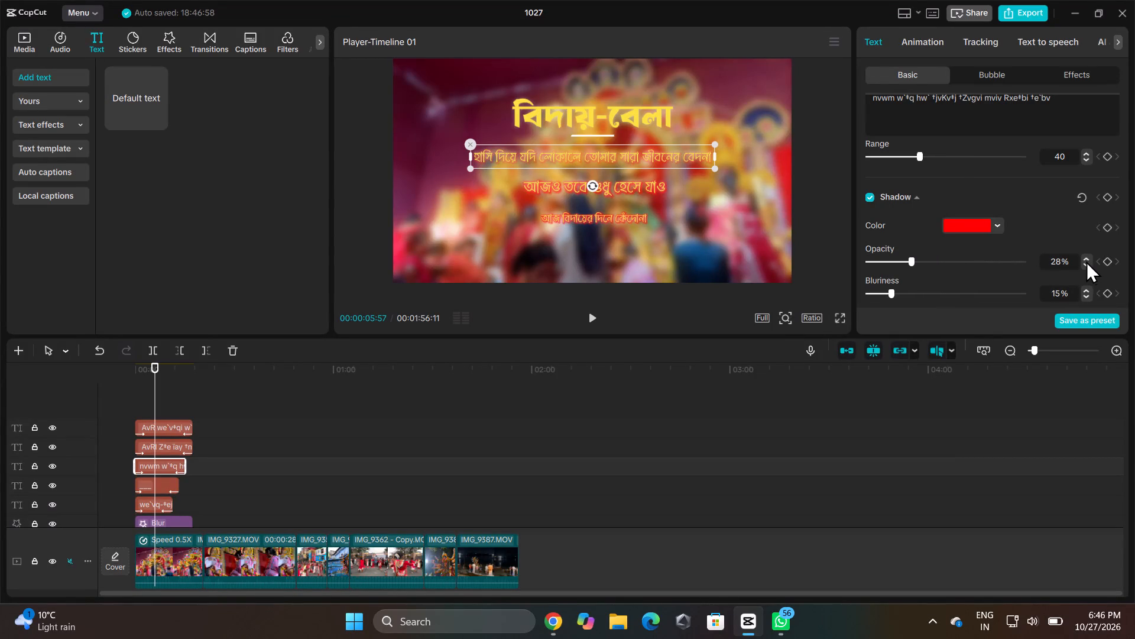
triple_click(1085, 259)
triple_click(1085, 259)
click(1085, 259)
triple_click(1085, 259)
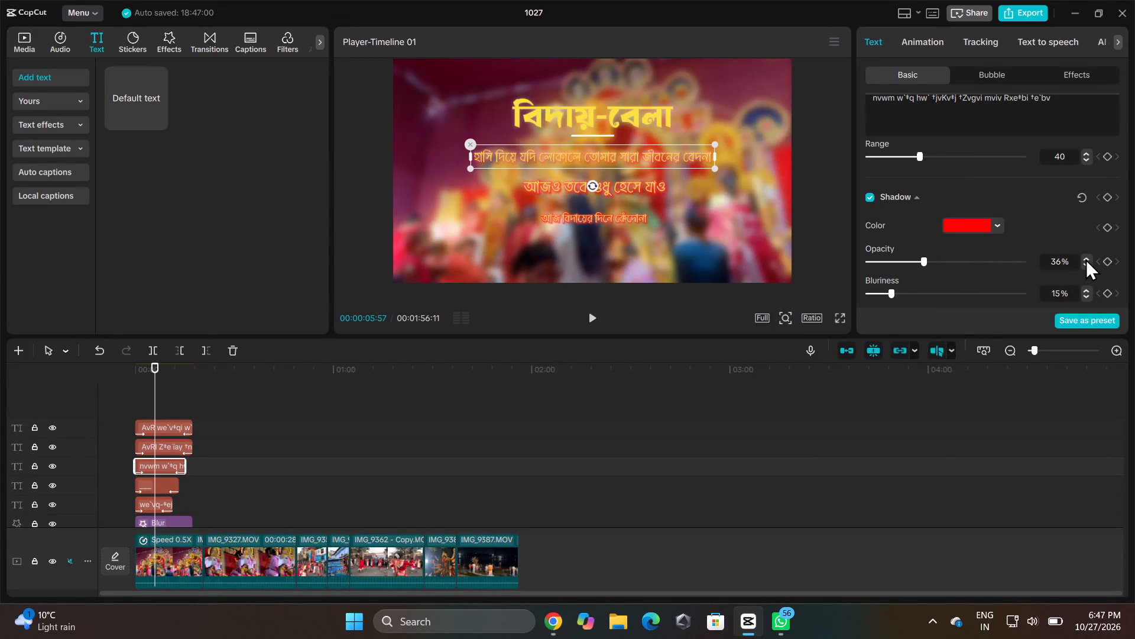
double_click(1085, 259)
click(1085, 259)
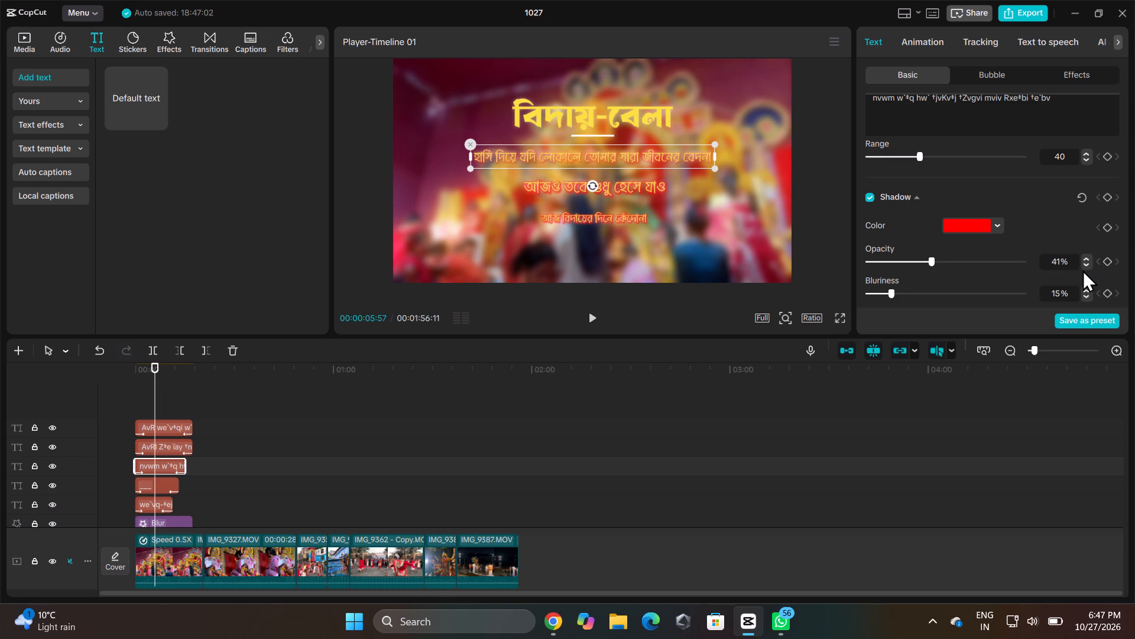
triple_click(1084, 264)
triple_click(1084, 264)
triple_click(1084, 264)
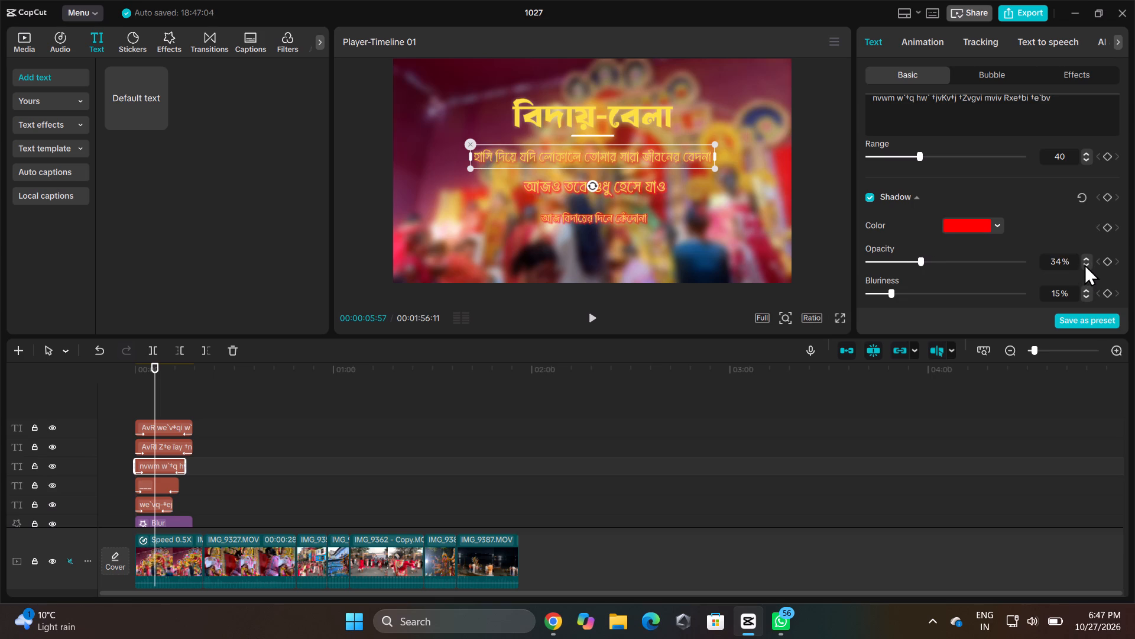
double_click(1084, 264)
click(1084, 264)
Lower the second poem line's shadow opacity to 29%.
click(657, 187)
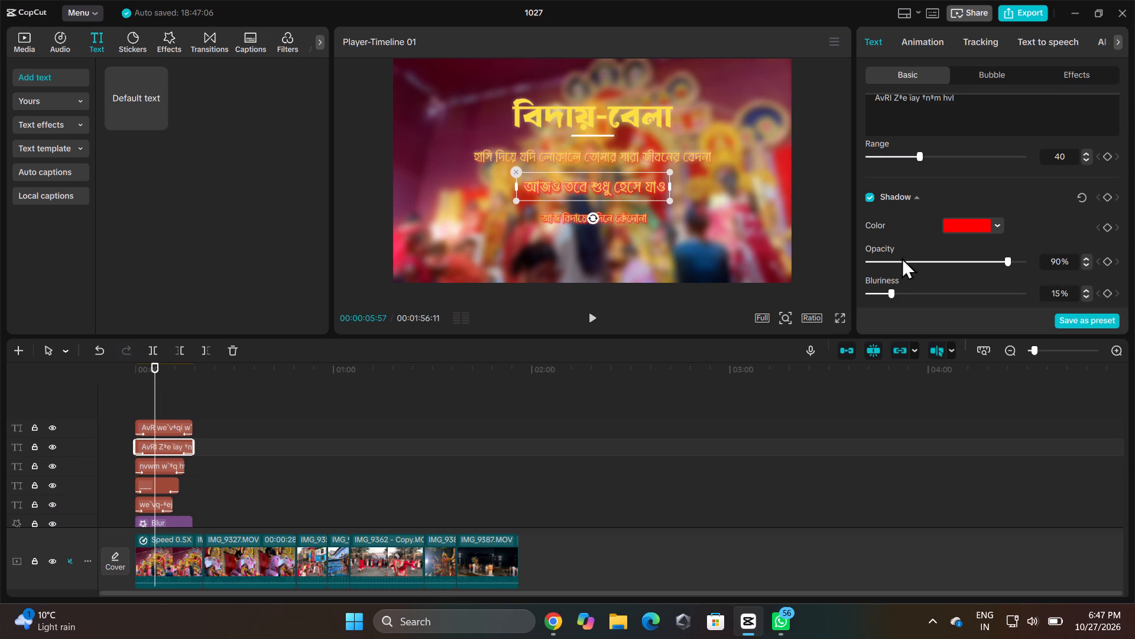
double_click(1087, 264)
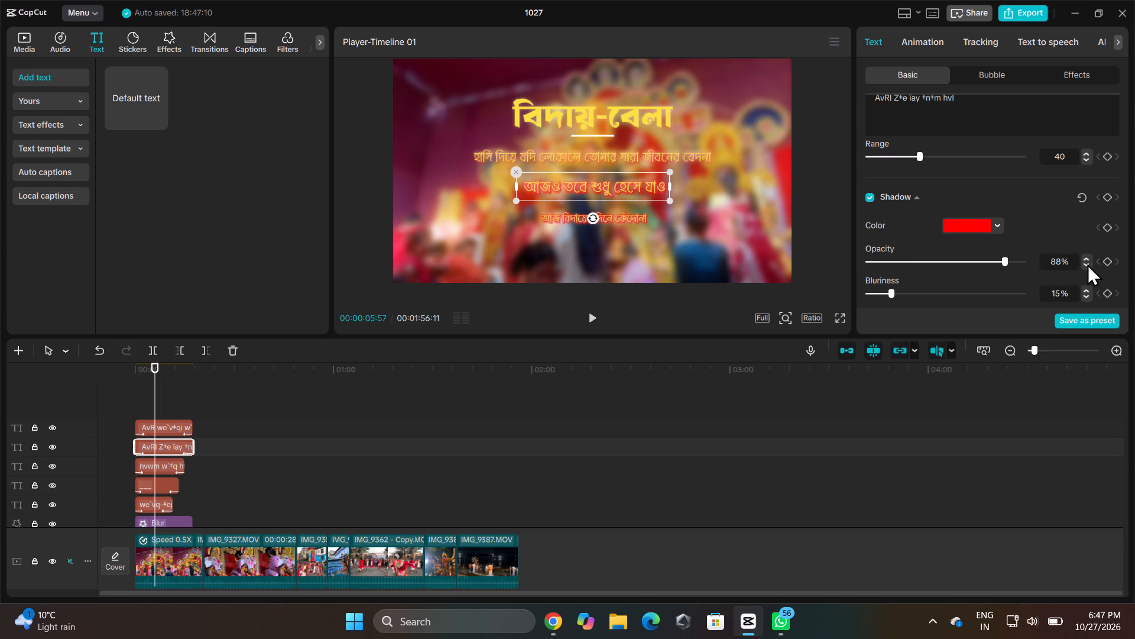
double_click(1087, 264)
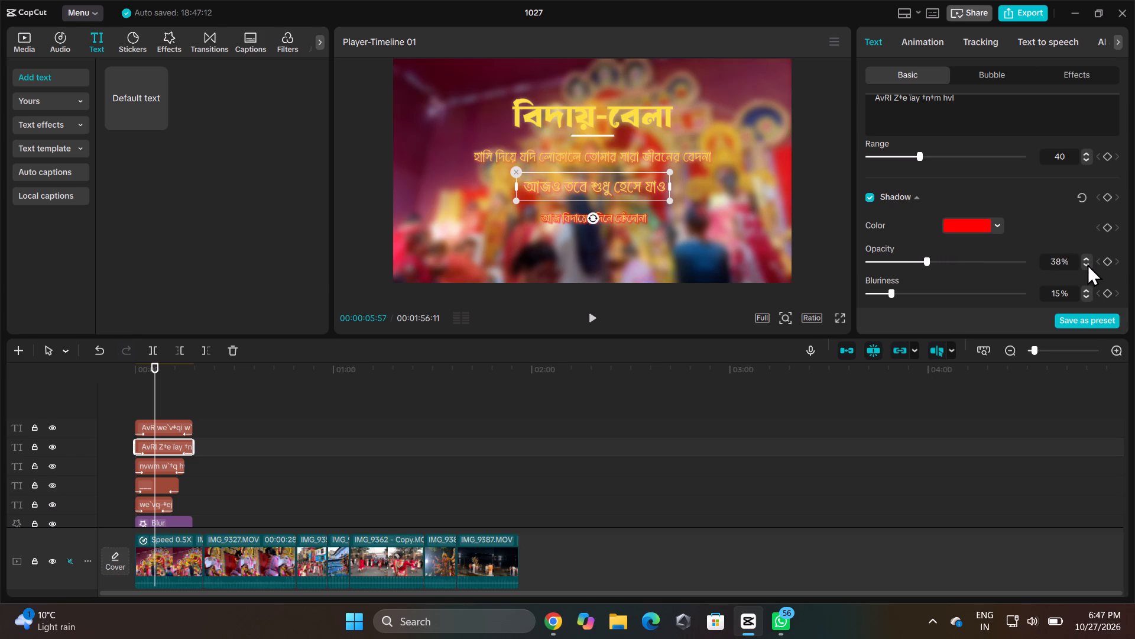
triple_click(1087, 264)
click(1087, 264)
click(1087, 264)
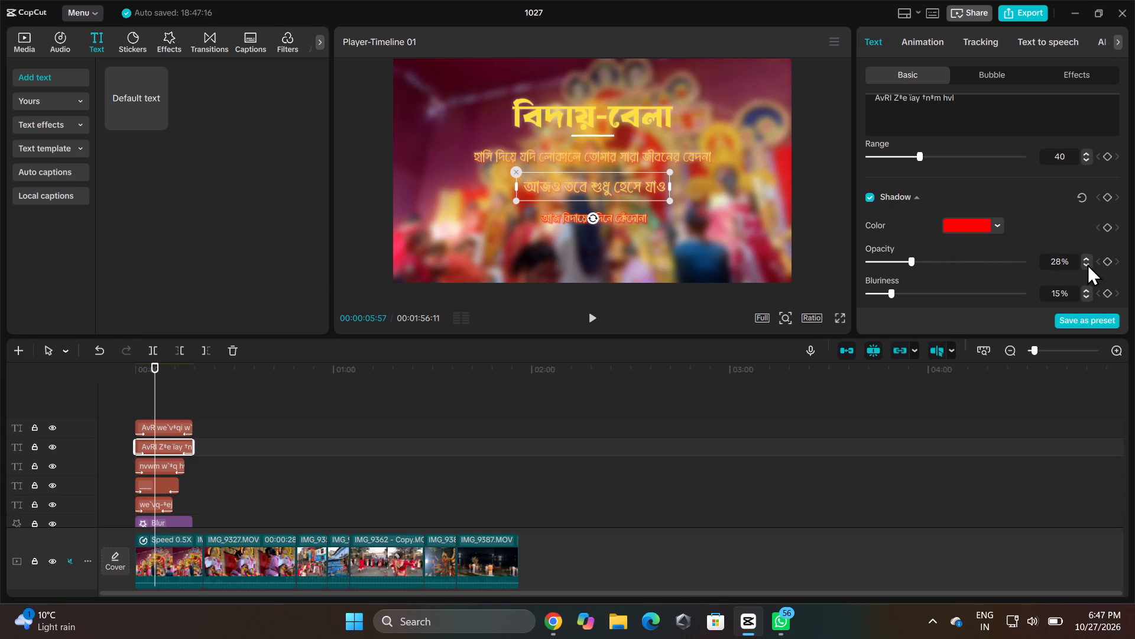
click(1085, 254)
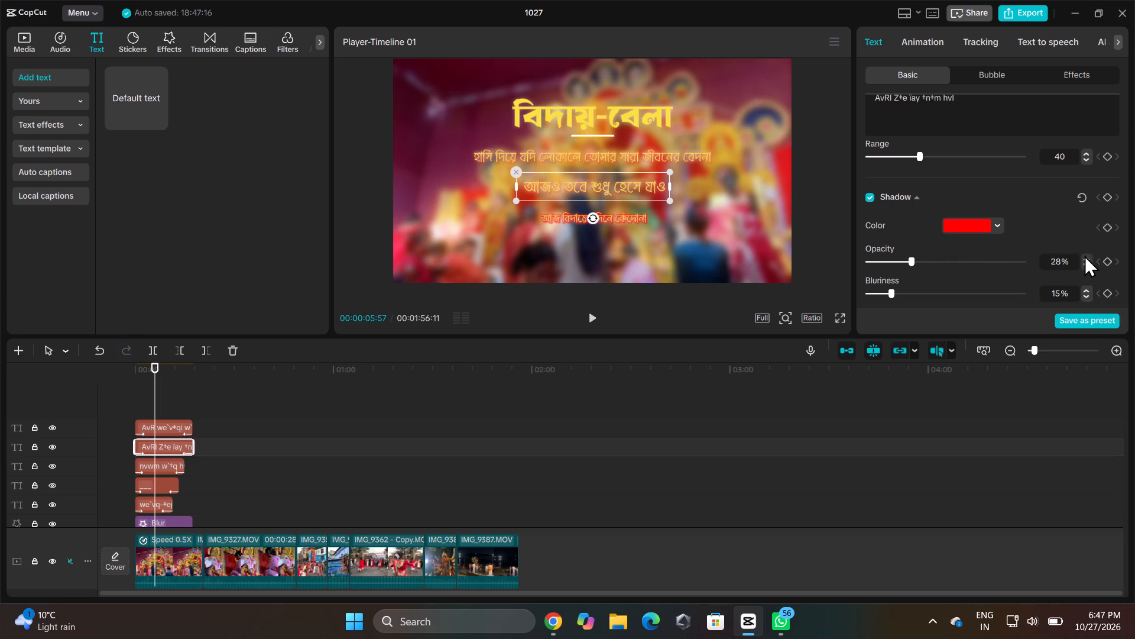
click(1088, 254)
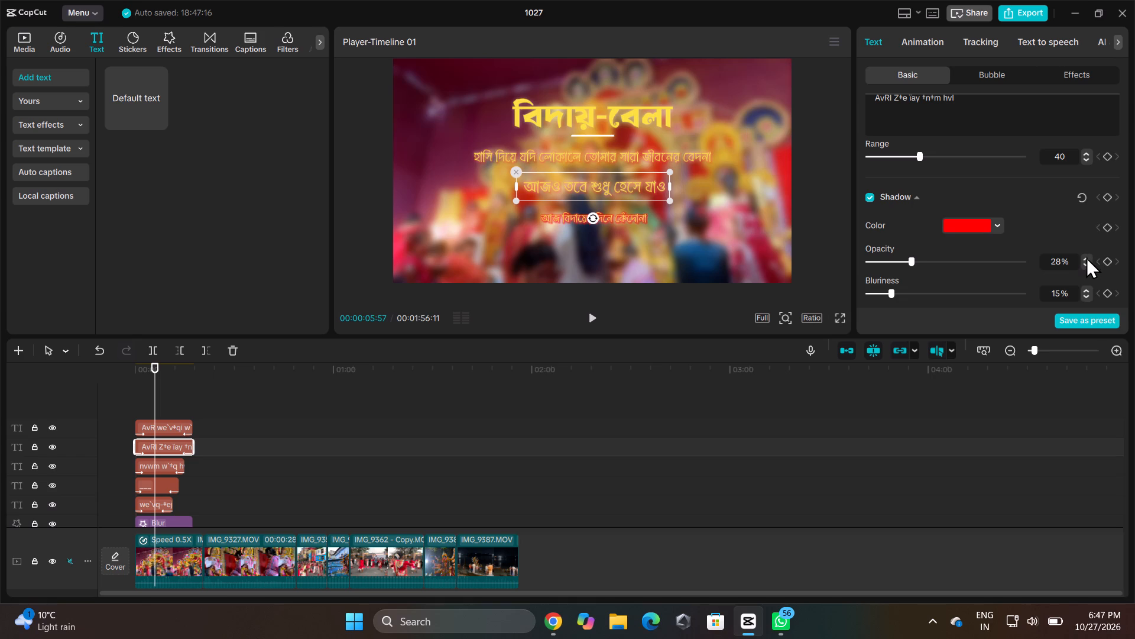
click(1086, 257)
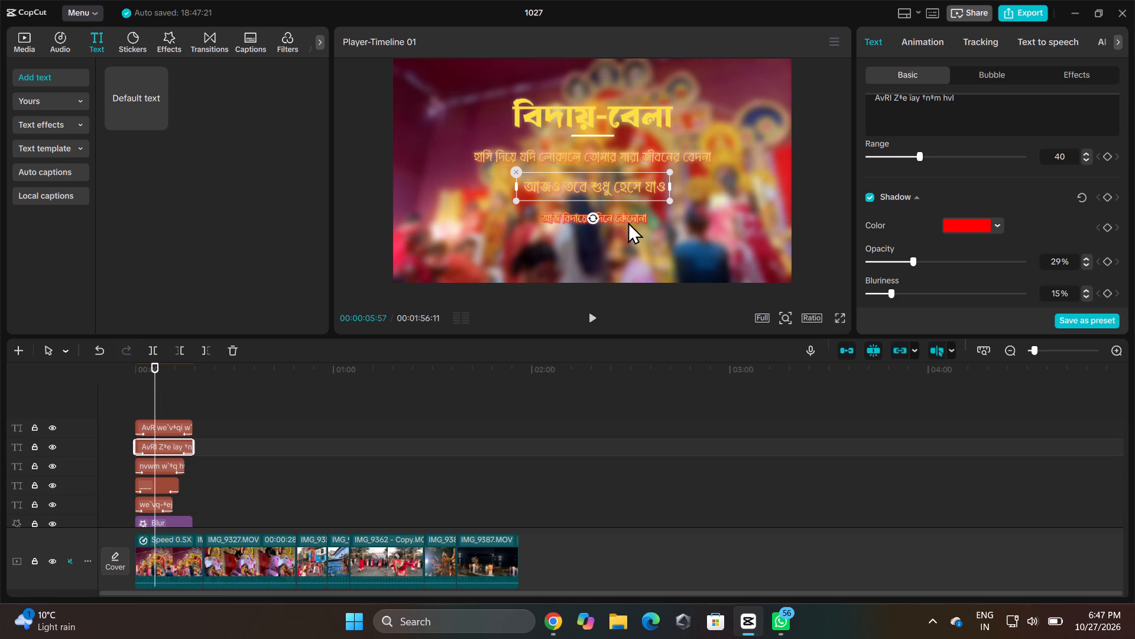
Lower the third poem line's shadow opacity to 29%.
click(628, 222)
triple_click(1087, 264)
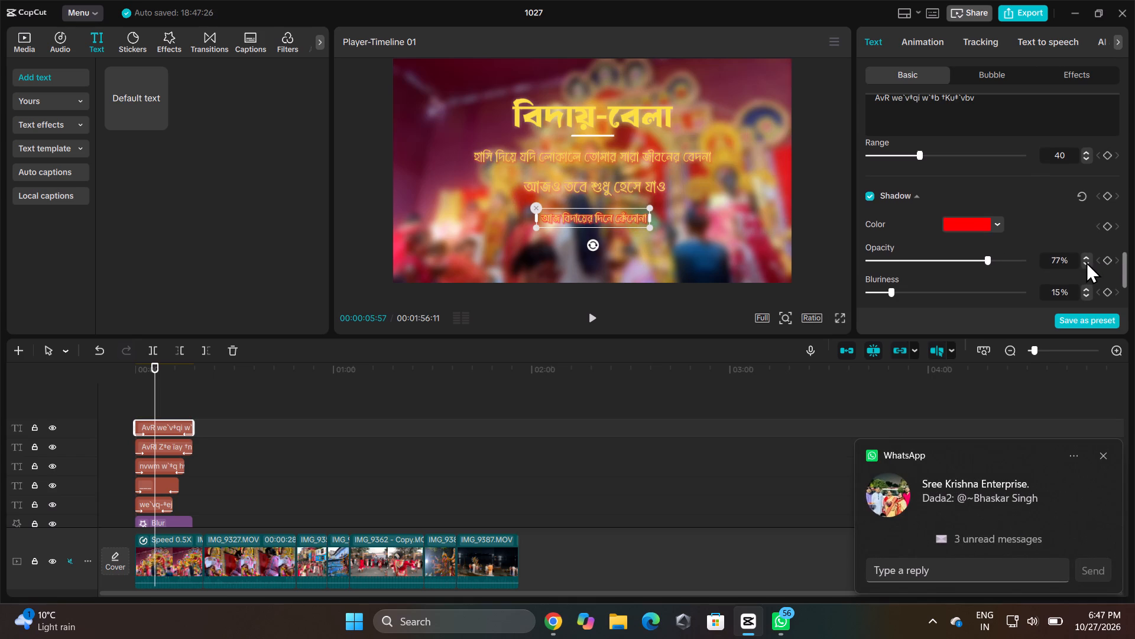
click(1087, 263)
triple_click(1087, 263)
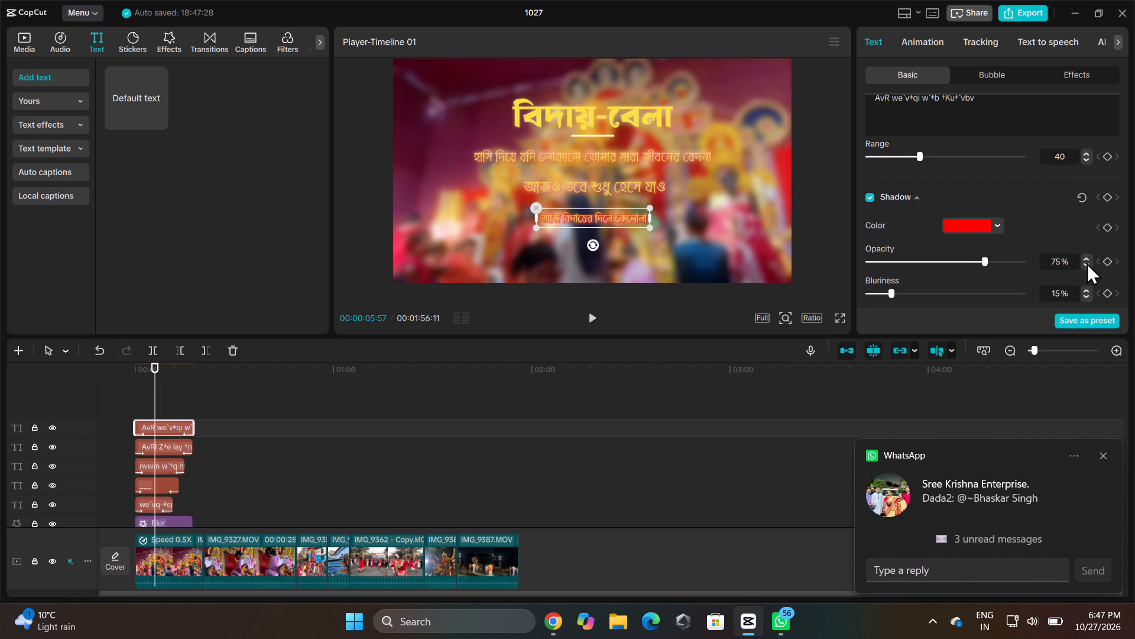
triple_click(1087, 263)
triple_click(1087, 263)
triple_click(1087, 263)
triple_click(1087, 263)
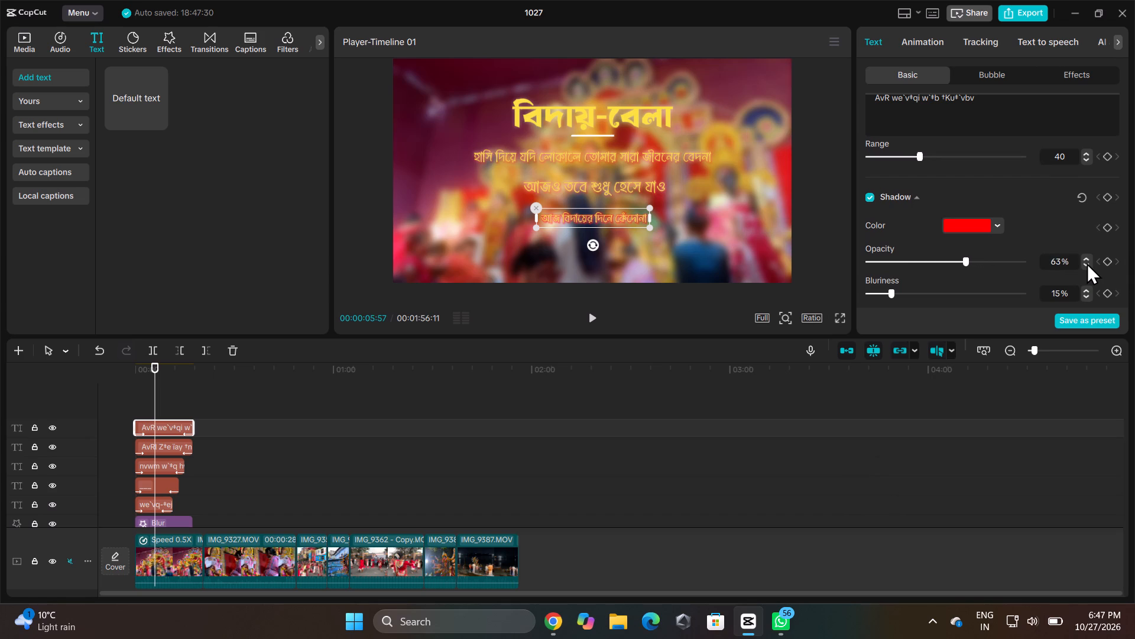
triple_click(1087, 263)
triple_click(1087, 263)
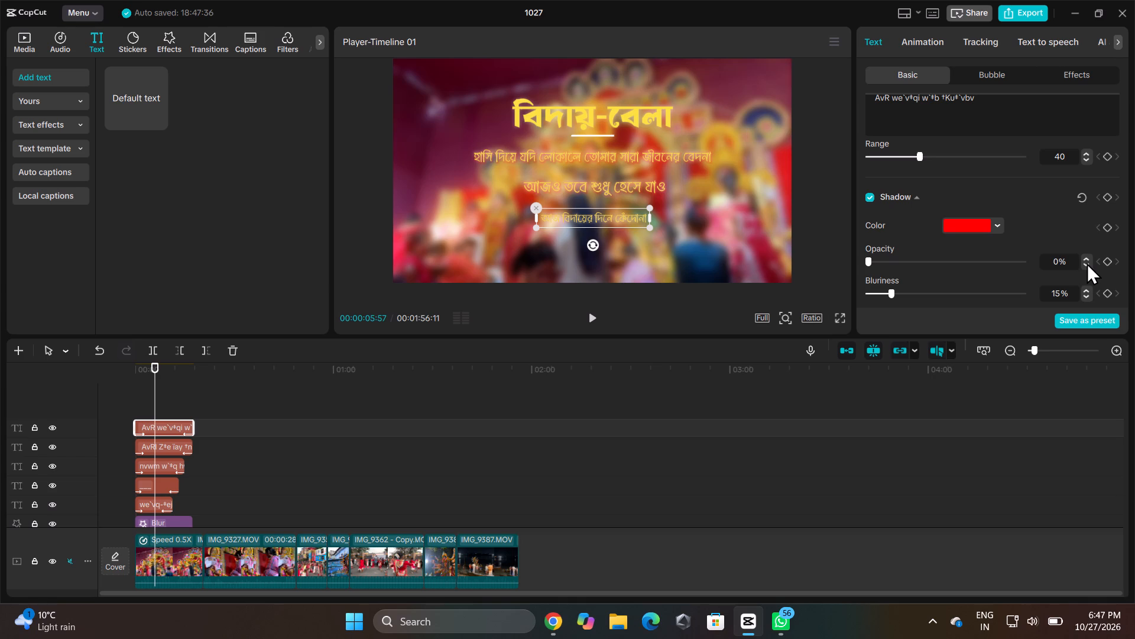
double_click(1087, 255)
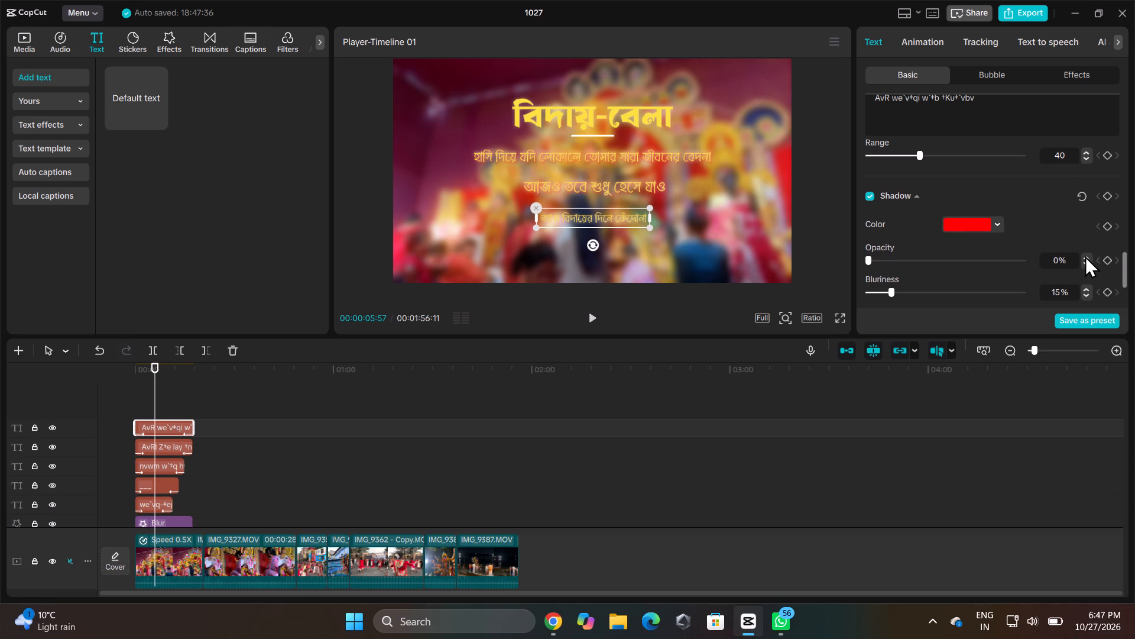
triple_click(1087, 253)
triple_click(1087, 253)
triple_click(1087, 253)
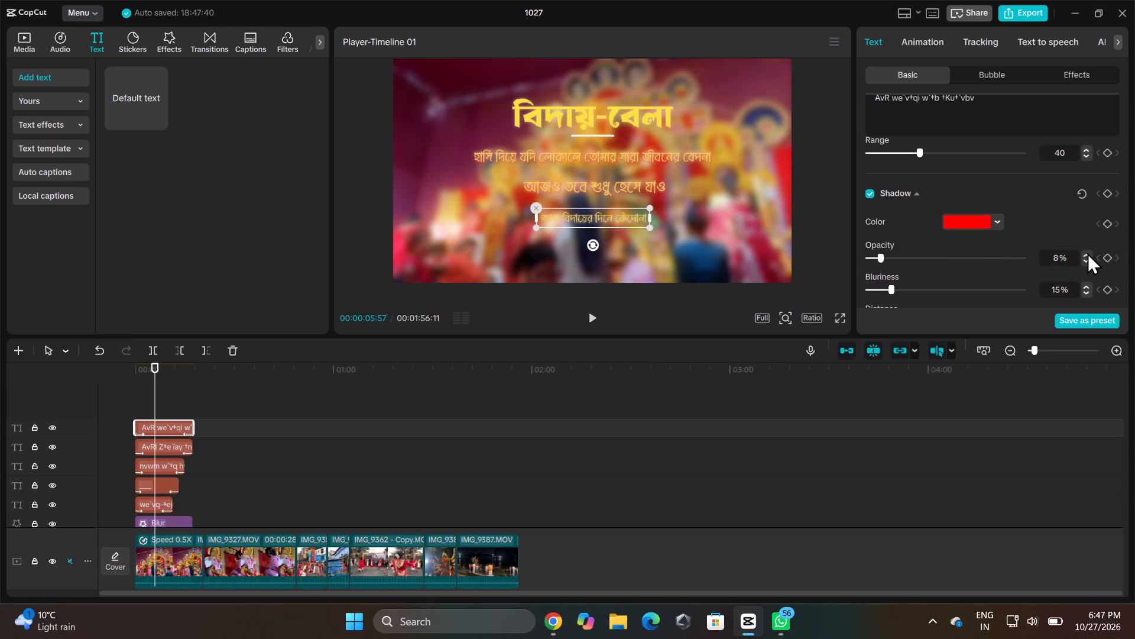
triple_click(1087, 253)
triple_click(1087, 253)
triple_click(1087, 253)
triple_click(1087, 253)
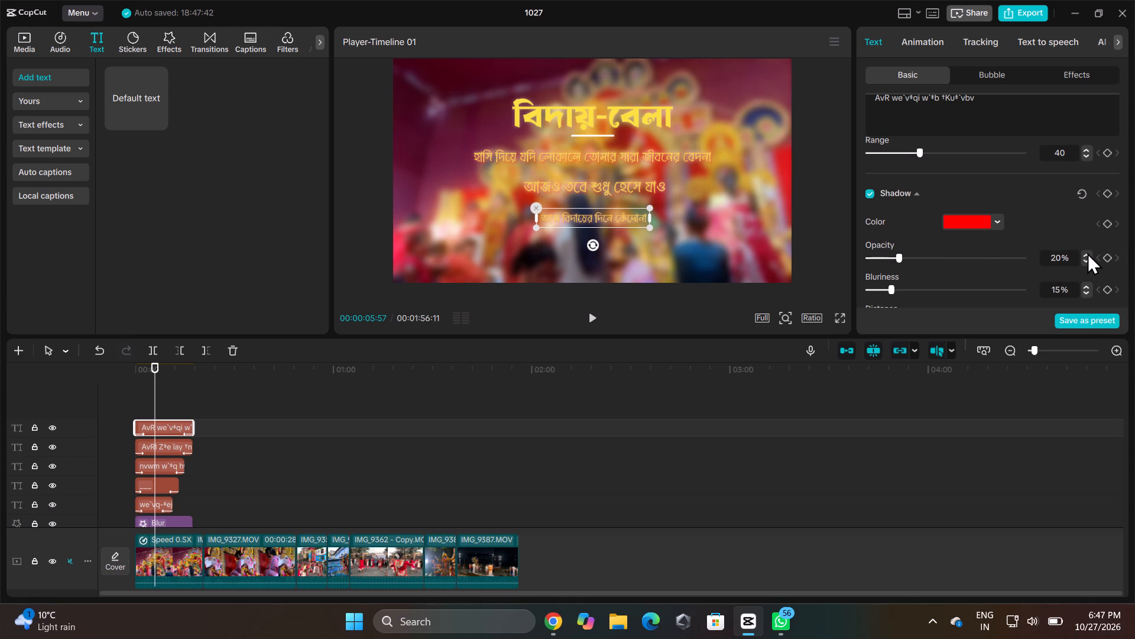
triple_click(1087, 253)
triple_click(1087, 253)
triple_click(1087, 253)
triple_click(1087, 253)
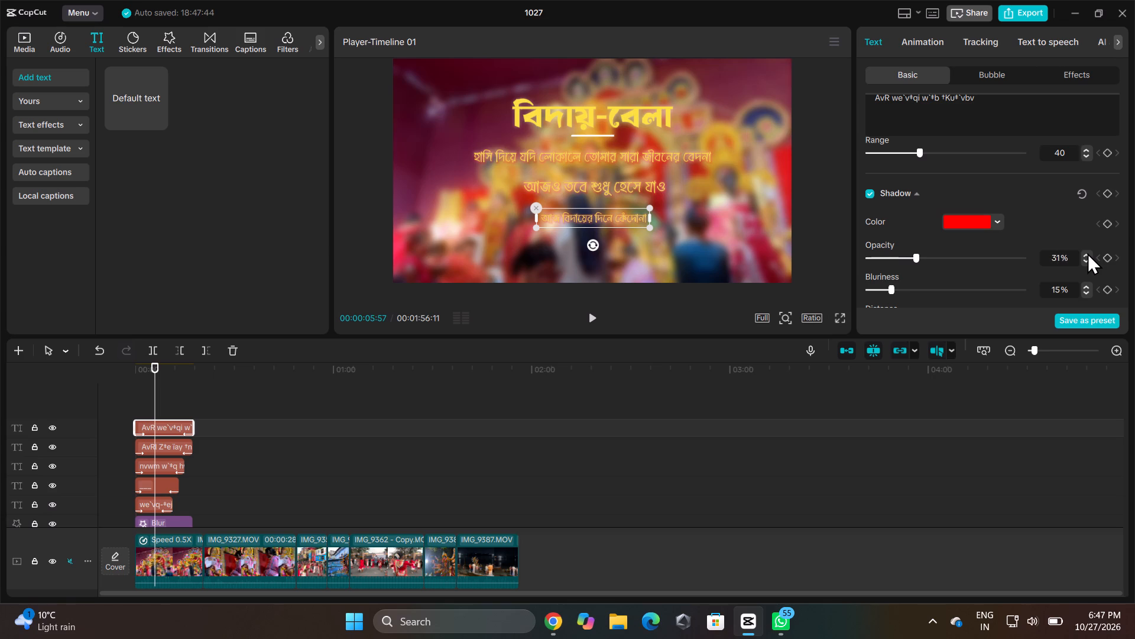
triple_click(1087, 253)
triple_click(1087, 253)
triple_click(1087, 253)
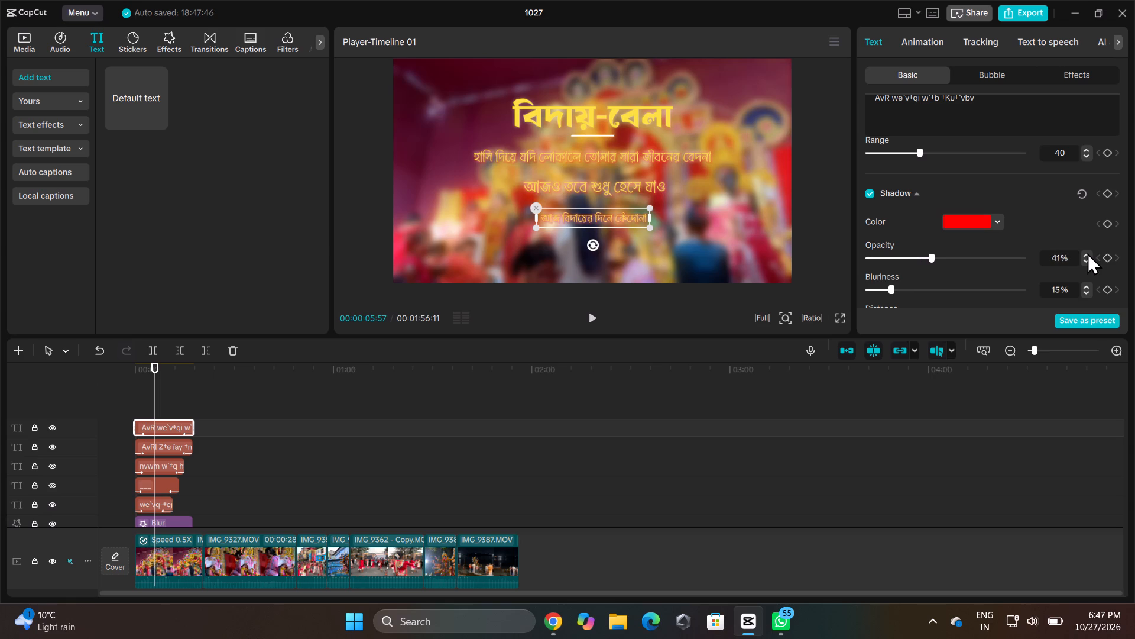
triple_click(1087, 253)
triple_click(1087, 253)
triple_click(1085, 260)
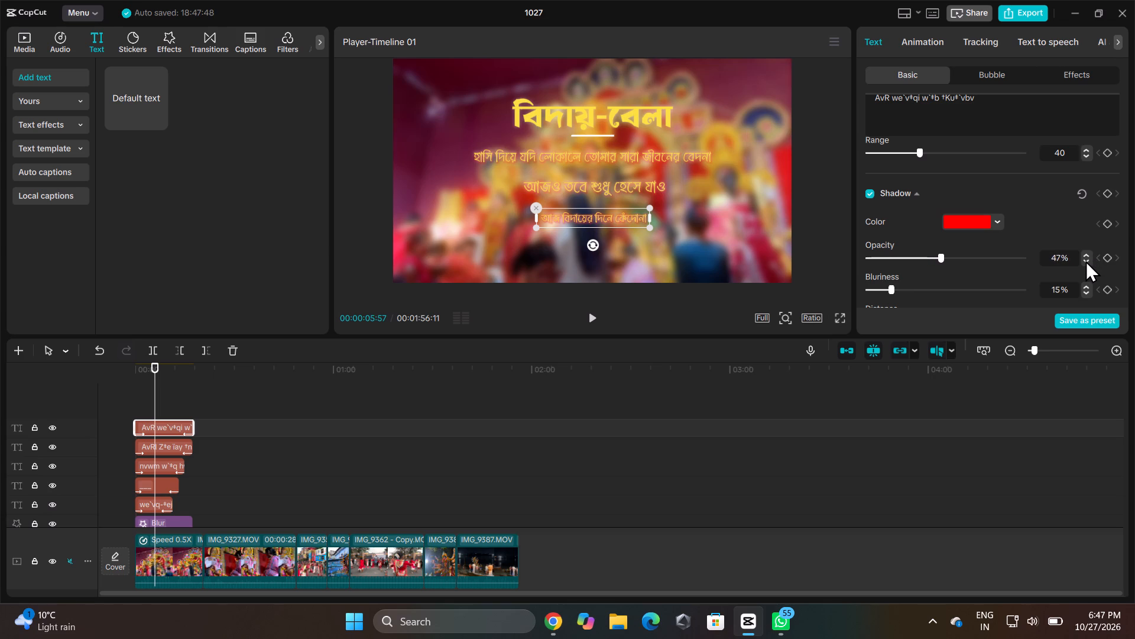
triple_click(1085, 260)
triple_click(1085, 260)
triple_click(1085, 260)
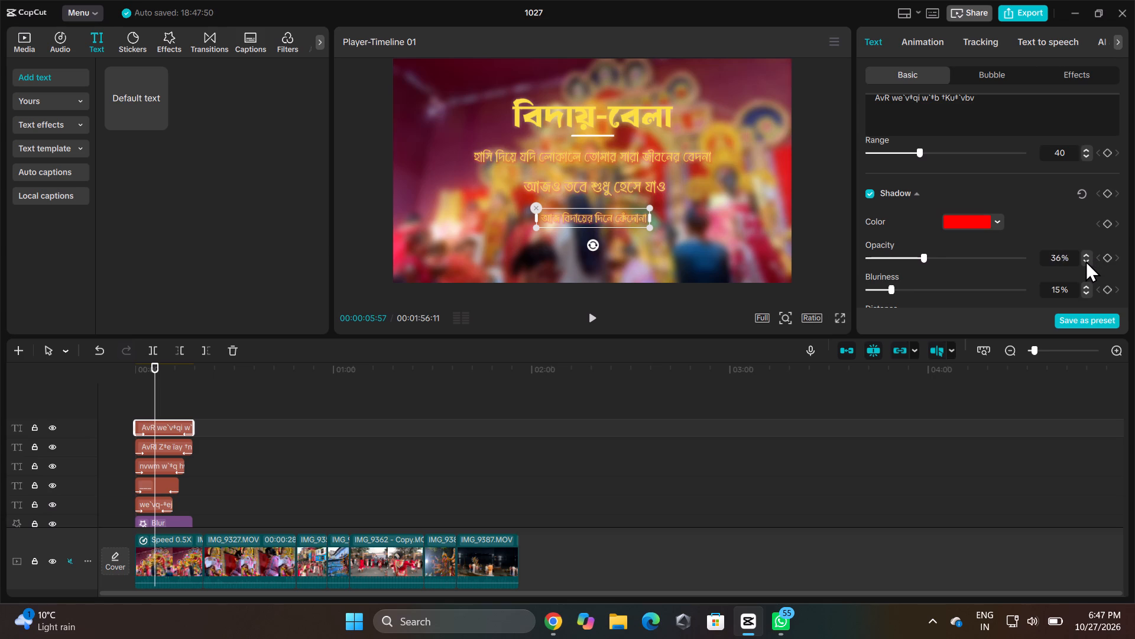
triple_click(1085, 260)
triple_click(1085, 260)
click(1085, 260)
Preview the opening title and poem lines from the start of the timeline and return the playhead to 00:00:00:00.
drag(155, 369, 105, 379)
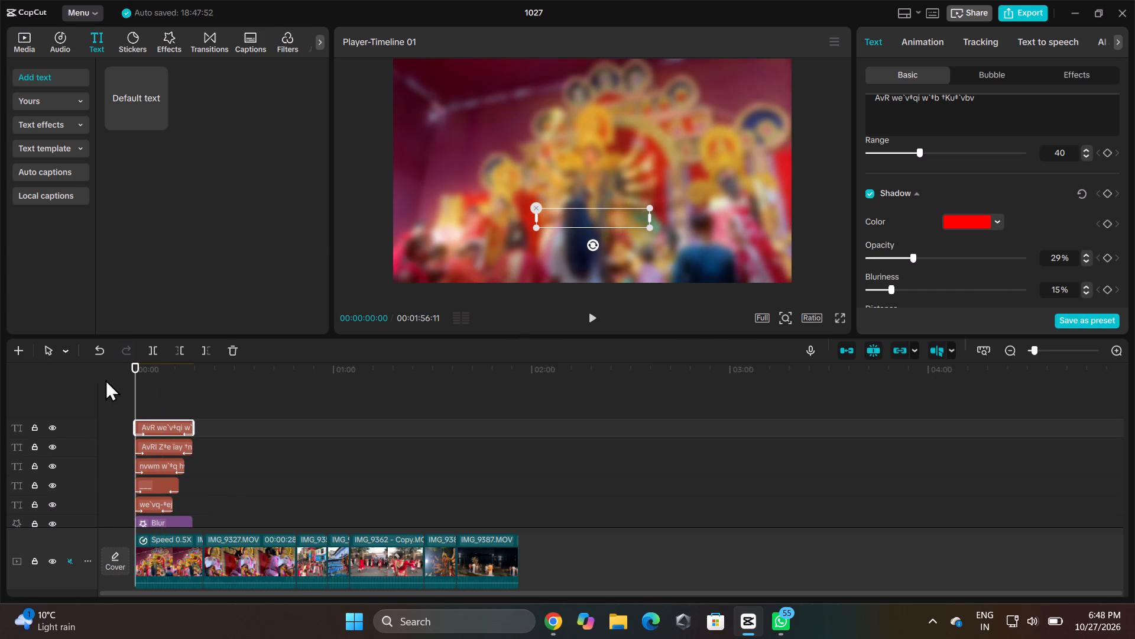
key(space)
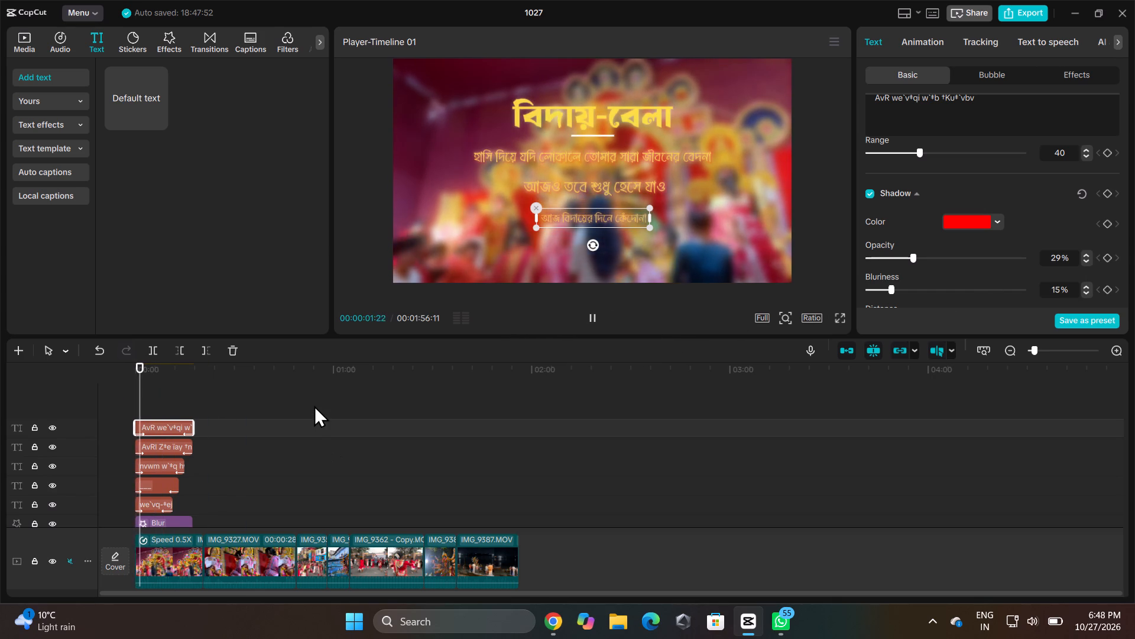
click(314, 405)
click(129, 385)
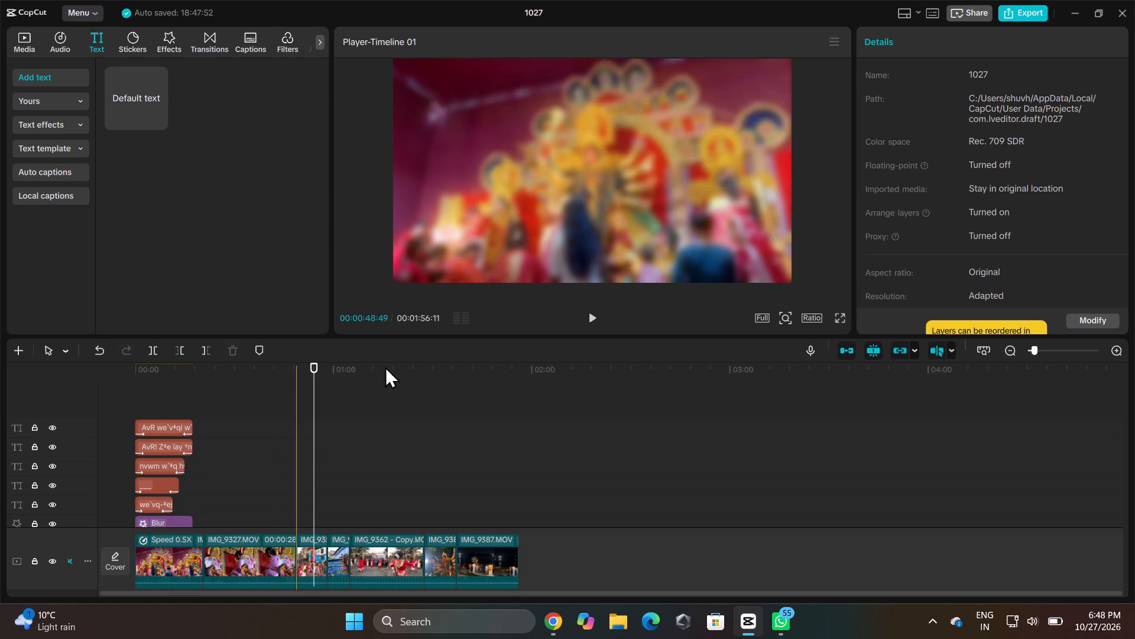
drag(314, 371, 0, 419)
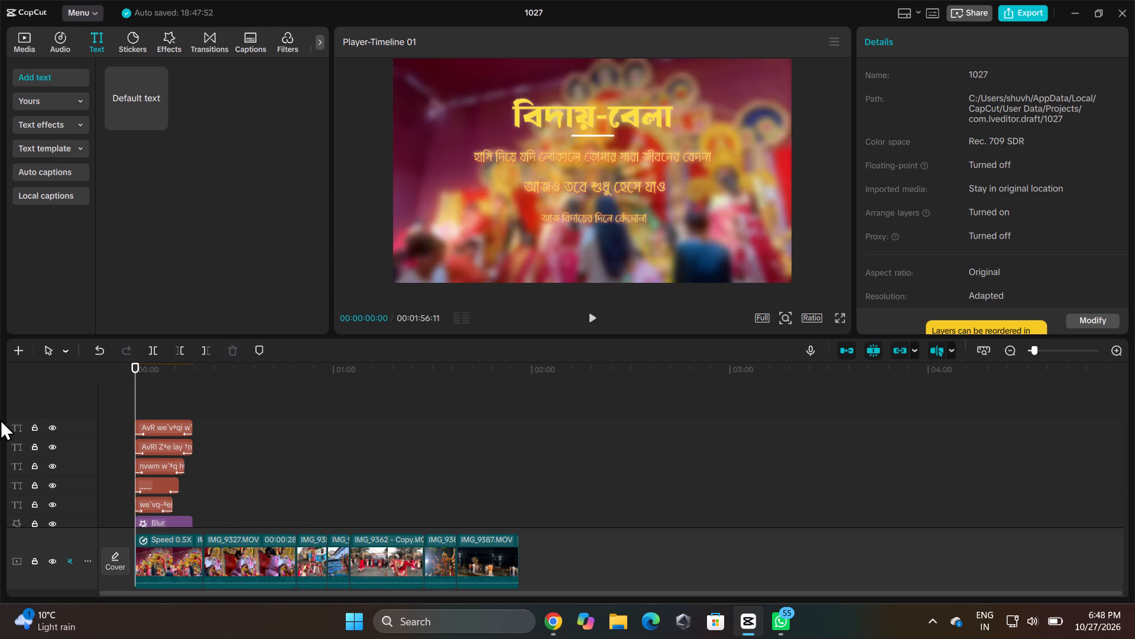
Show the hidden background apps in the system tray.
click(935, 623)
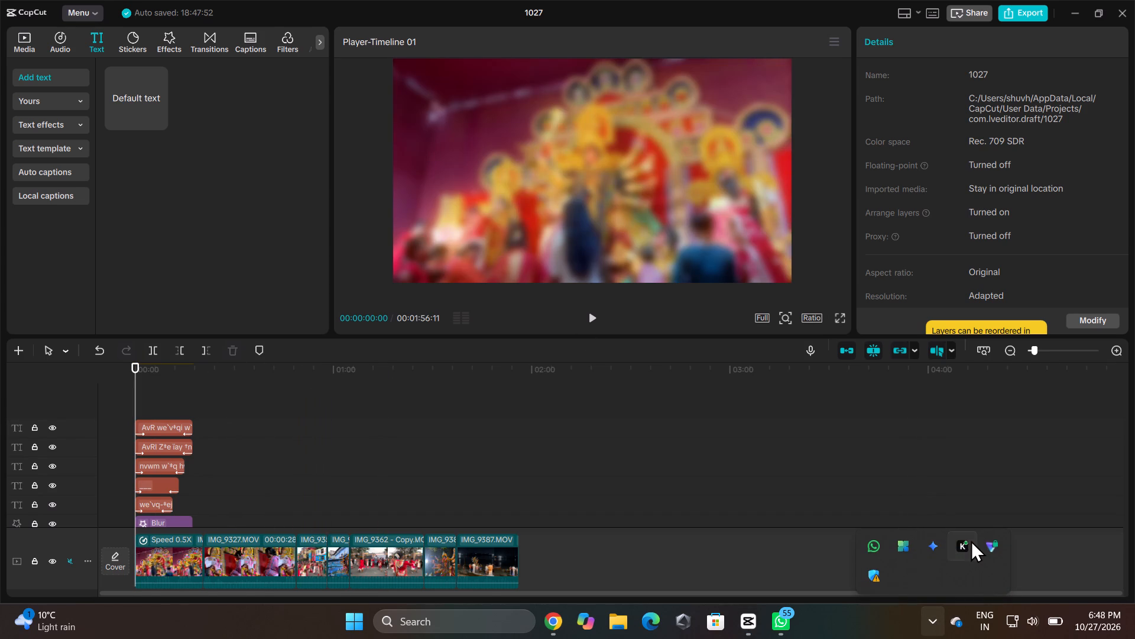
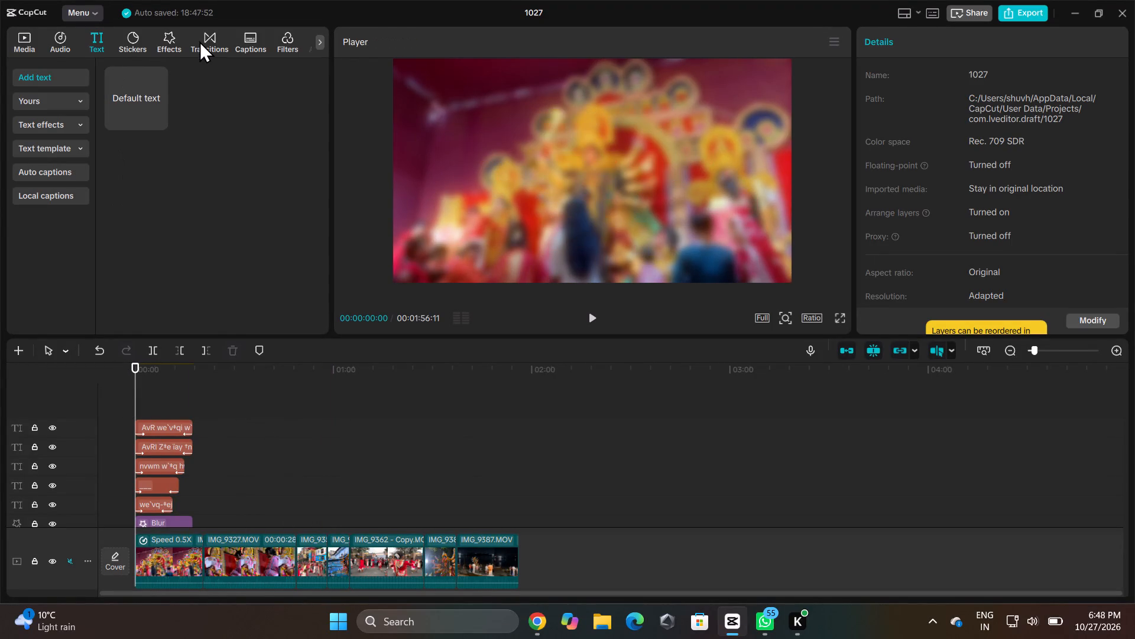
Import the Ashbo Phire (Bagha Jatin) MP3 from the Downloads folder as audio and add it to the timeline's start.
click(64, 43)
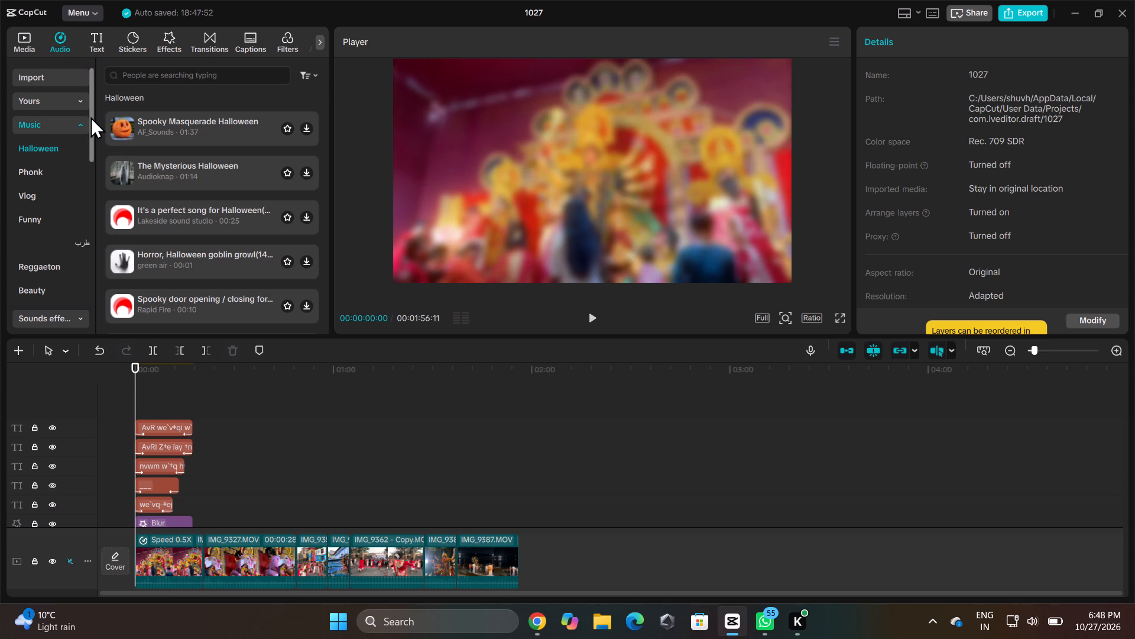
drag(90, 117, 103, 49)
drag(103, 49, 102, 50)
click(66, 69)
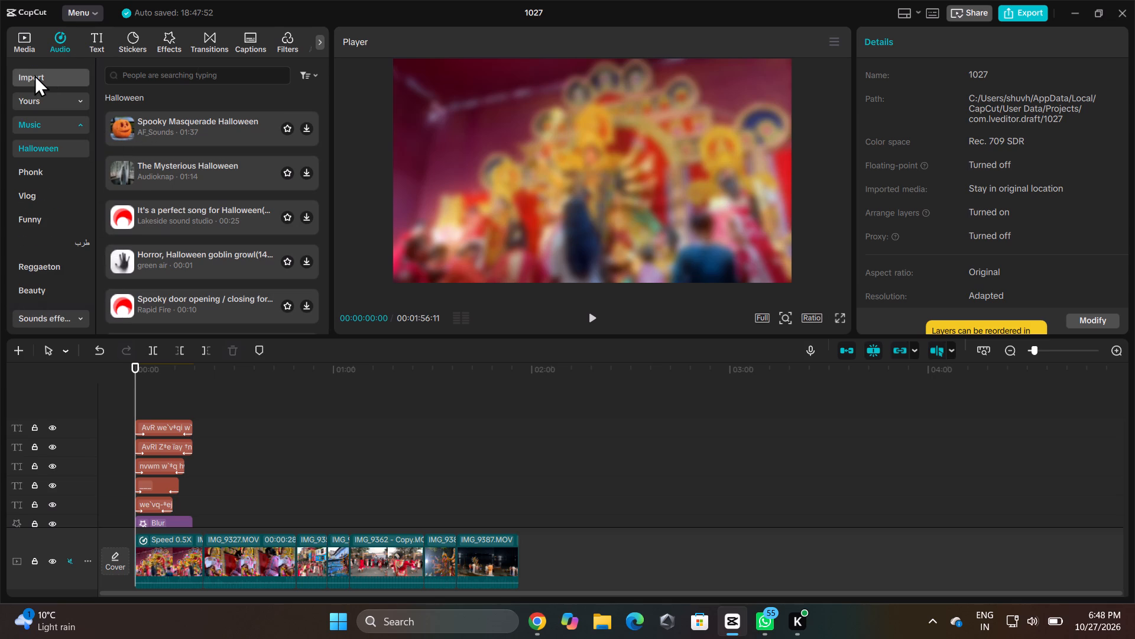
click(34, 75)
click(291, 107)
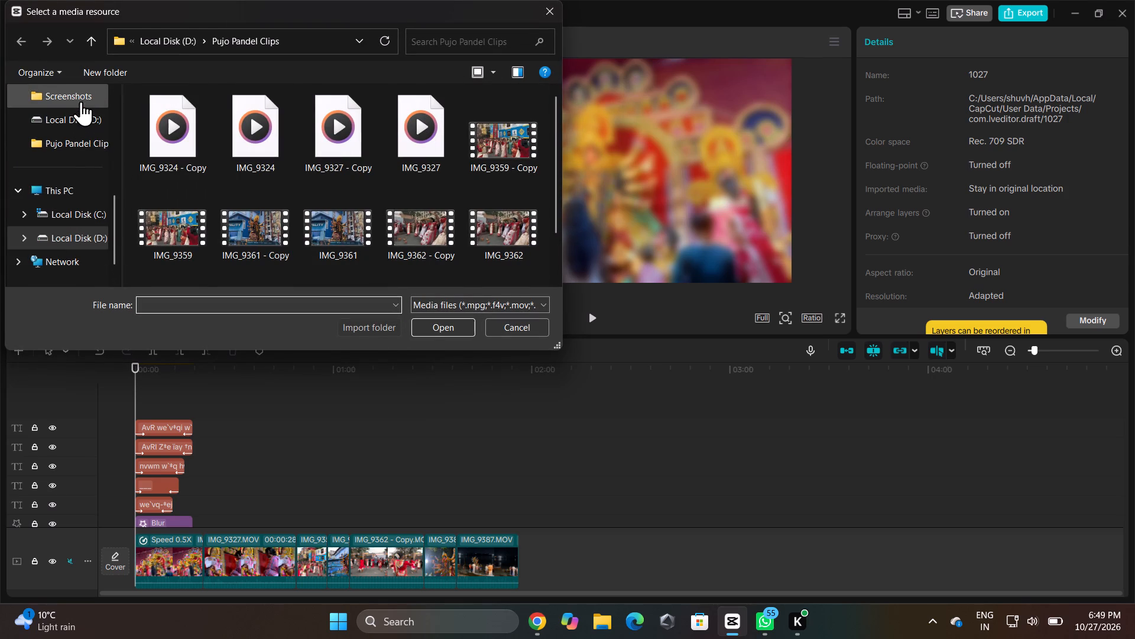
drag(111, 235, 111, 121)
click(72, 214)
click(214, 138)
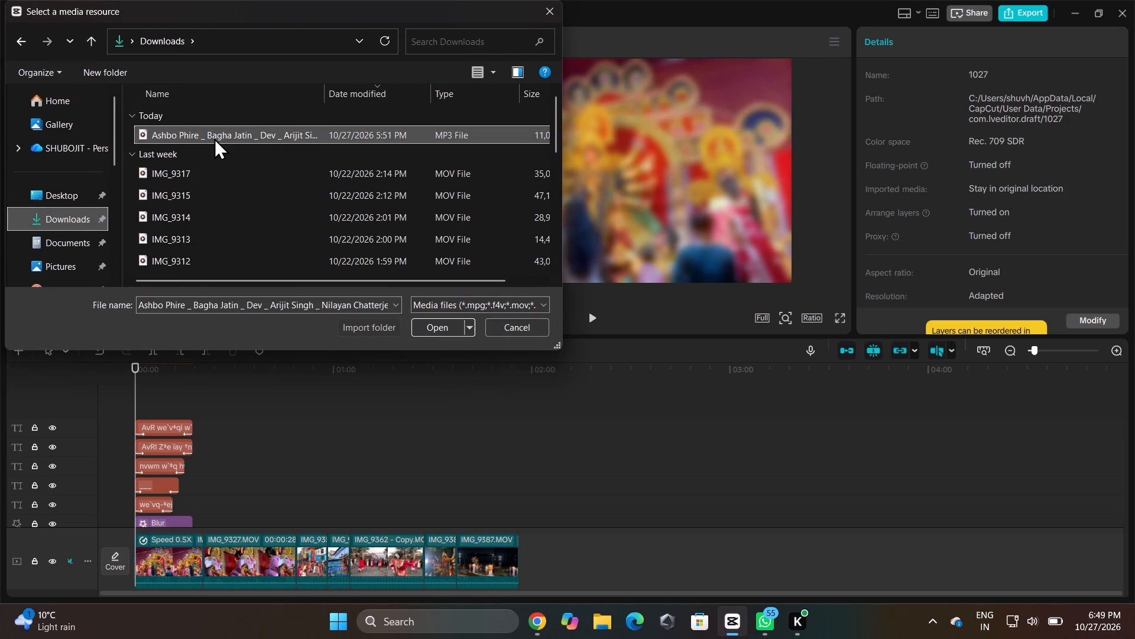
click(436, 328)
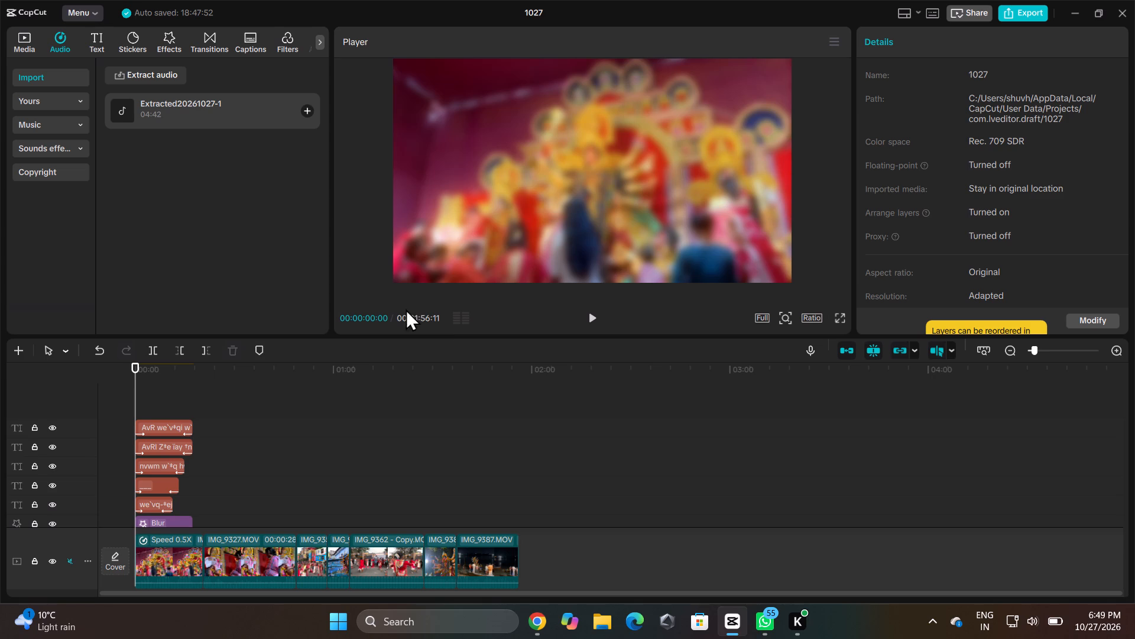
click(306, 112)
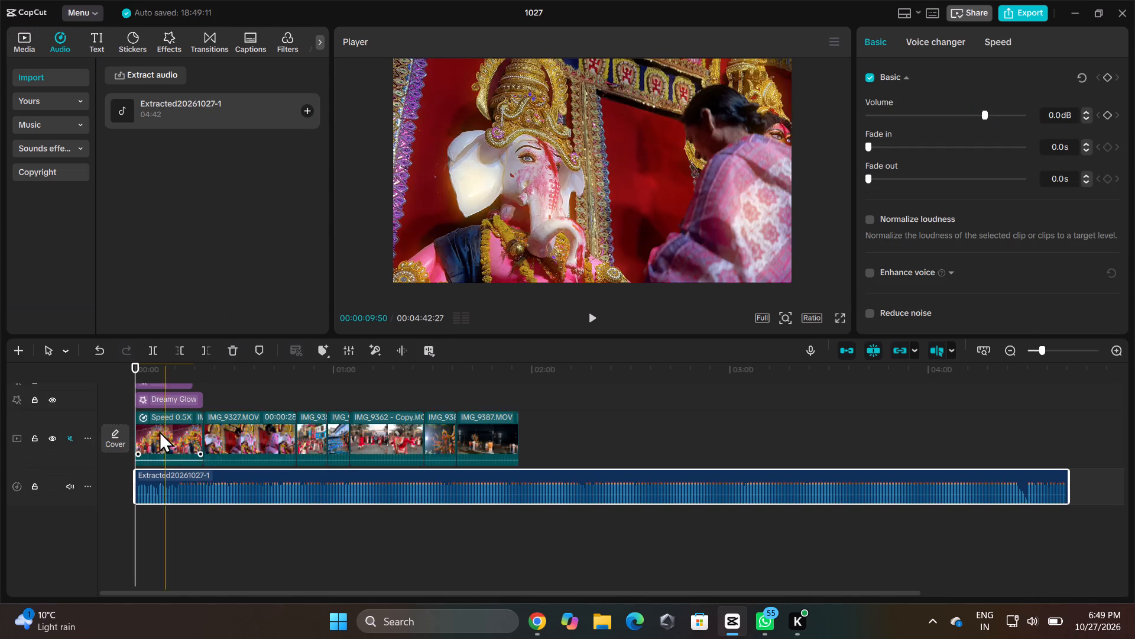
Play the opening titles briefly with the added song and return the playhead to the start.
key(space)
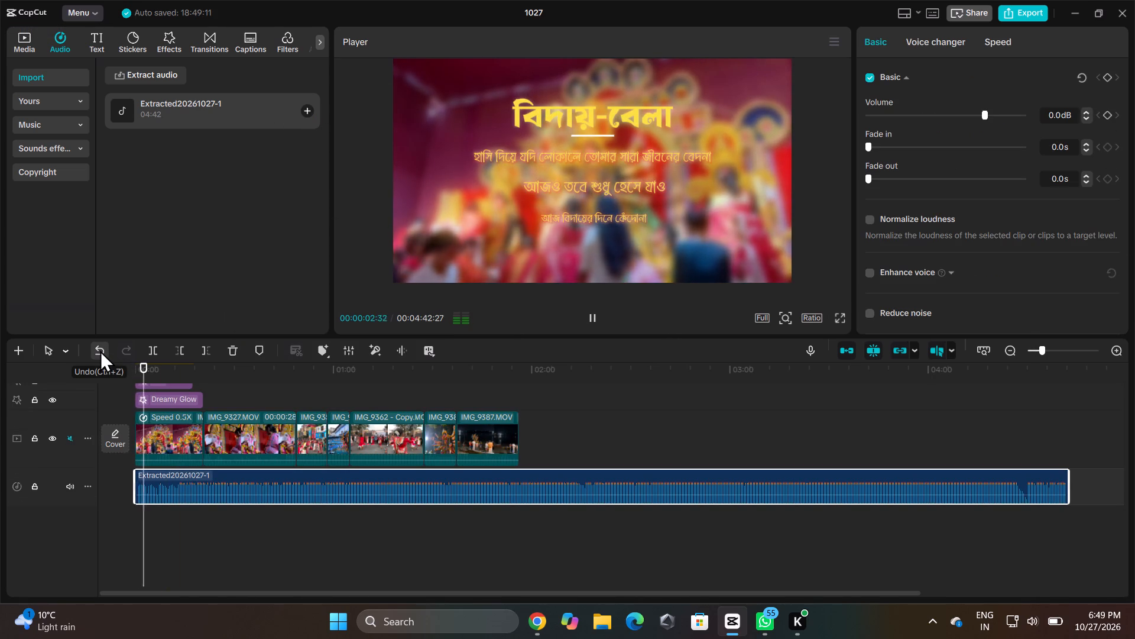
drag(151, 369, 76, 376)
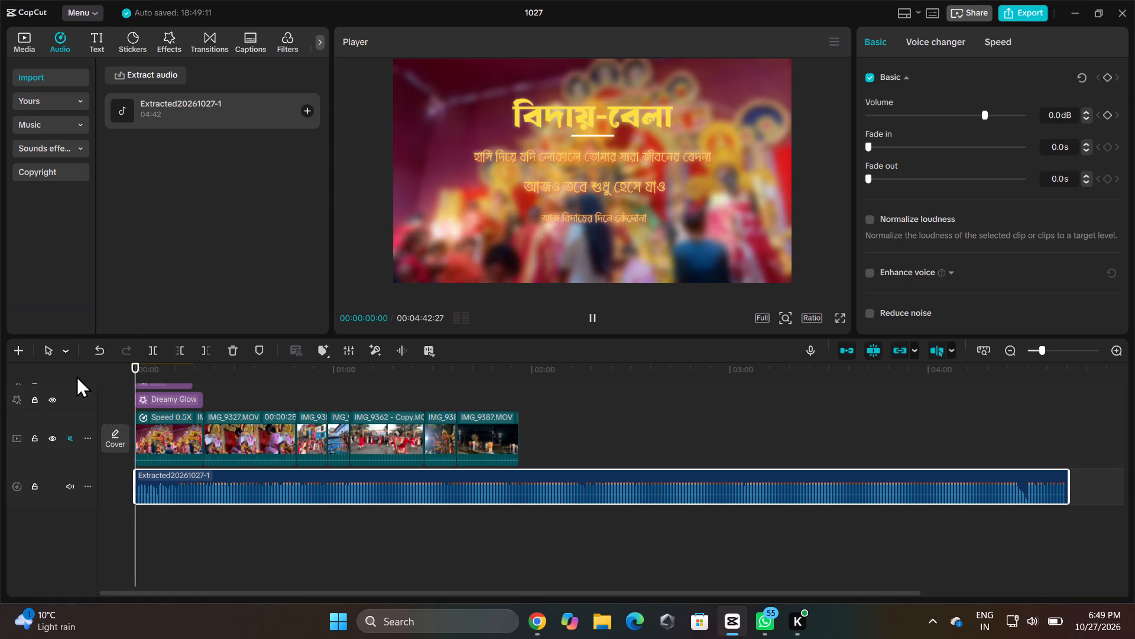
Turn on the computer's Bluetooth and try to connect the realme Buds Air6 earphones.
click(1030, 624)
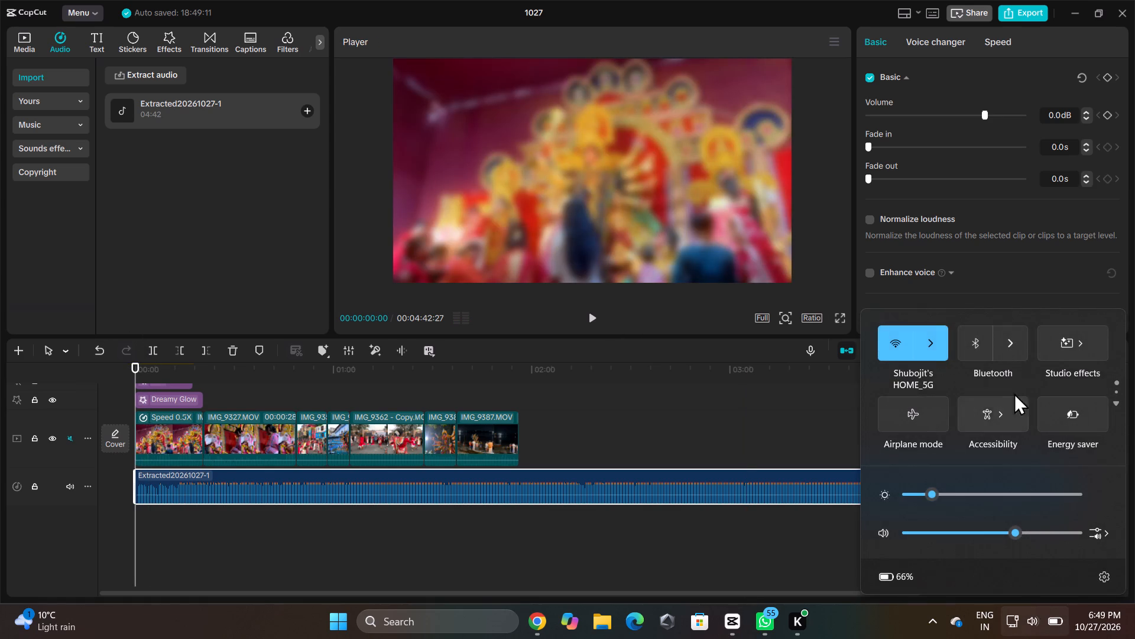
click(970, 347)
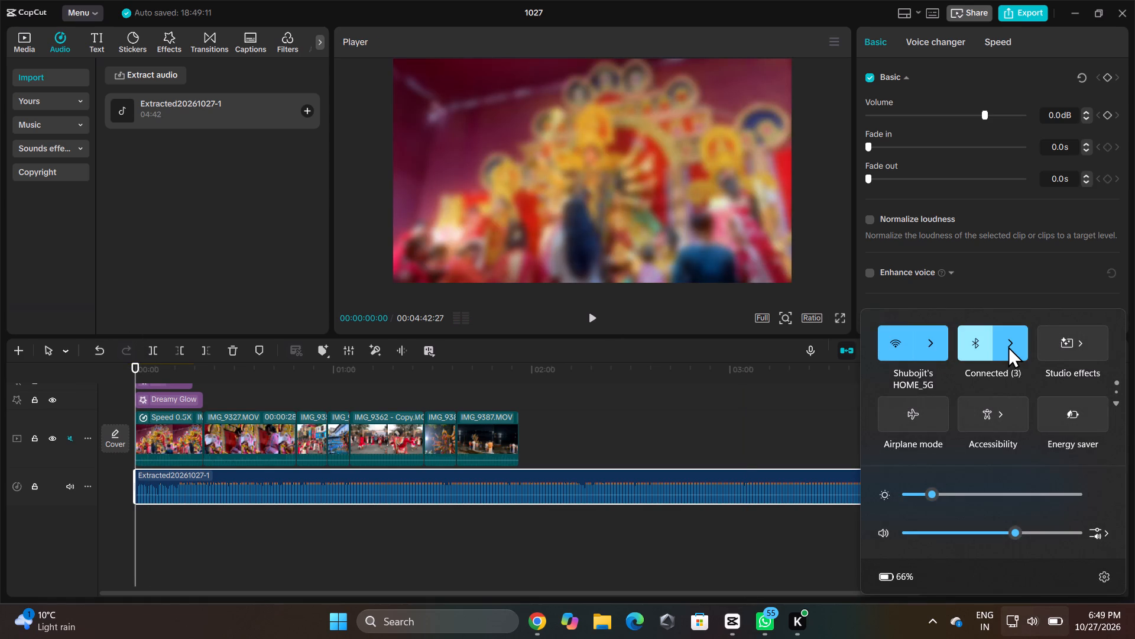
click(1008, 346)
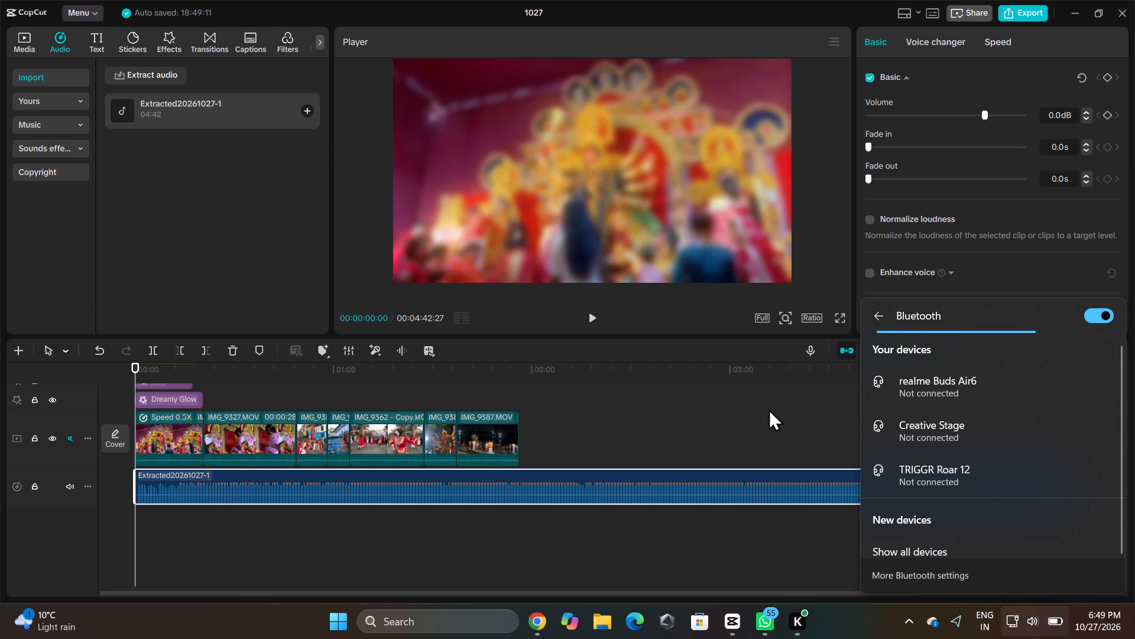
click(903, 396)
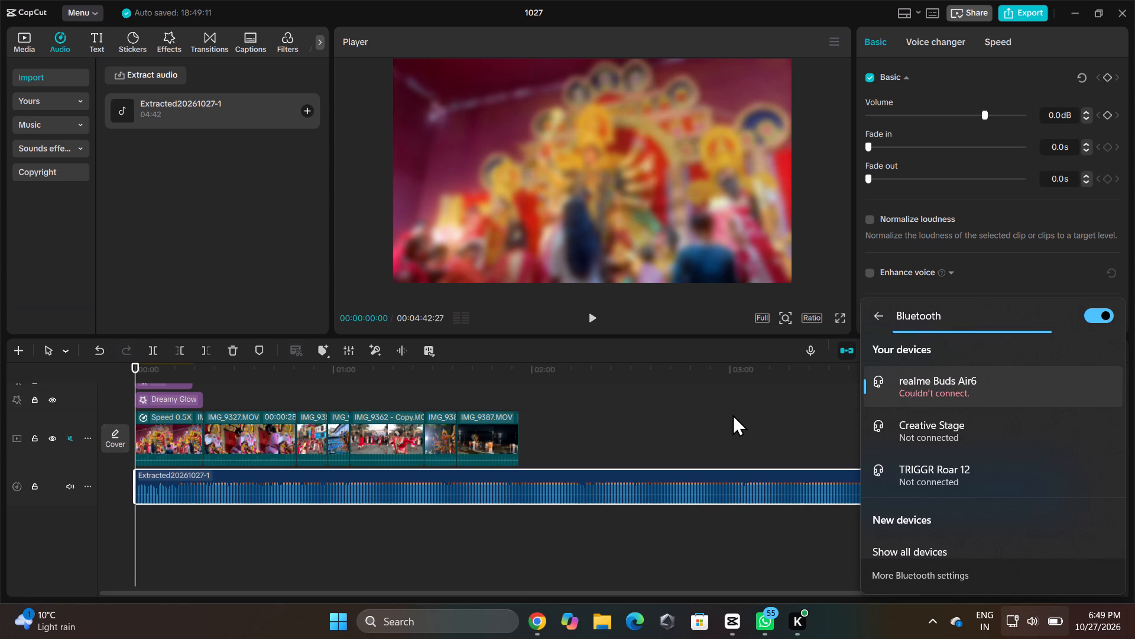
click(732, 414)
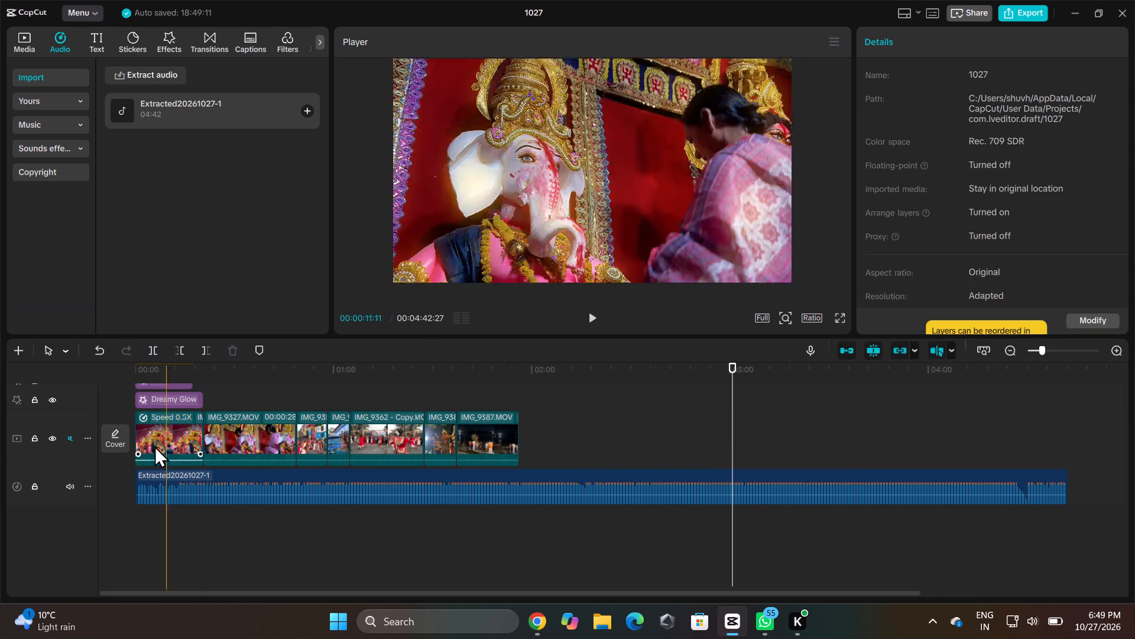
Play the opening titles with the song briefly from the start of the timeline.
click(113, 399)
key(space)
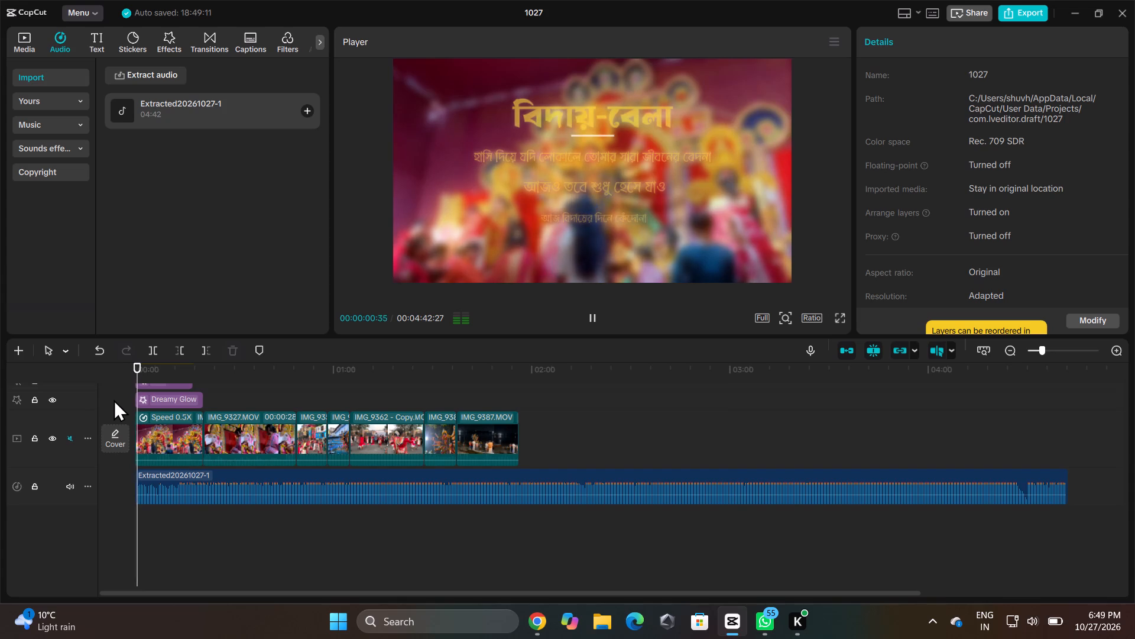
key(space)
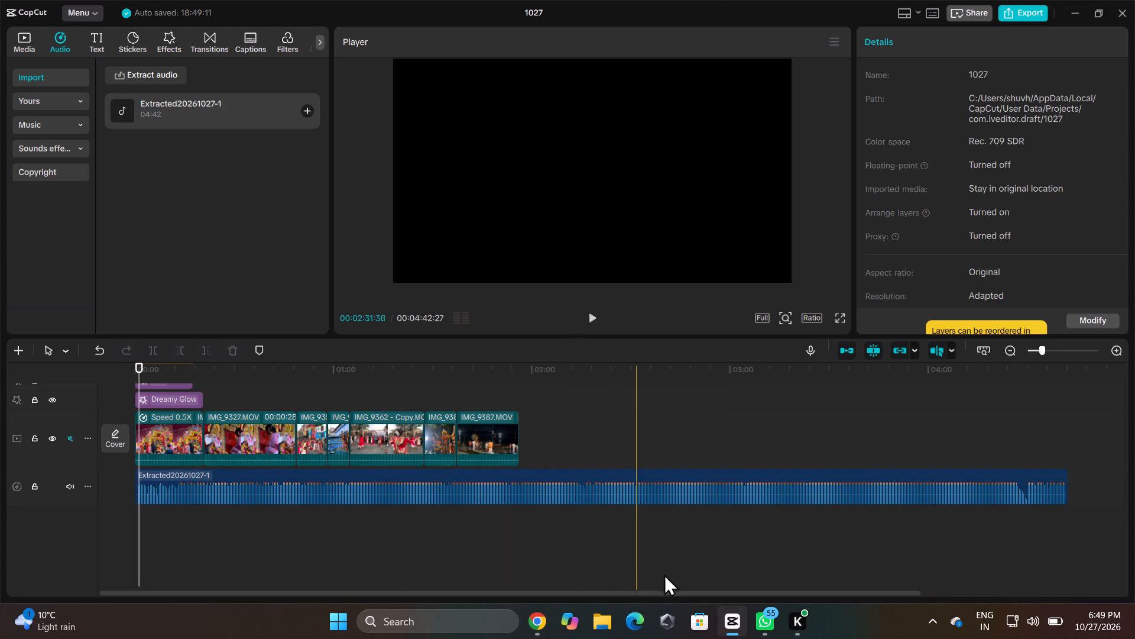
Check which sound output device the computer is using, then return the playhead to the start of the timeline.
click(1042, 621)
click(1042, 621)
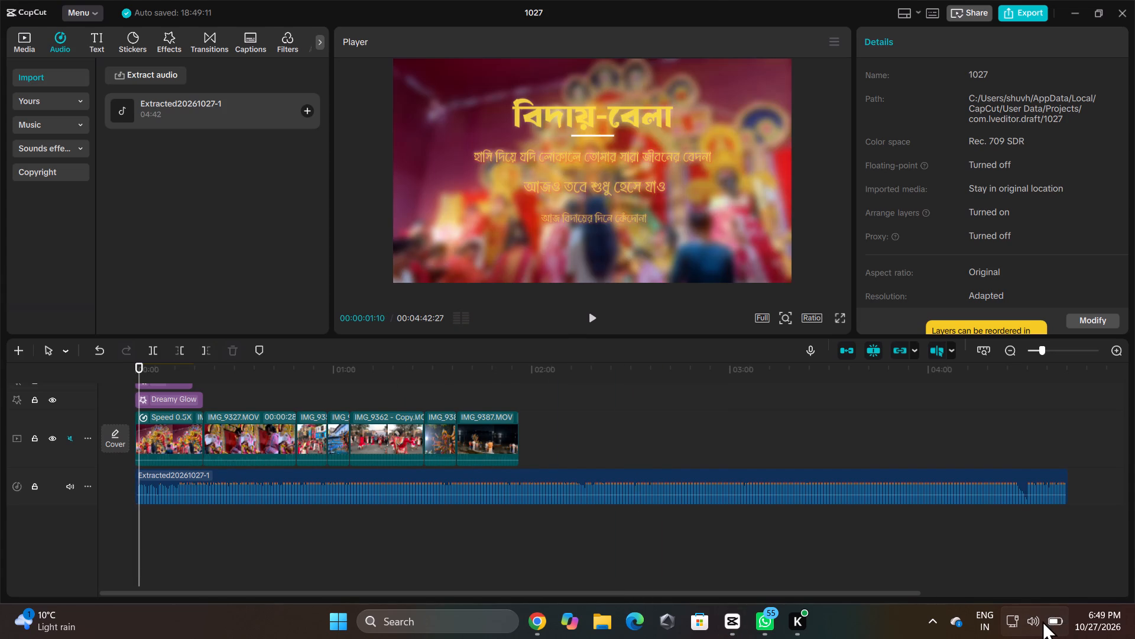
click(1030, 625)
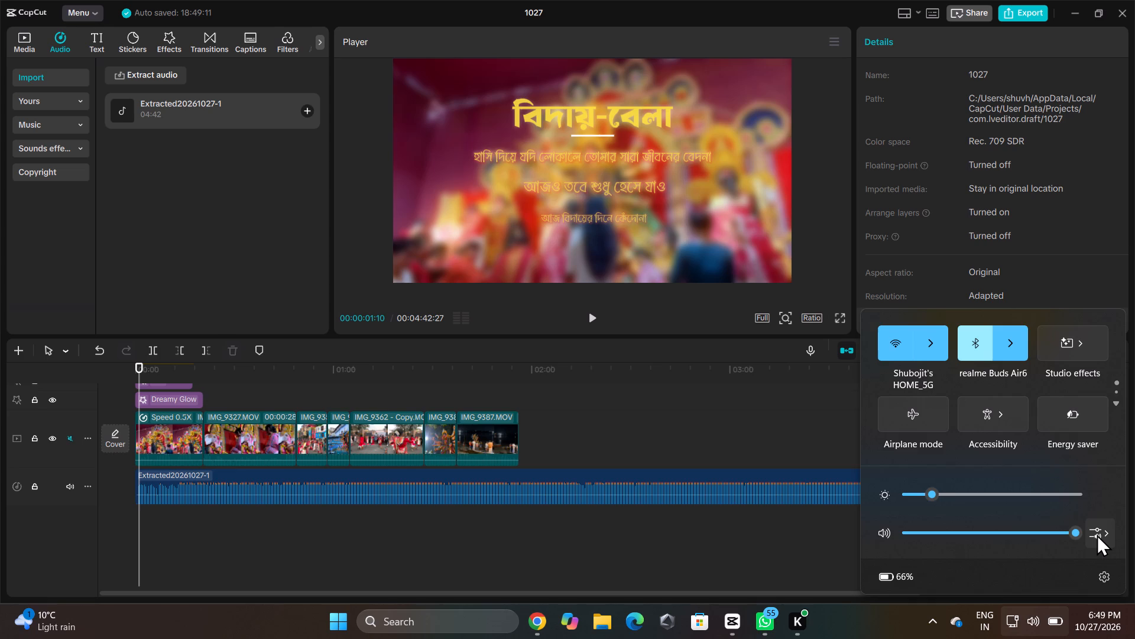
click(1097, 534)
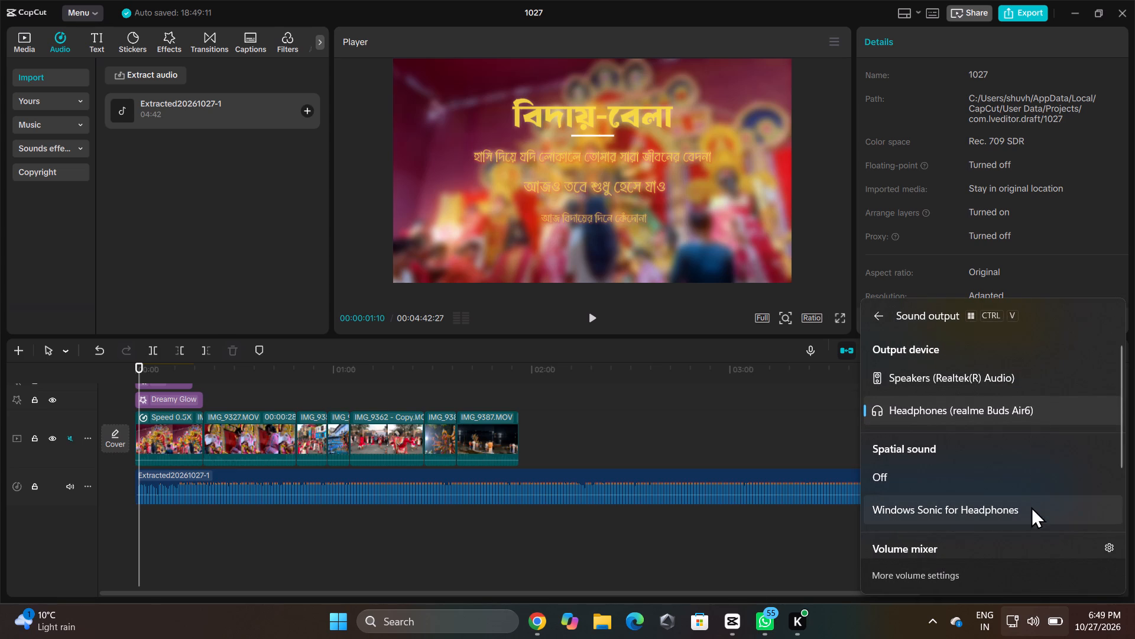
click(112, 398)
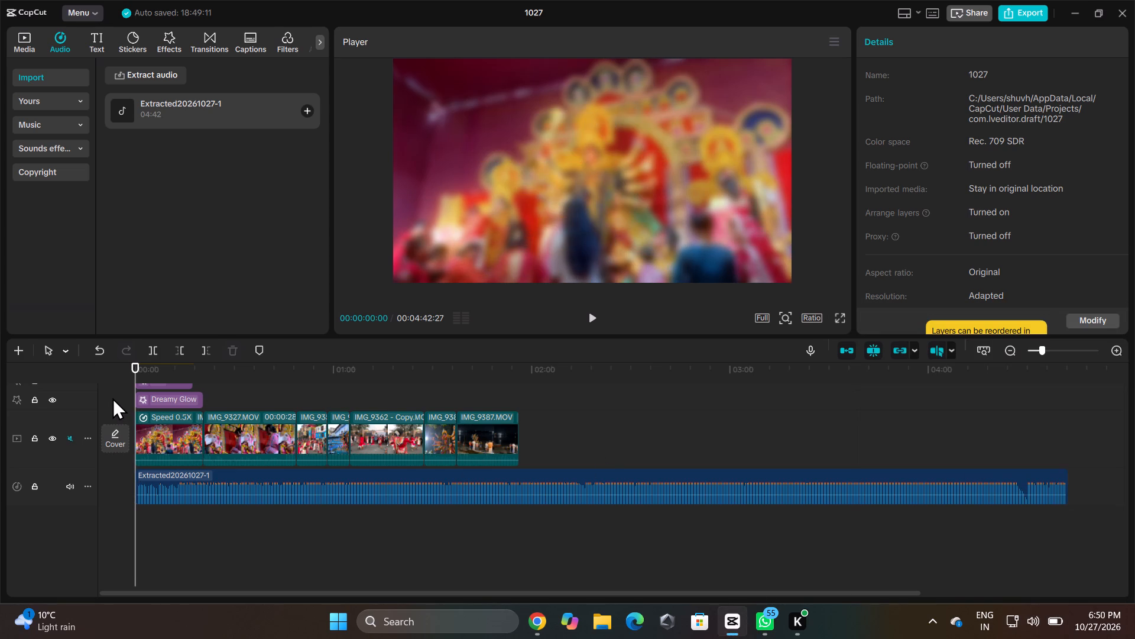
Play the video from the start to check how the clips and titles run with the song.
key(space)
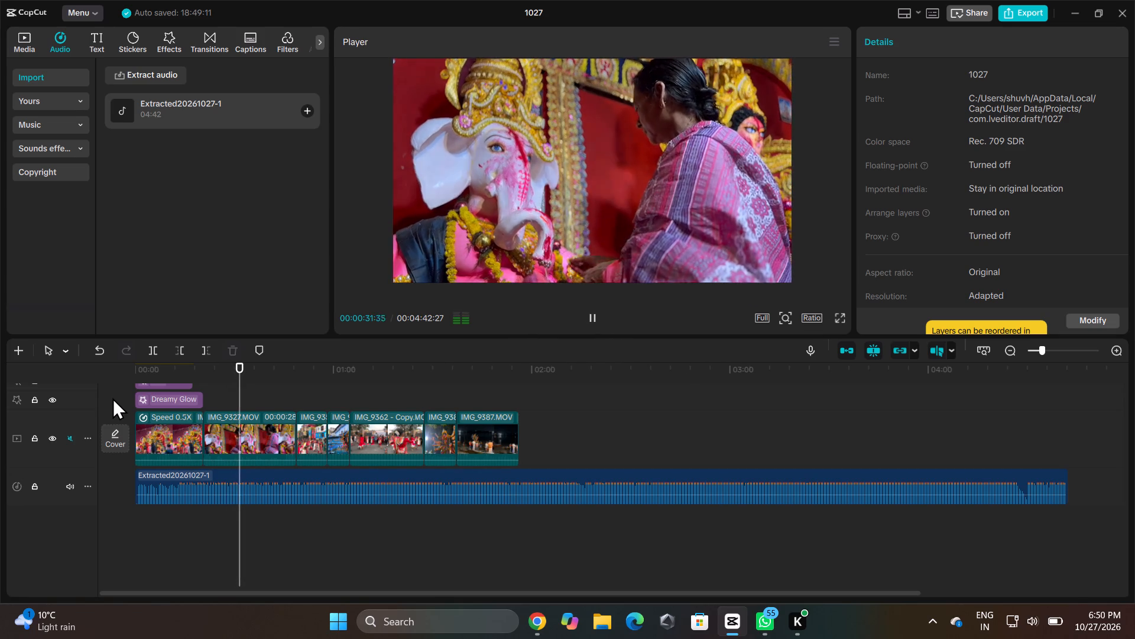
click(225, 441)
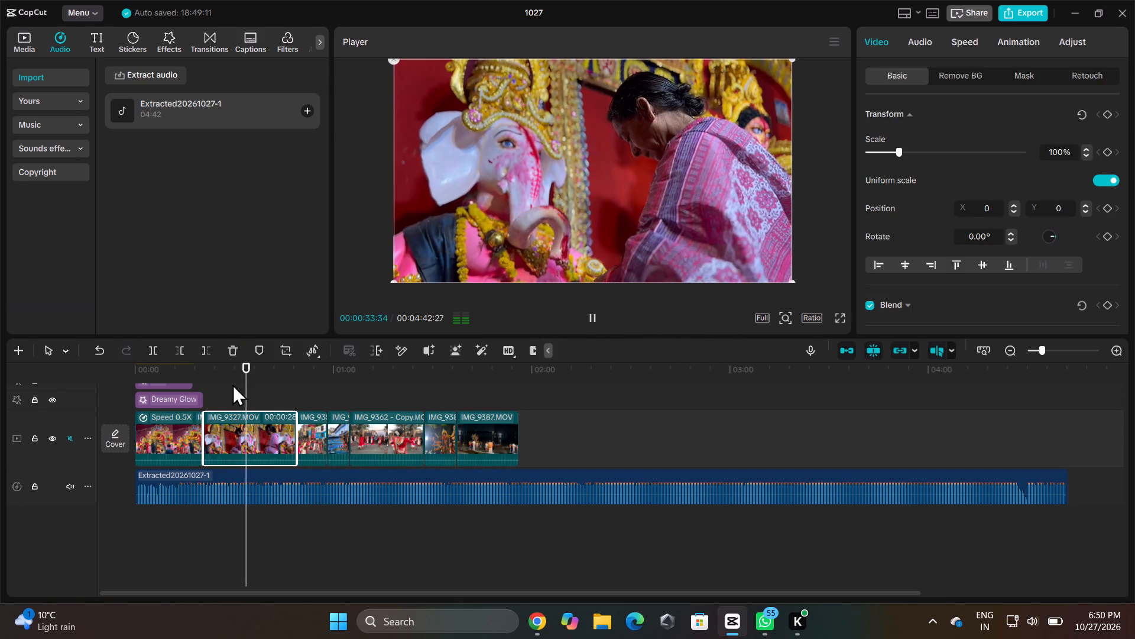
Stop the playback and return the playhead to the start of the timeline.
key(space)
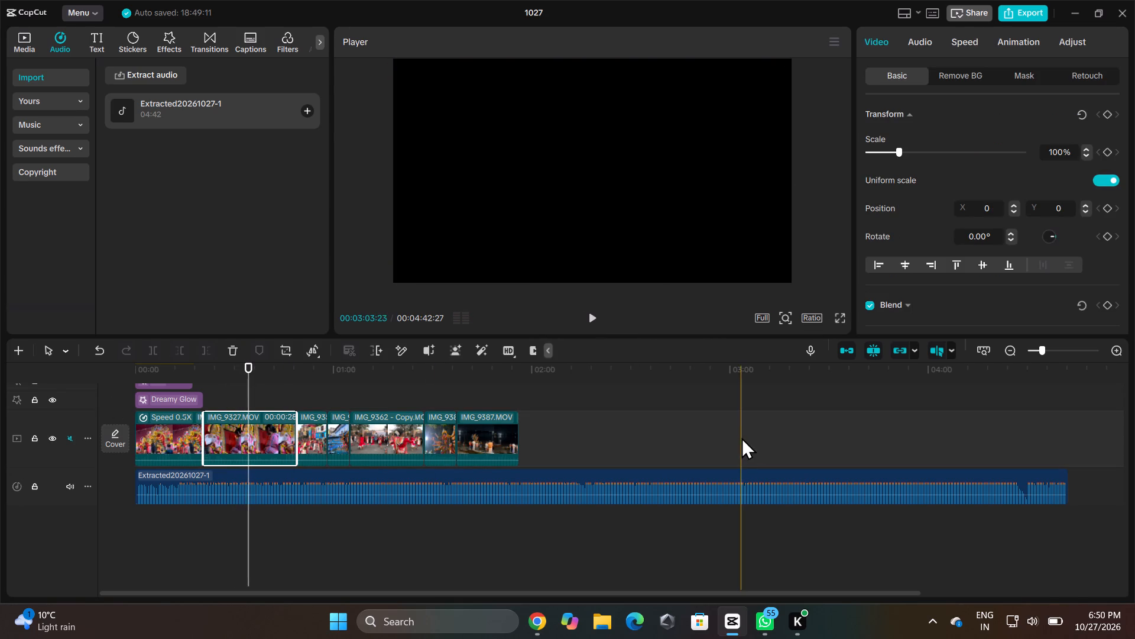
key(Up)
key(Up)
key(Up)
key(Up)
key(Up)
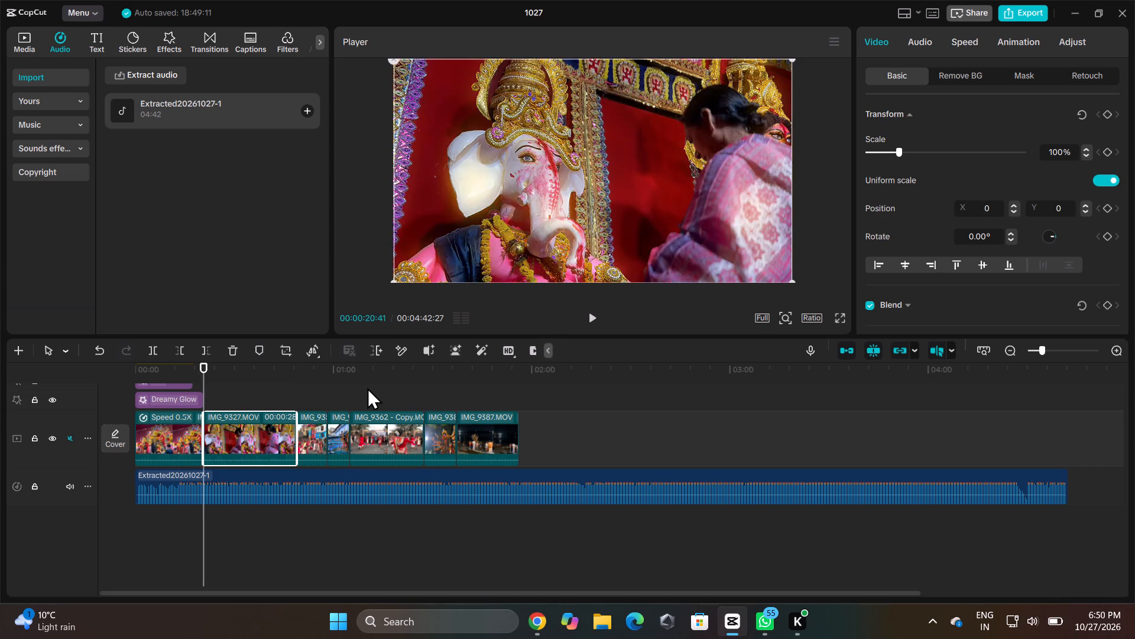
key(Up)
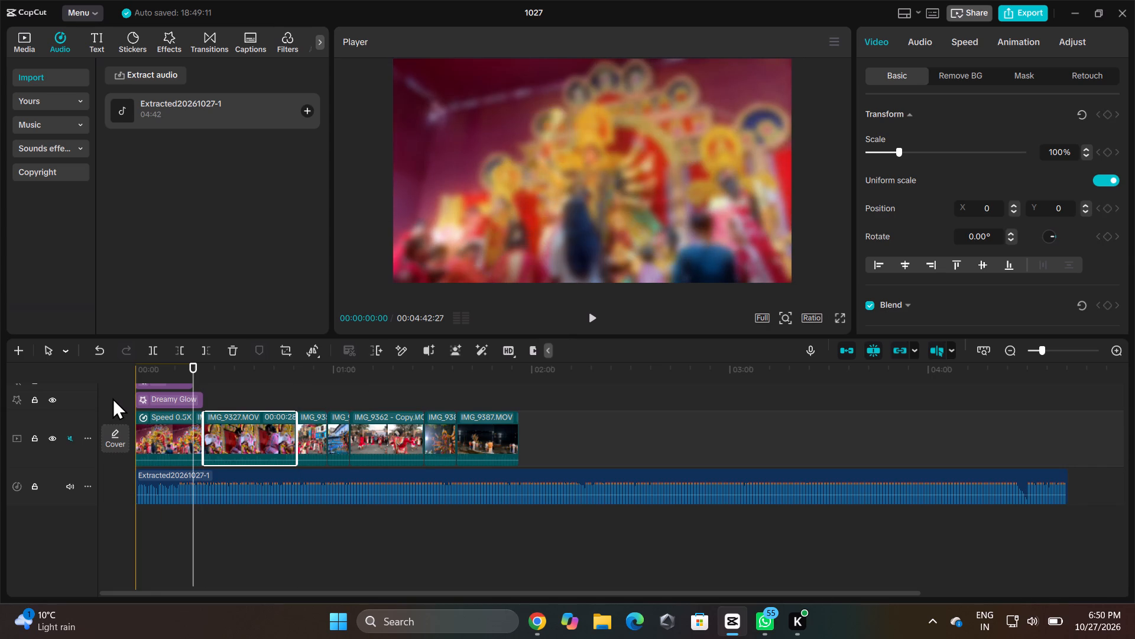
click(112, 398)
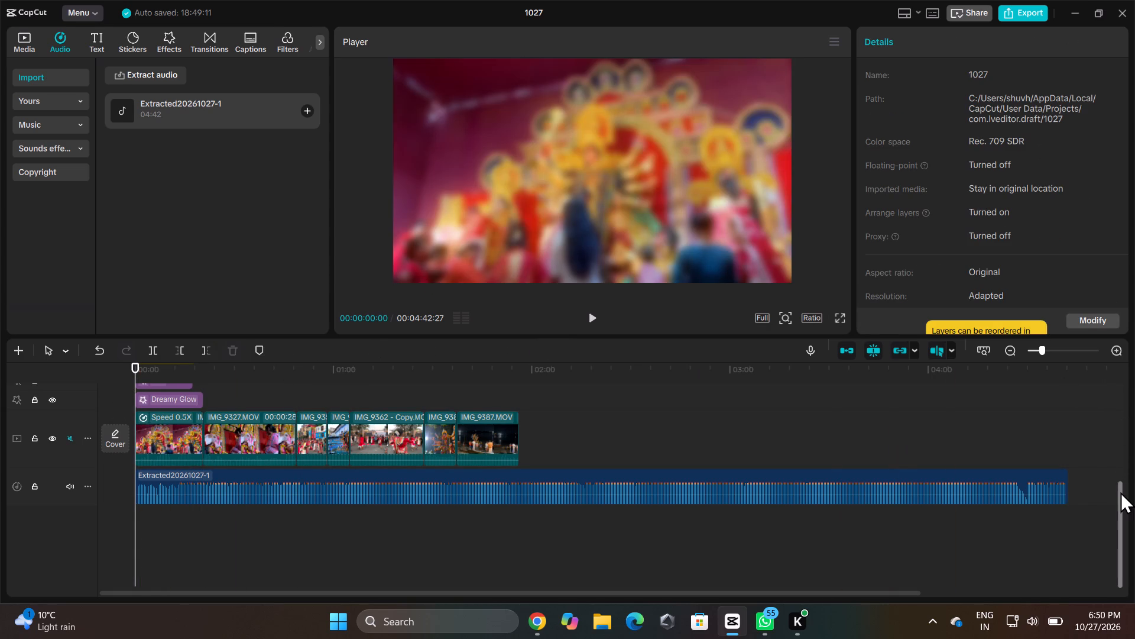
Set the Fade Out animation of the underline text below the main Bengali title to 3.0 s.
drag(1121, 497, 1107, 438)
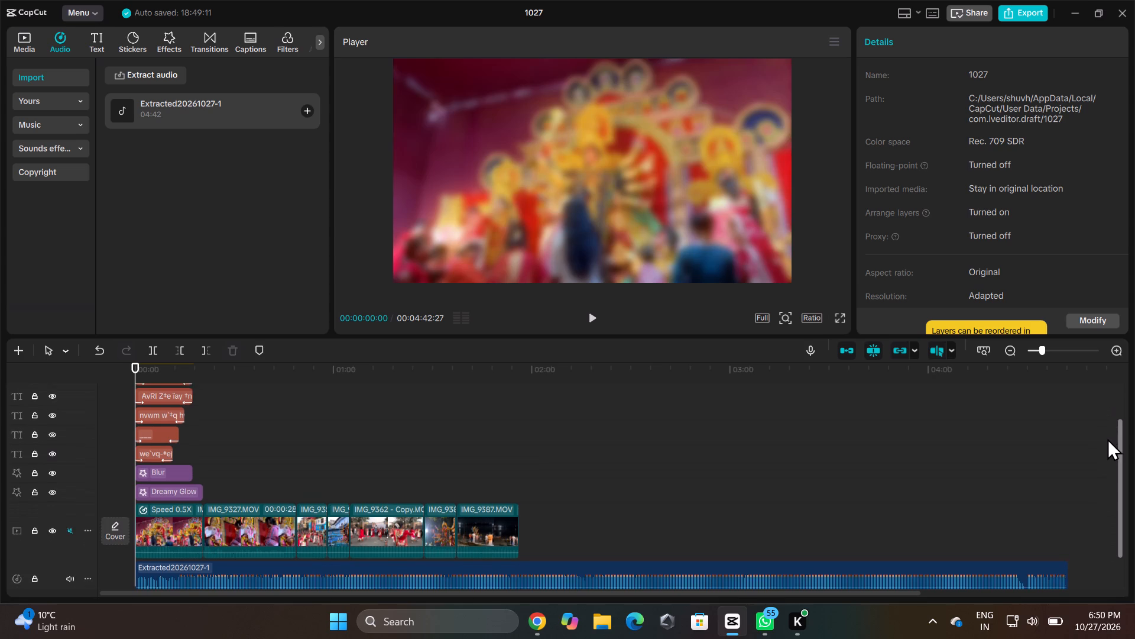
drag(1107, 438, 1107, 441)
click(161, 443)
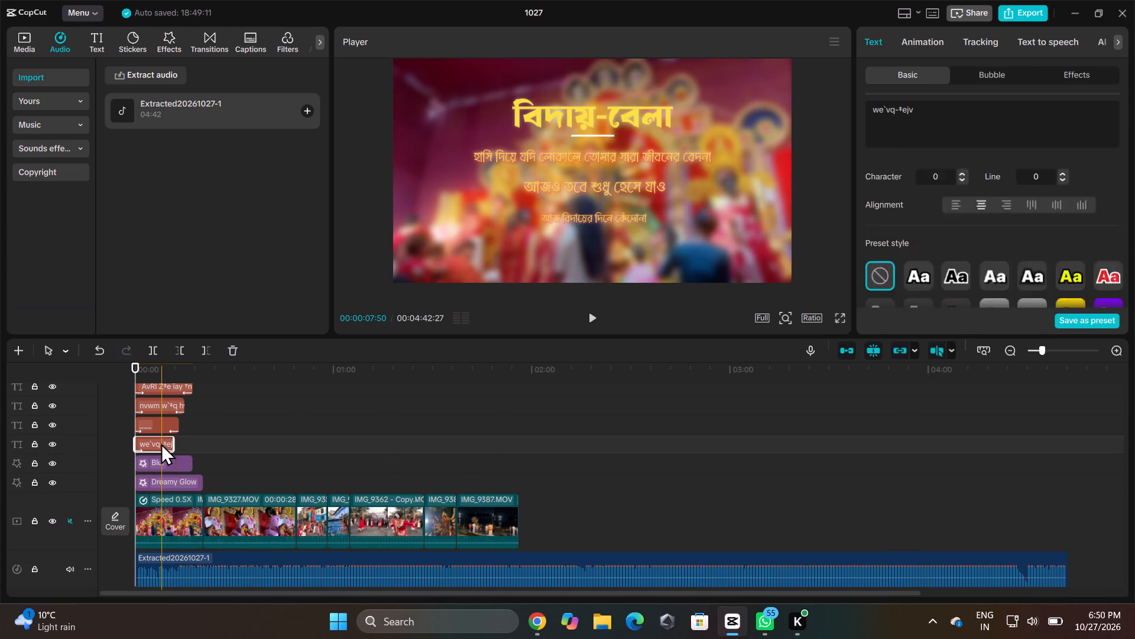
click(156, 422)
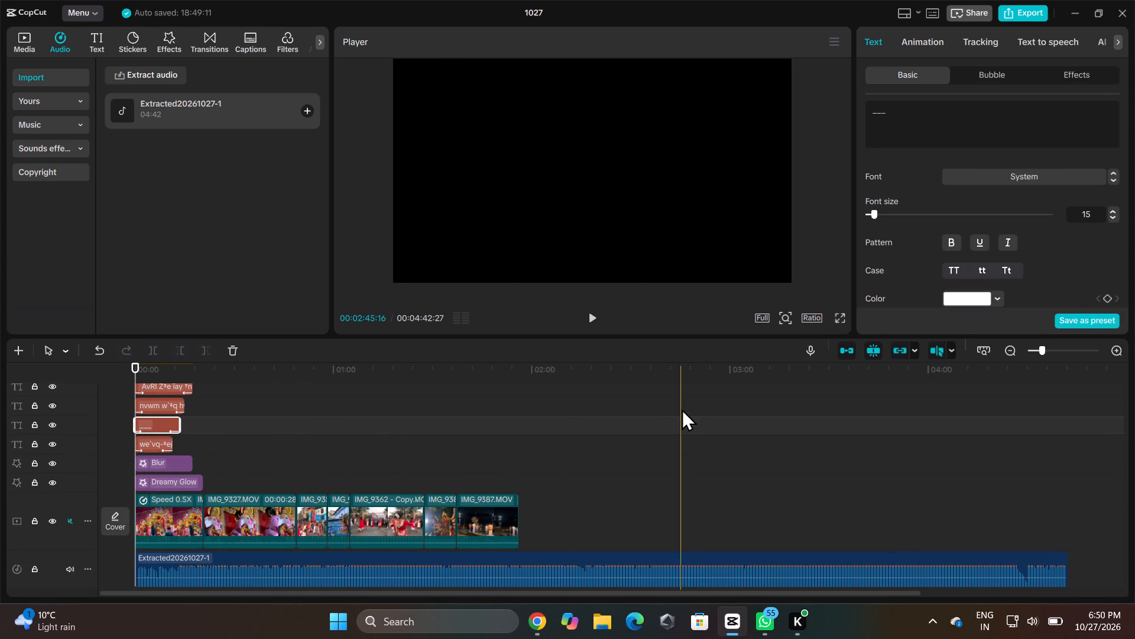
click(158, 424)
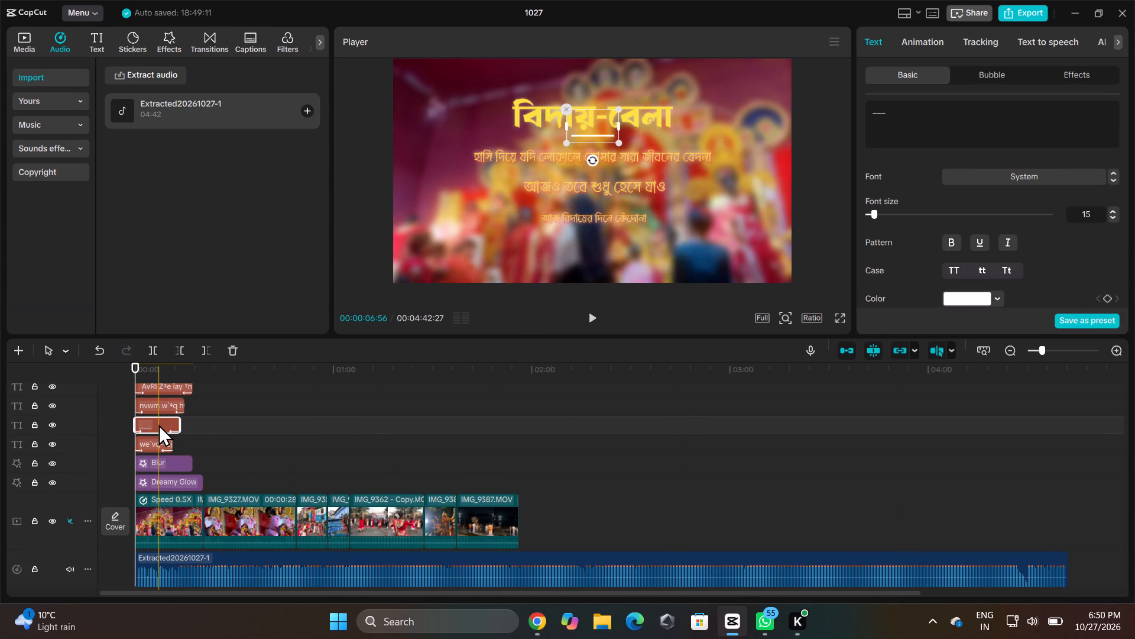
click(922, 46)
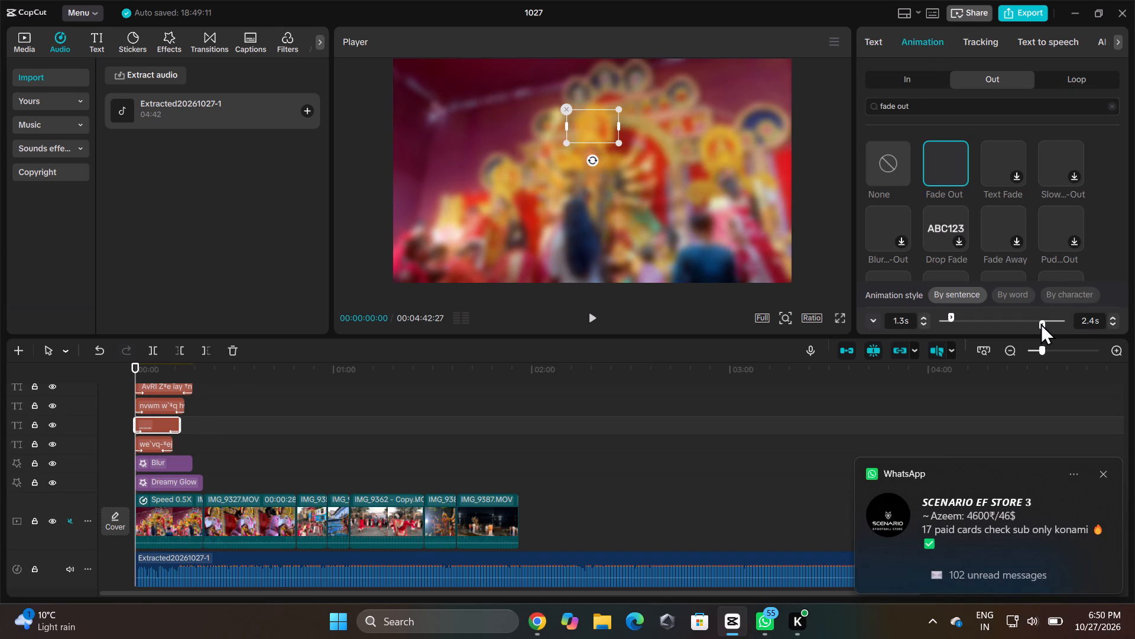
drag(1040, 323, 1035, 323)
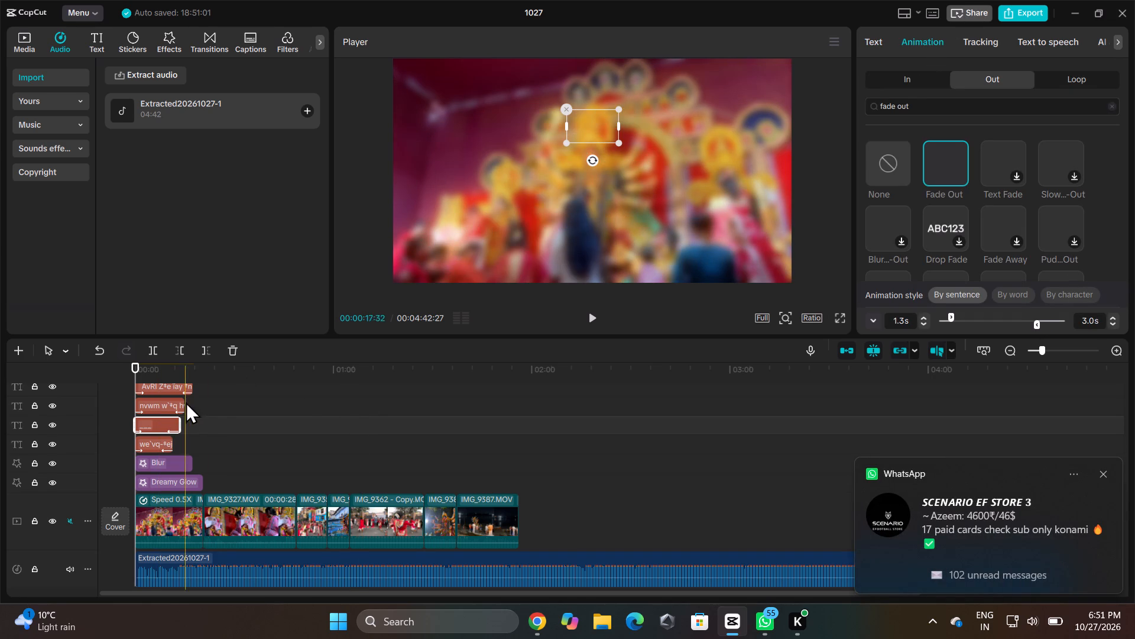
Play the opening titles from the start and replay the part where the main title and its underline fade out.
drag(135, 365, 95, 356)
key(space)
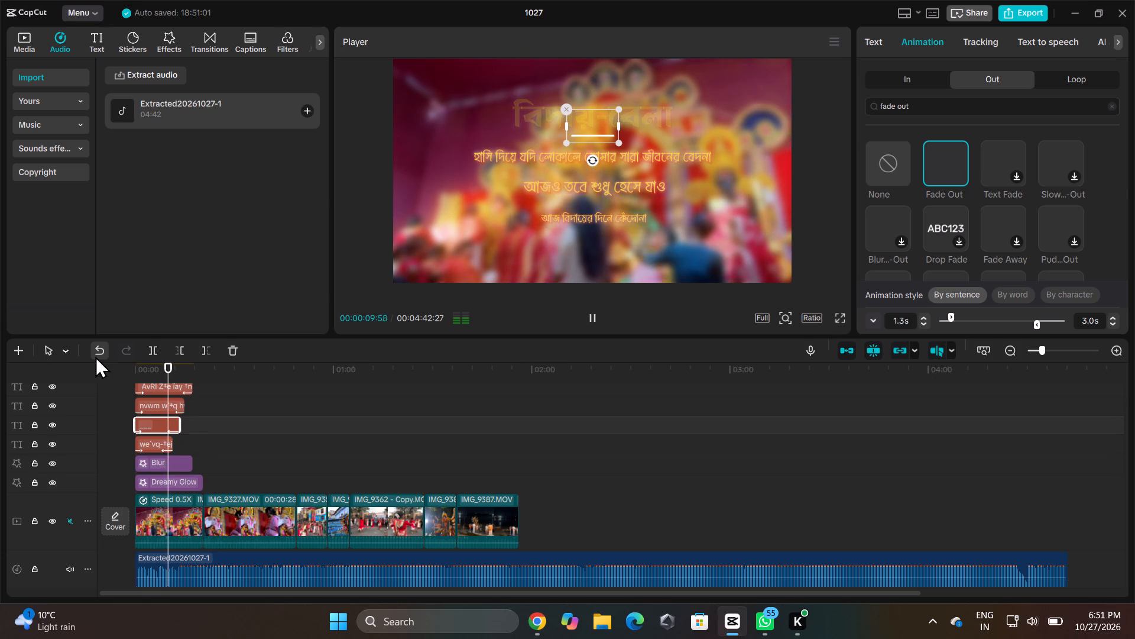
drag(171, 362, 169, 363)
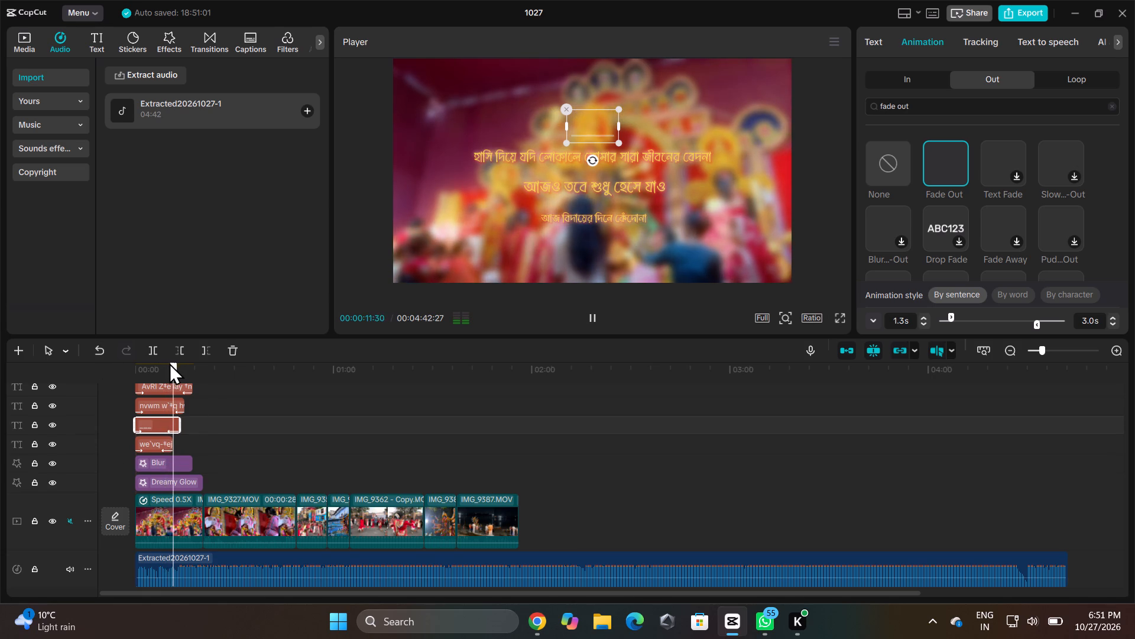
drag(169, 363, 160, 363)
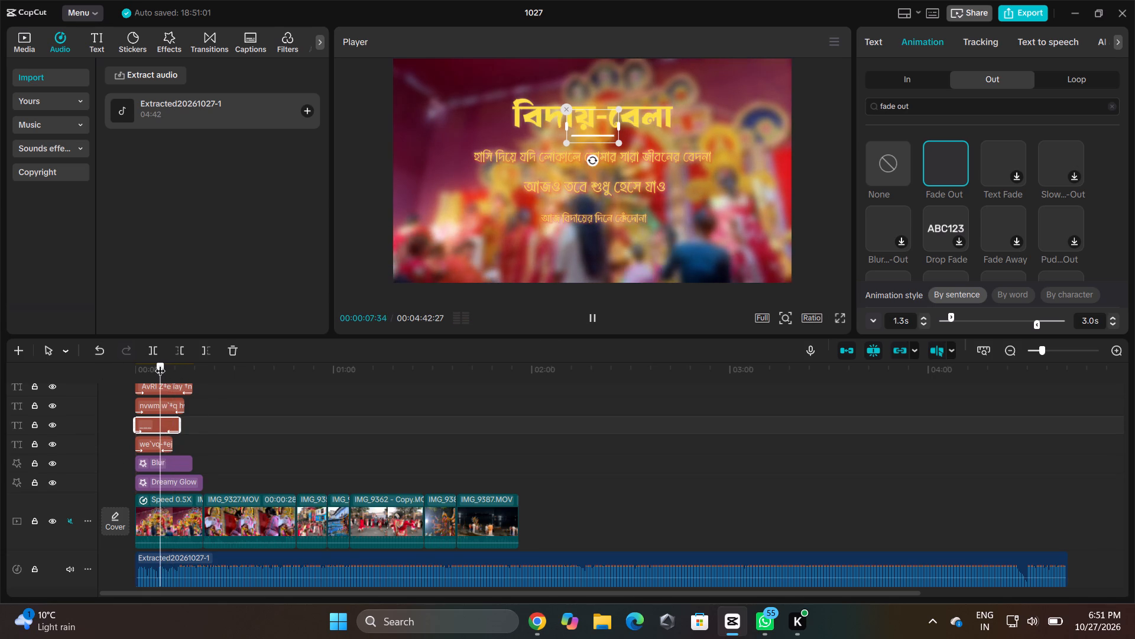
Set the Fade Out animation duration of the underline text beneath the main title to 4.0 s.
drag(160, 363, 163, 364)
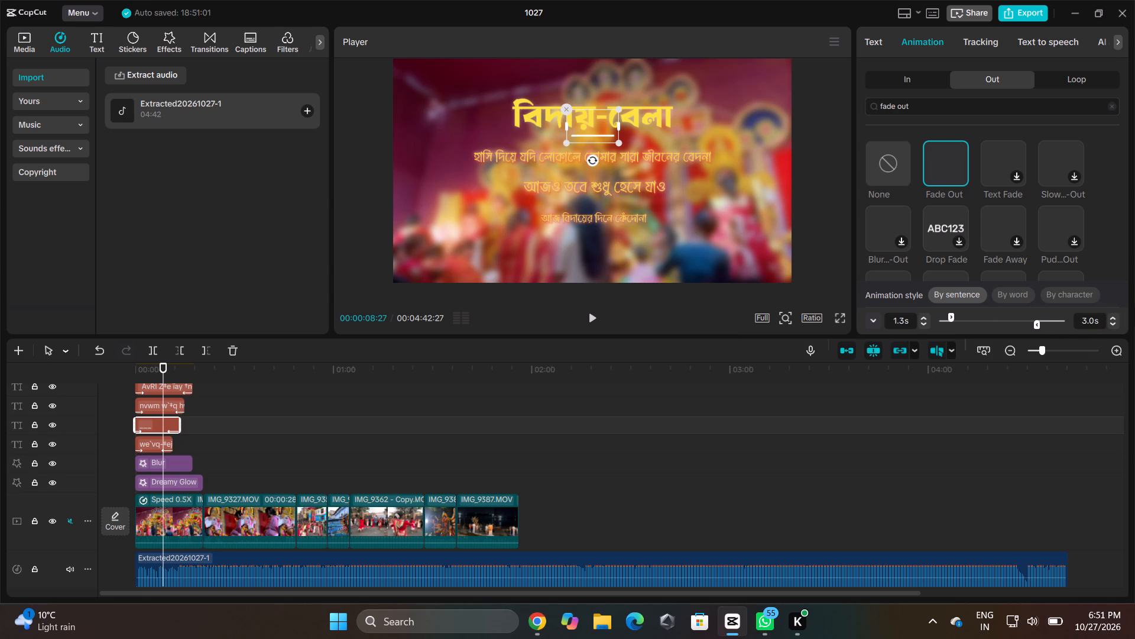
triple_click(1115, 317)
click(1115, 317)
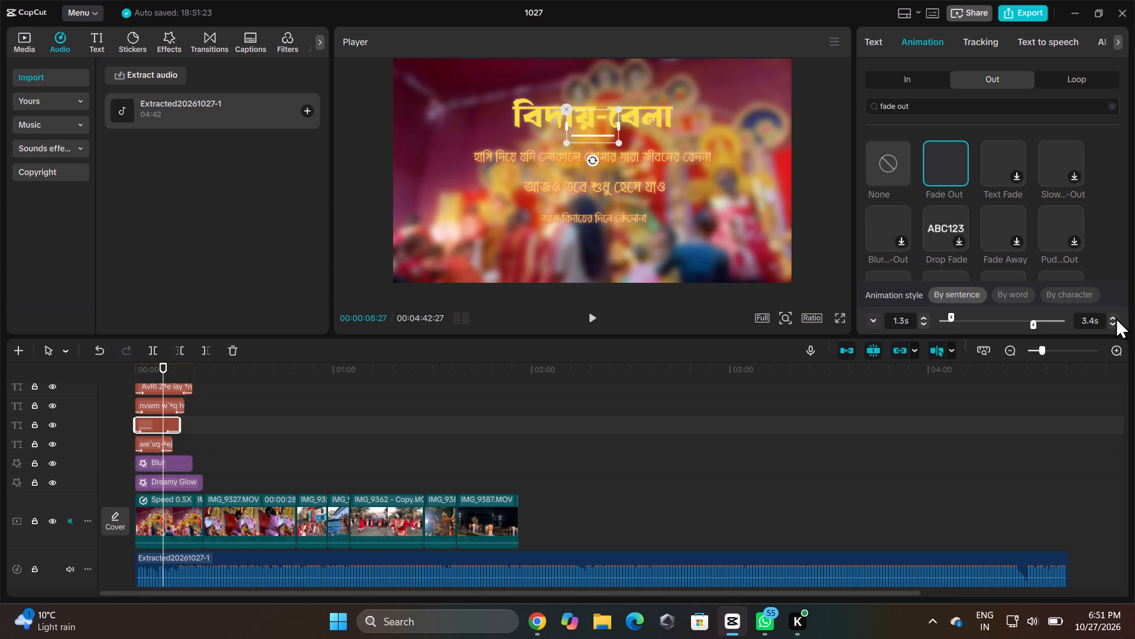
triple_click(1115, 317)
triple_click(1115, 317)
Play the title sequence from the start to check when each text line fades out.
drag(160, 363, 100, 370)
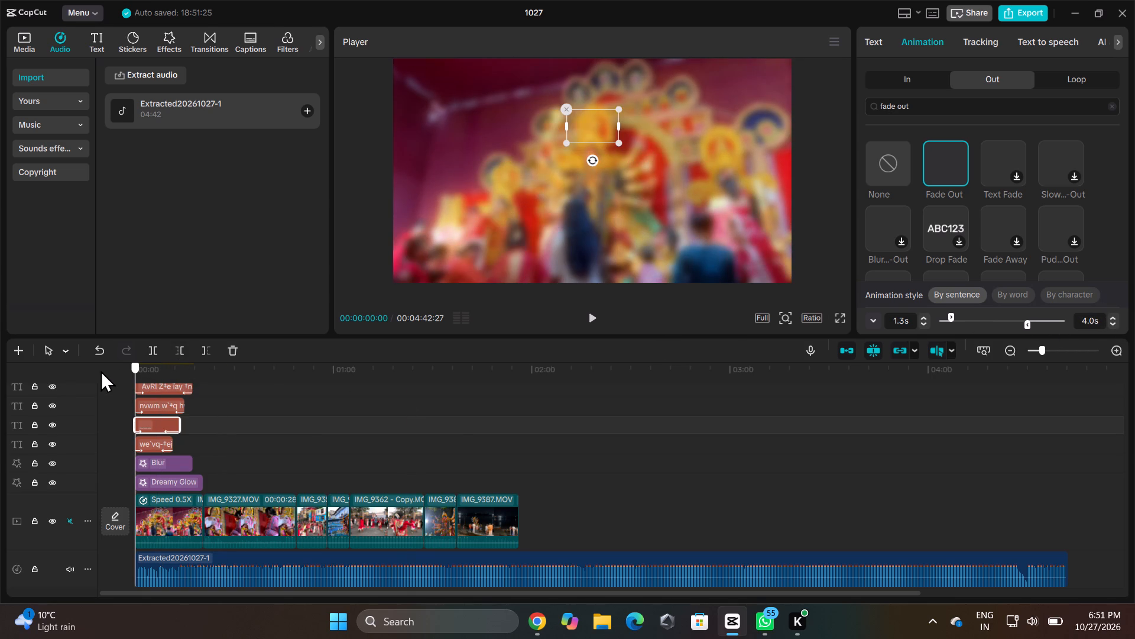
key(space)
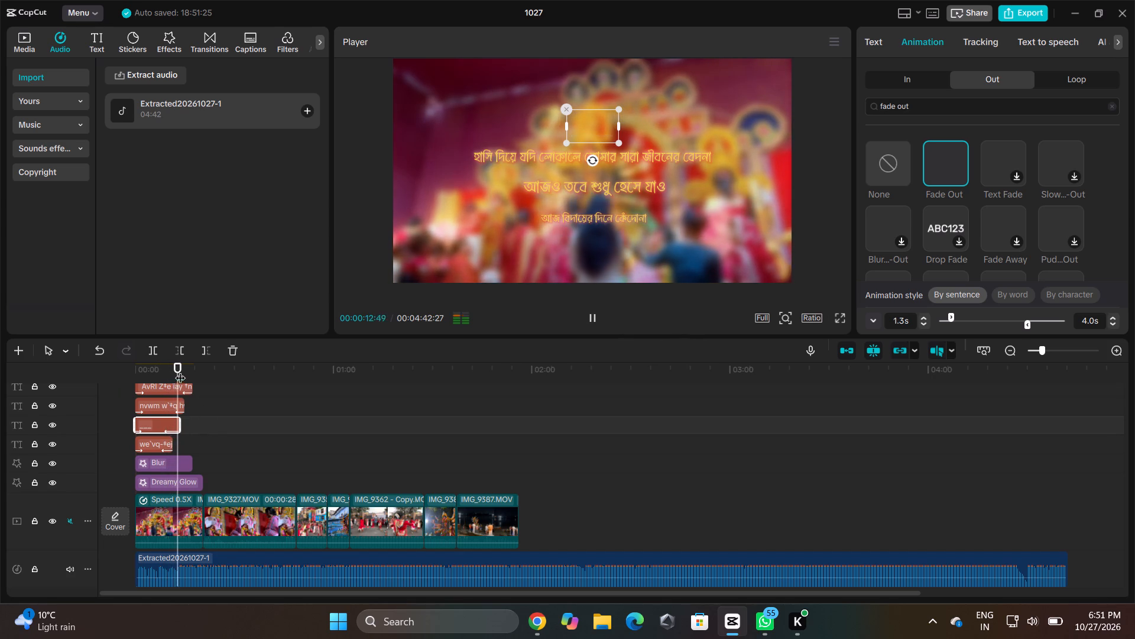
drag(178, 360, 200, 366)
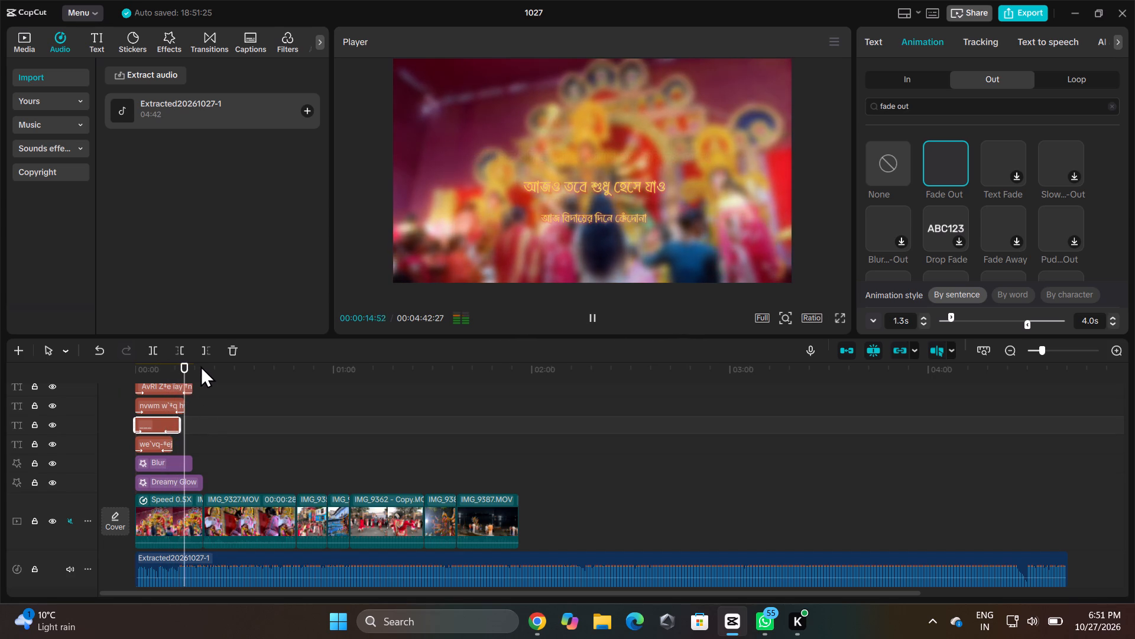
drag(200, 366, 118, 394)
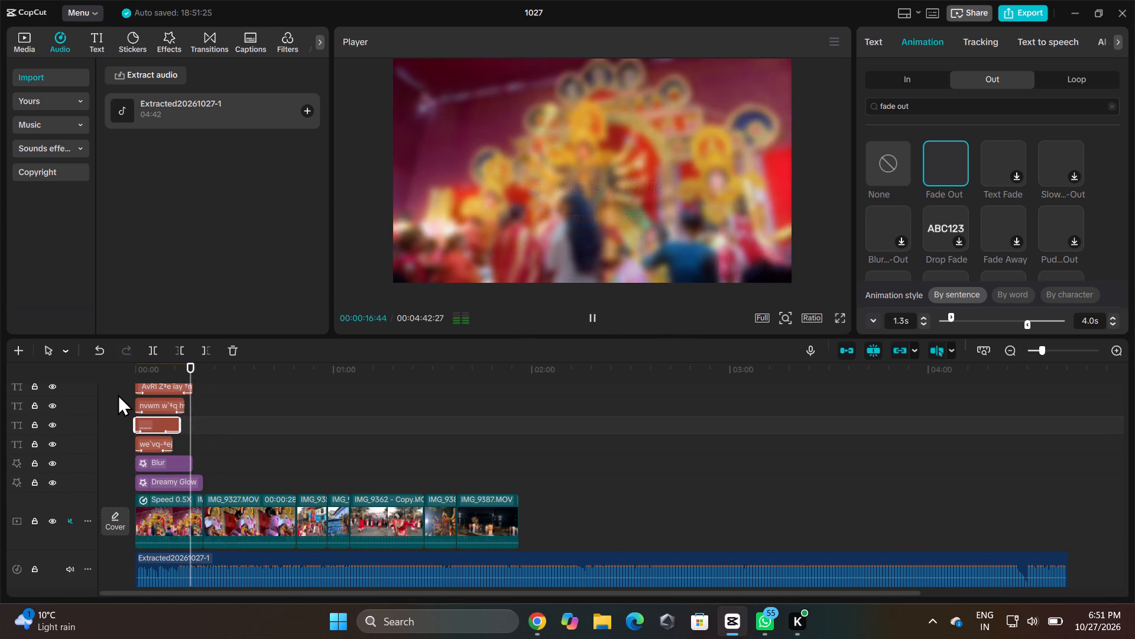
key(space)
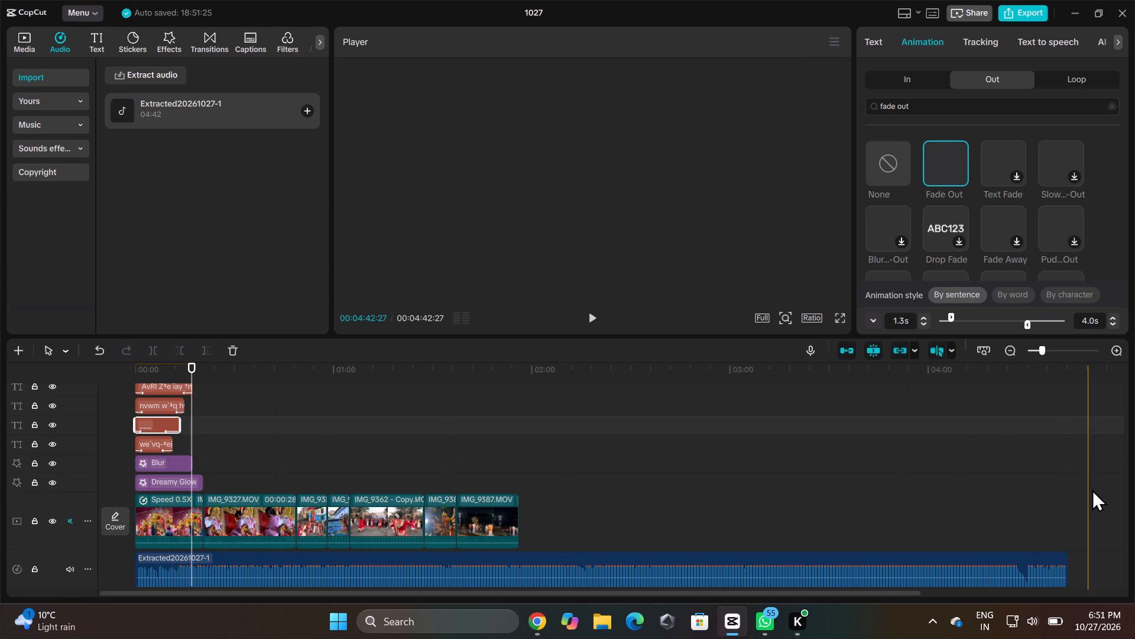
Lengthen the Fade Out animation of the long text line just below the underline to about 3.4 s.
drag(1121, 522, 1120, 491)
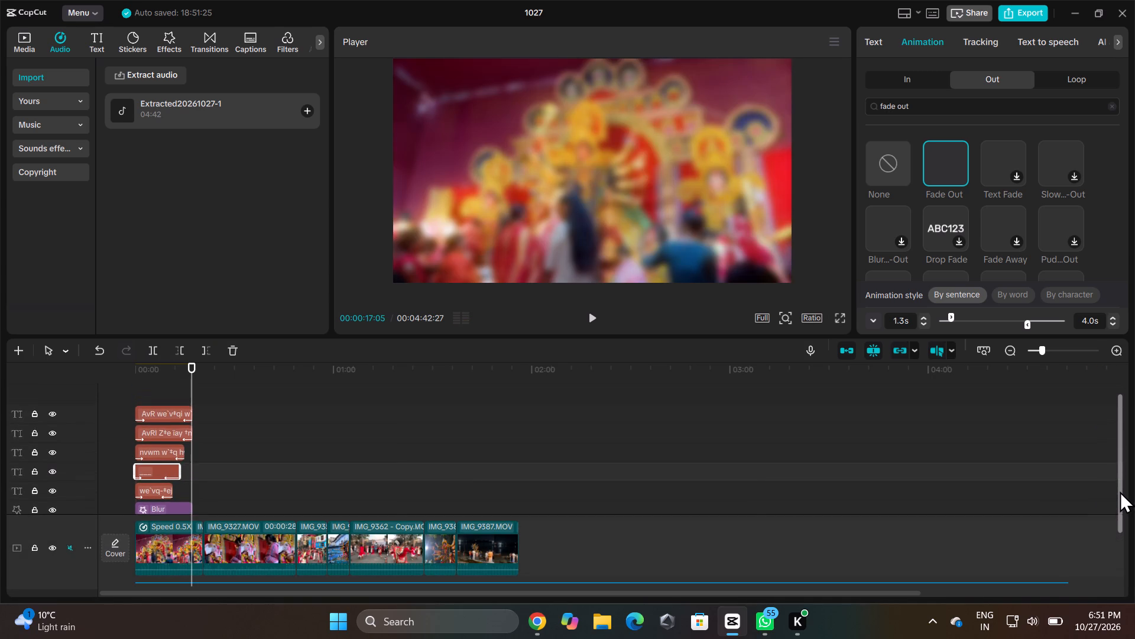
click(150, 451)
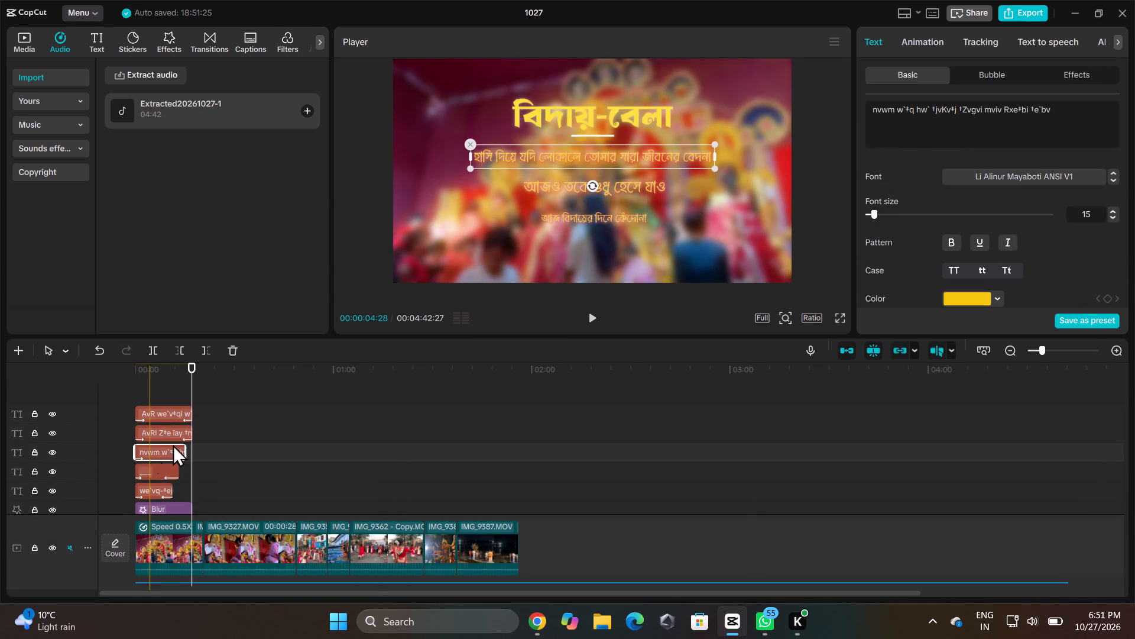
click(923, 38)
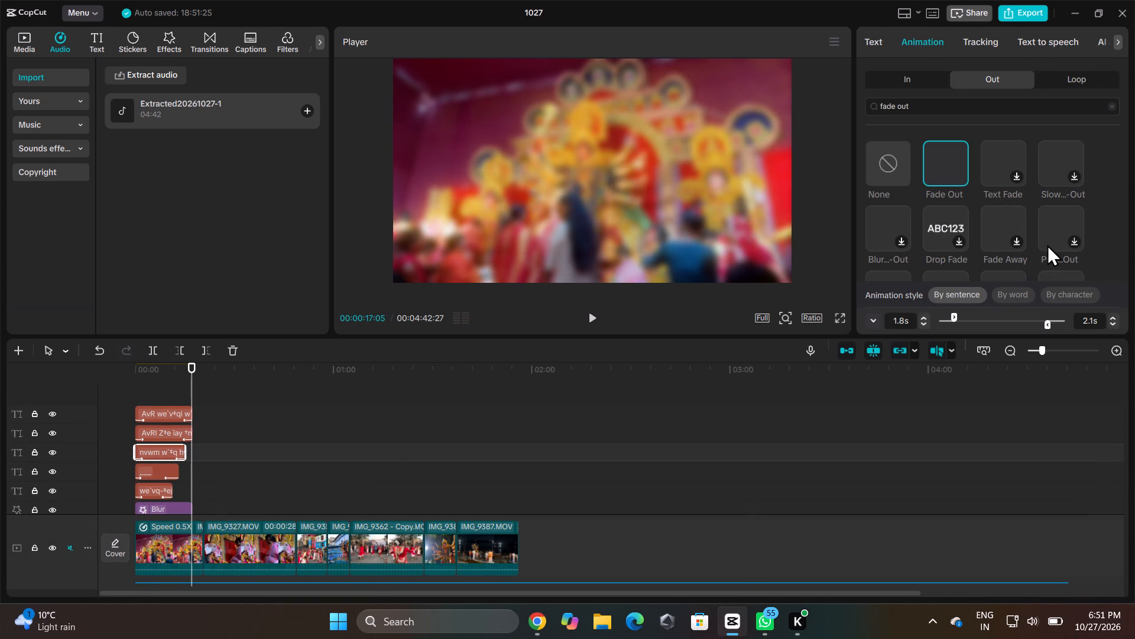
triple_click(1113, 315)
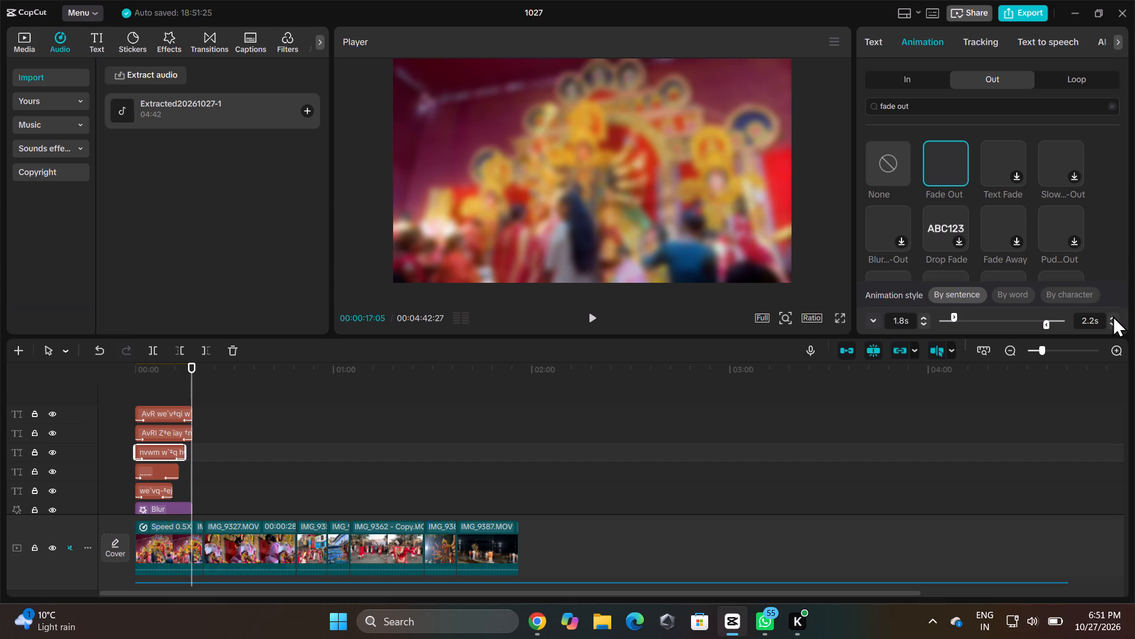
triple_click(1113, 315)
triple_click(1113, 315)
triple_click(1113, 315)
triple_click(1113, 315)
Set the Fade Out animation duration of the second text line below the underline to 3.8 s.
click(169, 430)
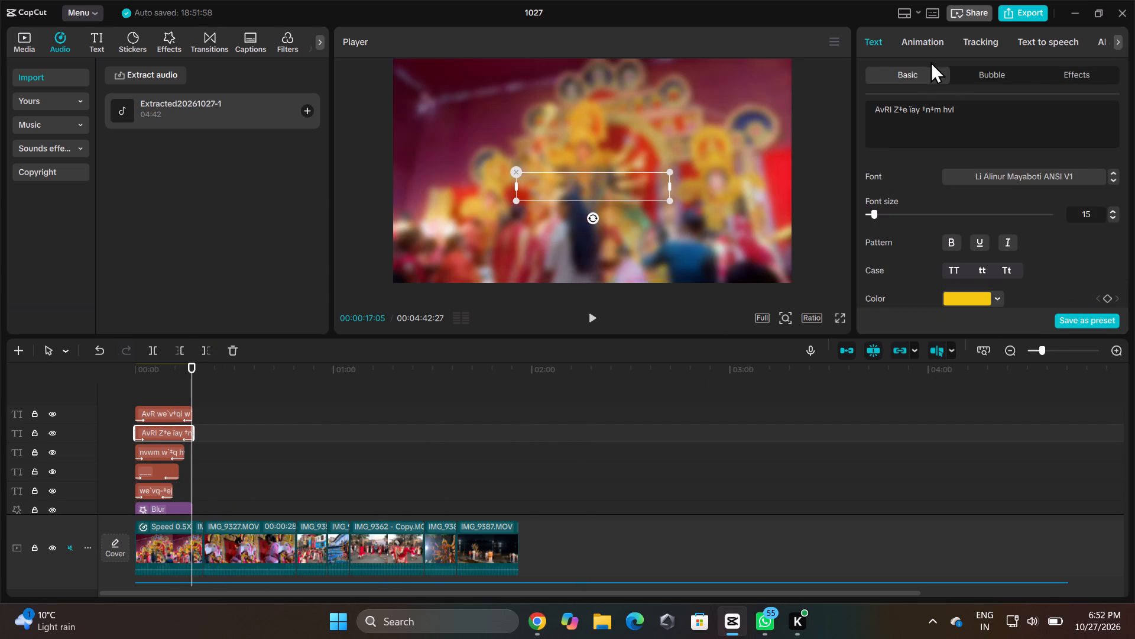
click(926, 47)
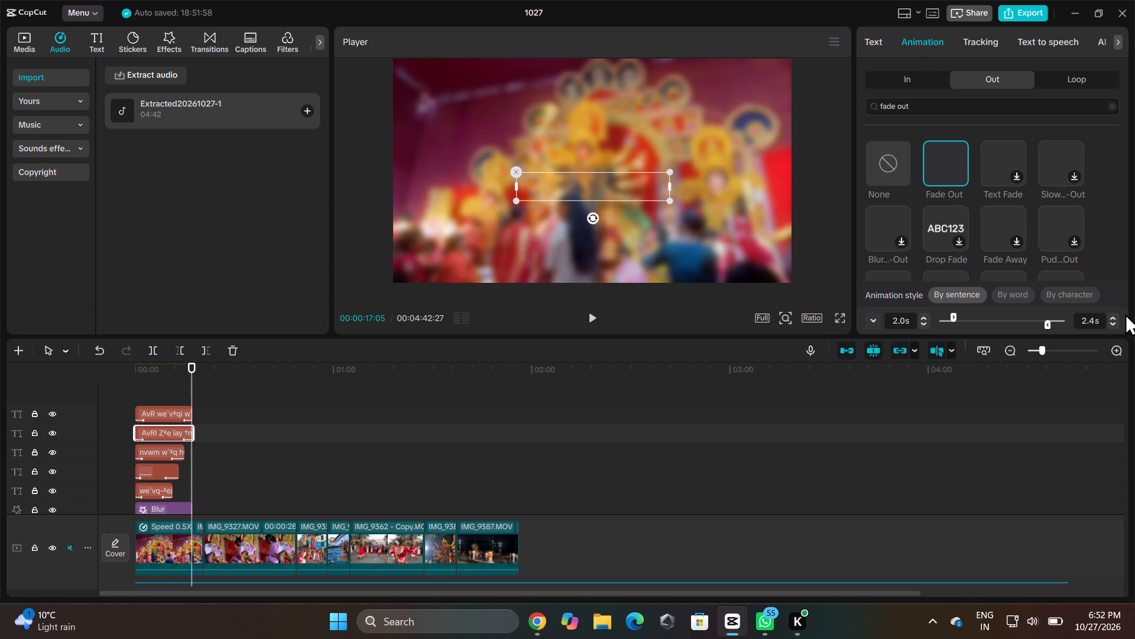
triple_click(1111, 317)
triple_click(1111, 317)
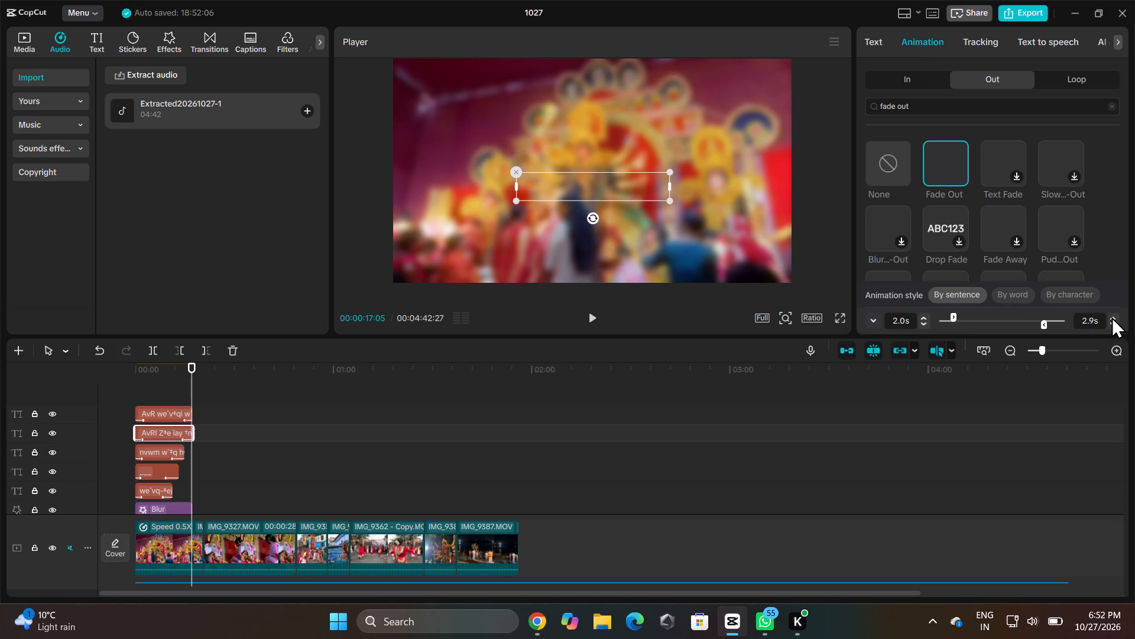
triple_click(1111, 317)
triple_click(1111, 317)
double_click(1111, 317)
Set the Fade Out animation duration of the bottommost text line in the title block to 2.3 s.
click(168, 418)
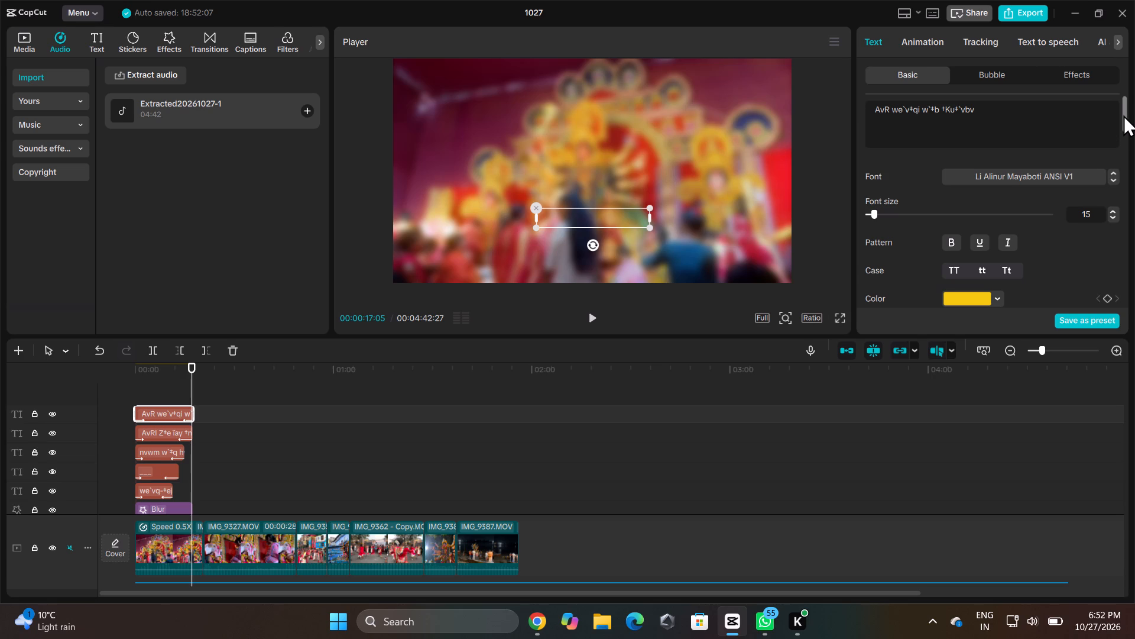
click(922, 46)
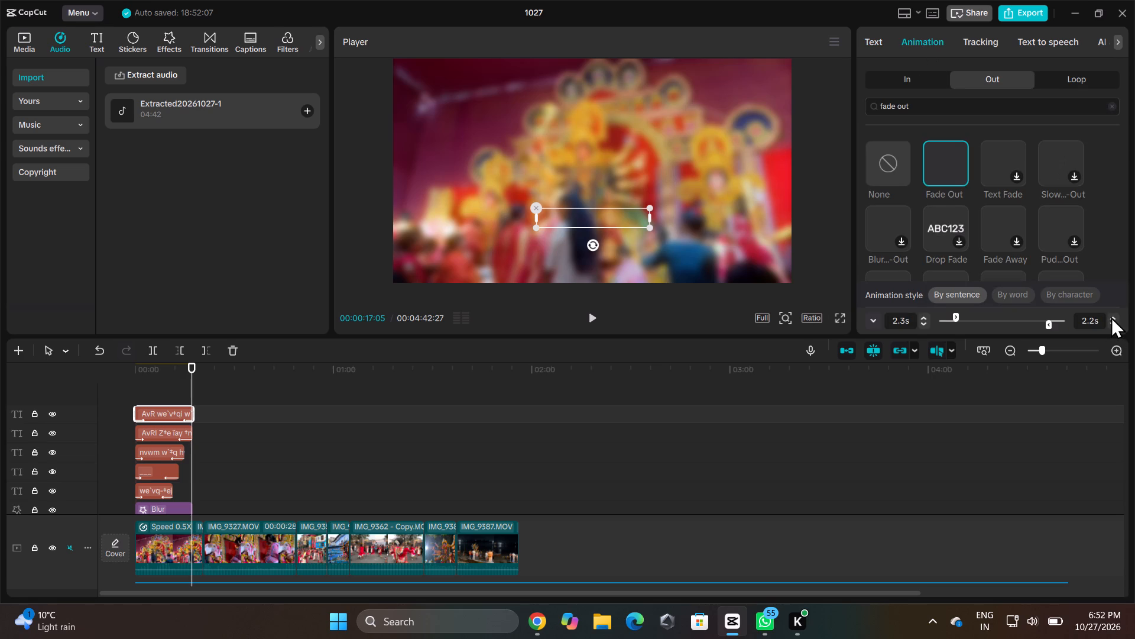
click(1111, 317)
Play the title sequence from the start, and continue from about 20 s to check the transition into the first clips.
drag(1119, 472, 1122, 451)
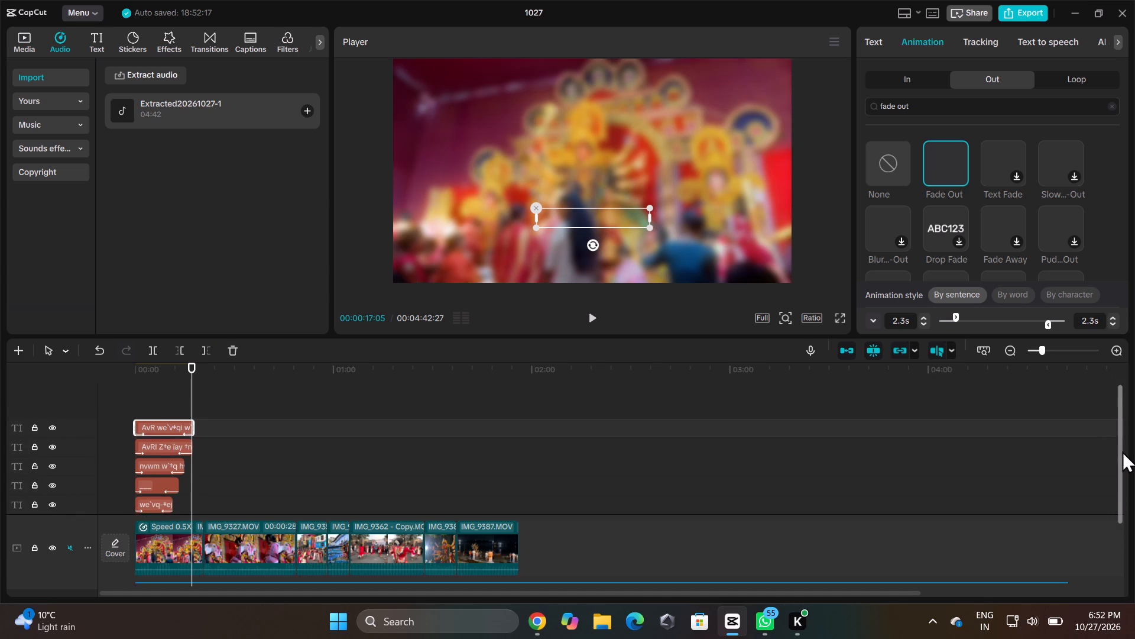
drag(1122, 451, 1134, 461)
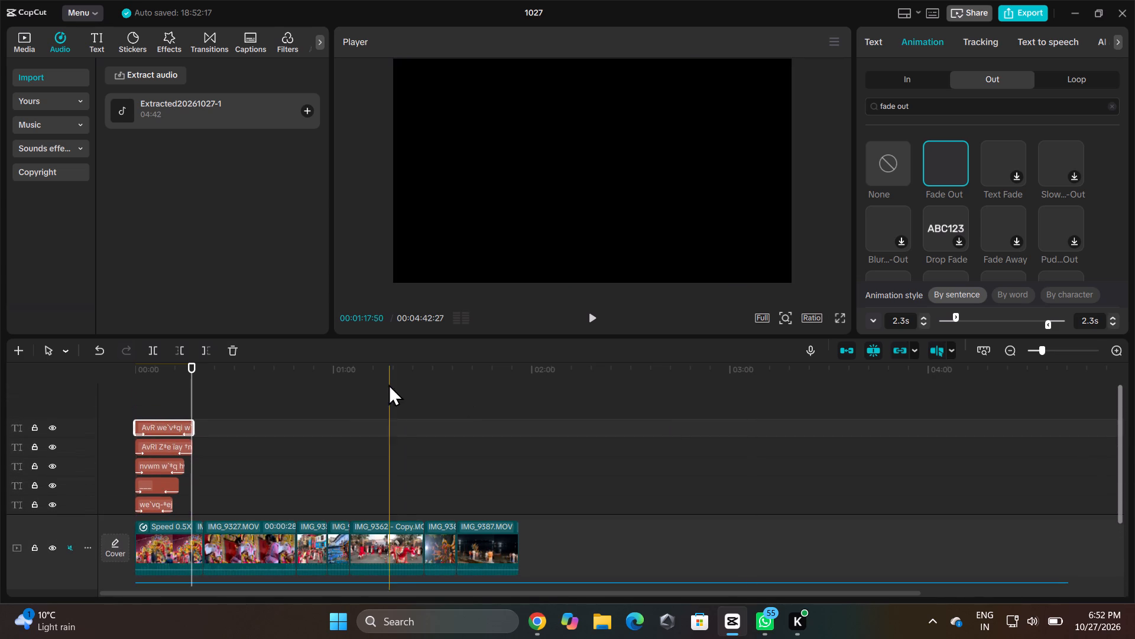
drag(196, 372, 66, 380)
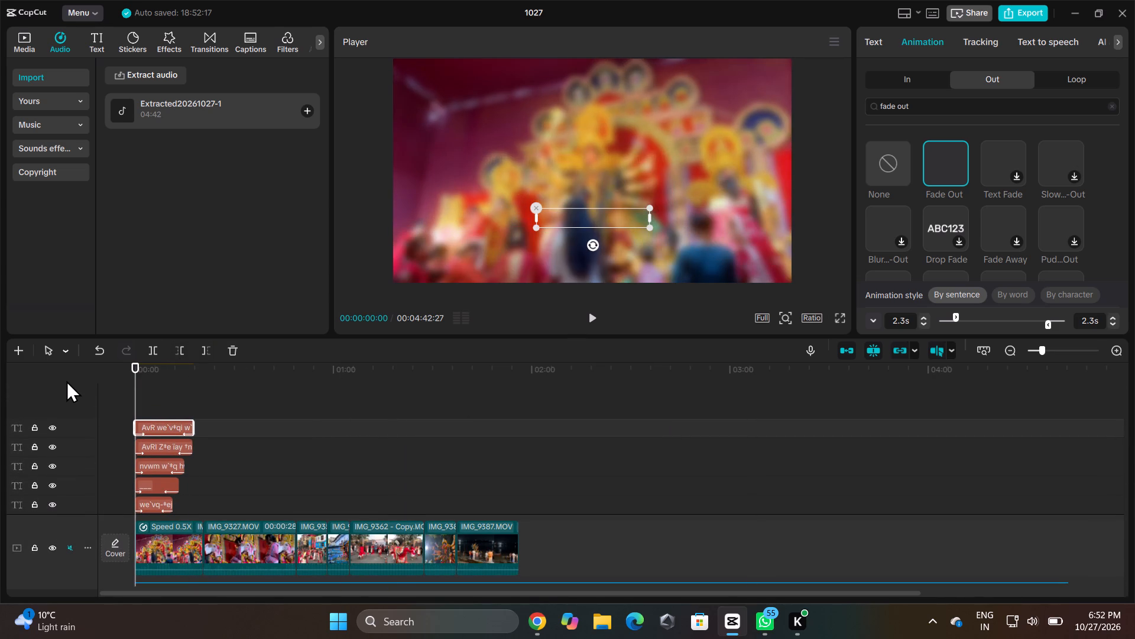
key(space)
click(205, 374)
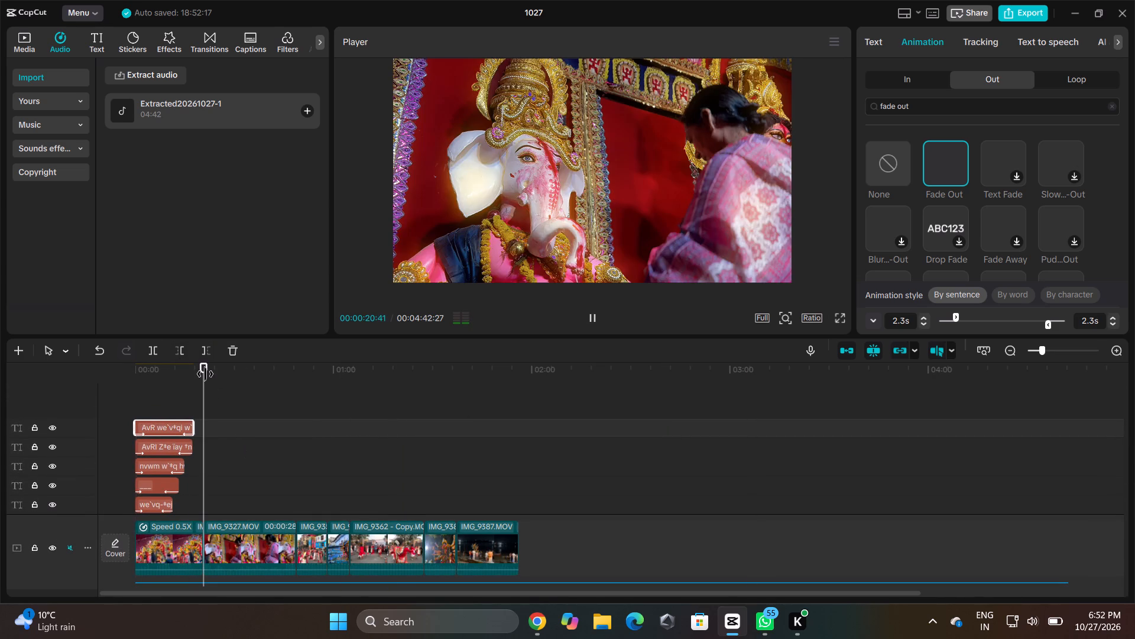
click(119, 409)
key(space)
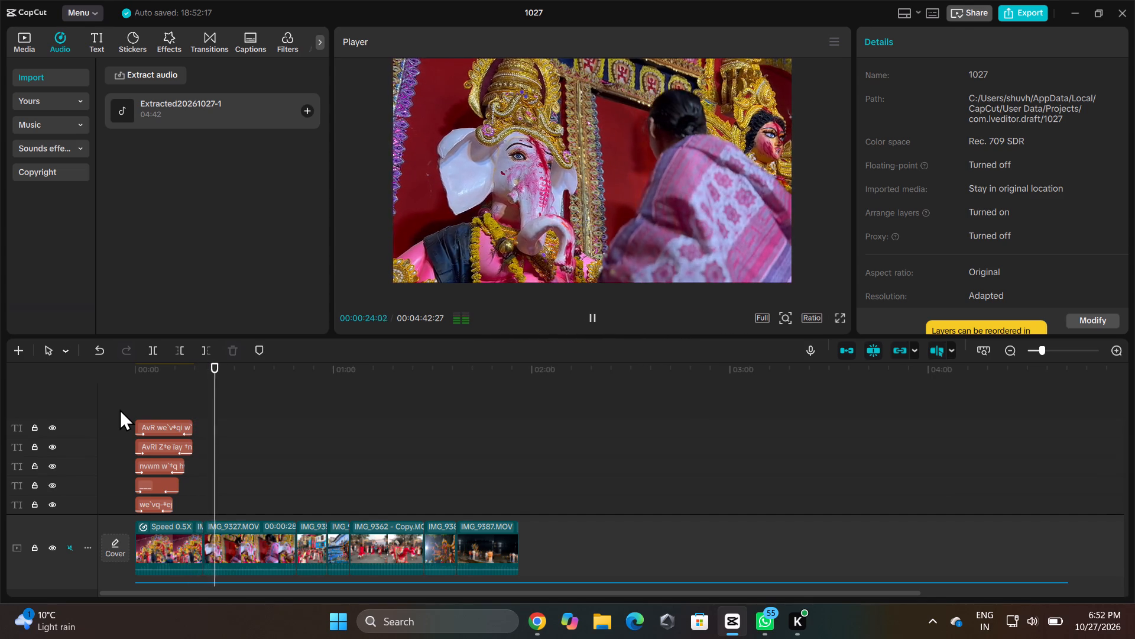
Play the dance clips from the cut at about 48 s, and the video again from about 29 s, checking them against the music track.
key(Down)
key(Left)
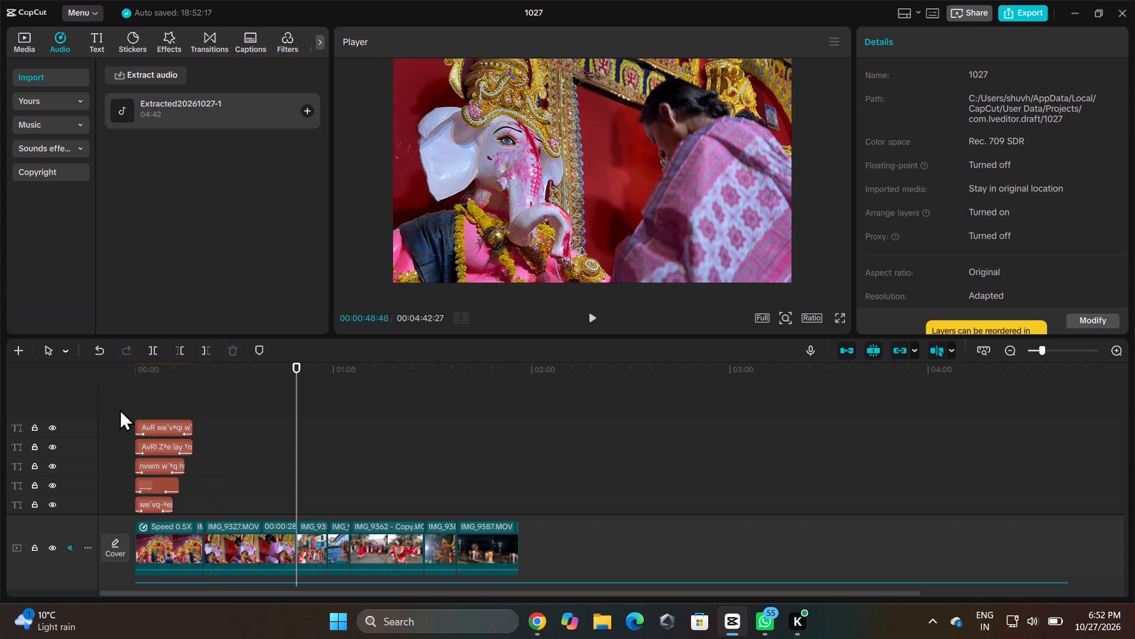
key(Left)
key(space)
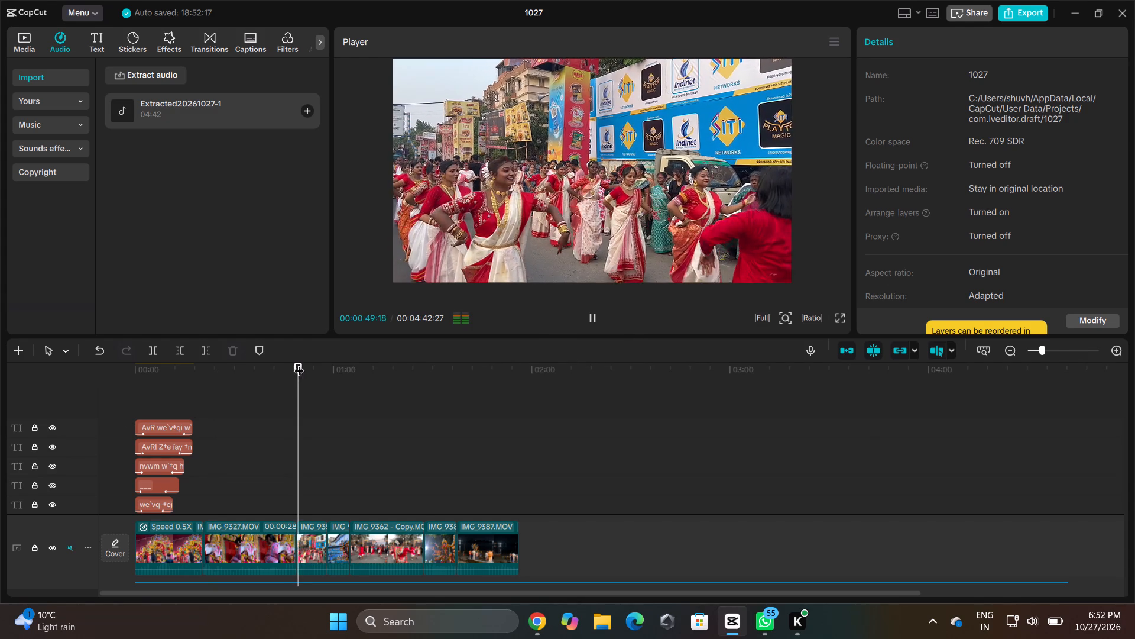
drag(1121, 401, 1127, 449)
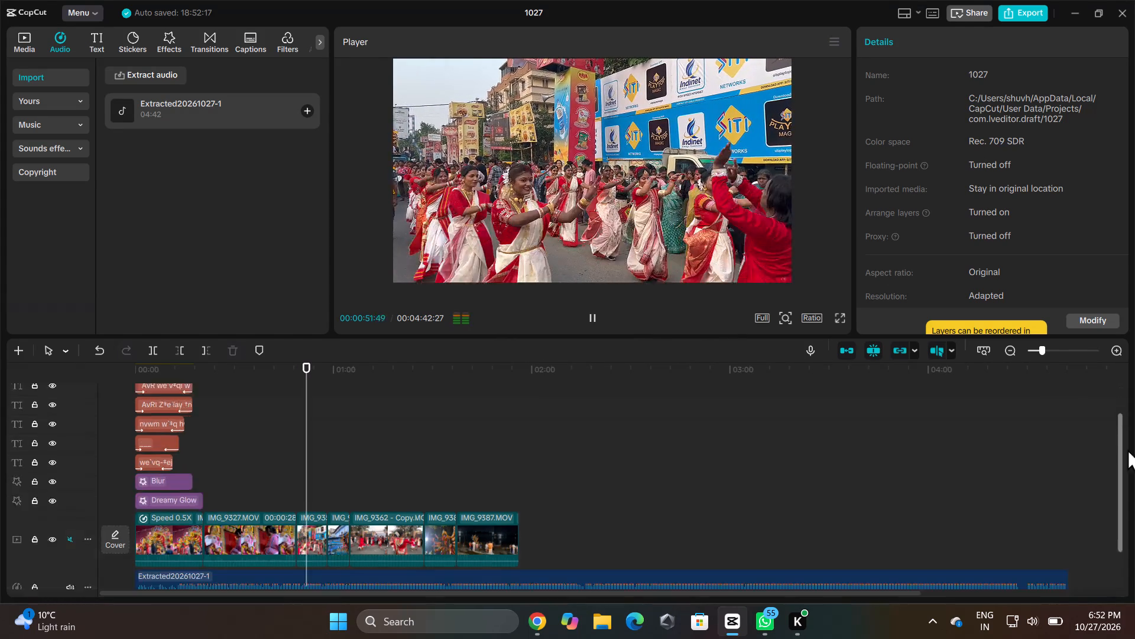
drag(1127, 449, 1128, 496)
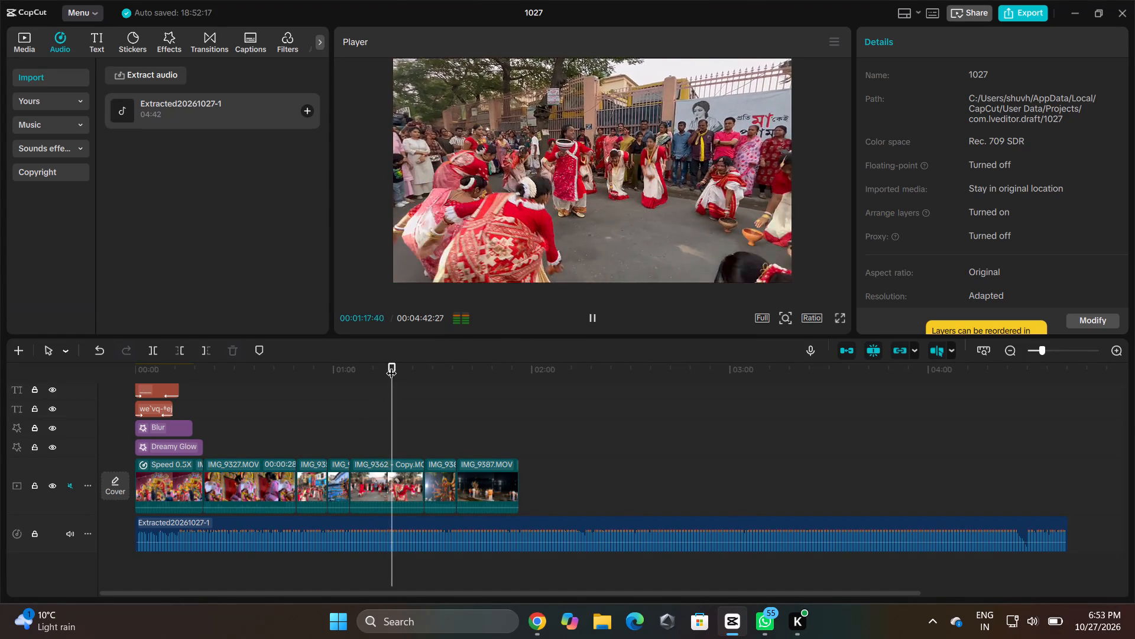
drag(394, 367, 232, 379)
key(space)
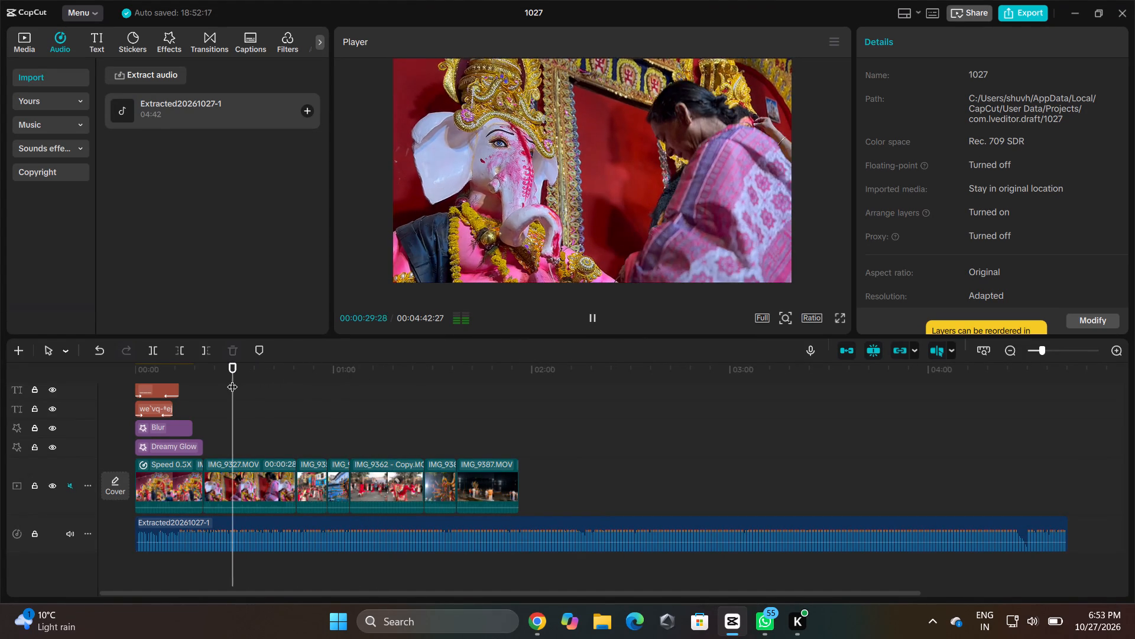
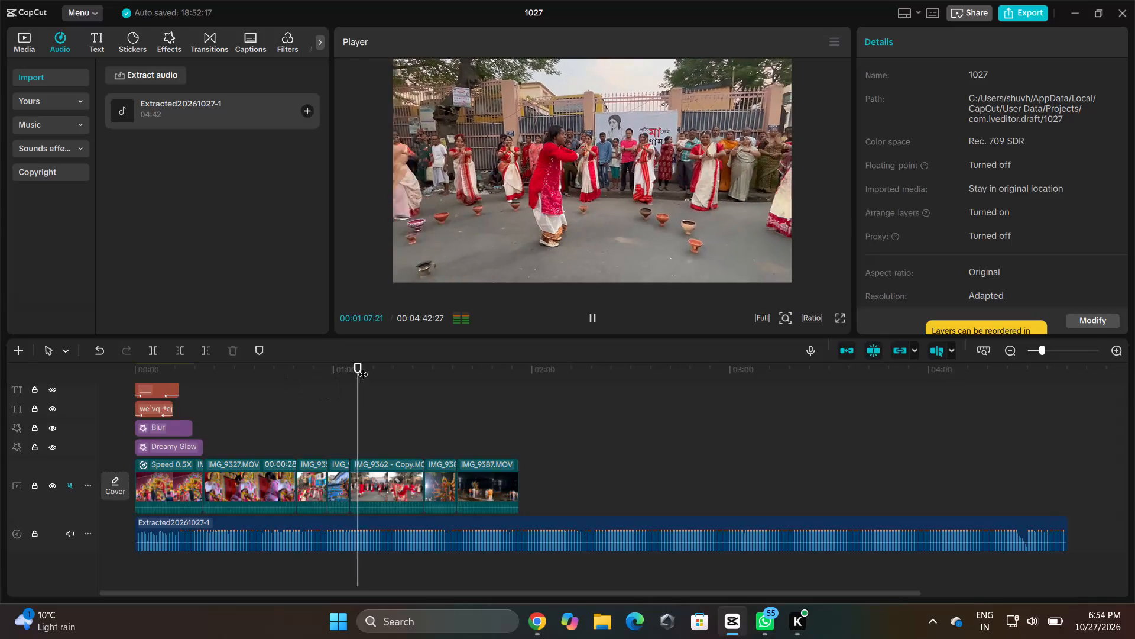
Split the music track at the video cut at about 48 s, delete the part before it and move the rest to 0 s.
drag(361, 367, 331, 367)
key(space)
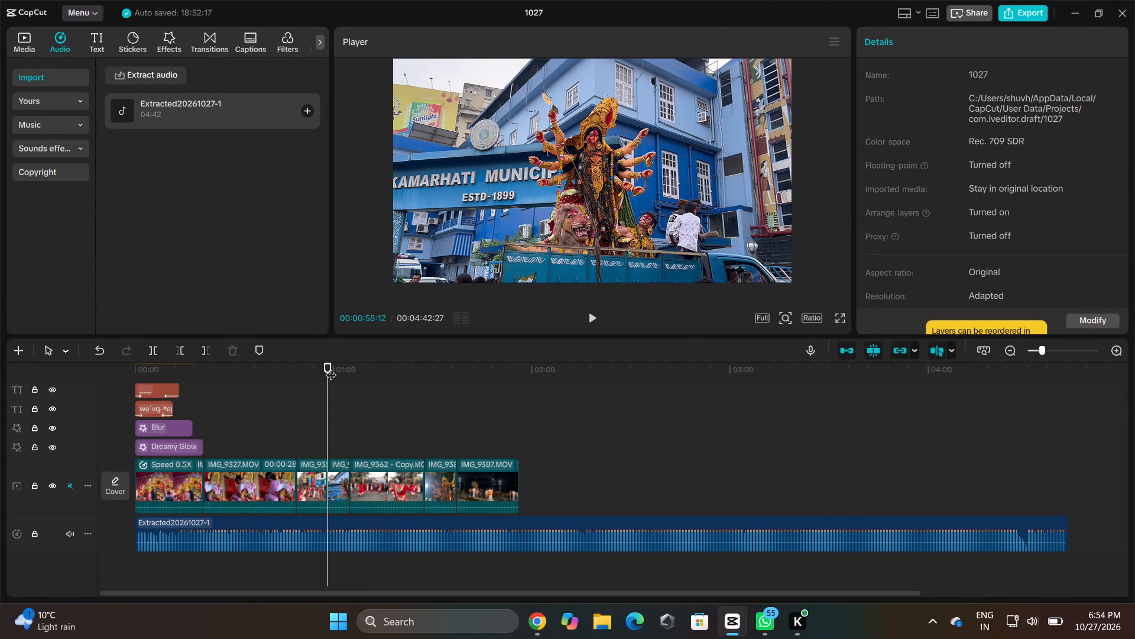
drag(326, 360, 311, 364)
drag(311, 364, 326, 366)
drag(326, 366, 315, 366)
key(space)
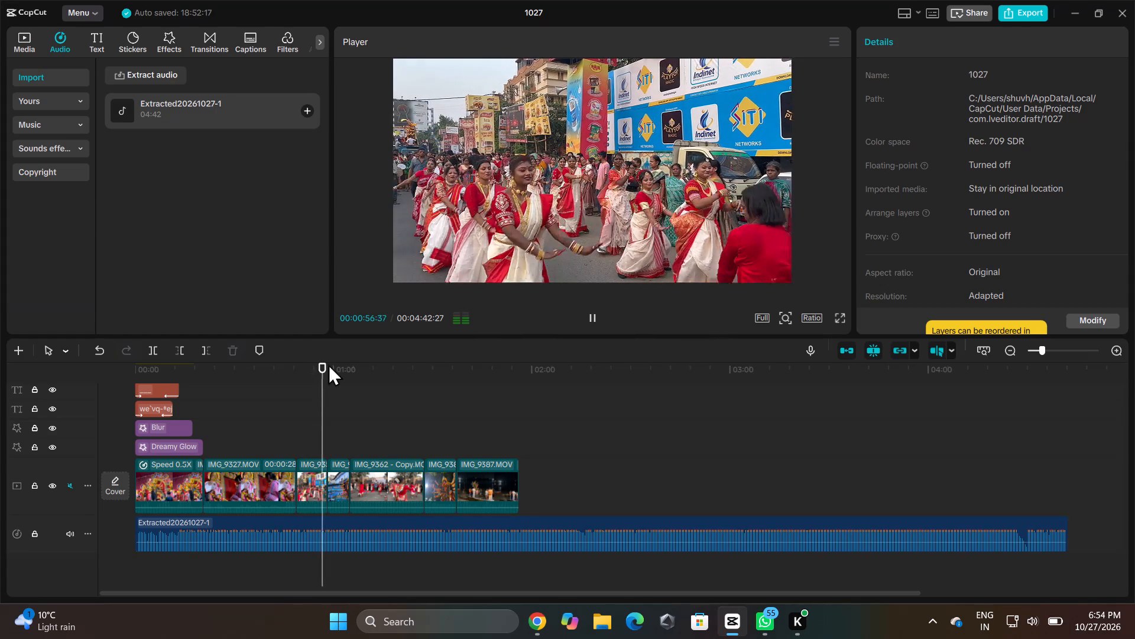
drag(322, 366, 298, 368)
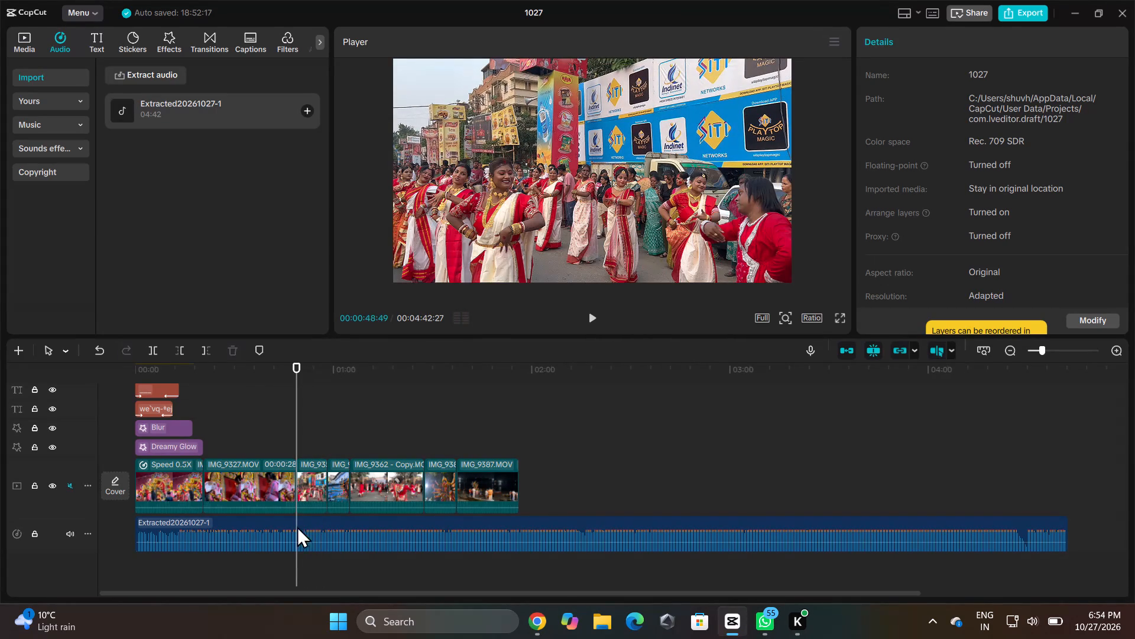
click(291, 535)
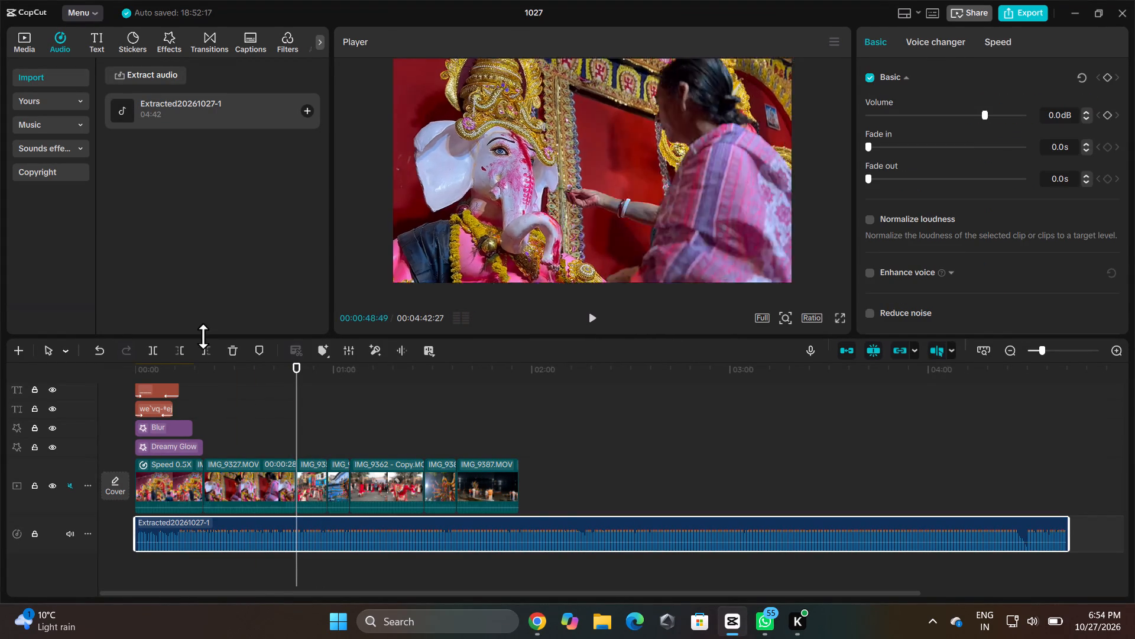
click(157, 353)
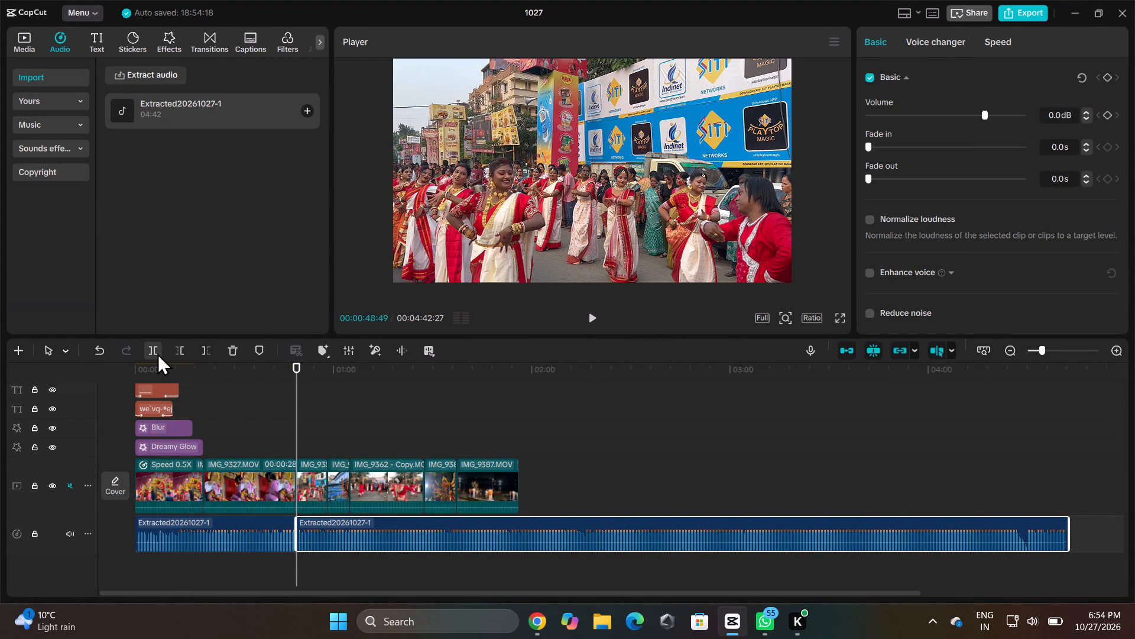
click(257, 532)
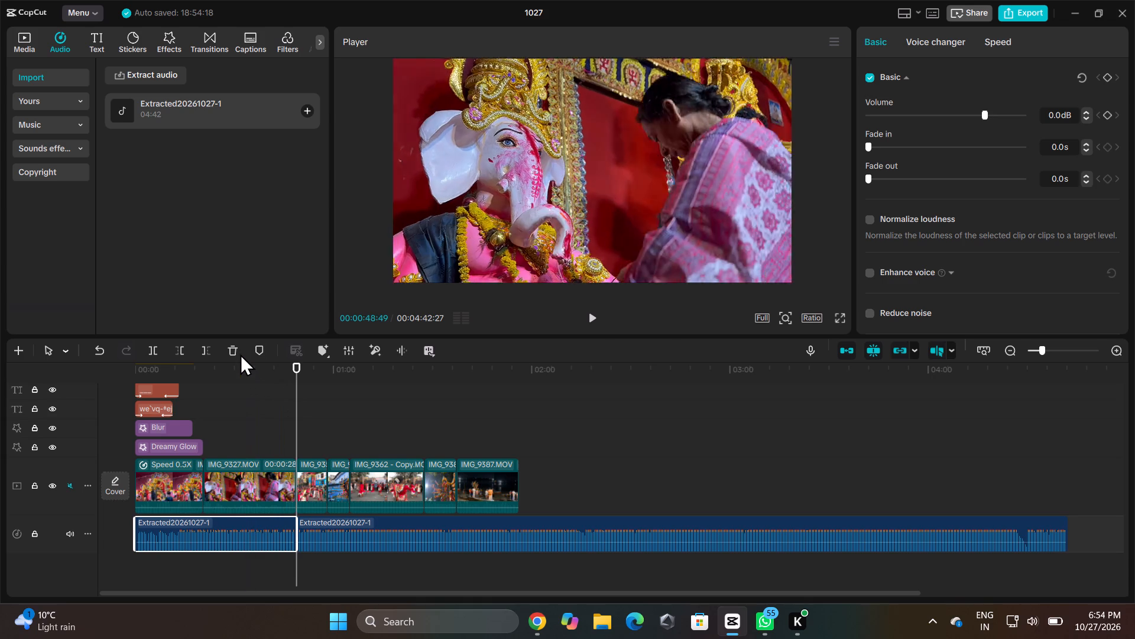
click(236, 350)
drag(328, 537, 165, 538)
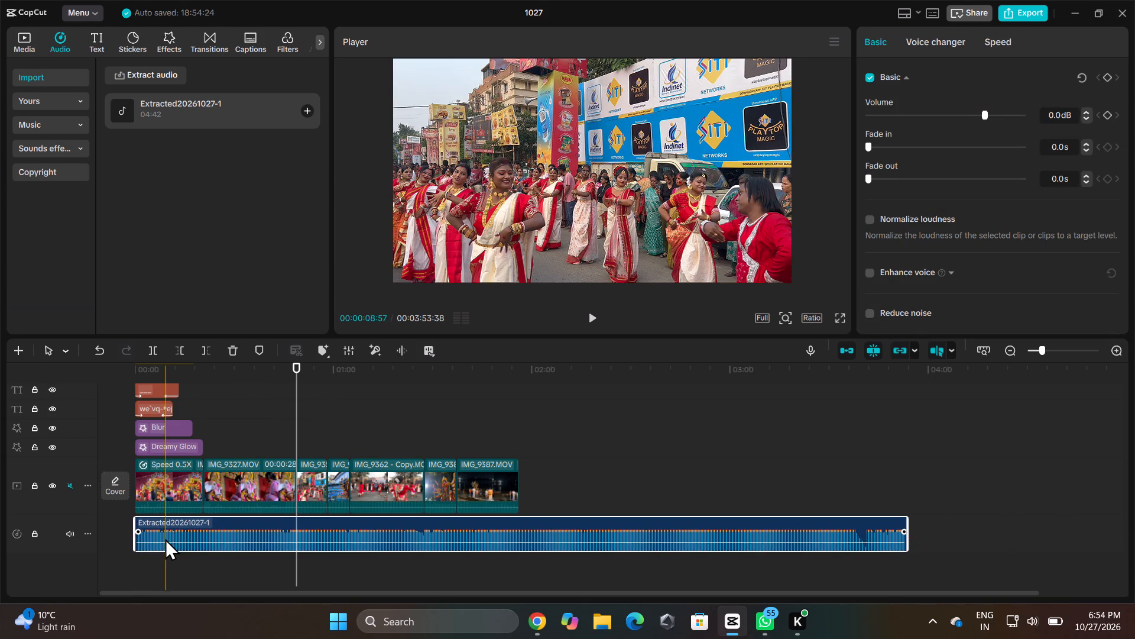
Play the opening, trim about 2 s off the beginning of the music track, and move the track back to 0 s.
drag(296, 363, 121, 399)
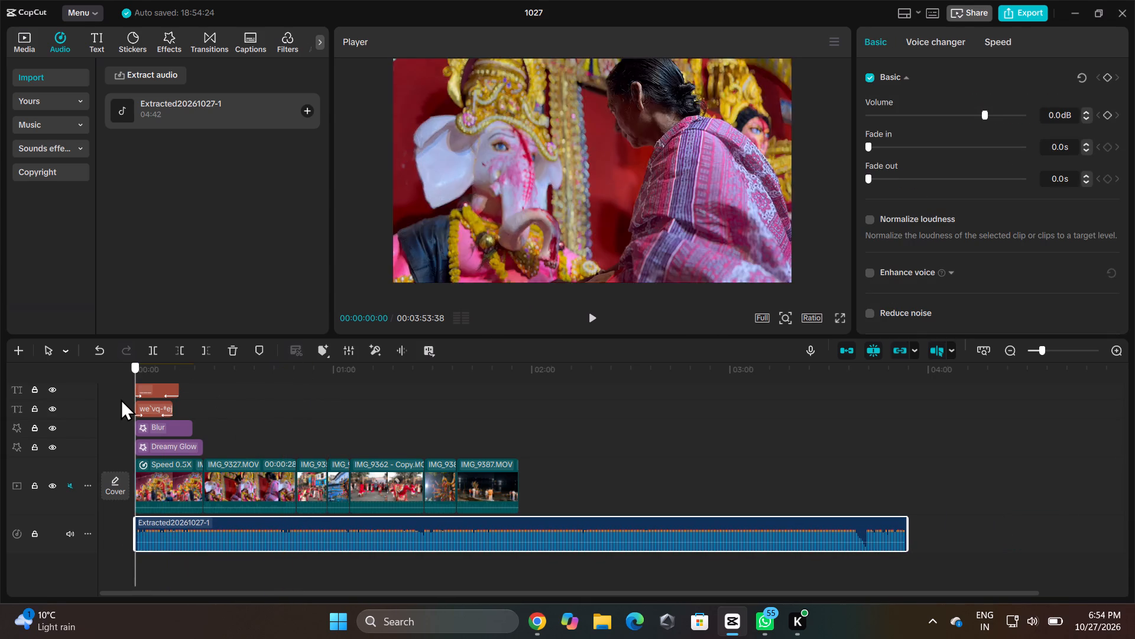
drag(121, 399, 118, 400)
key(space)
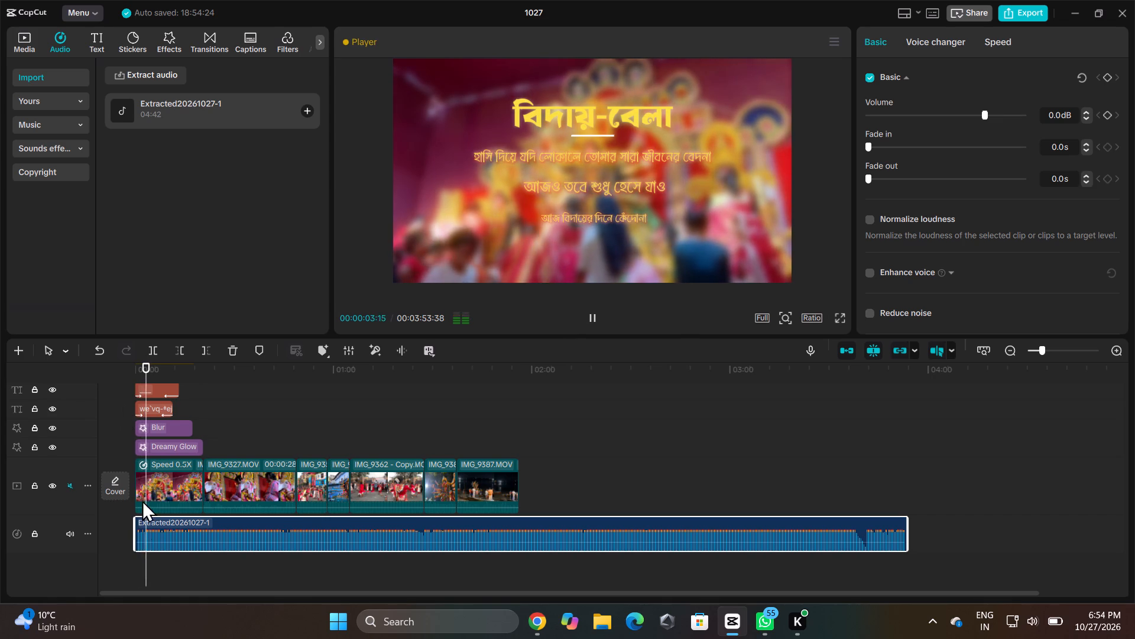
drag(132, 544, 141, 546)
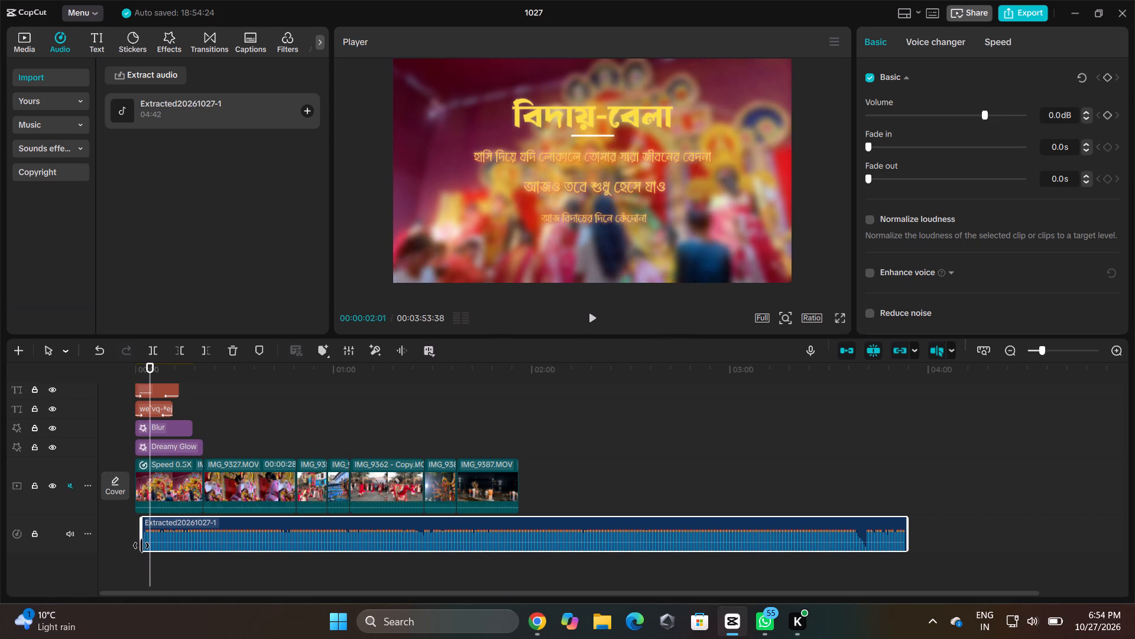
drag(141, 546, 141, 548)
drag(174, 546, 166, 547)
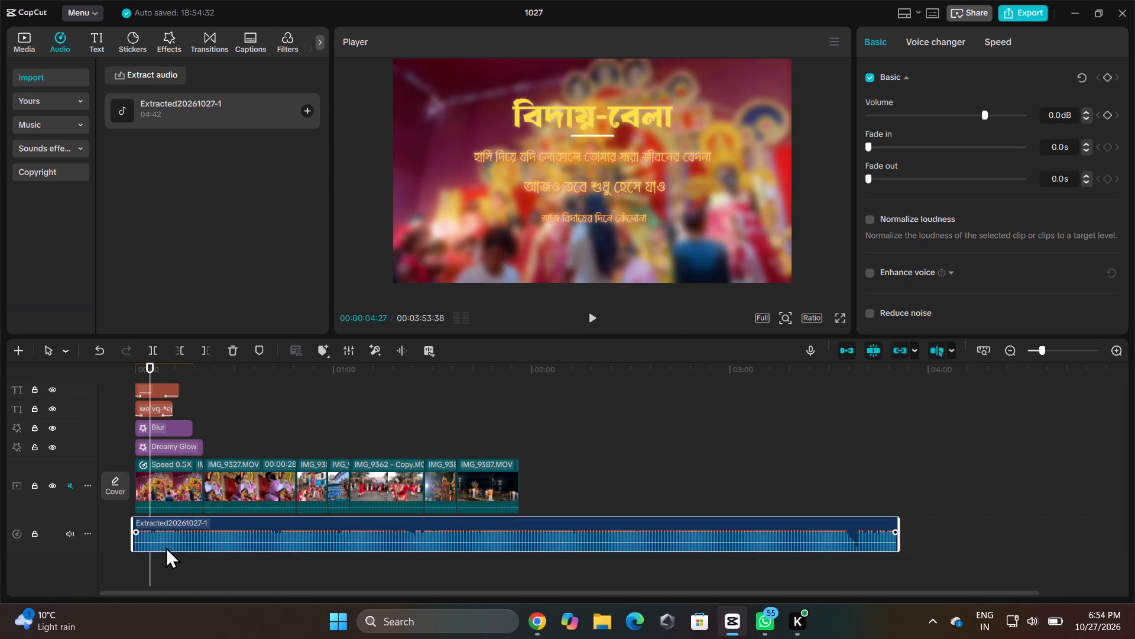
Replay the opening, trim about another 2 s off the beginning of the music track, and realign it to 0 s.
drag(148, 367, 118, 369)
key(space)
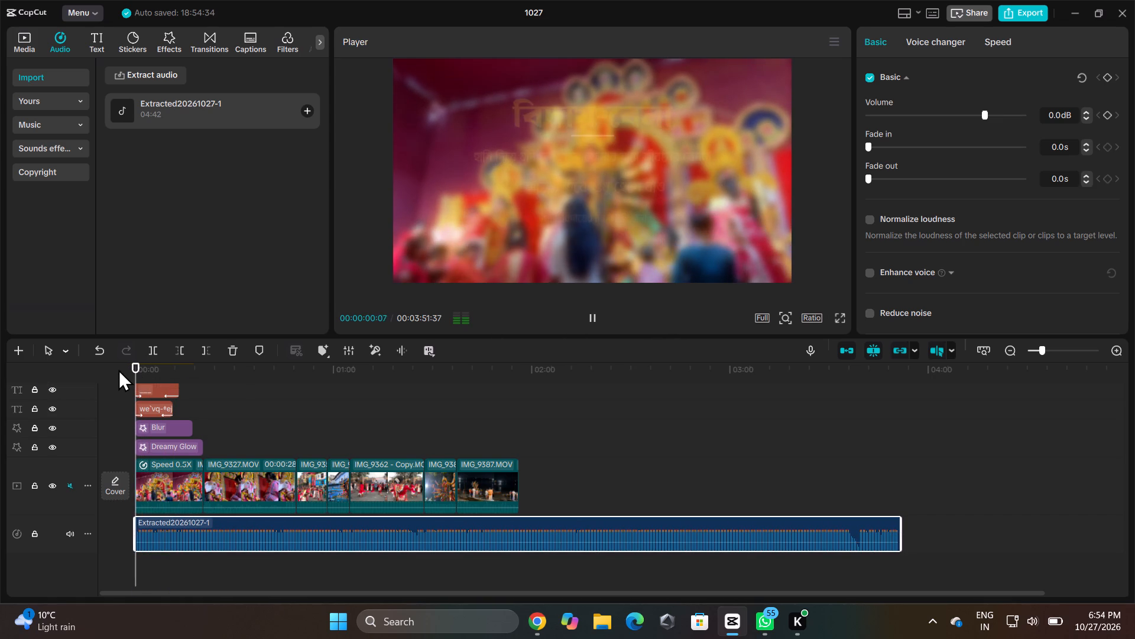
click(134, 547)
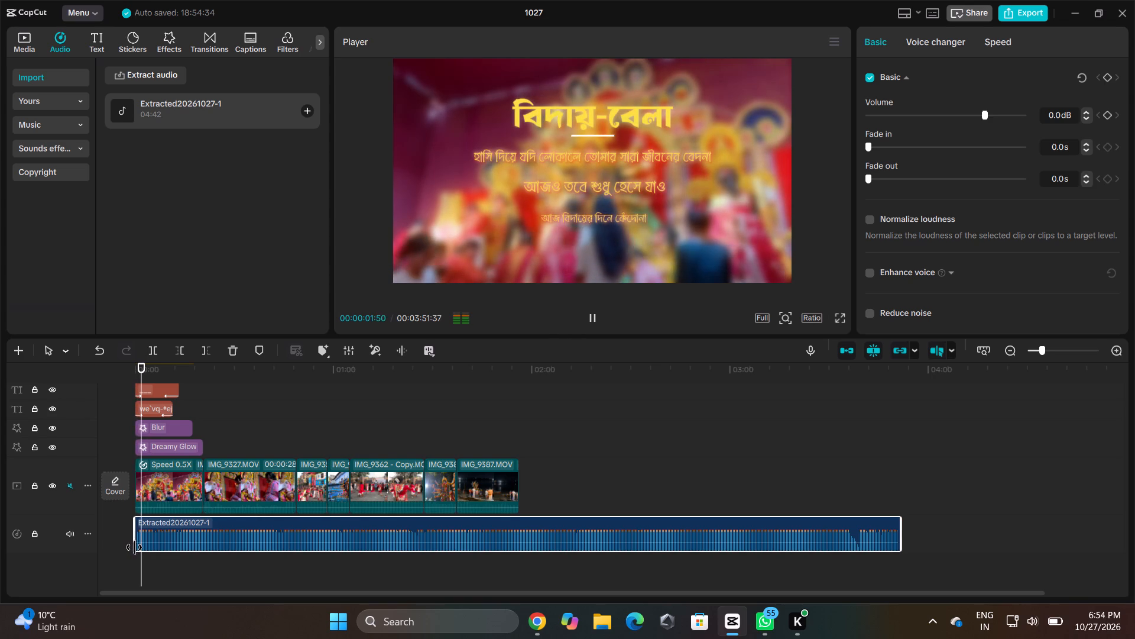
drag(173, 550, 166, 550)
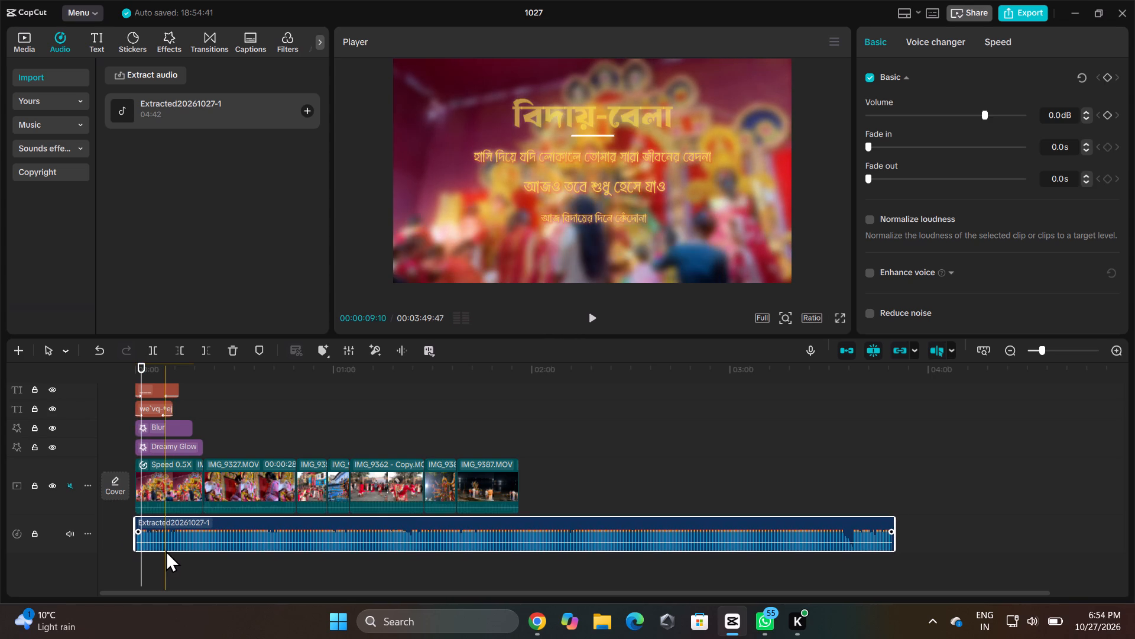
Play the title sequence from the start to about 20 s, checking the text timing against the trimmed music.
click(106, 525)
key(space)
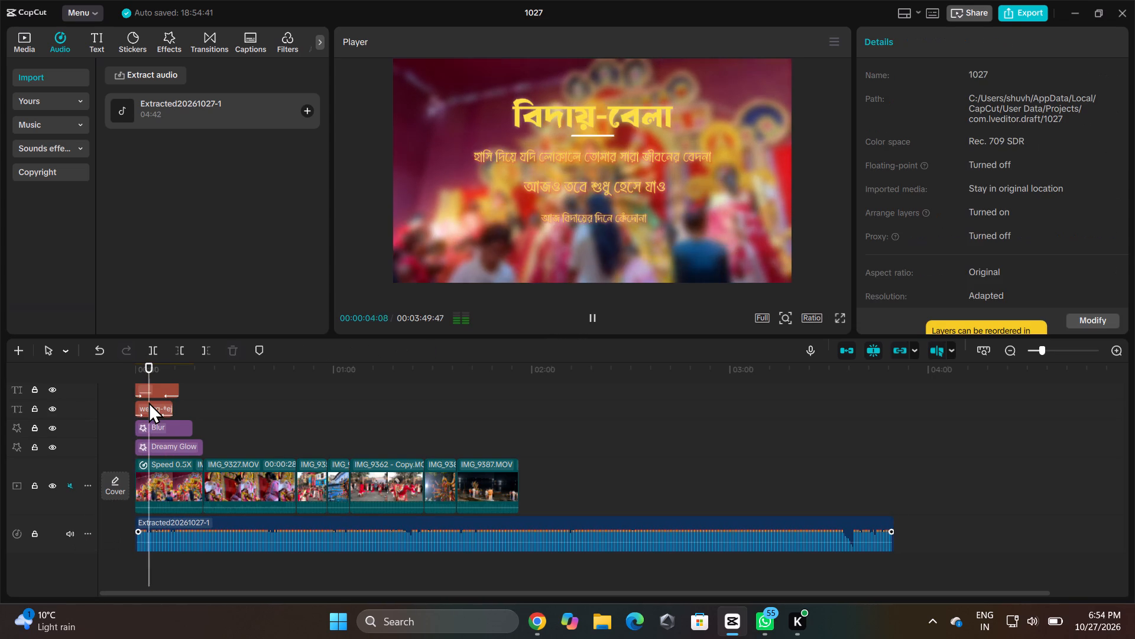
drag(151, 372, 127, 369)
key(space)
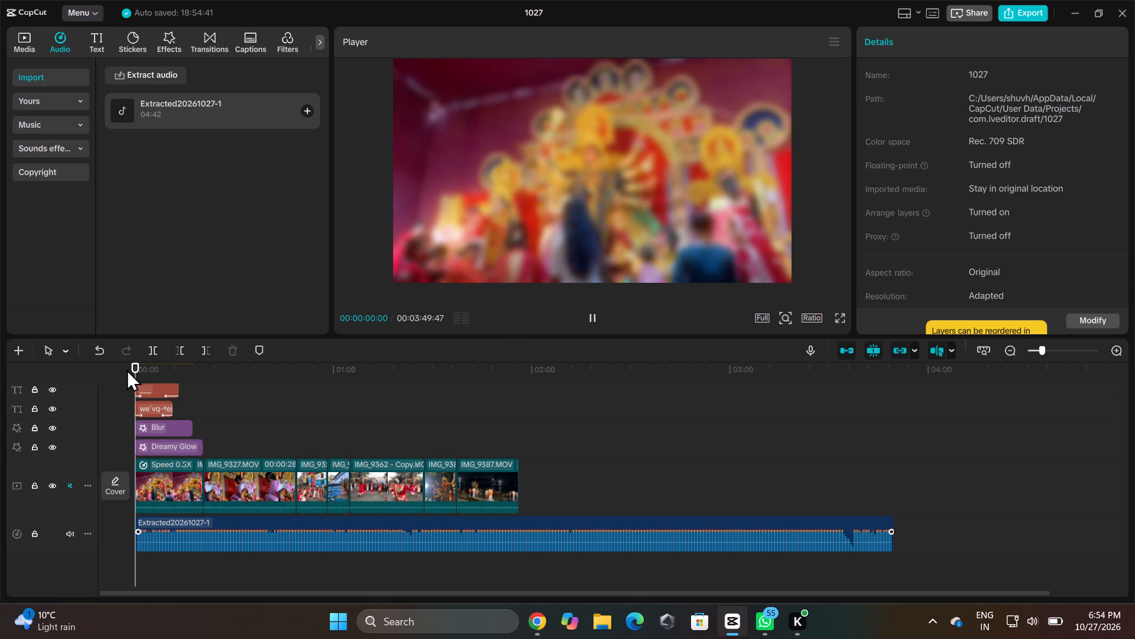
key(space)
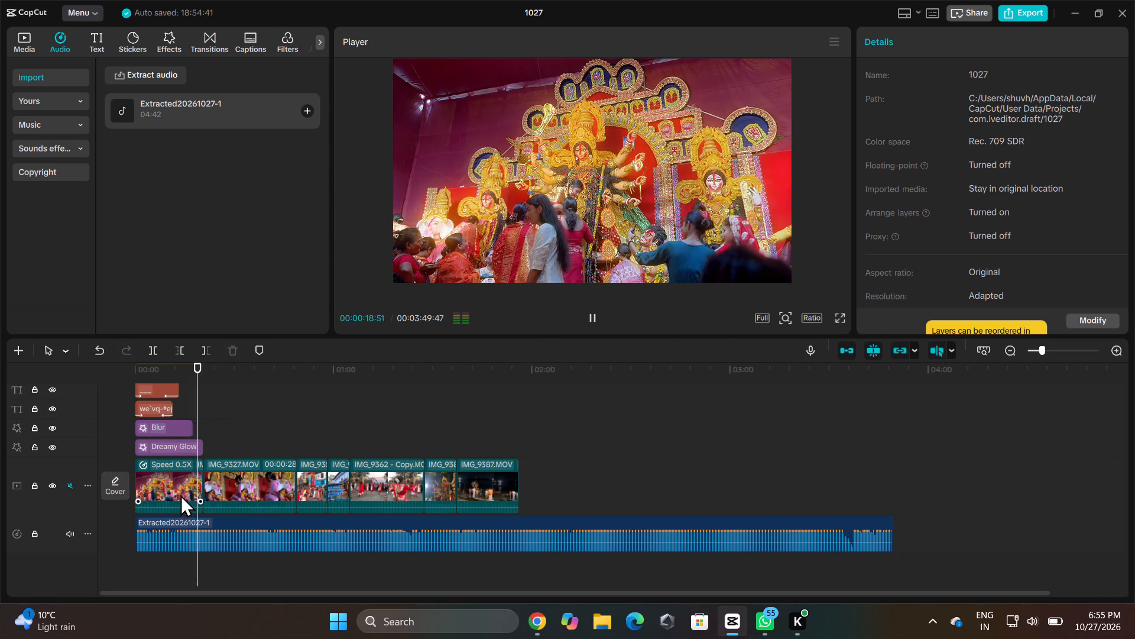
key(space)
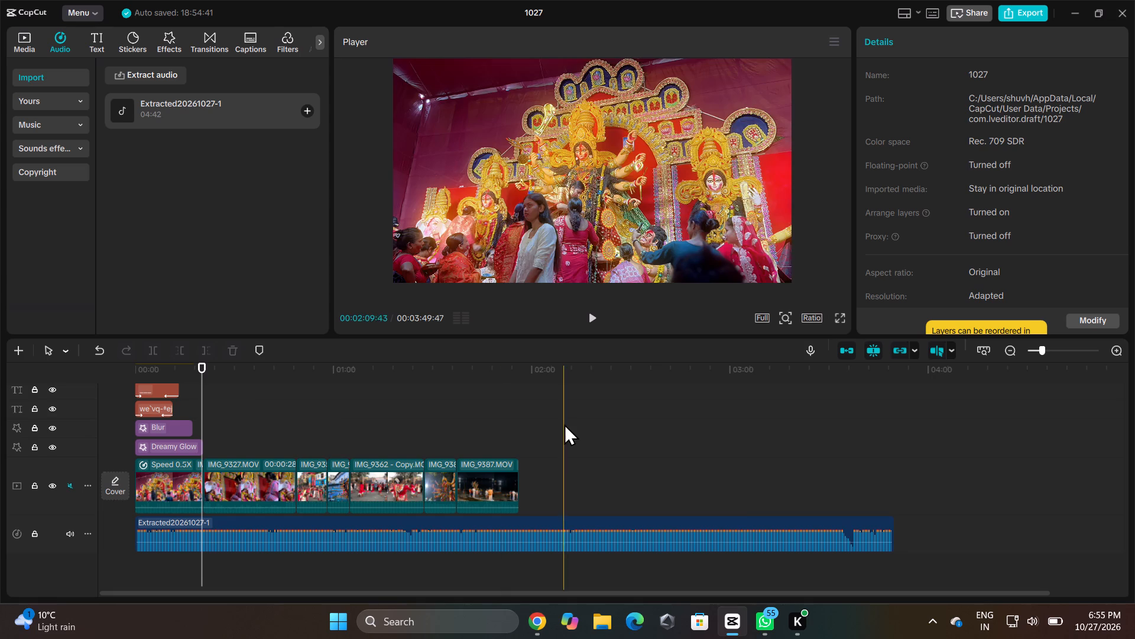
Shorten the underline text clip so it ends with the main title at about 11.5 s.
drag(1121, 484, 1124, 473)
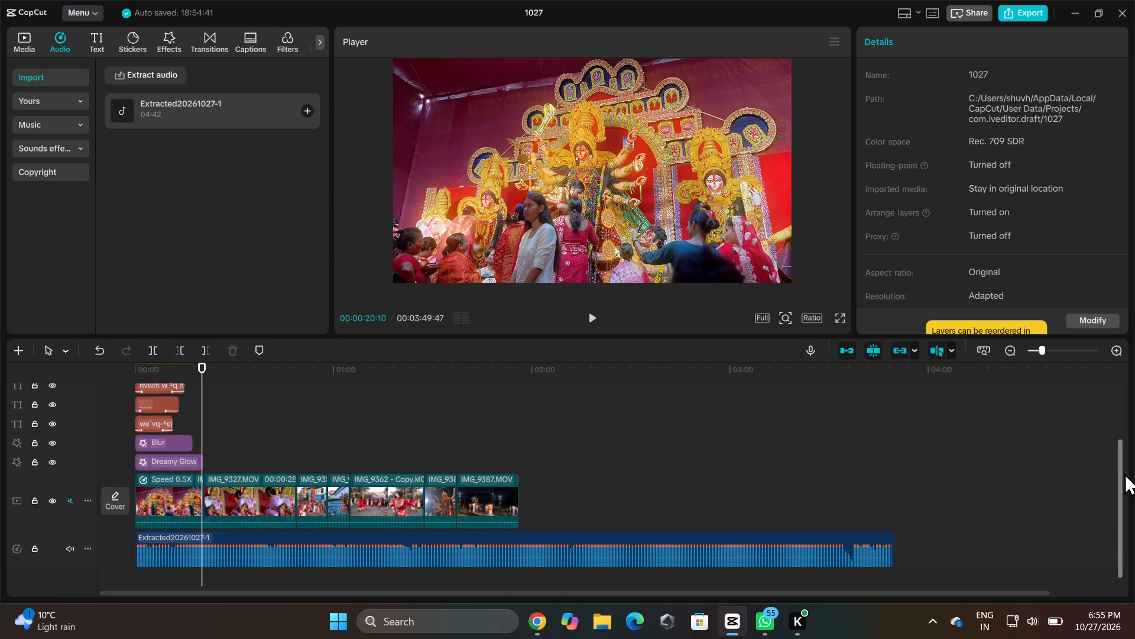
drag(1124, 473, 1121, 438)
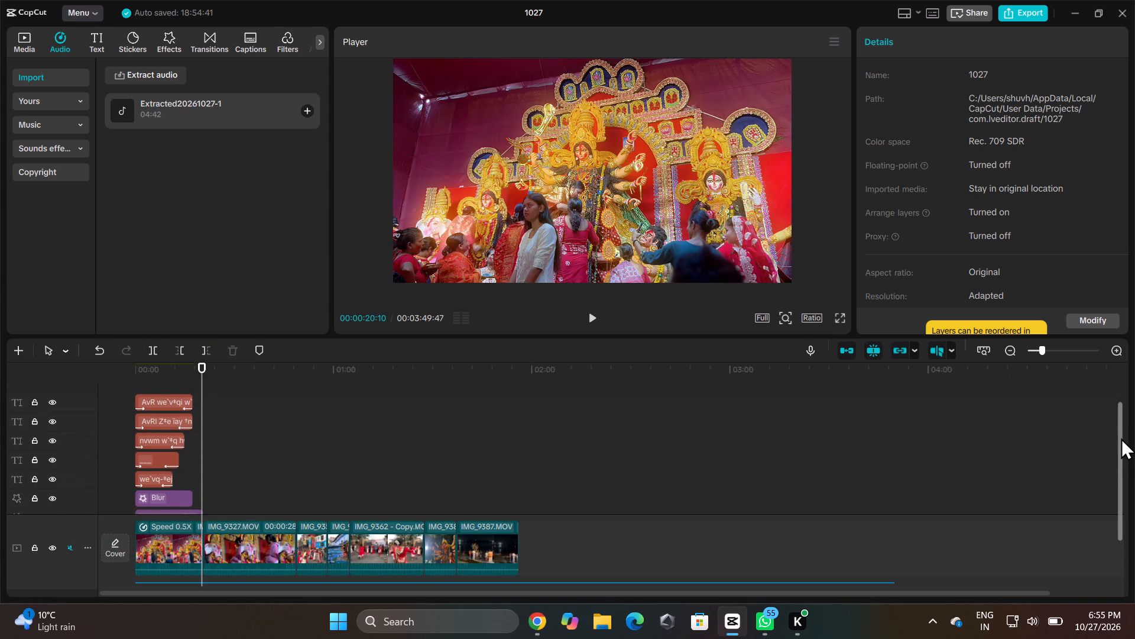
drag(1121, 438, 1117, 445)
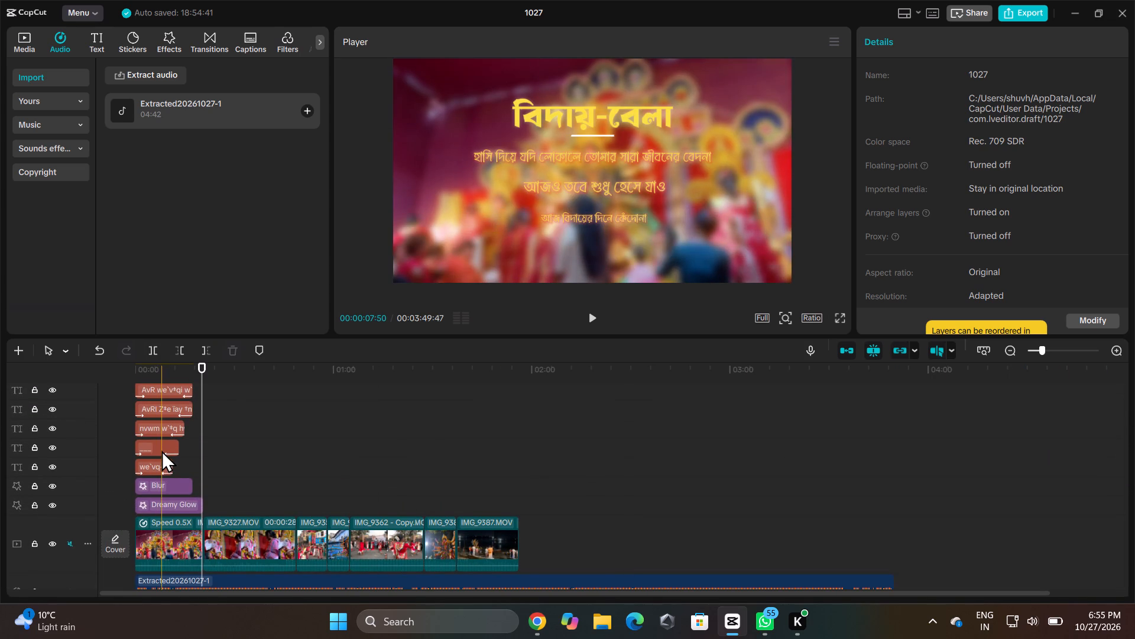
click(161, 450)
drag(179, 450, 168, 457)
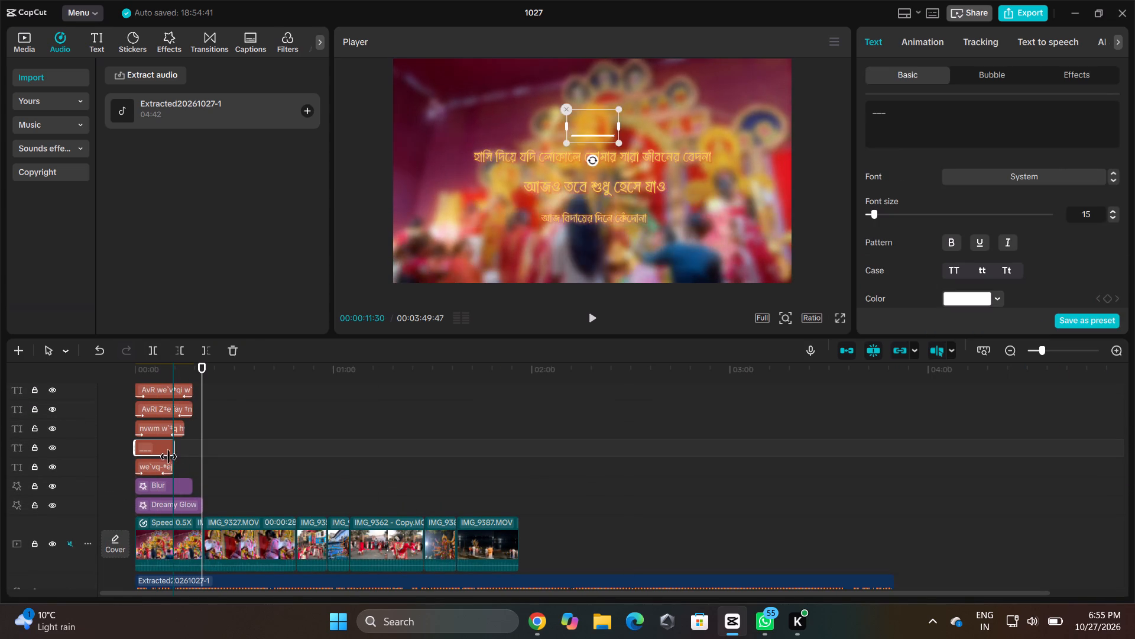
drag(168, 457, 170, 457)
Shorten the three text line clips below the underline so they all end with the main title at about 11.5 s.
click(167, 432)
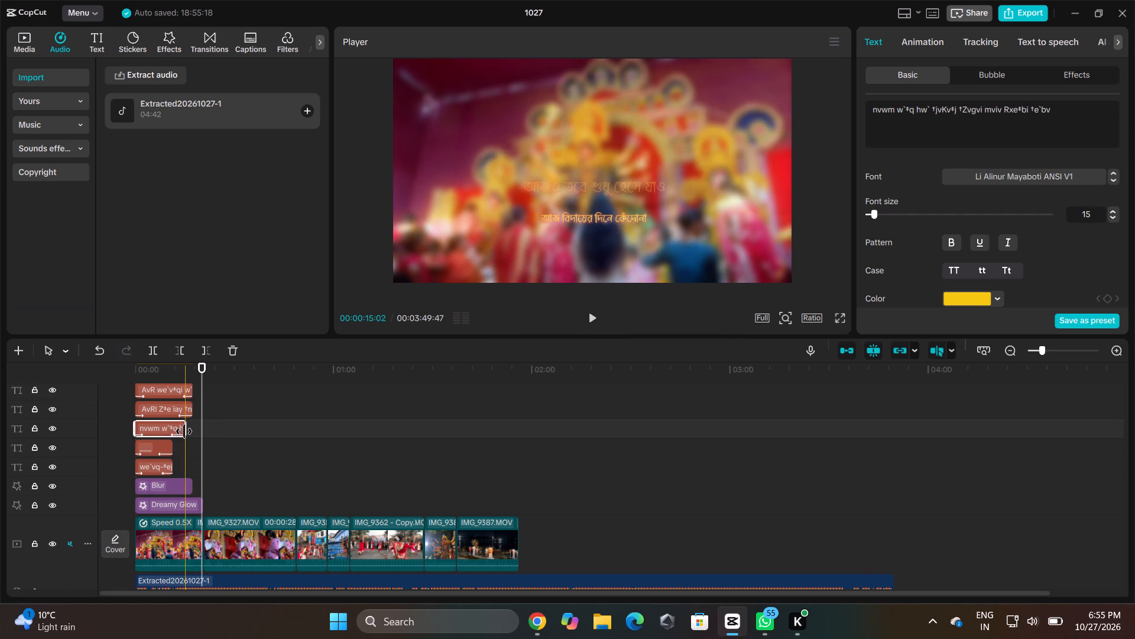
drag(184, 432, 174, 433)
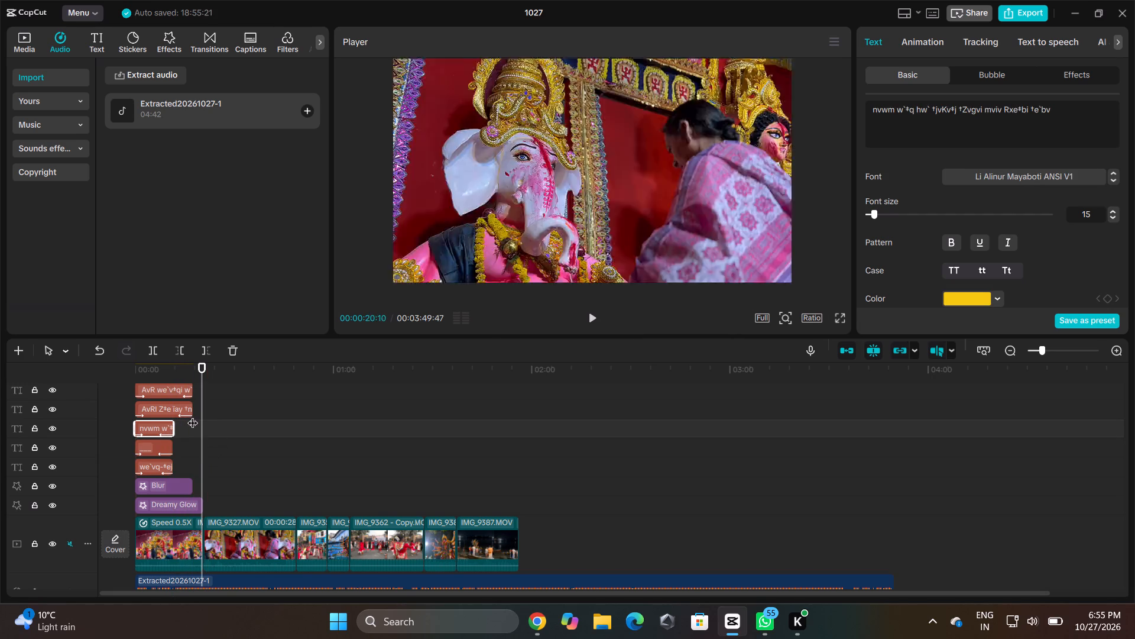
click(183, 406)
drag(190, 409, 171, 410)
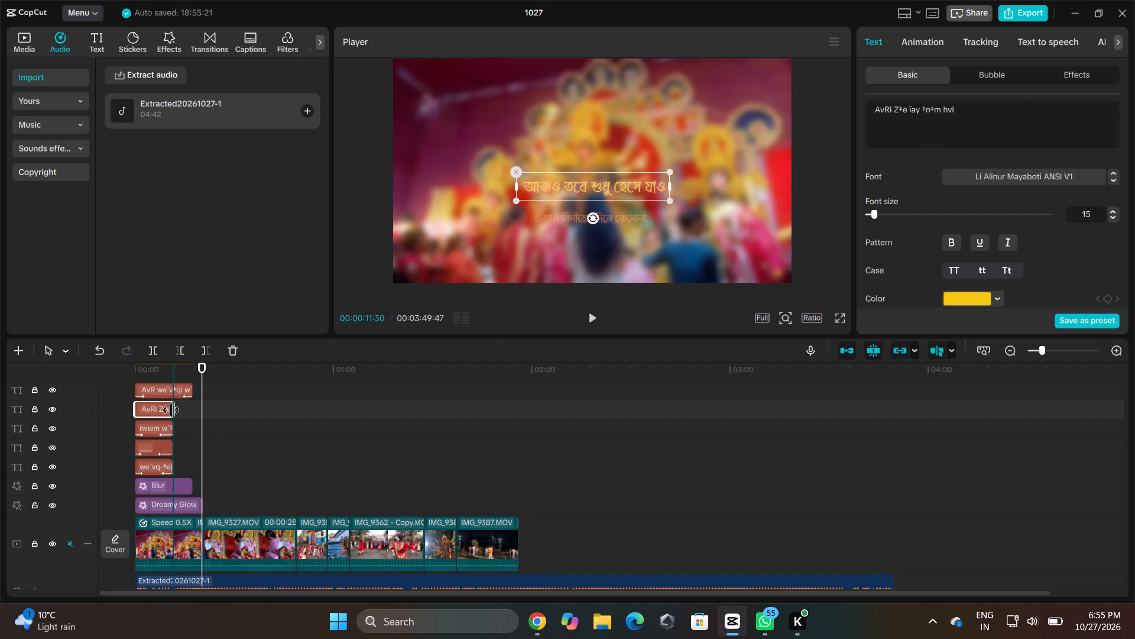
drag(171, 410, 173, 410)
click(186, 393)
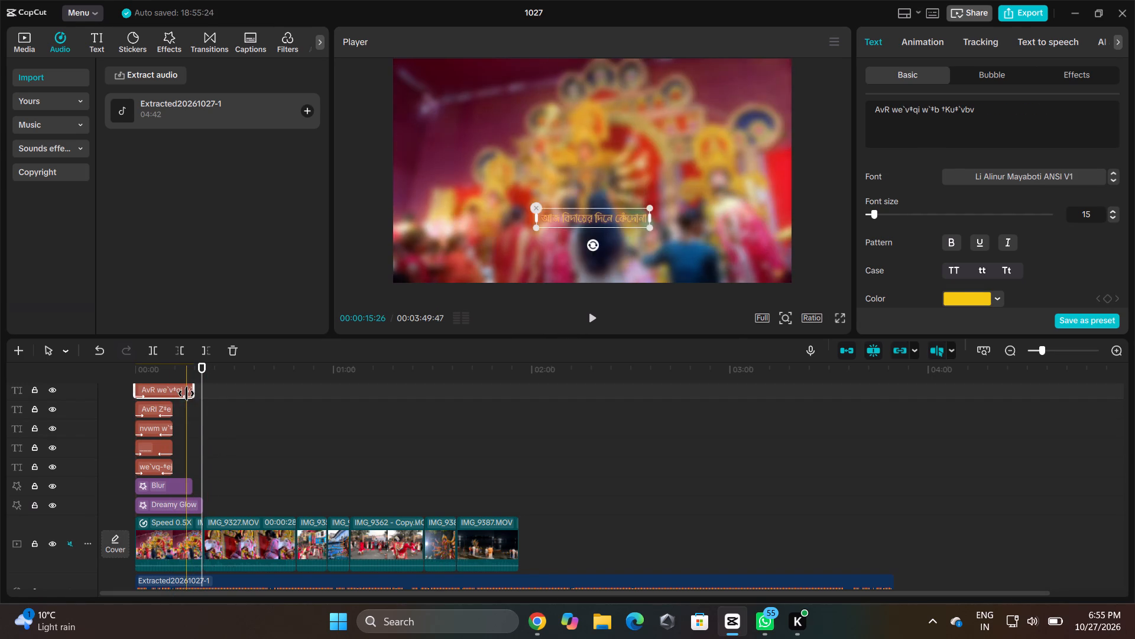
drag(193, 396, 173, 401)
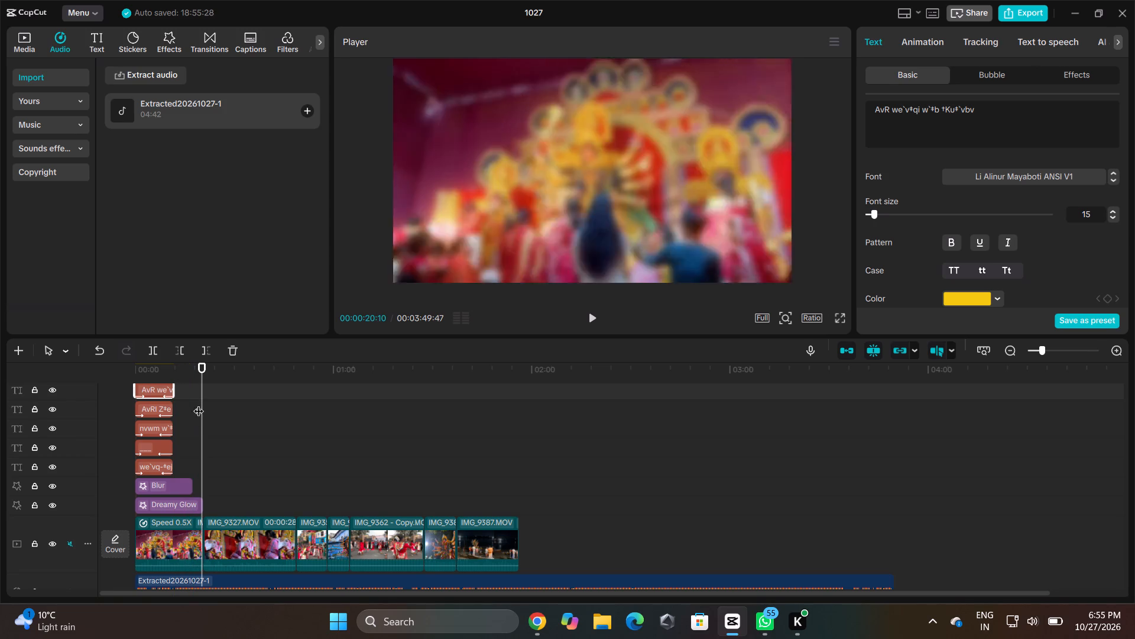
Play the title sequence from the start, and replay it from about 10 s to check how the shortened texts end.
drag(199, 366, 92, 365)
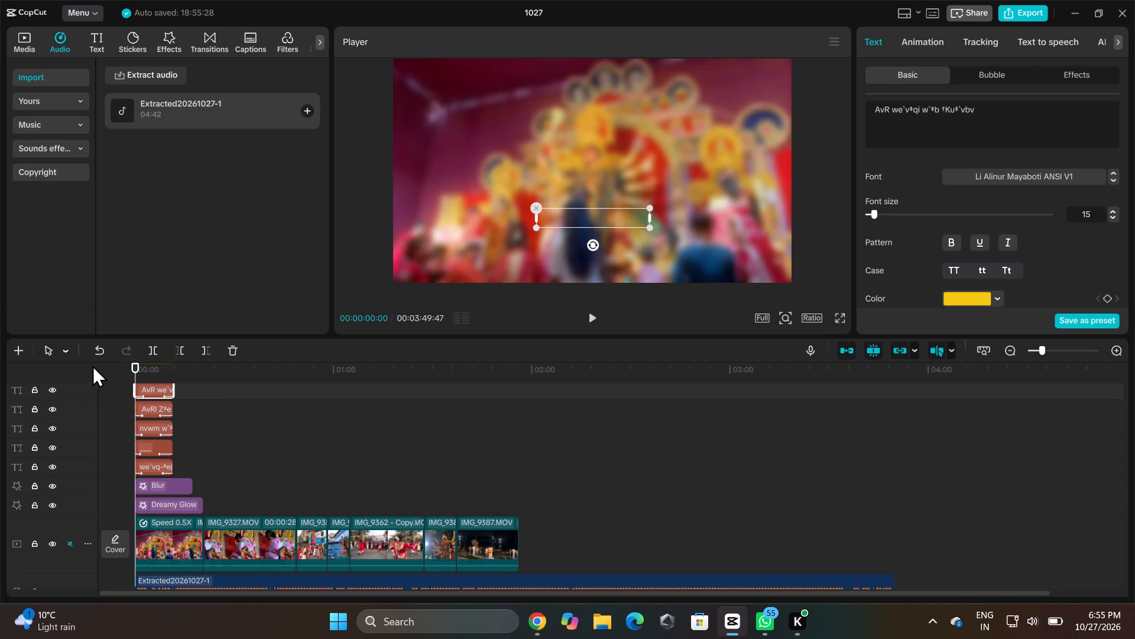
key(space)
click(105, 393)
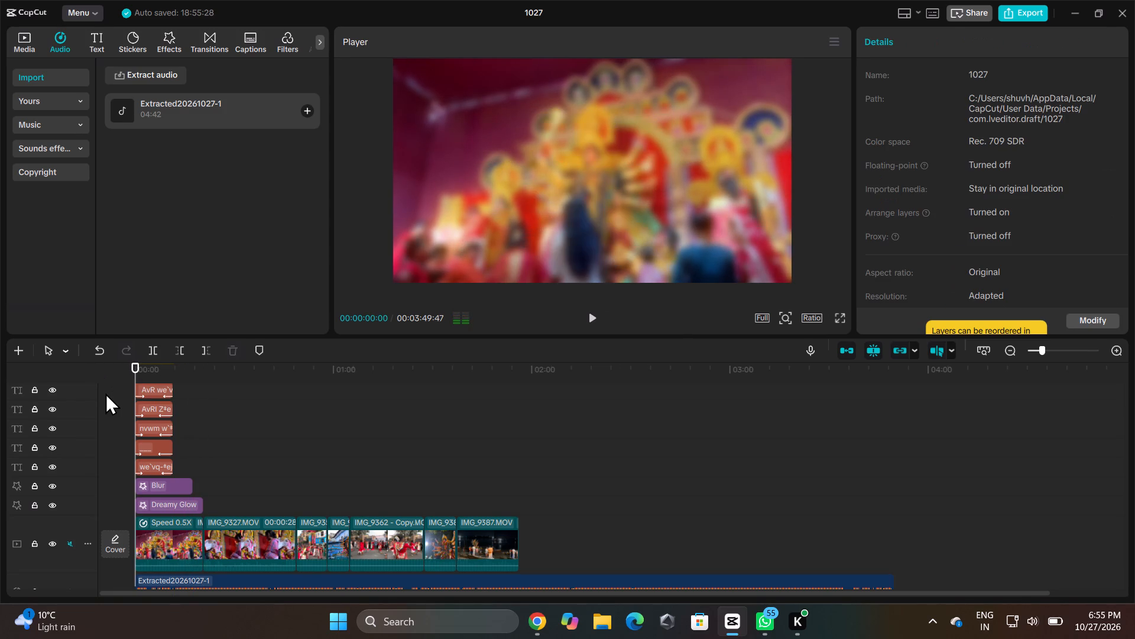
key(space)
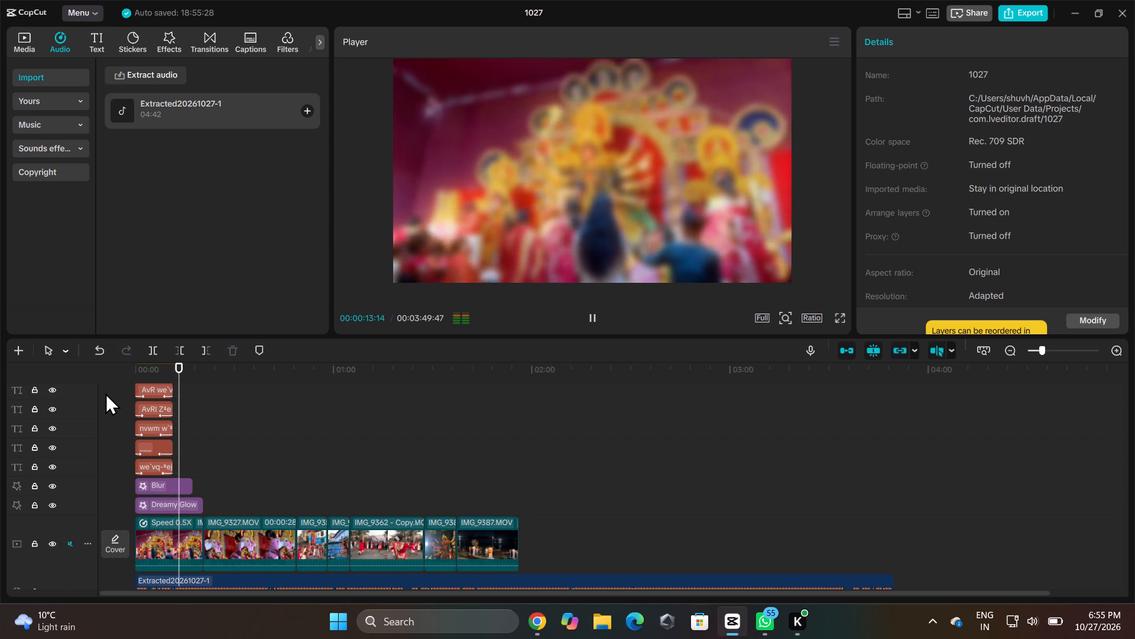
drag(184, 368, 170, 368)
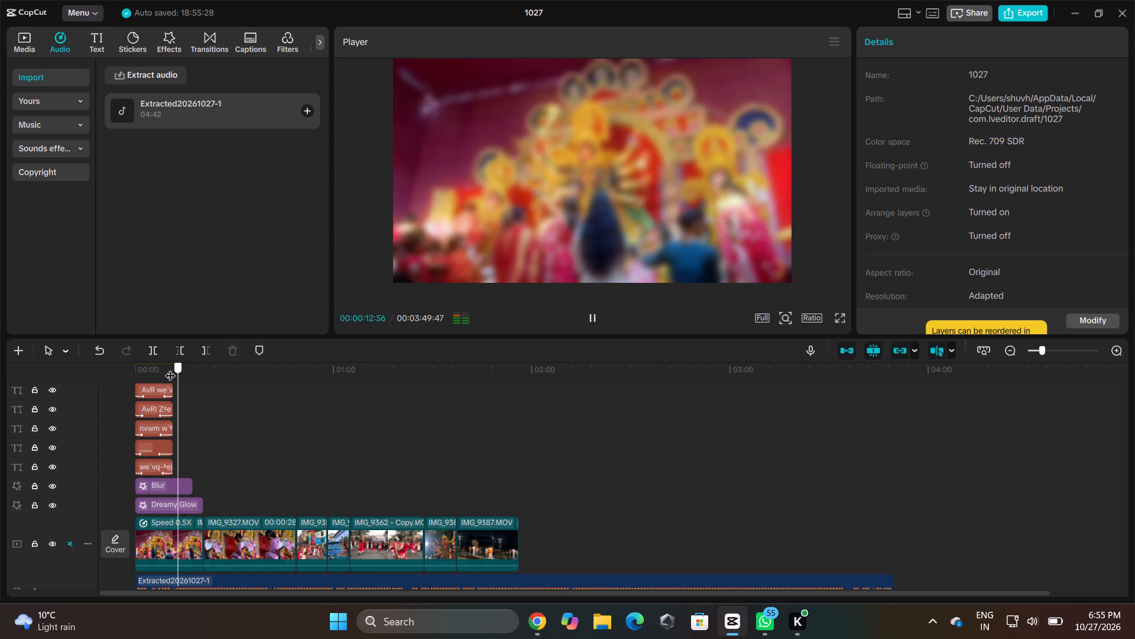
drag(170, 368, 161, 368)
key(space)
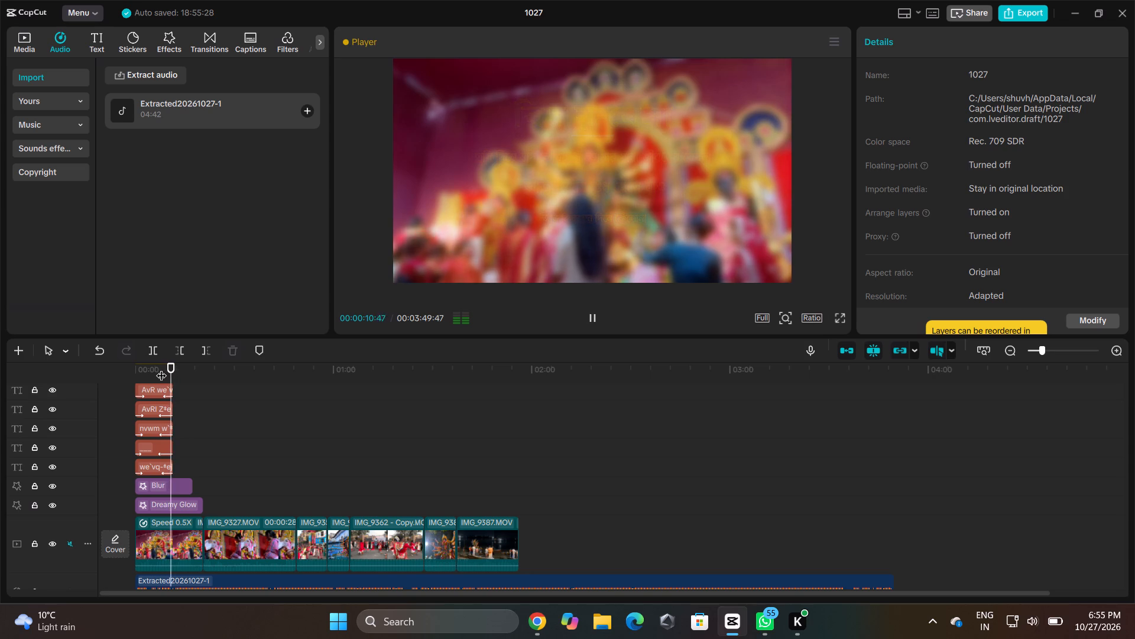
key(space)
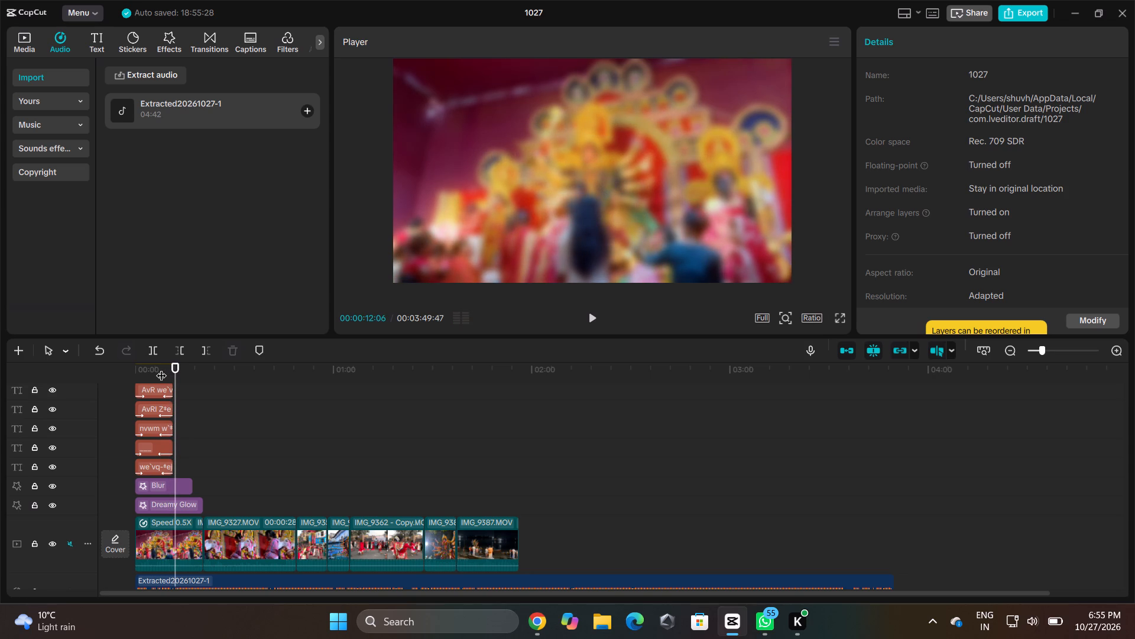
Shorten the Blur effect so that it ends at about 12 s, just after the title texts.
click(175, 486)
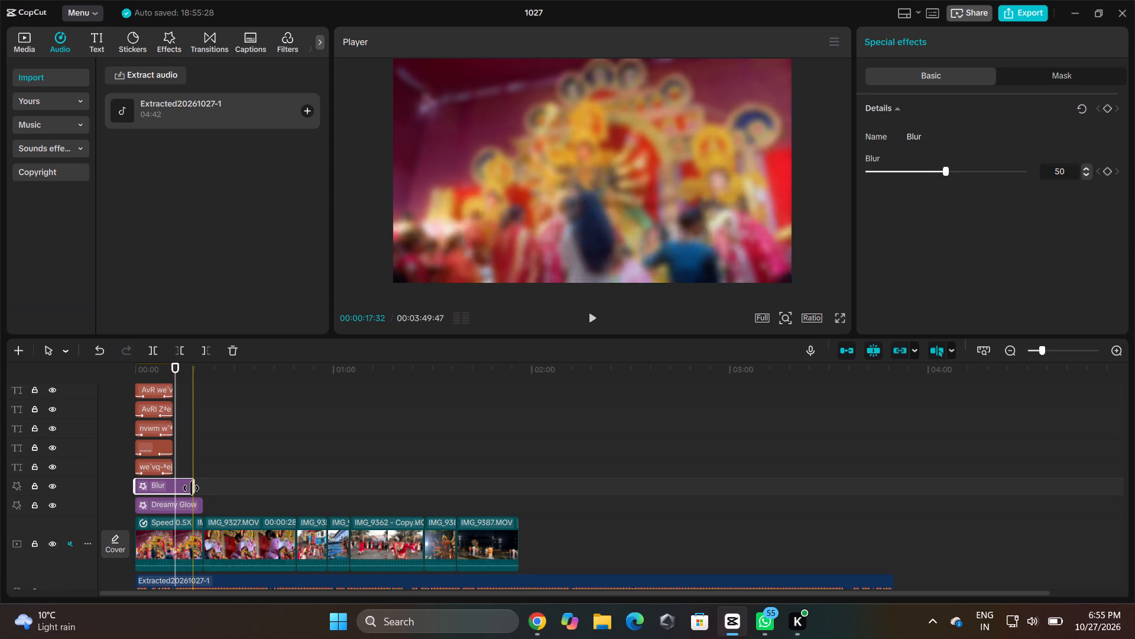
drag(191, 488, 171, 492)
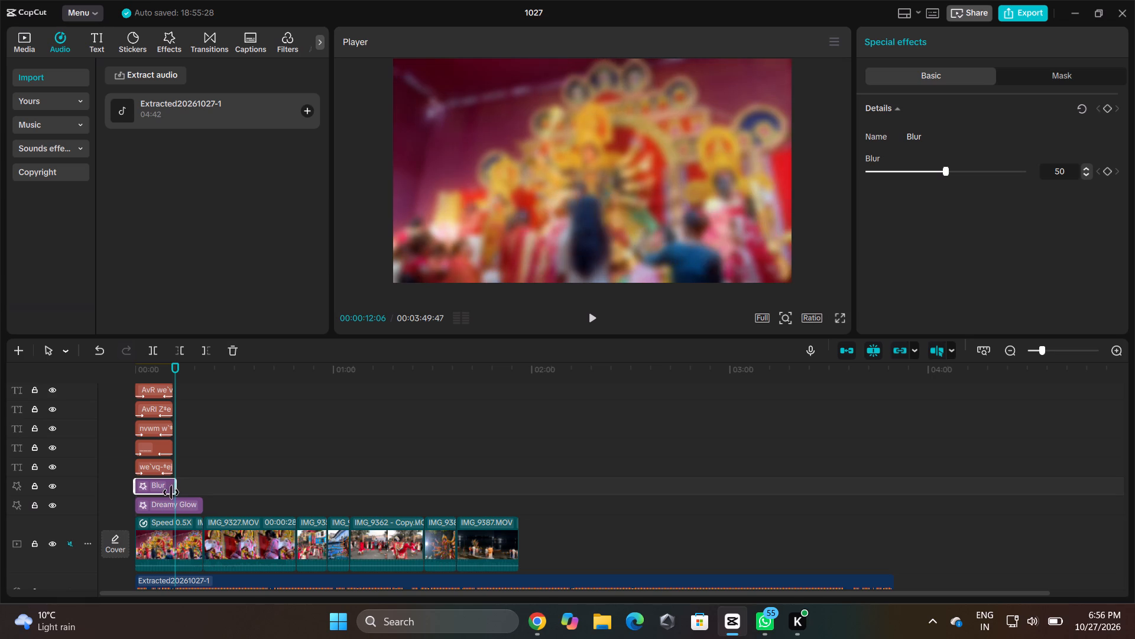
drag(171, 492, 176, 490)
drag(176, 490, 175, 489)
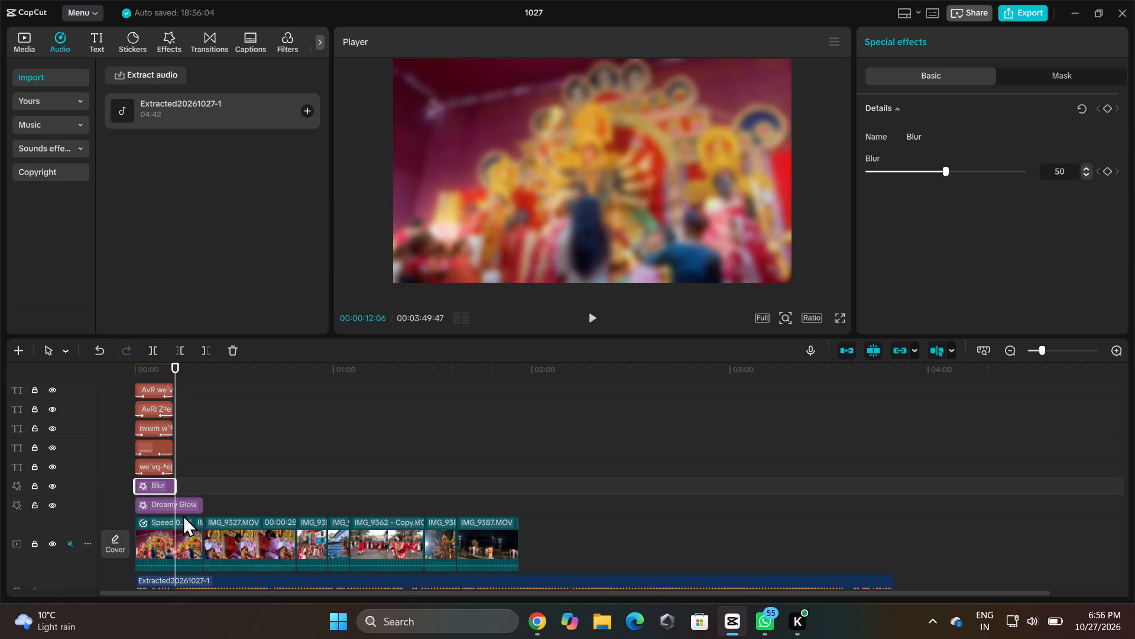
Play the opening from the start to about 18 s, checking how the Blur effect's end fits the titles and music.
click(186, 509)
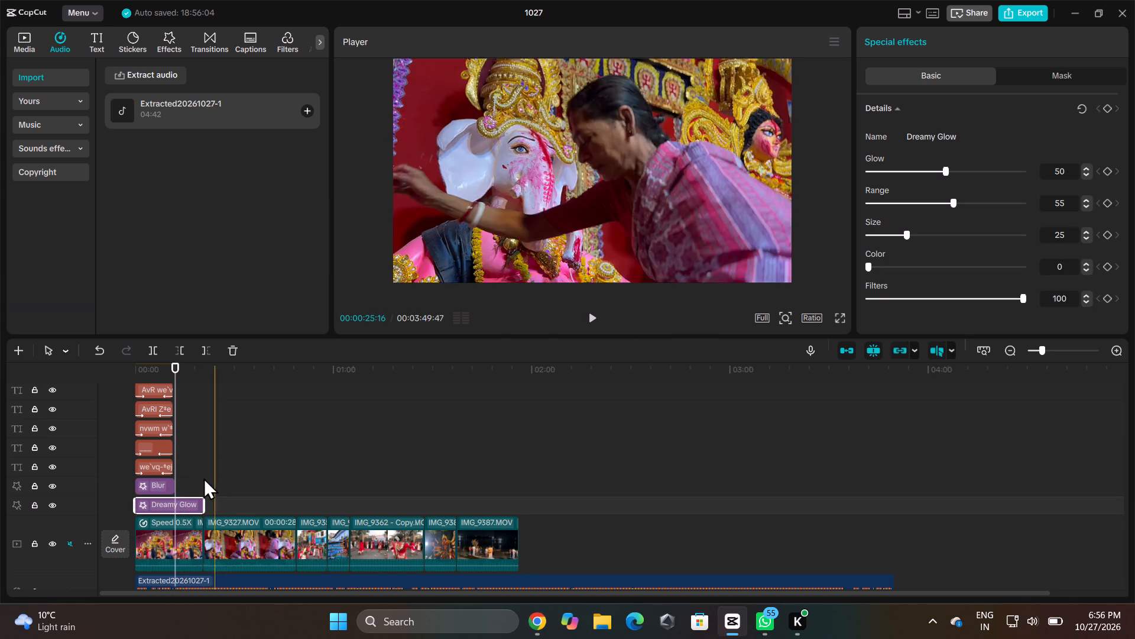
drag(176, 372, 82, 375)
key(space)
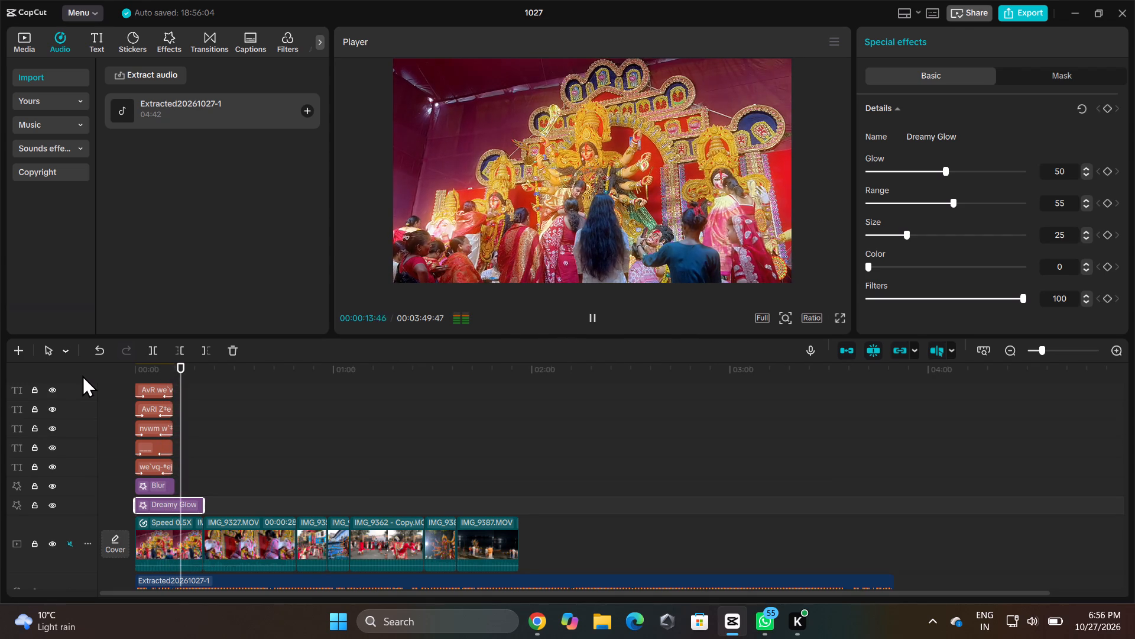
key(space)
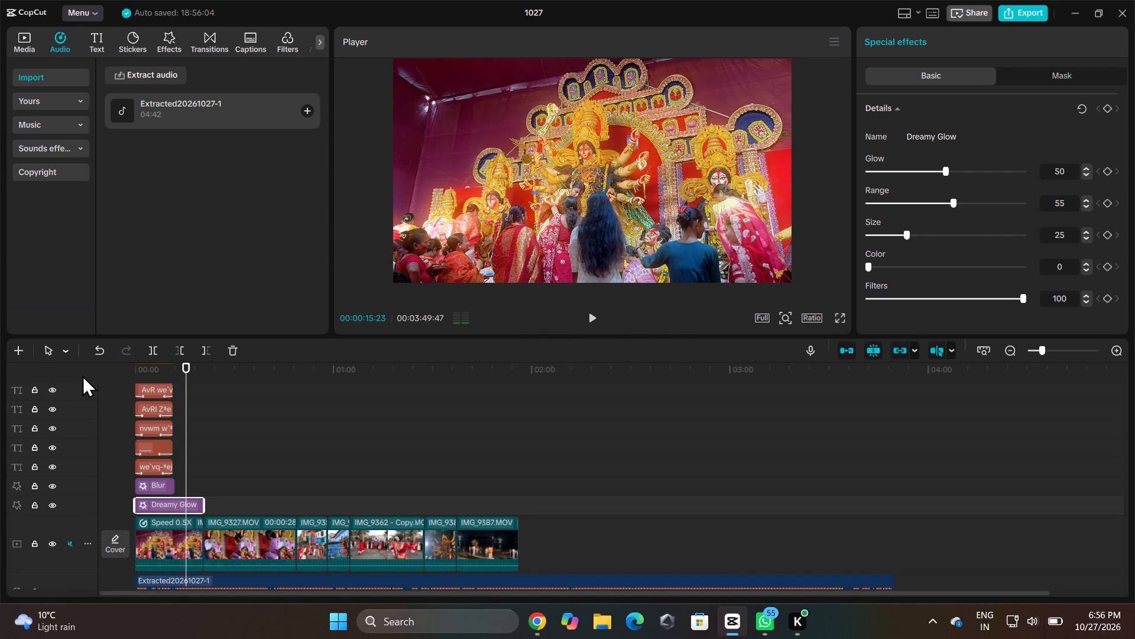
key(space)
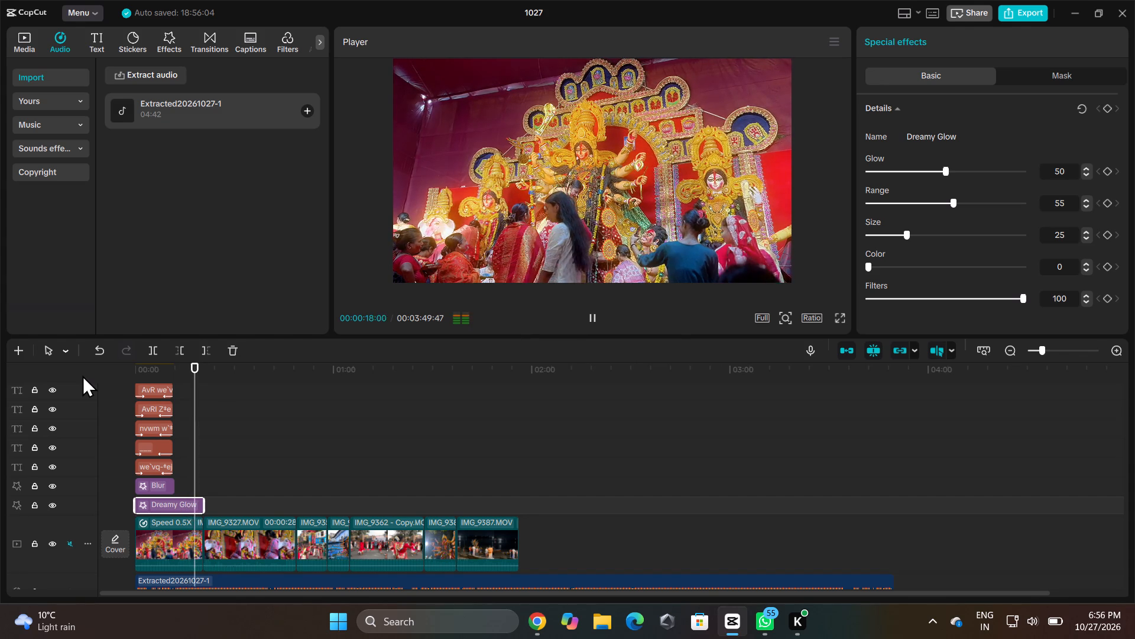
key(space)
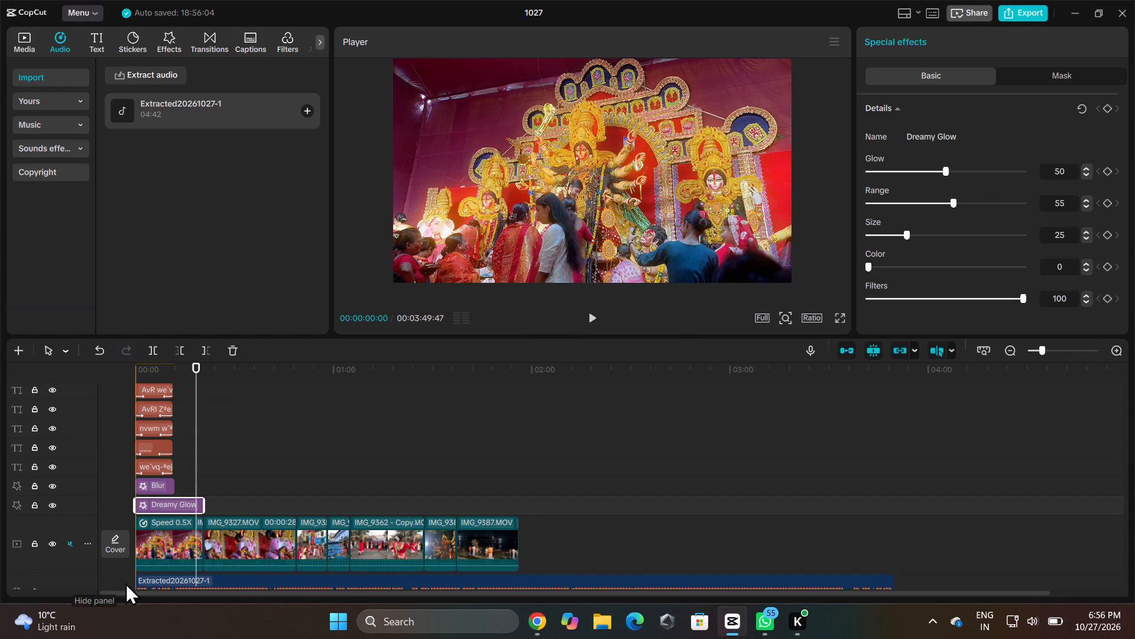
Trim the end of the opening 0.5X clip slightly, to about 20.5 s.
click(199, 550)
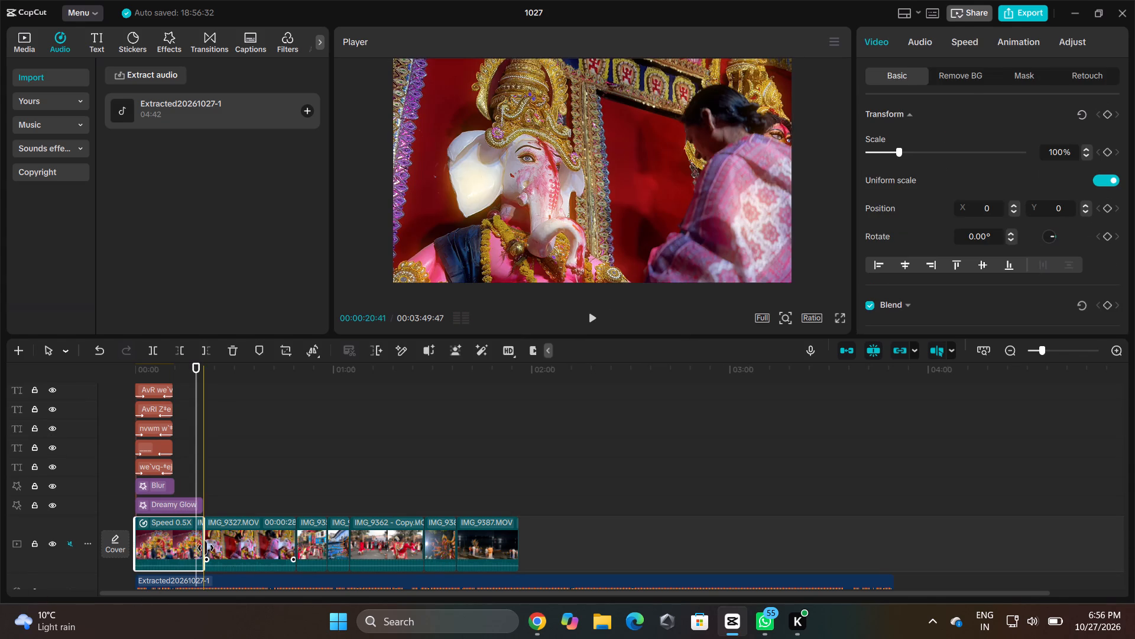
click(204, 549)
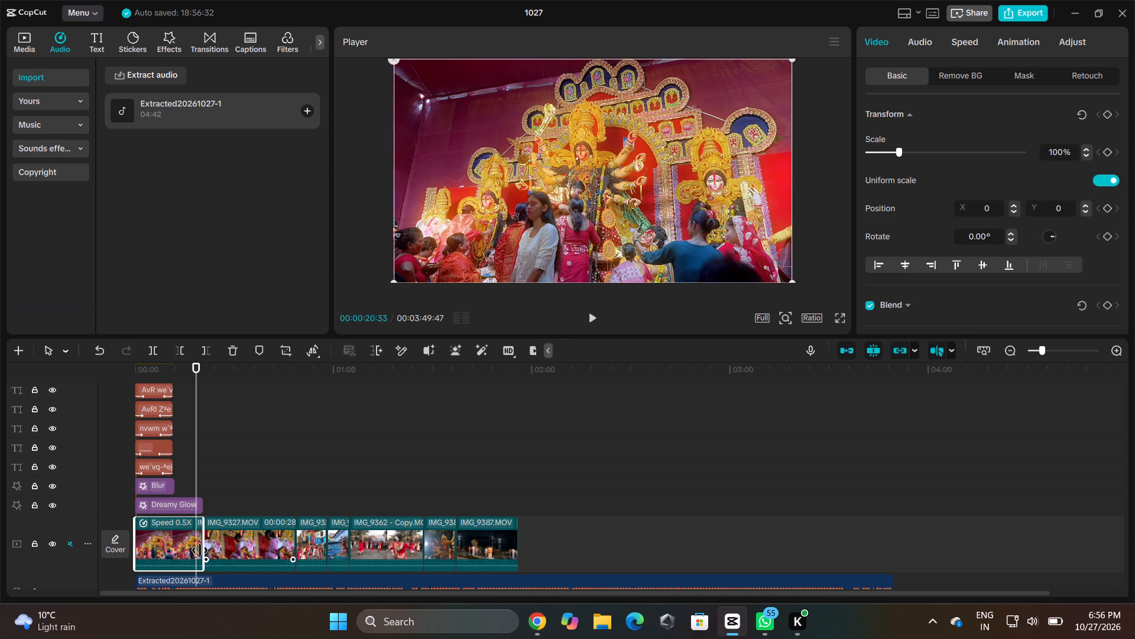
Play the sequence from the start into the second clip, and replay the part up to about 18 s to judge the cut point.
drag(197, 369, 88, 372)
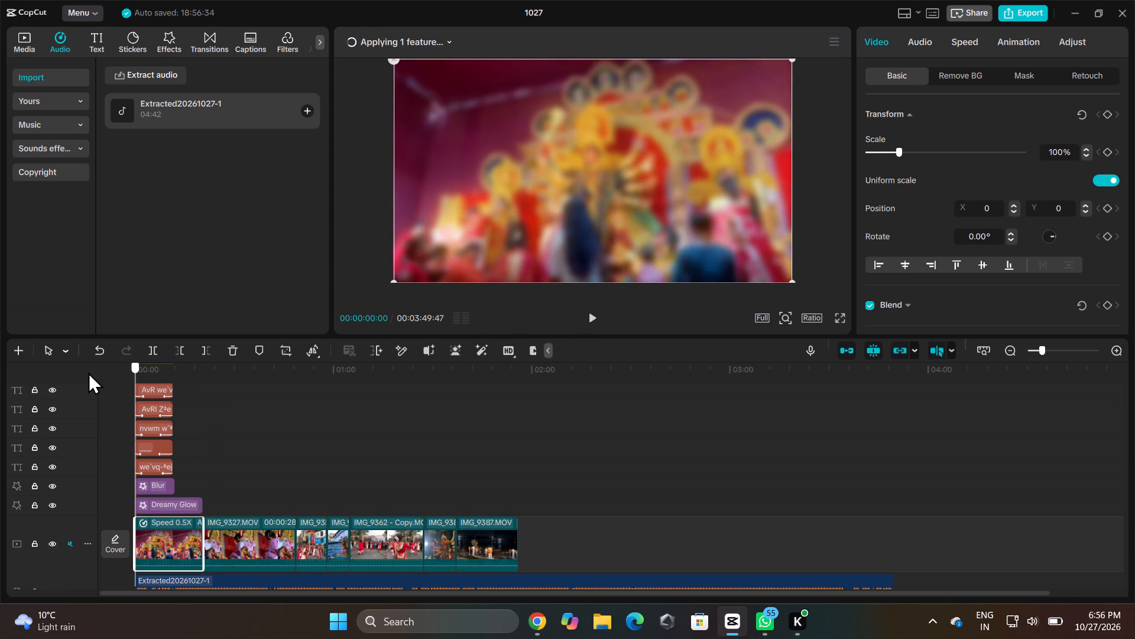
drag(88, 372, 89, 373)
key(space)
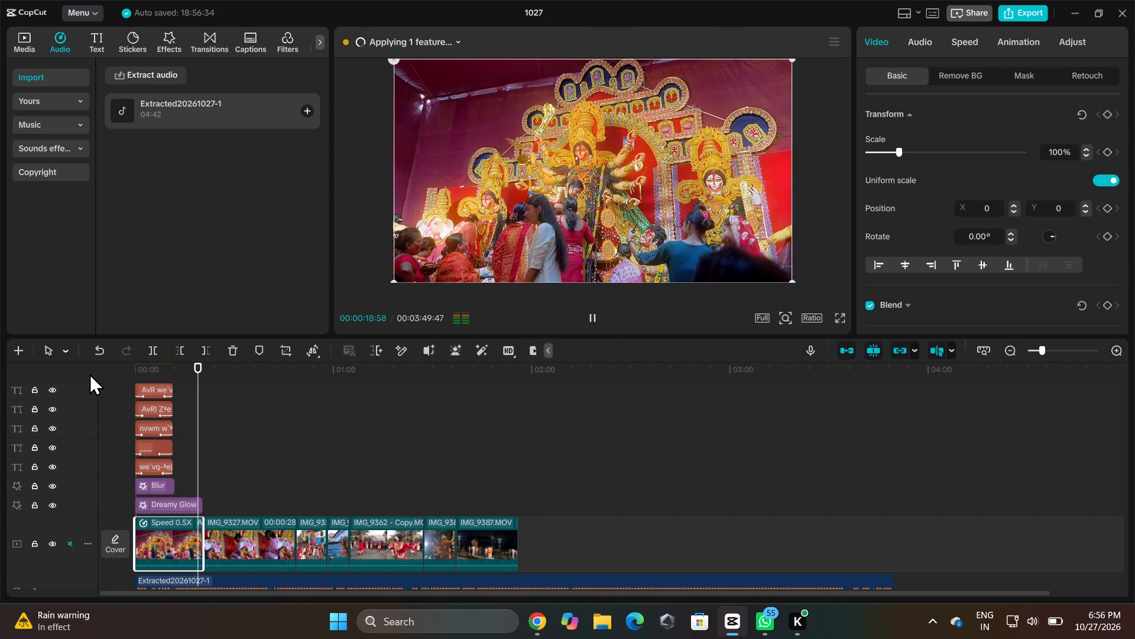
scroll(206, 505, down, 1)
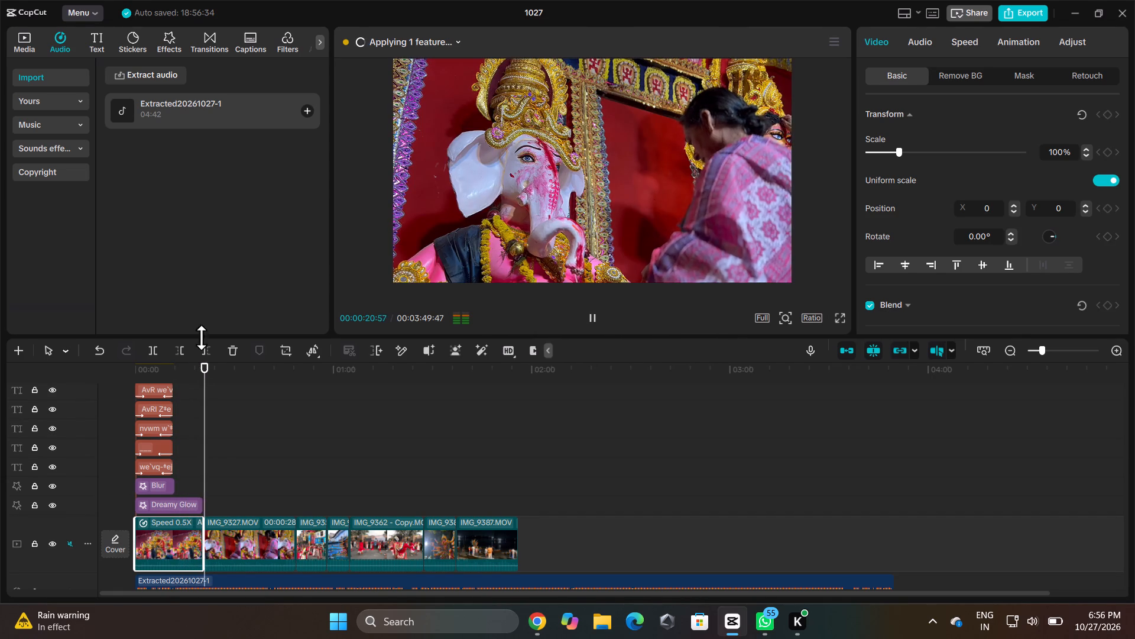
scroll(201, 337, down, 1)
drag(207, 370, 168, 370)
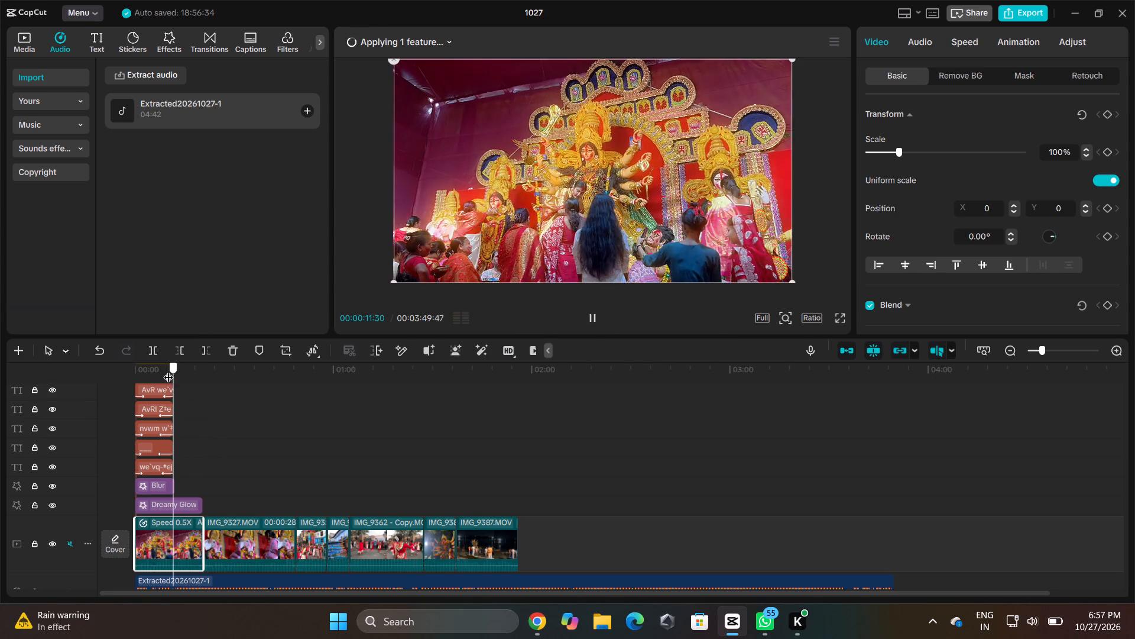
drag(168, 370, 187, 380)
key(space)
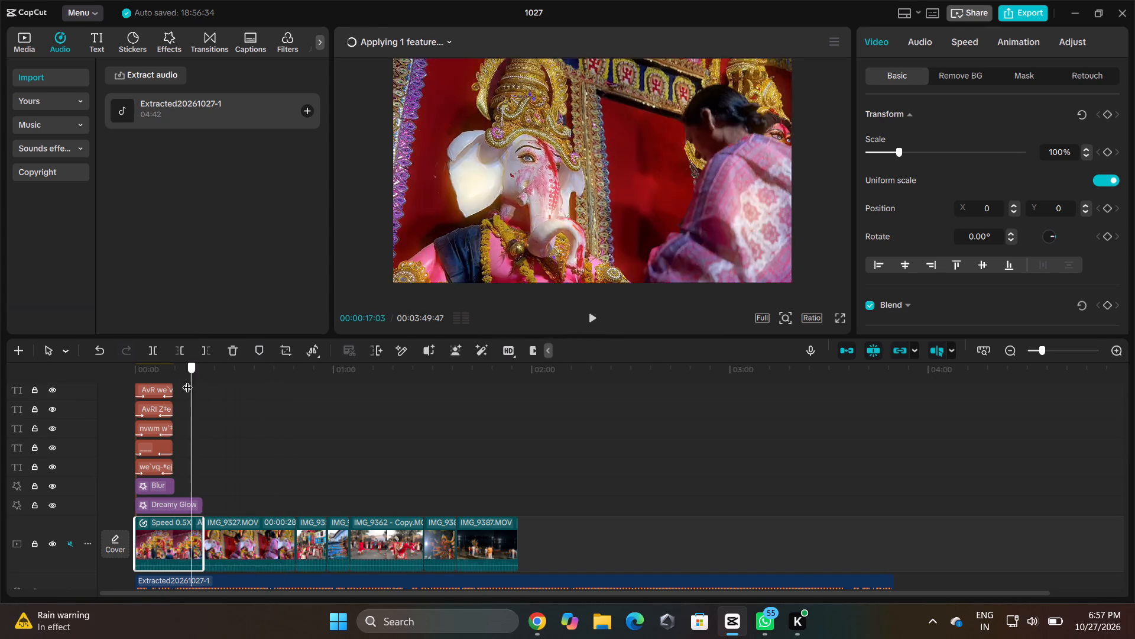
drag(187, 380, 185, 379)
key(space)
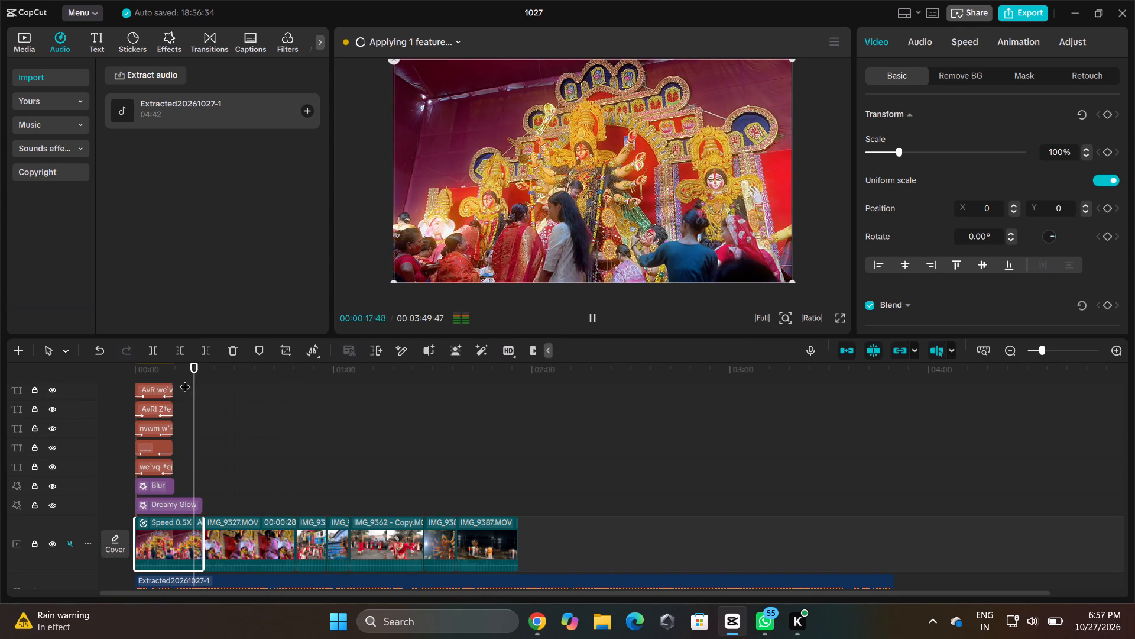
key(space)
Shorten the opening 0.5X clip so that it ends at the playhead, at about 18 s.
click(203, 535)
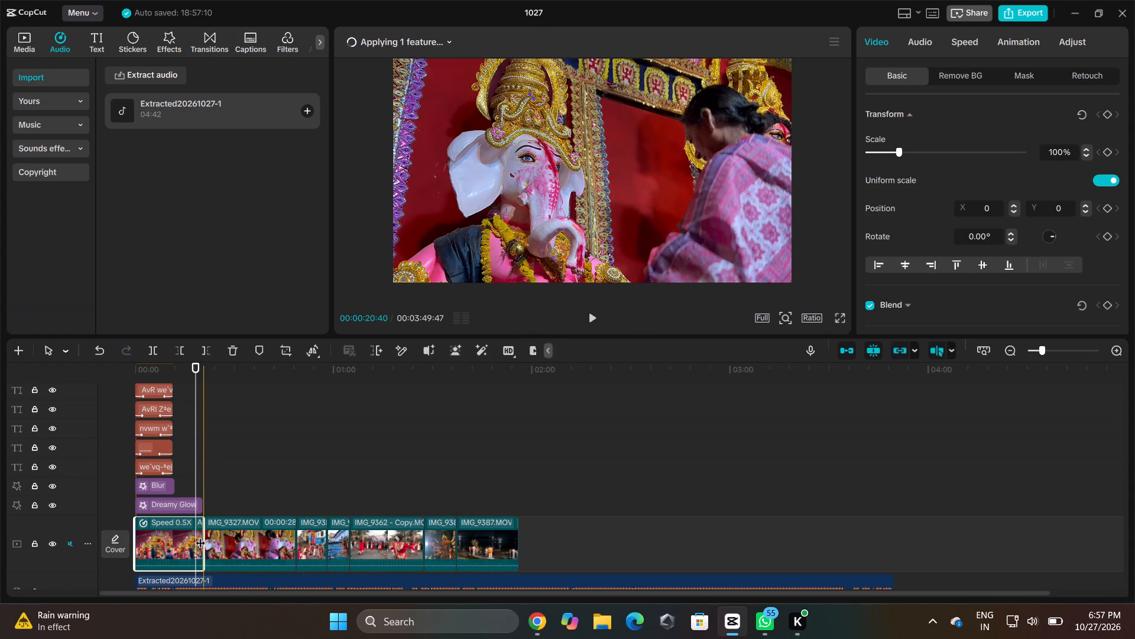
click(200, 535)
click(199, 535)
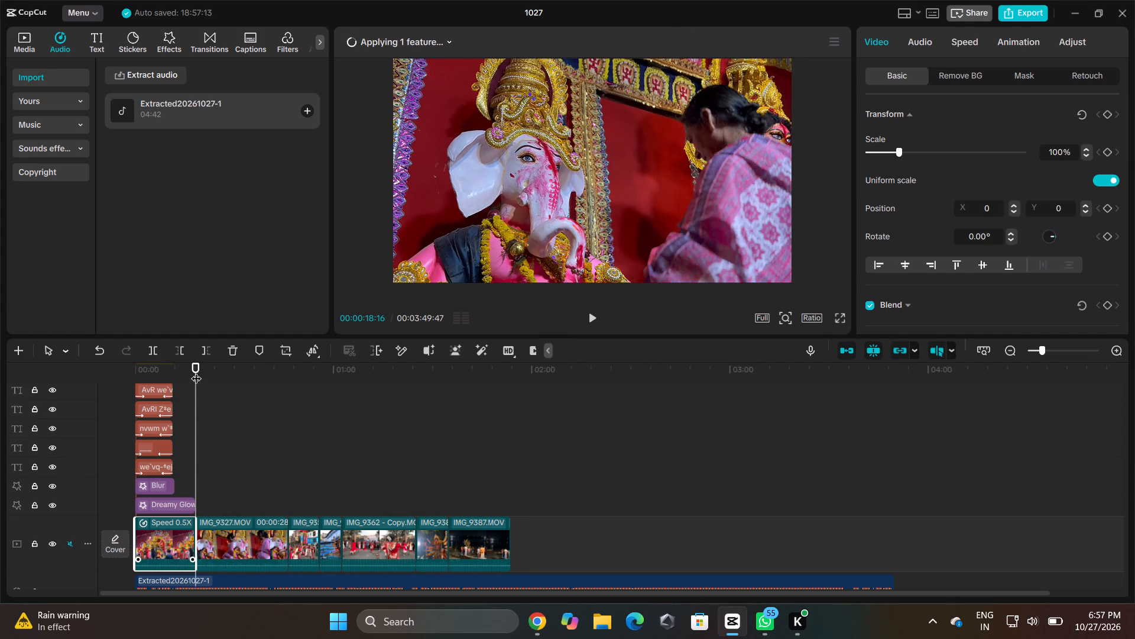
Return to the start of the timeline and check the progress of the feature being applied.
drag(196, 370, 130, 378)
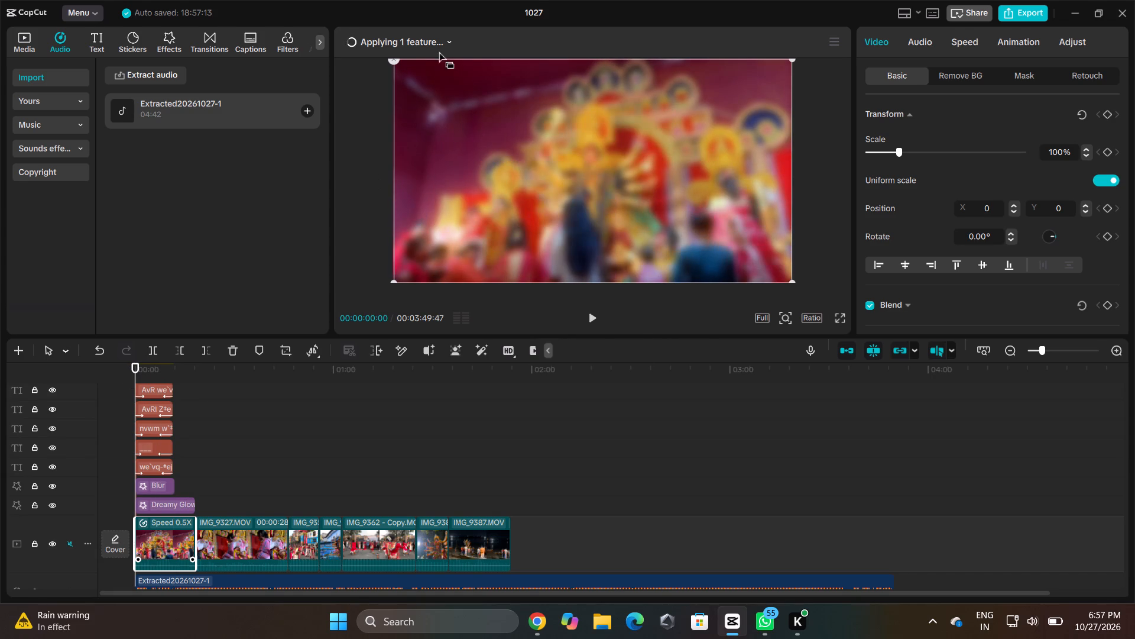
click(439, 48)
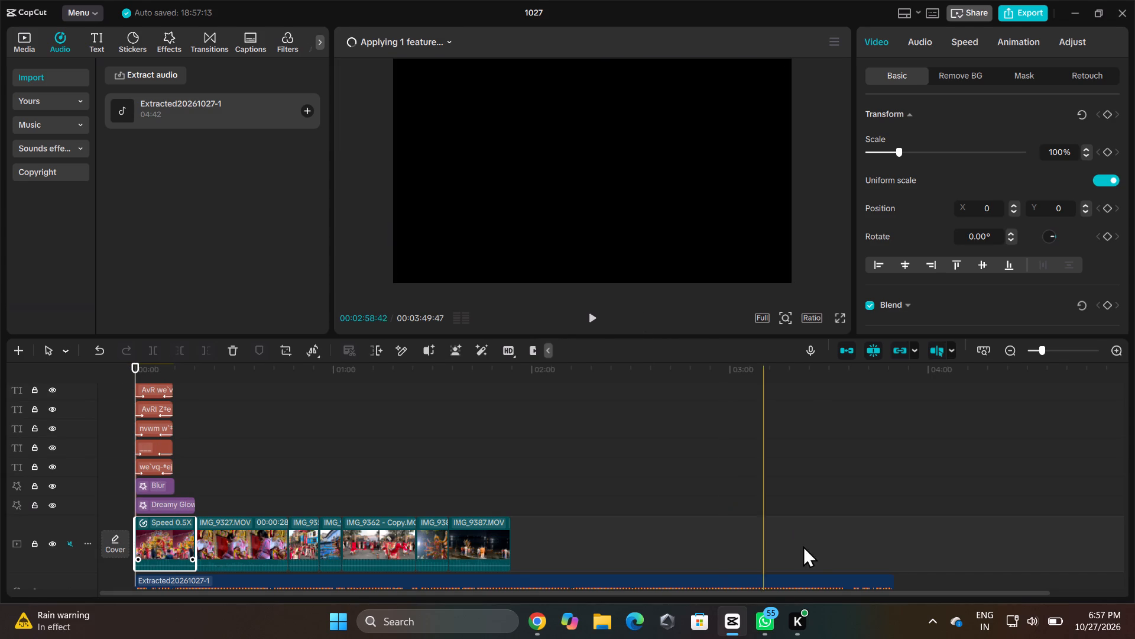